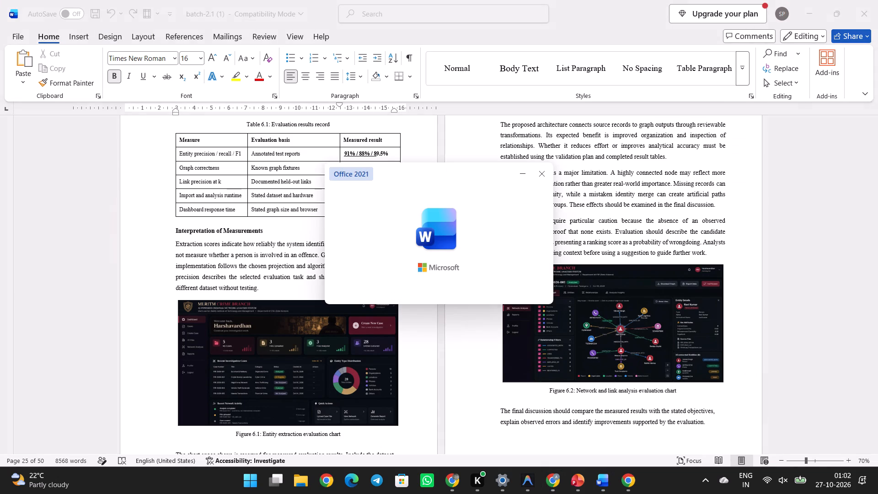
Review the report's title page, front matter, list of tables and introduction chapter up to the start of the Literature Survey.
scroll(500, 273, down, 5)
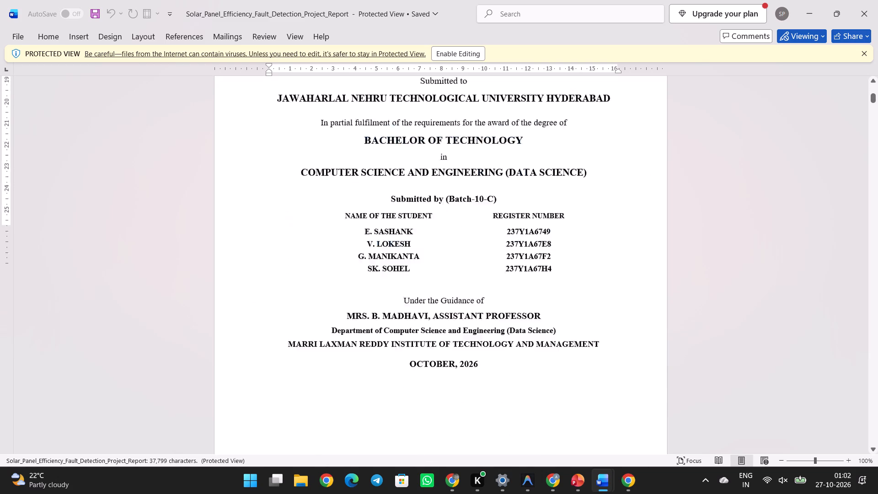
scroll(500, 273, down, 13)
scroll(489, 260, down, 11)
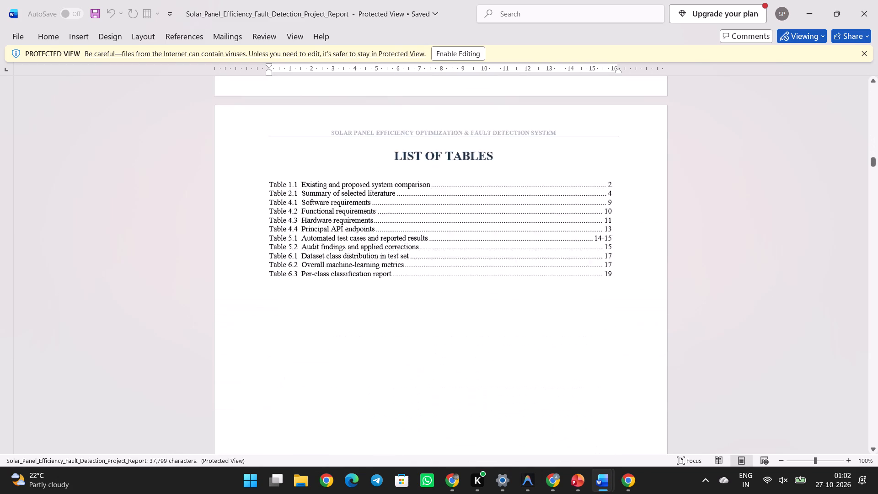
scroll(489, 260, down, 14)
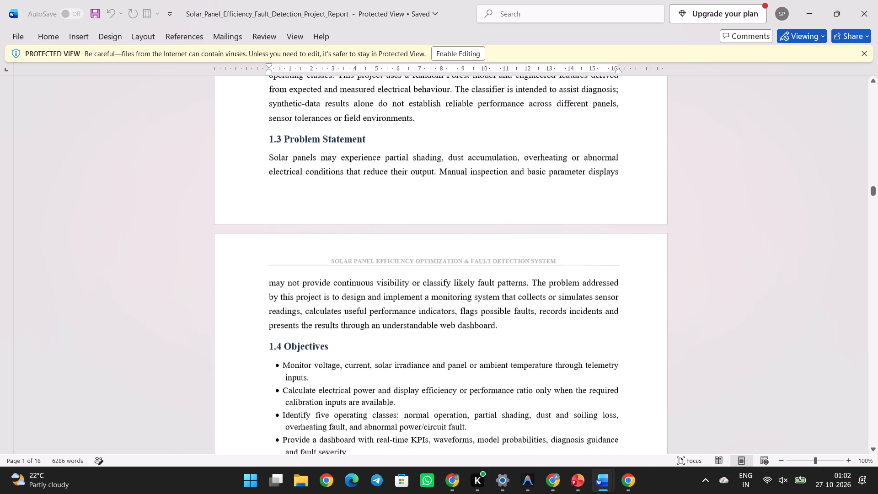
scroll(489, 260, down, 5)
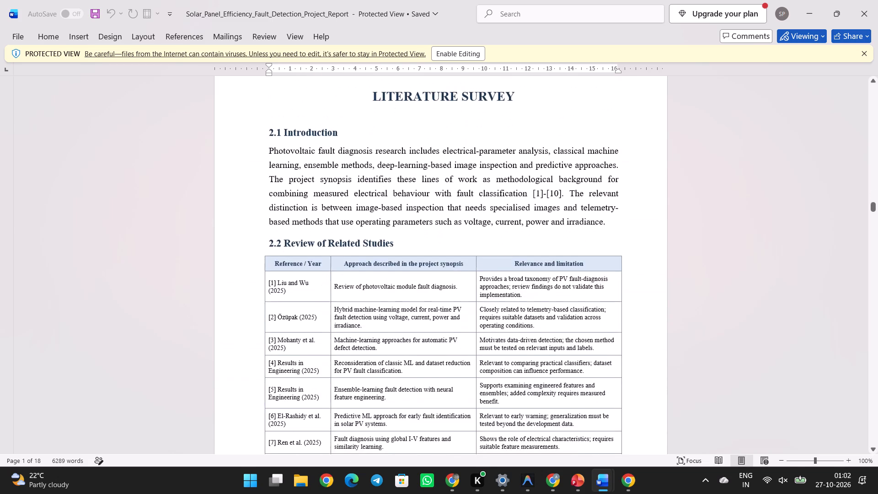
Examine the Literature Survey chapter, covering the related studies table, comparative analysis and research gap, up to the Methodology heading.
scroll(489, 260, down, 1)
scroll(489, 260, up, 1)
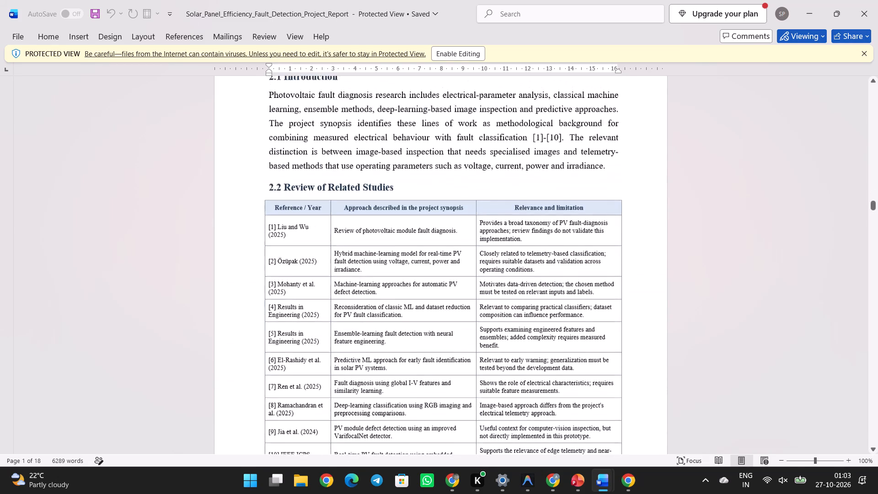
scroll(489, 260, up, 1)
scroll(489, 260, down, 6)
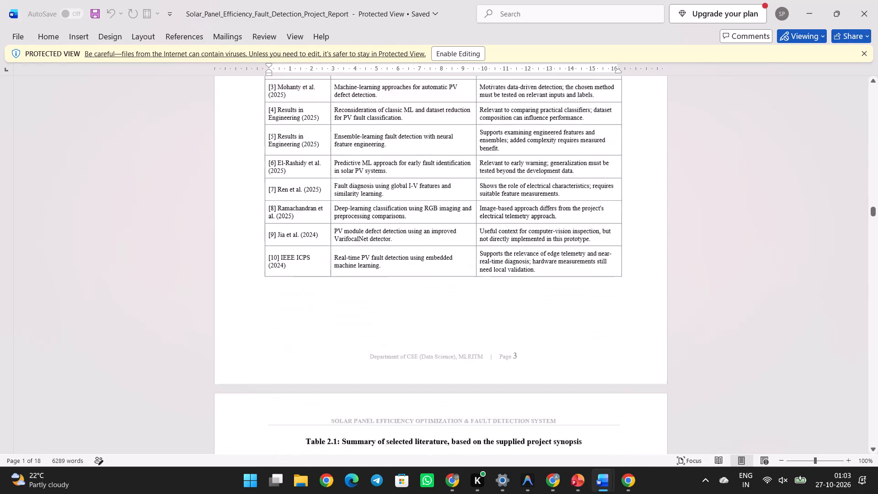
scroll(489, 260, down, 4)
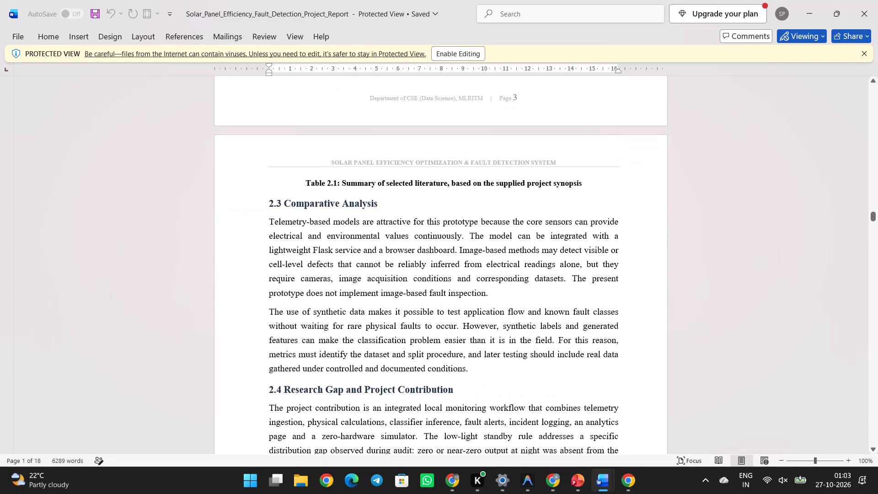
scroll(489, 260, down, 1)
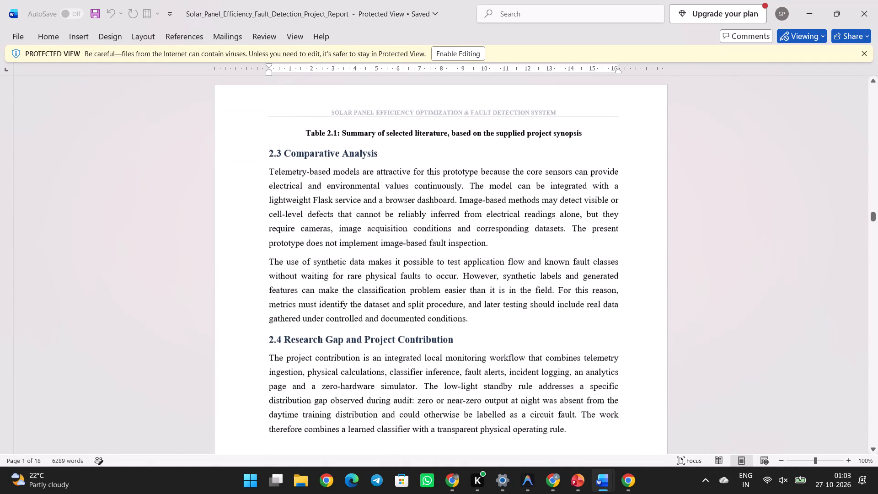
scroll(489, 260, down, 10)
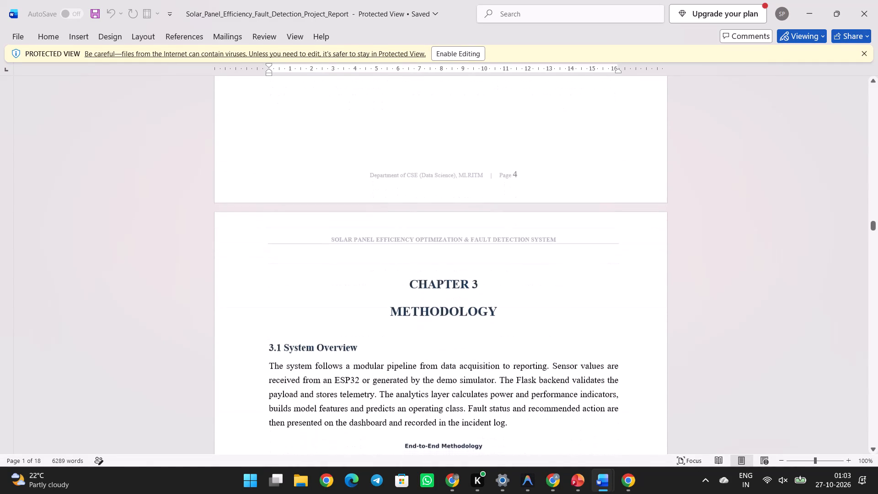
Review the Methodology chapter and Chapter 4's functional, non-functional and hardware requirements and system architecture, up to the start of Chapter 5.
scroll(489, 260, down, 20)
scroll(489, 260, down, 3)
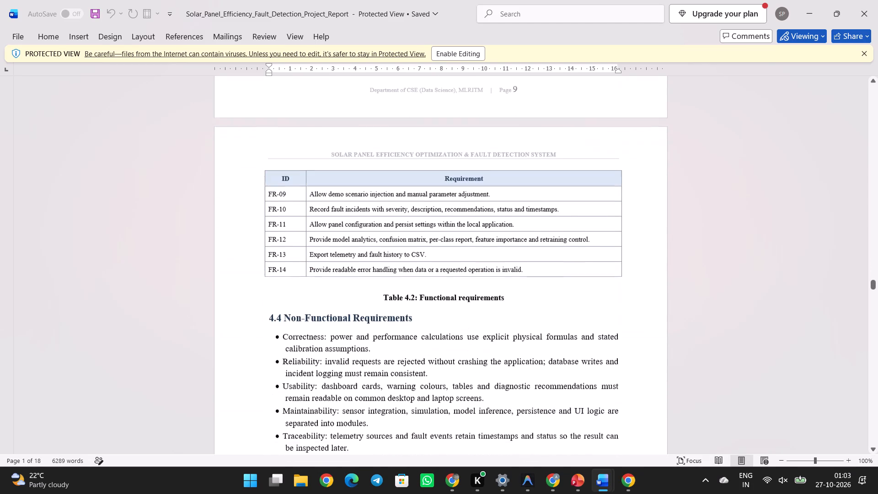
scroll(489, 260, down, 5)
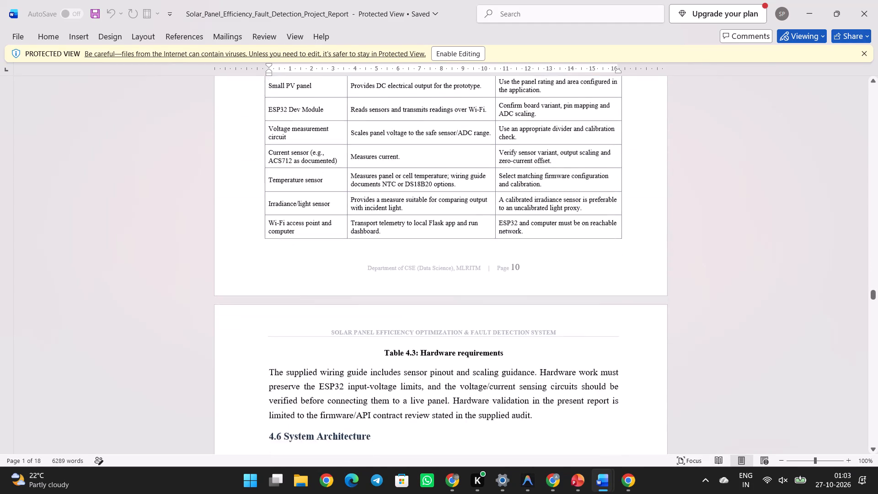
scroll(489, 260, down, 12)
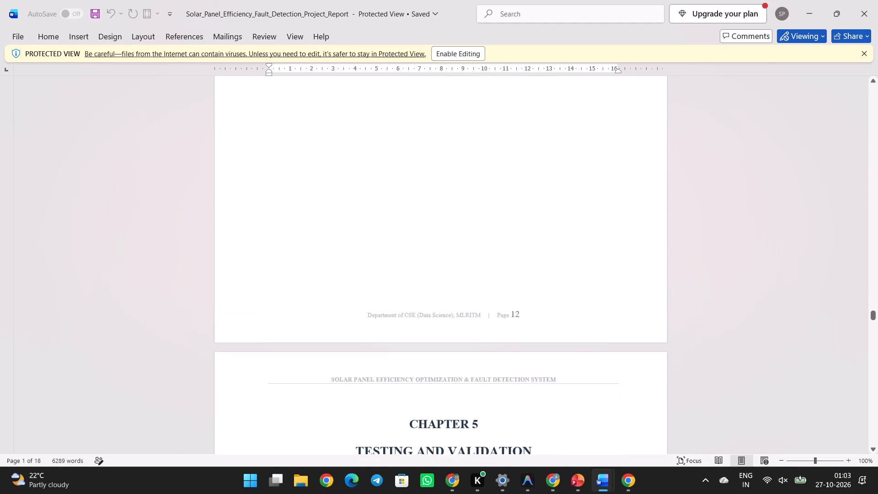
Review the report from Chapter 5, Testing and Validation, through the test-set table and dashboard figures to the References chapter.
scroll(487, 258, down, 20)
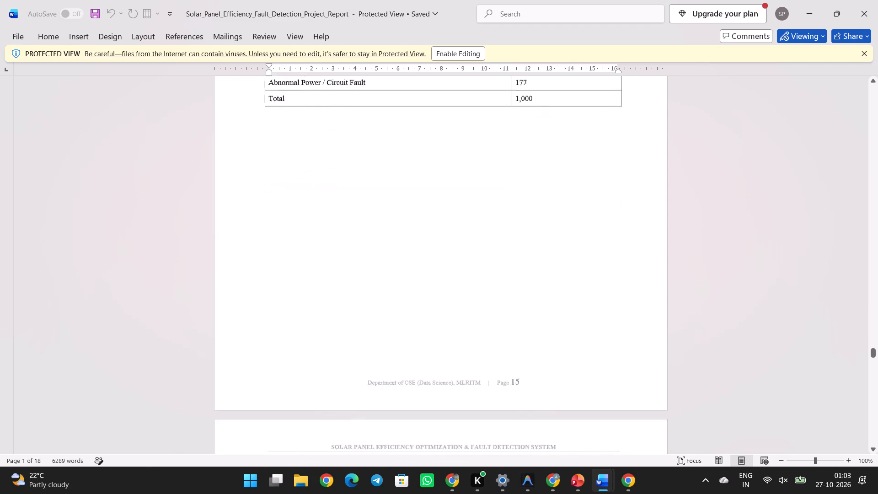
scroll(487, 258, down, 13)
scroll(487, 258, down, 10)
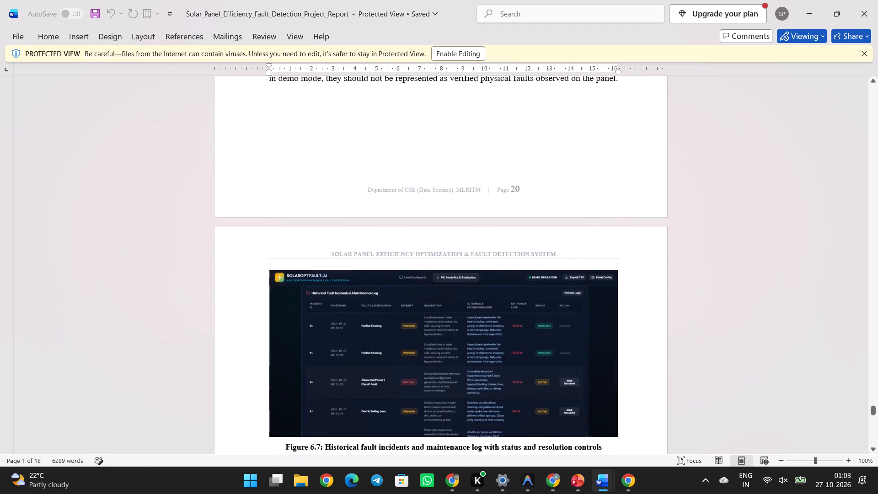
scroll(487, 258, down, 16)
Examine the Chapter 8 reference list and its closing note on bibliographic details through to the report's last page.
scroll(487, 260, up, 2)
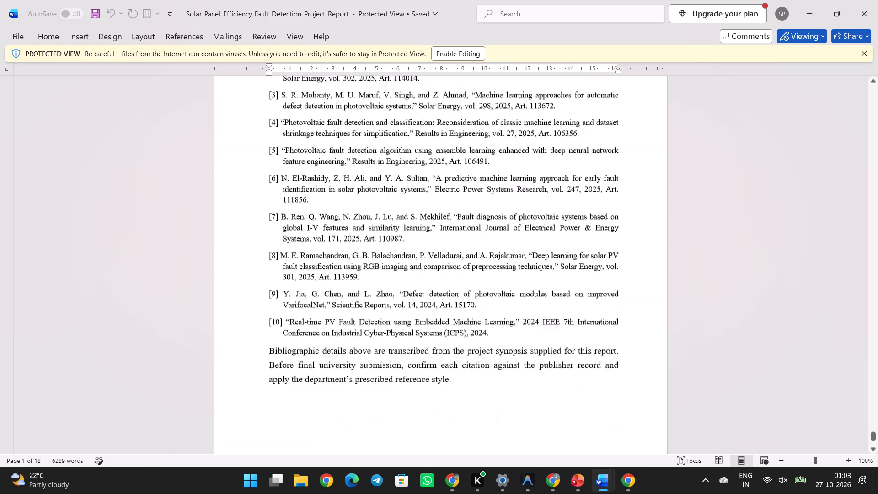
scroll(487, 260, up, 2)
scroll(487, 260, down, 12)
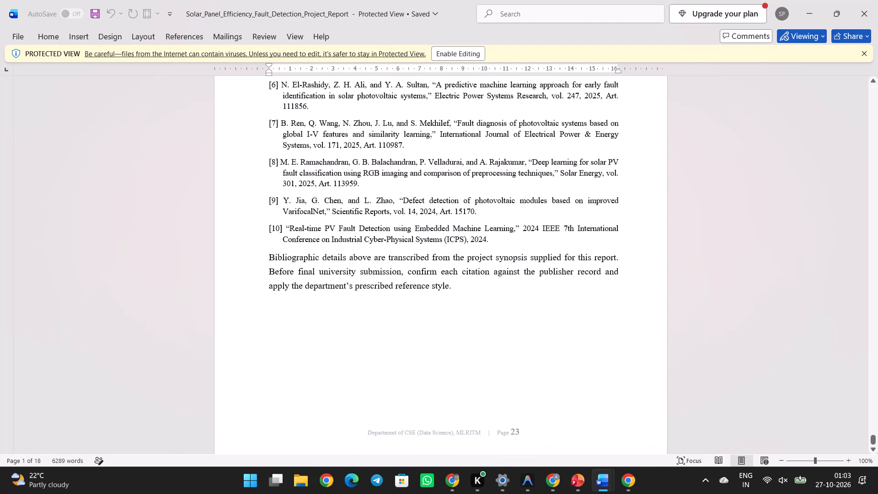
scroll(468, 232, down, 17)
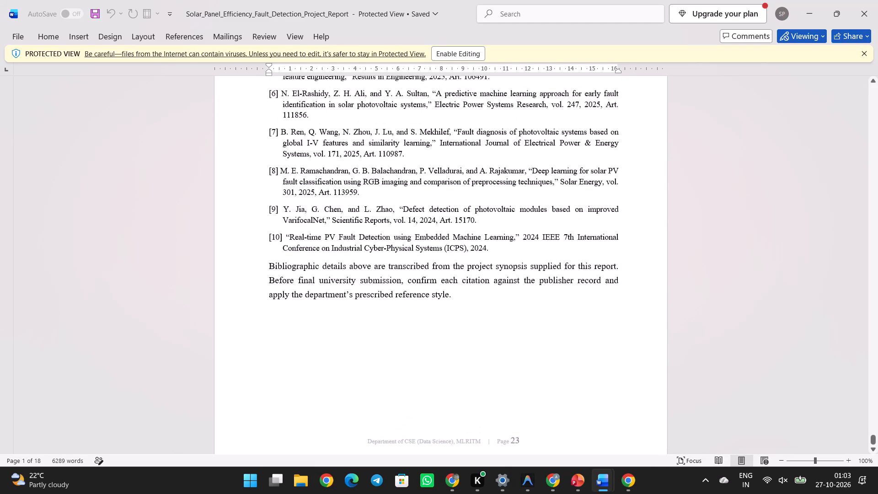
scroll(468, 232, down, 8)
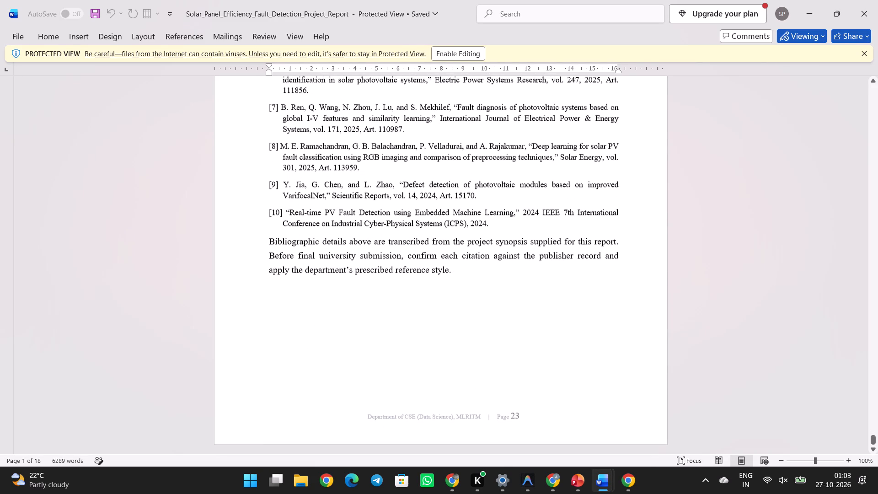
scroll(471, 164, up, 3)
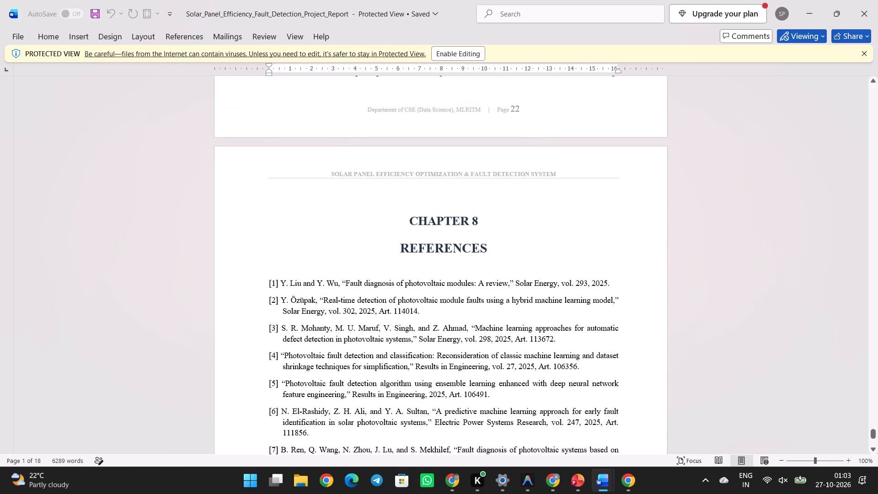
scroll(428, 214, down, 1)
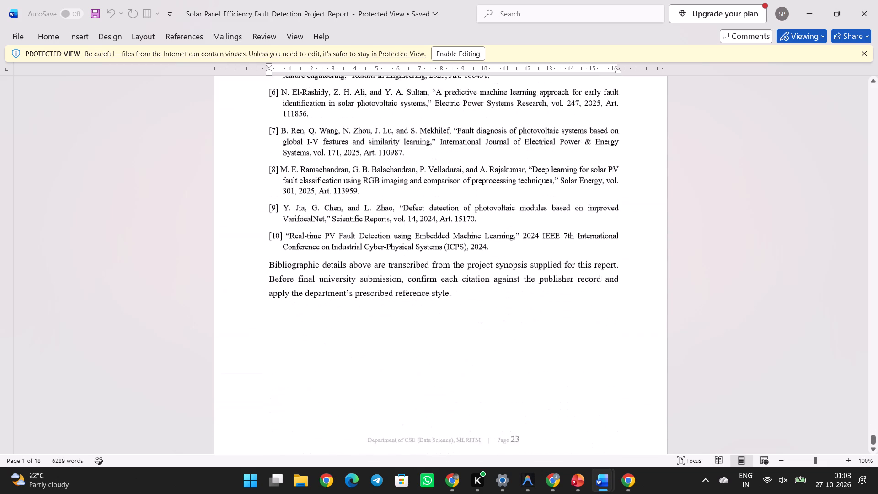
scroll(428, 214, down, 13)
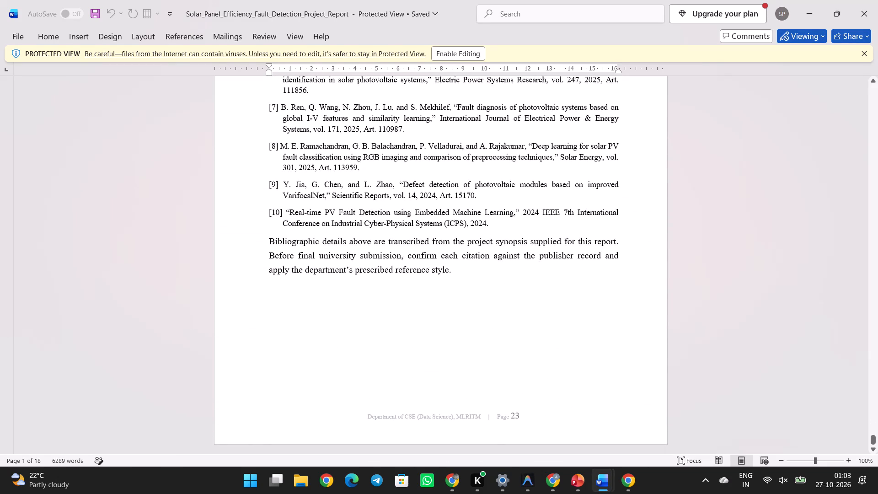
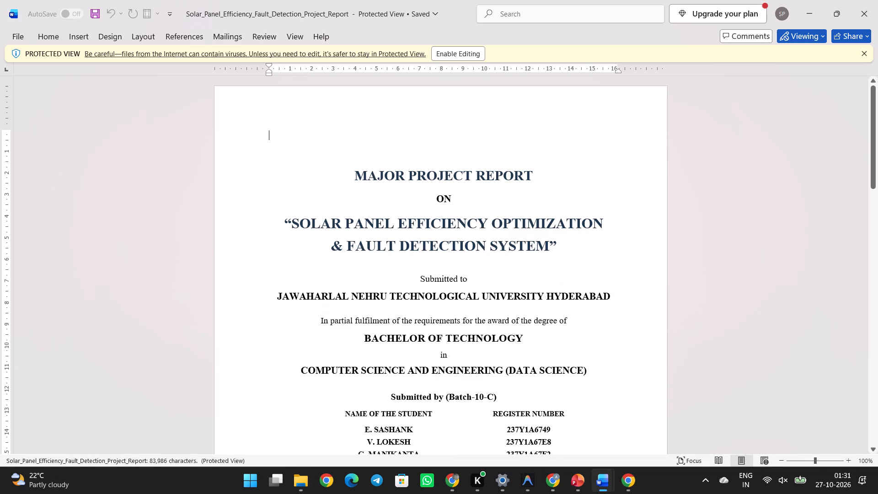
Look through the new report's title page, certificate, acknowledgement, table of contents and list of figures, checking chapters, appendices and page count.
scroll(503, 281, down, 1)
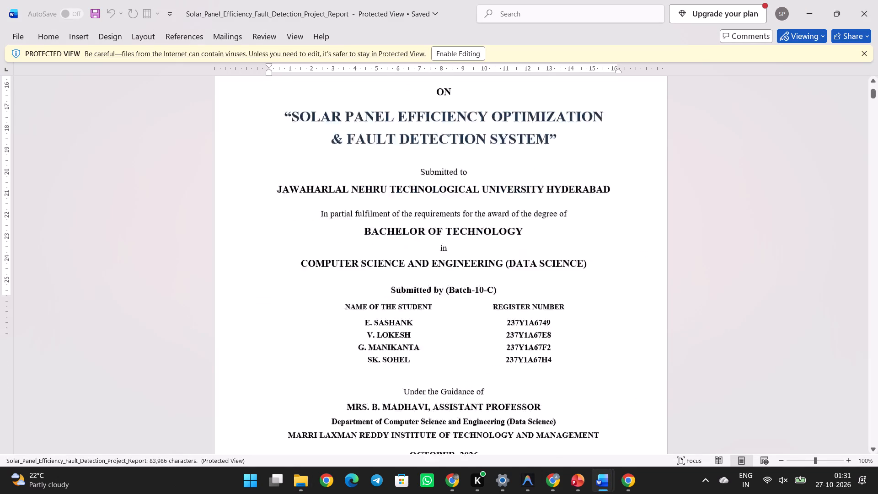
scroll(503, 281, down, 2)
ctrl+scroll(503, 281, down, 1)
scroll(503, 281, down, 3)
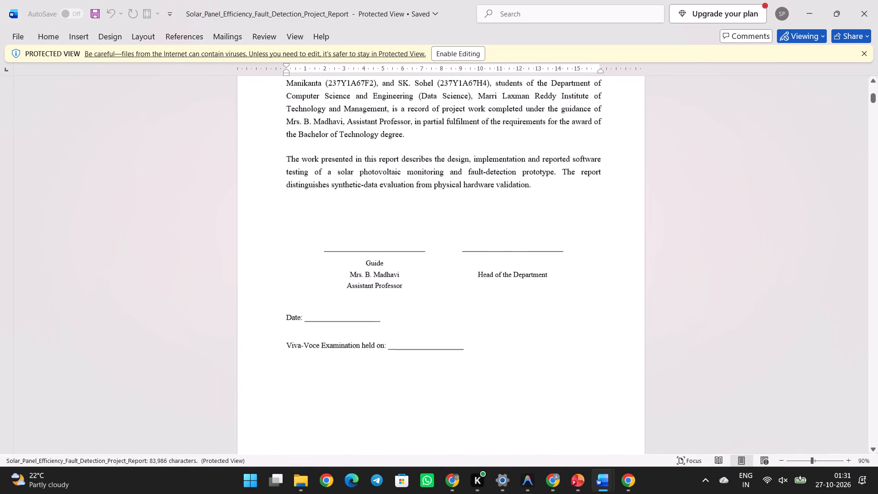
scroll(503, 281, down, 6)
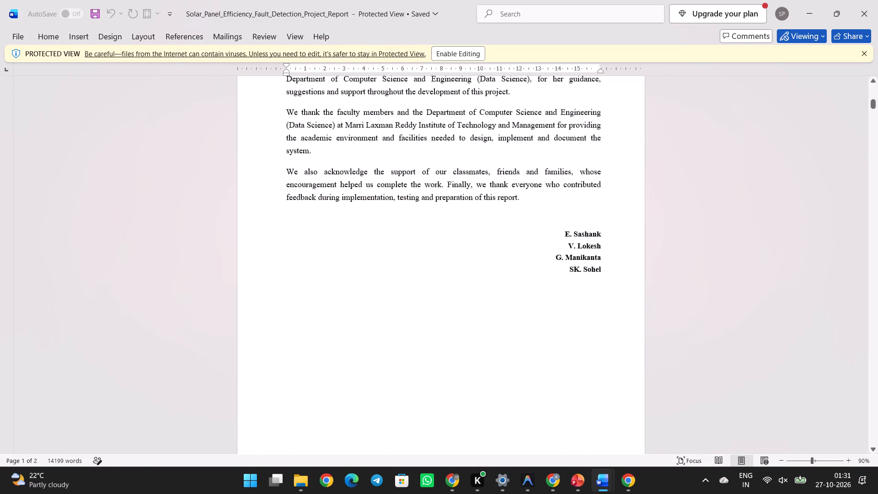
scroll(503, 281, down, 7)
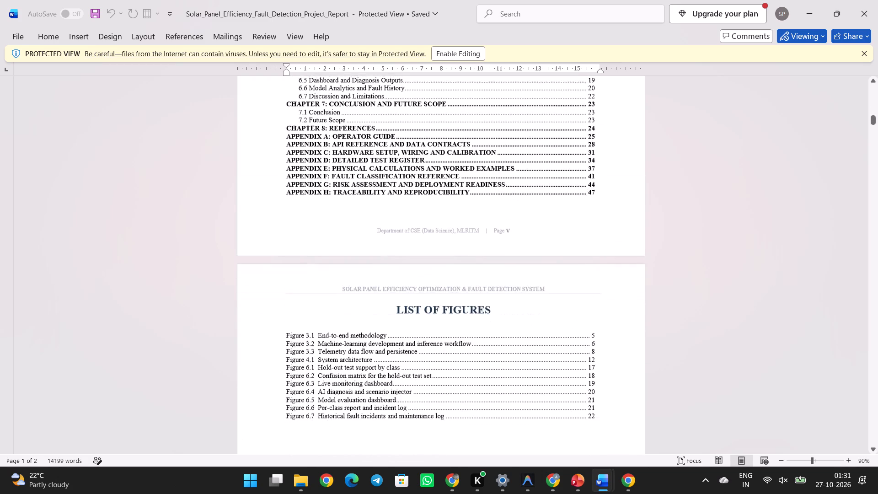
scroll(503, 281, down, 1)
scroll(503, 281, up, 2)
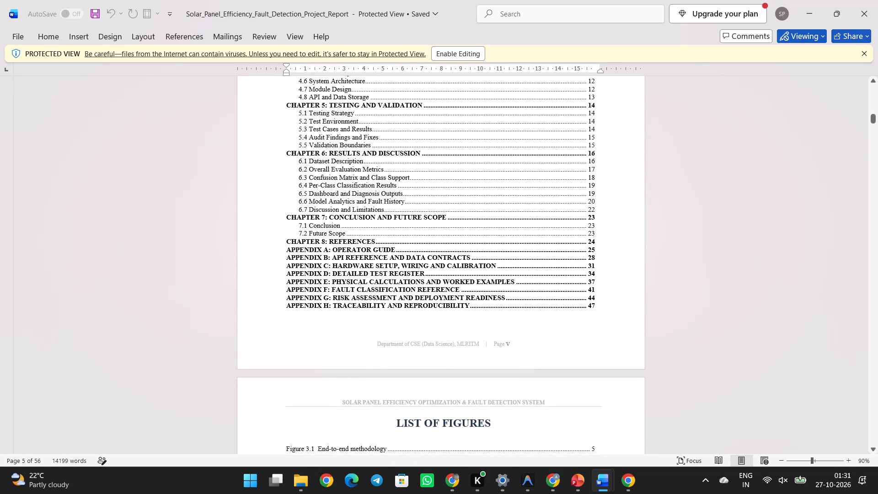
scroll(457, 230, up, 3)
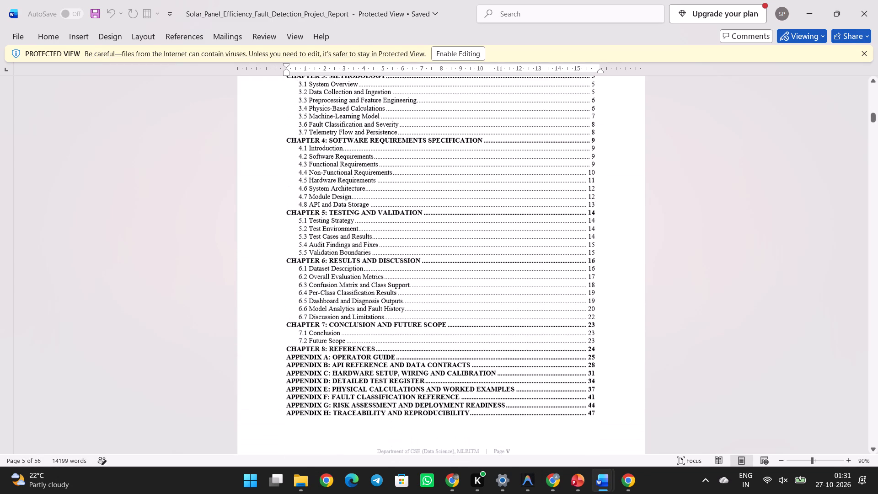
Go back to the Abstract page of the new report and read the abstract and its keywords.
scroll(457, 230, up, 2)
scroll(457, 230, down, 1)
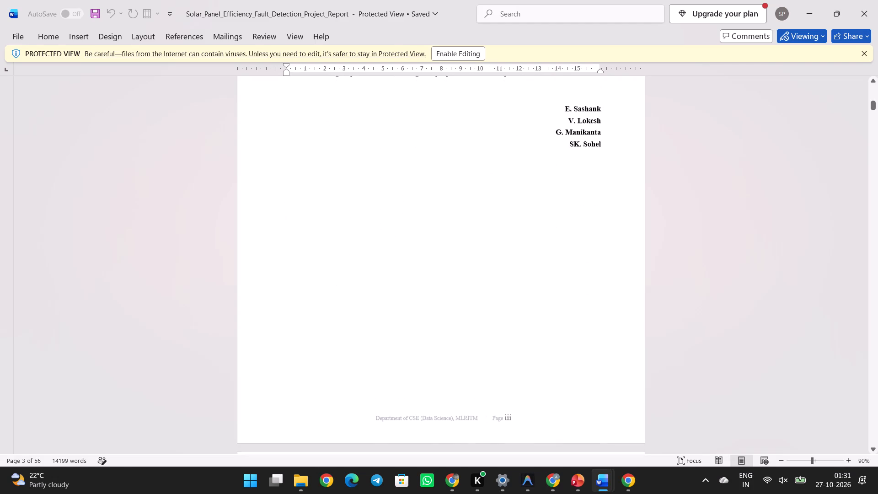
scroll(457, 230, down, 3)
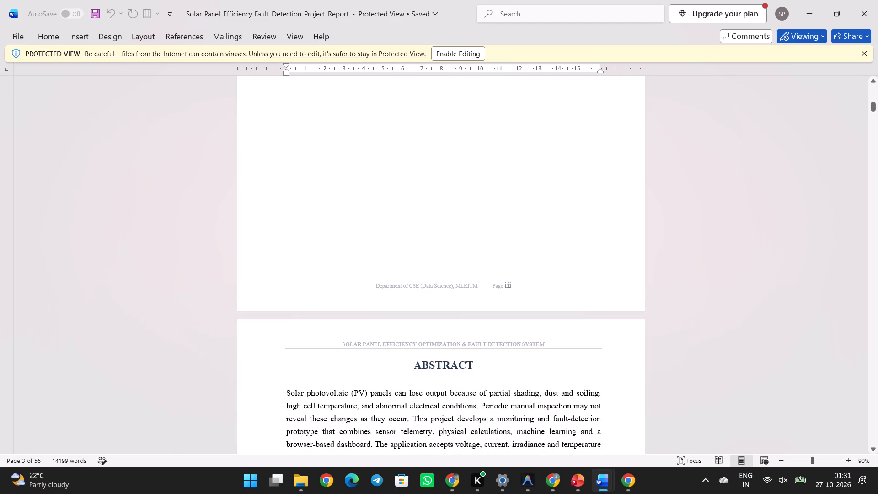
scroll(457, 230, down, 4)
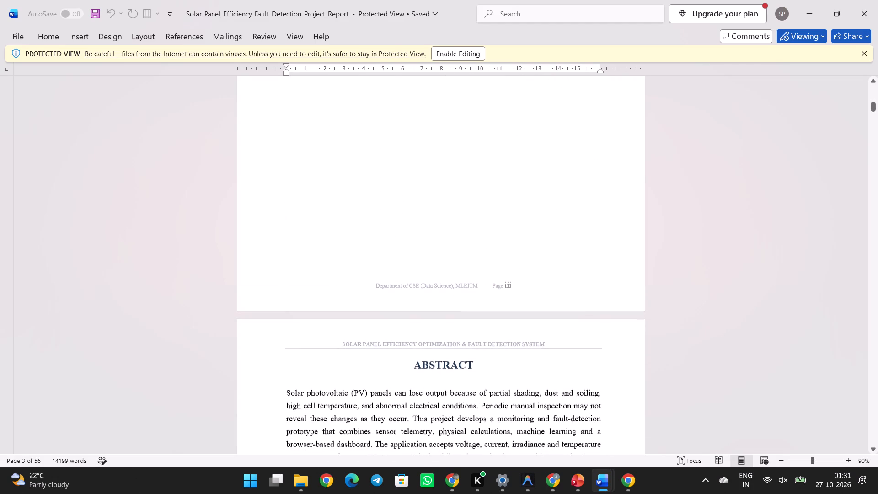
scroll(457, 230, down, 2)
scroll(457, 230, up, 1)
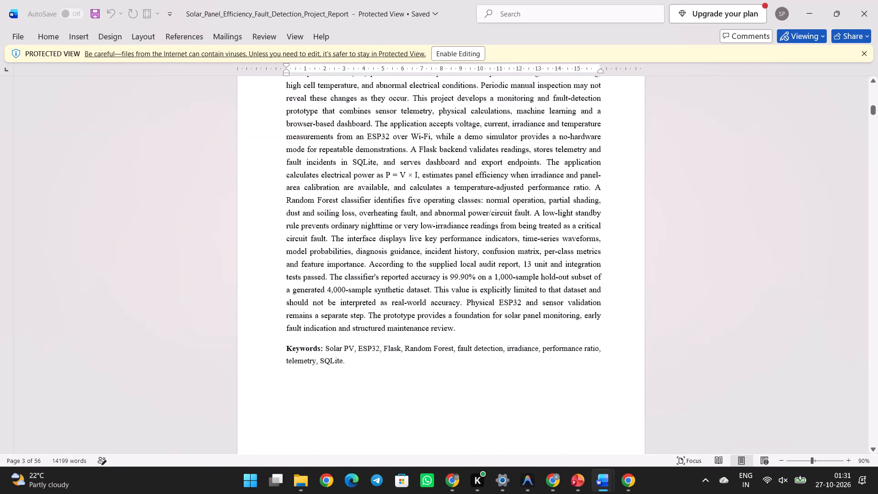
scroll(457, 230, up, 1)
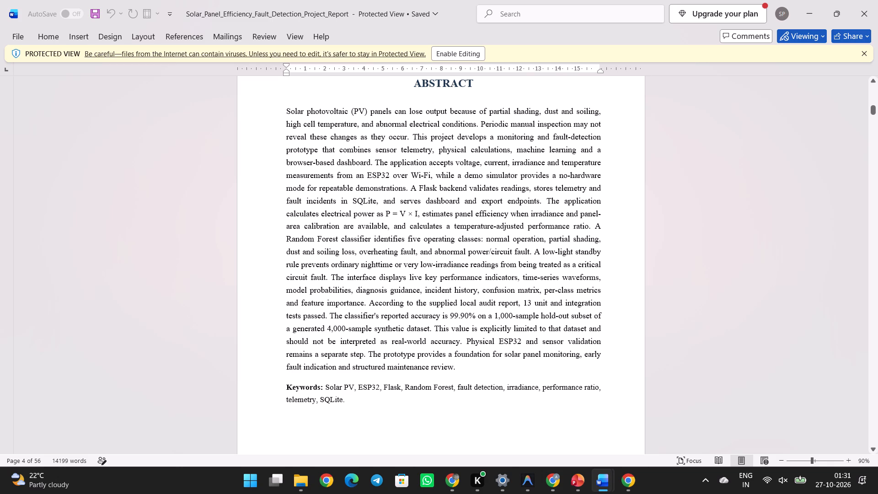
Enable editing of the new solar panel report and agree to update its fields.
drag(285, 108, 448, 58)
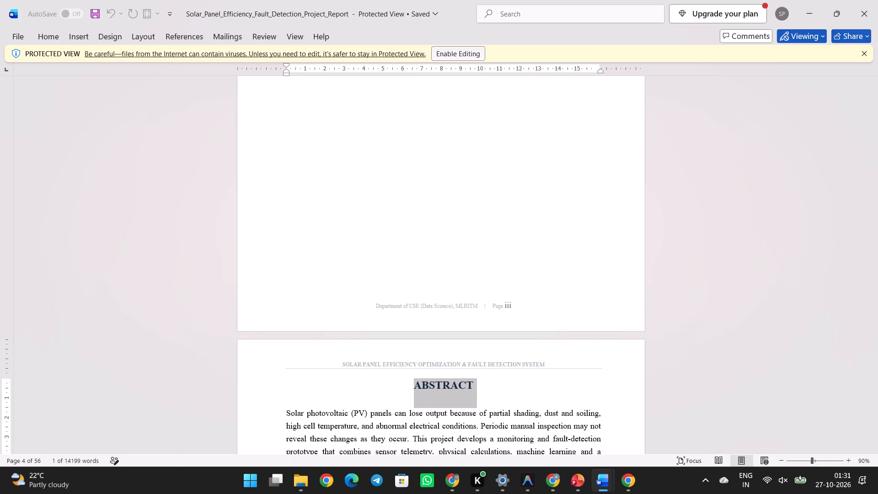
click(464, 57)
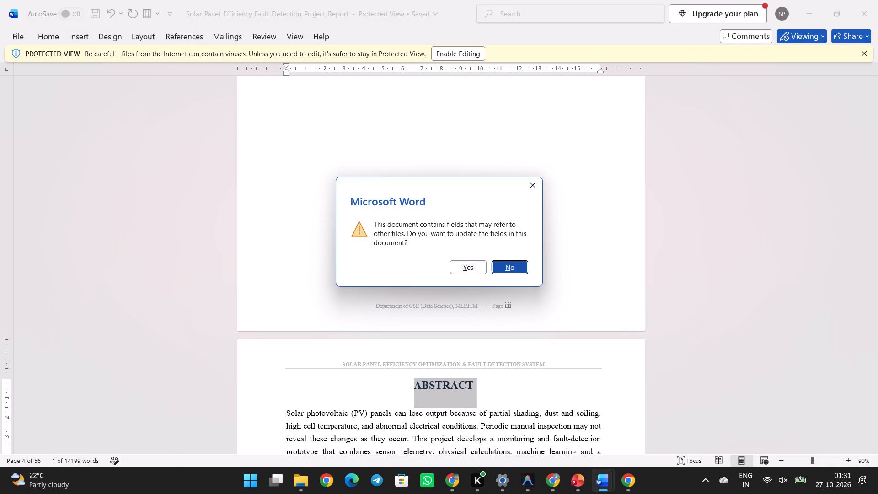
click(470, 263)
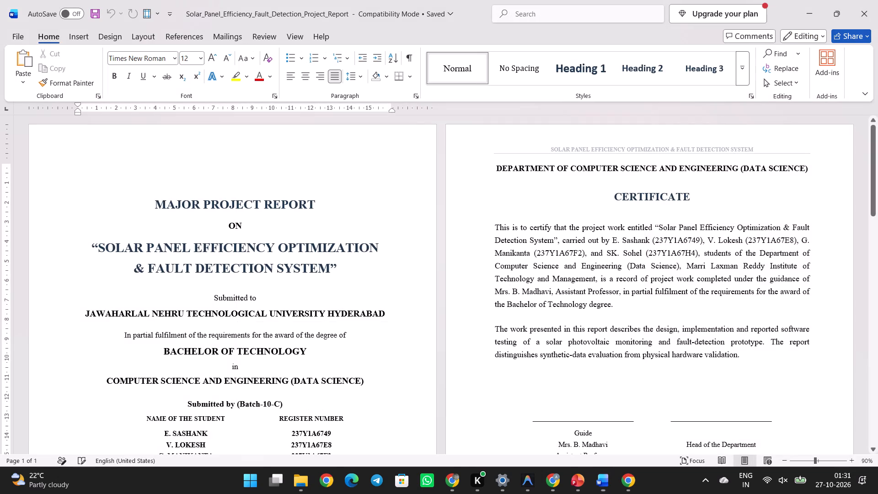
Look through the editable report's front matter, Chapter 1, the start of Chapter 2, and the lists of tables and abbreviations.
scroll(639, 258, down, 7)
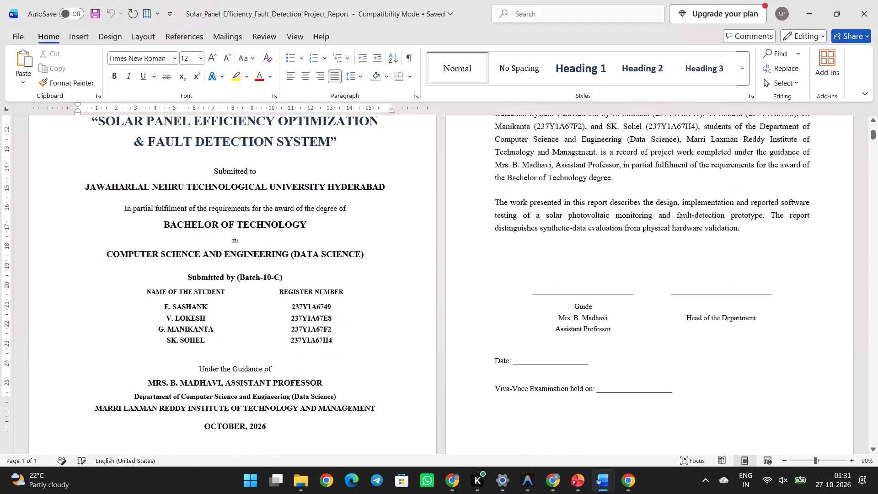
scroll(639, 258, down, 6)
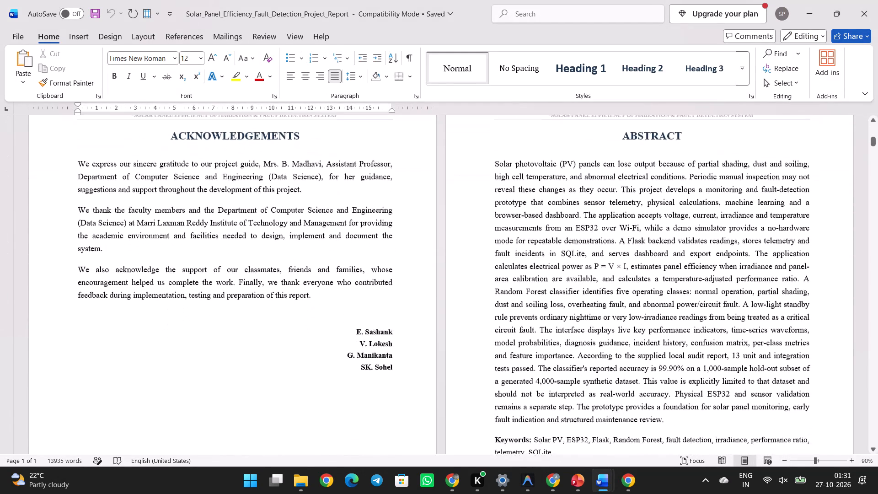
scroll(639, 258, down, 4)
scroll(639, 258, up, 1)
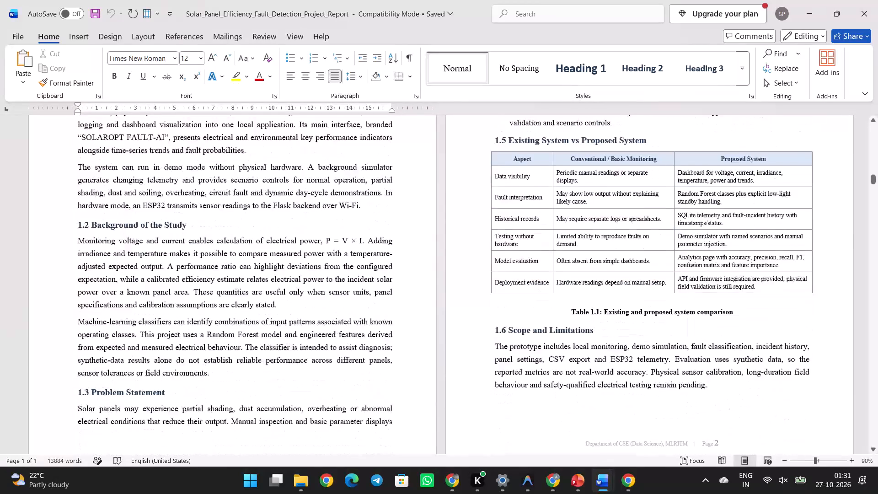
scroll(639, 258, up, 1)
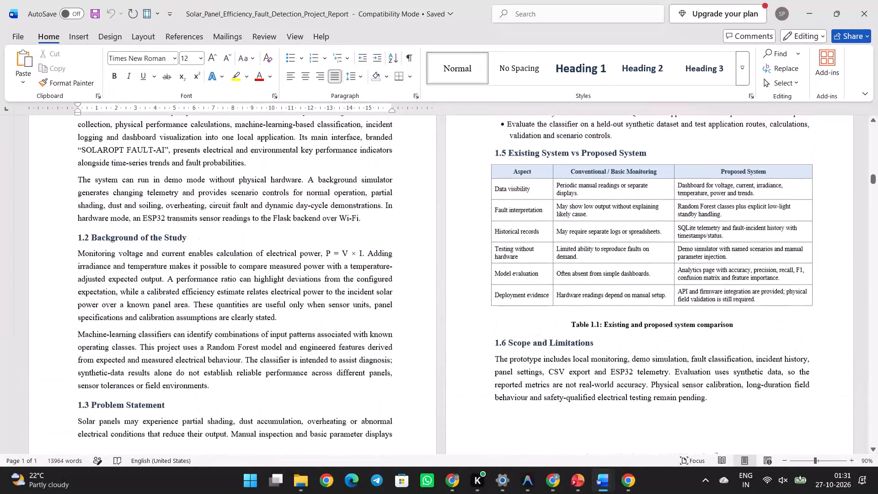
scroll(639, 258, up, 1)
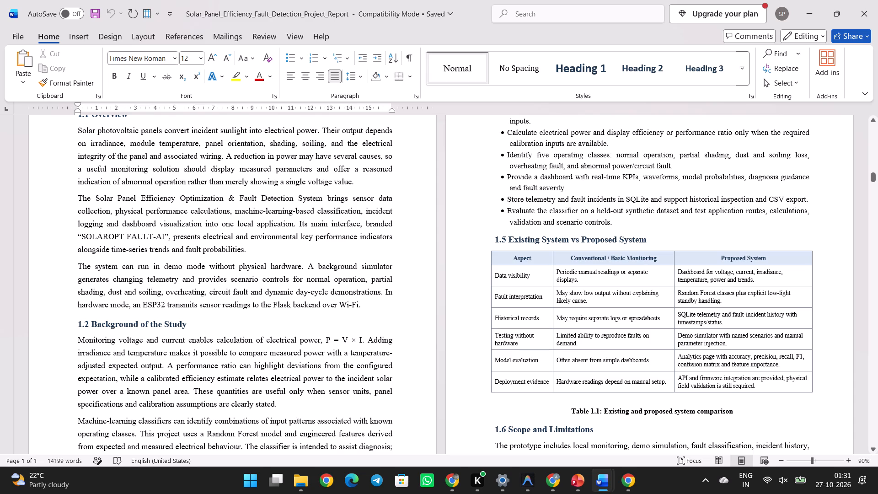
scroll(241, 333, down, 1)
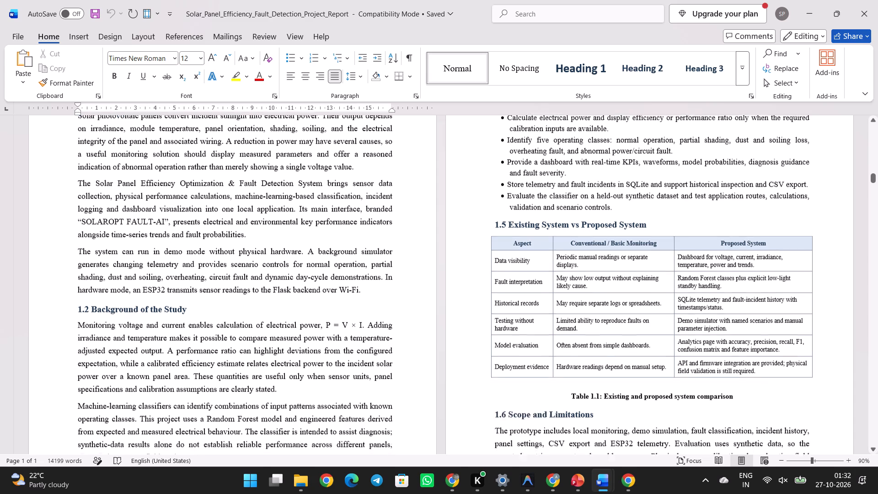
scroll(241, 333, down, 2)
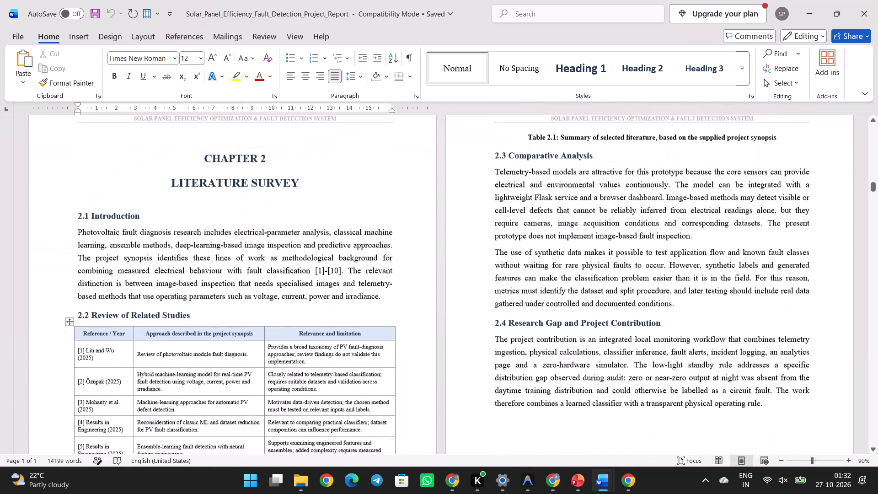
scroll(241, 333, up, 10)
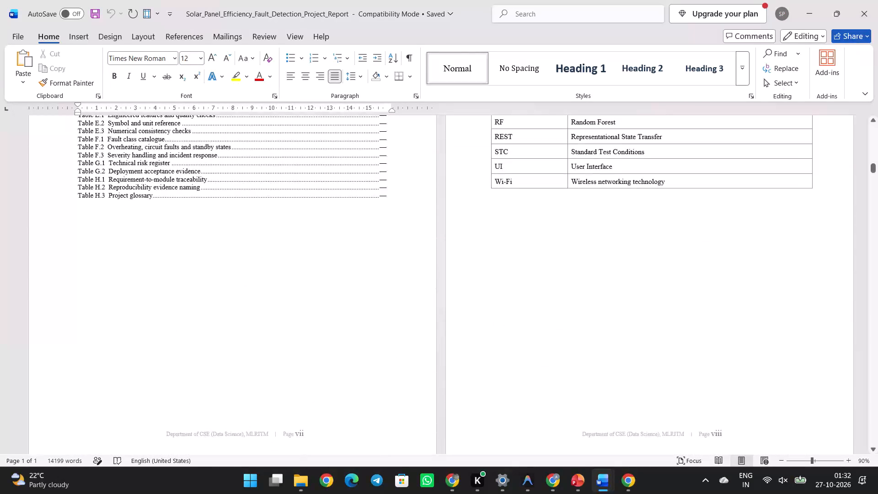
scroll(241, 333, up, 9)
scroll(241, 333, down, 6)
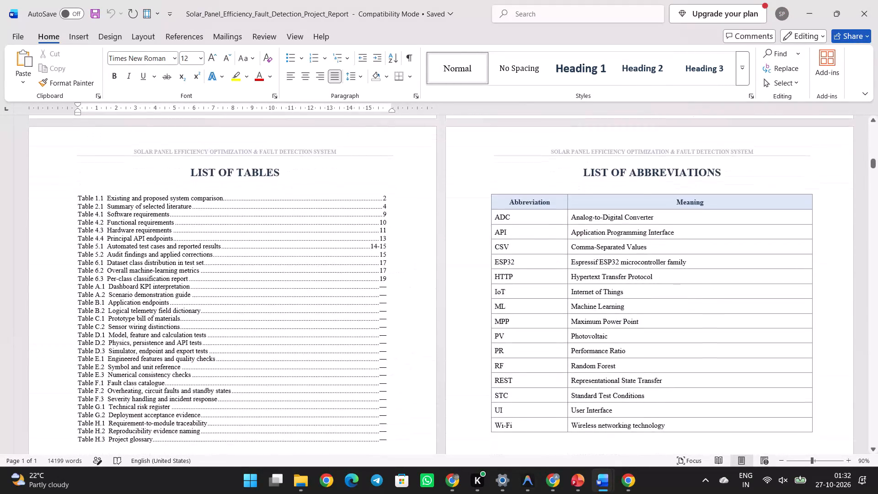
scroll(241, 333, down, 3)
Copy the full abstract text and keywords from the solar panel report's Abstract page.
scroll(241, 333, up, 12)
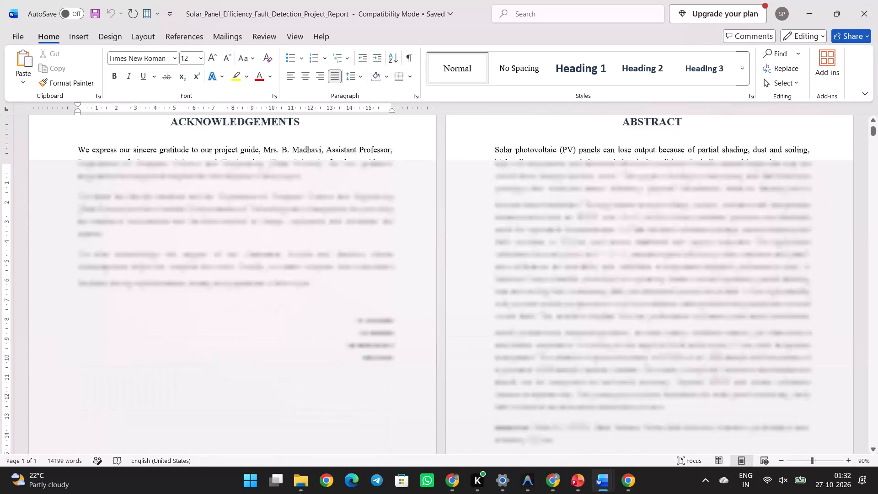
scroll(393, 353, down, 5)
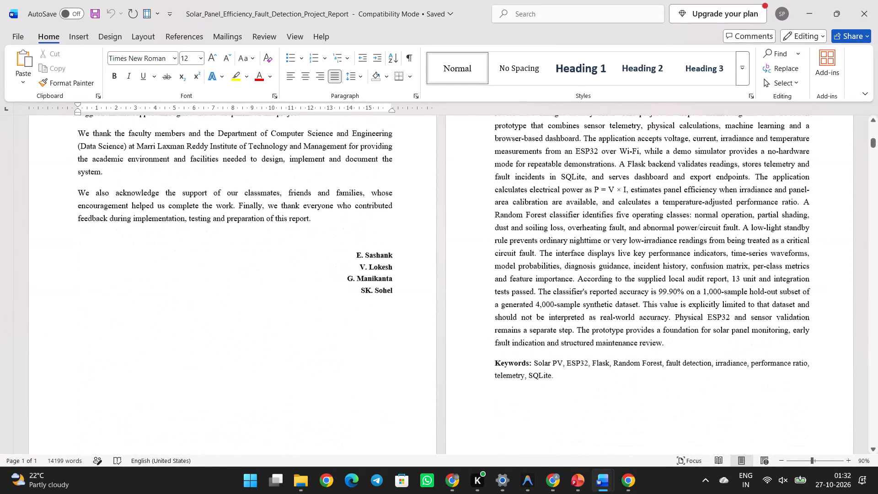
scroll(393, 353, down, 1)
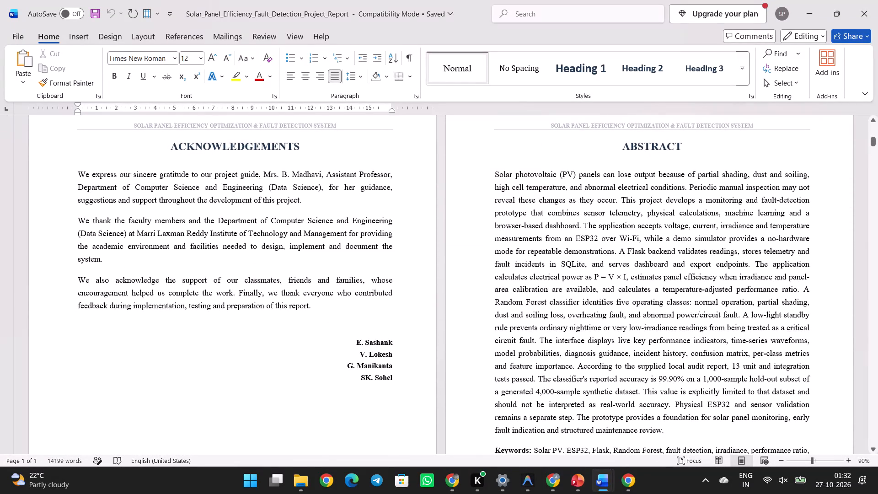
scroll(393, 353, down, 1)
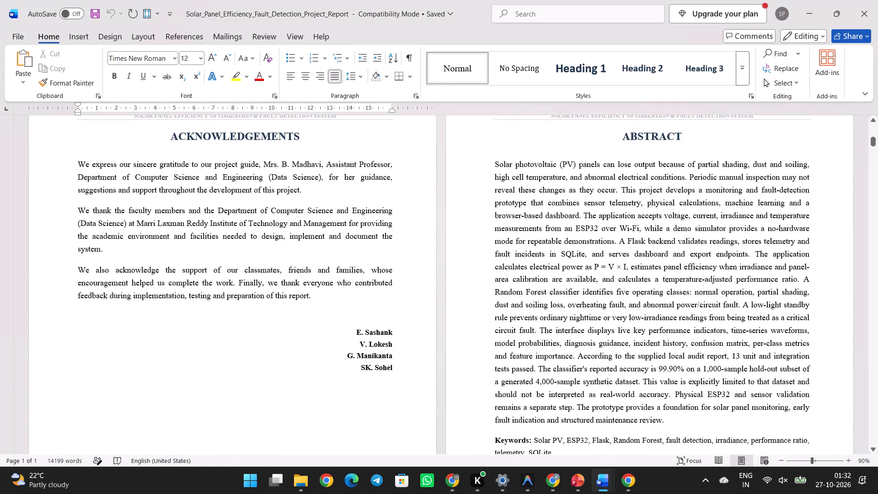
drag(493, 164, 548, 389)
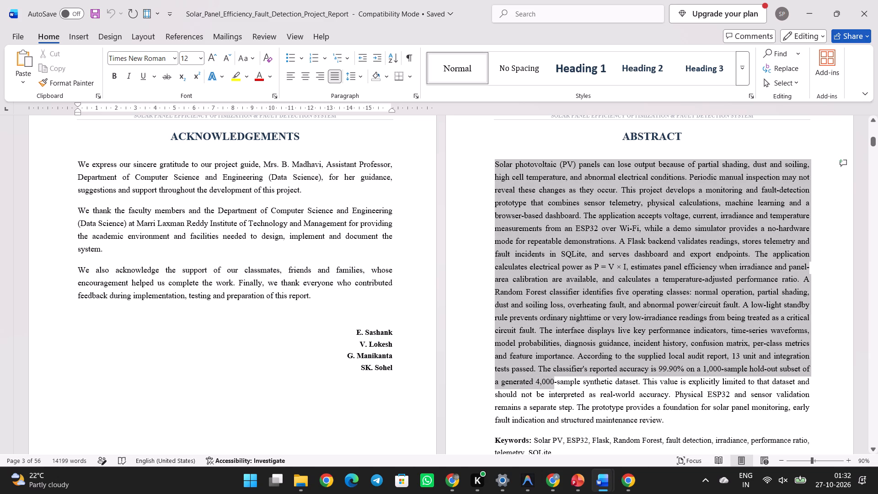
drag(548, 389, 554, 331)
key(ctrl+c)
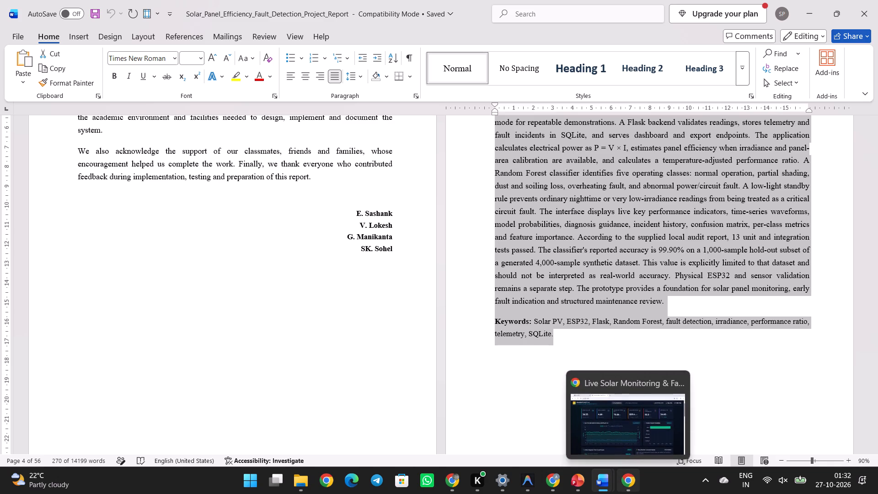
Switch to the batch-2.1 (1) report and delete the criminal network abstract and keywords beneath its ABSTRACT heading.
click(560, 420)
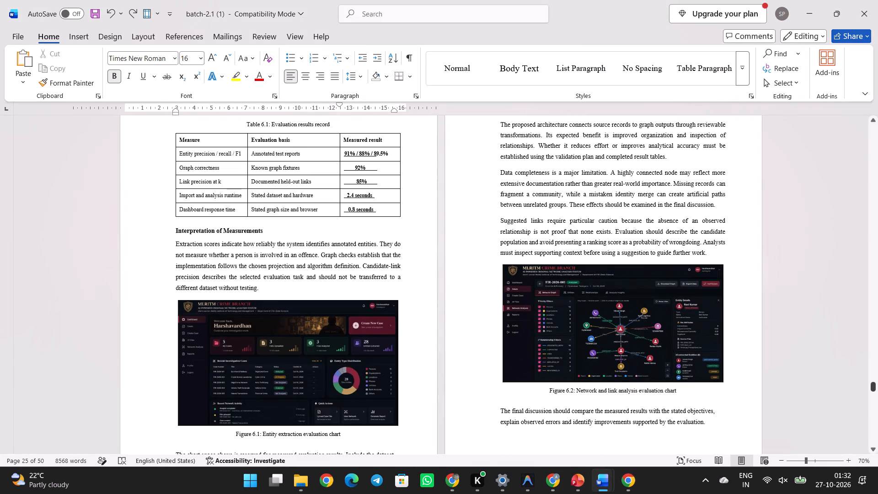
drag(875, 388, 877, 95)
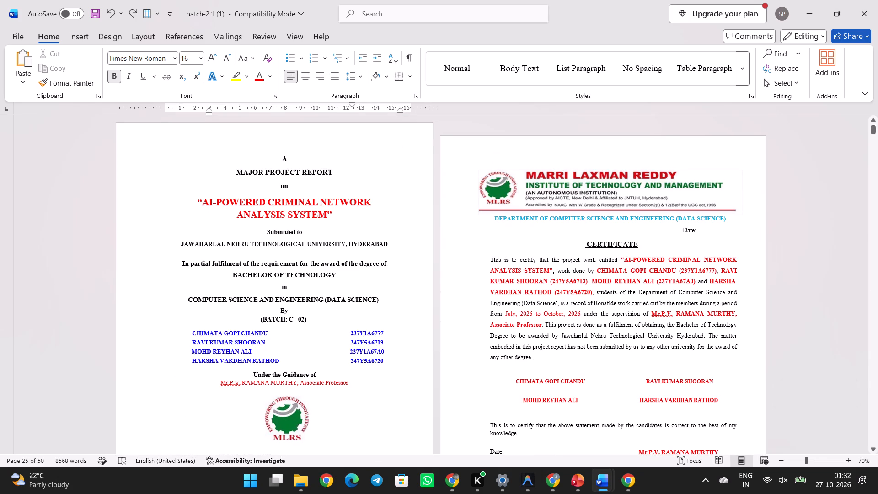
scroll(546, 342, down, 11)
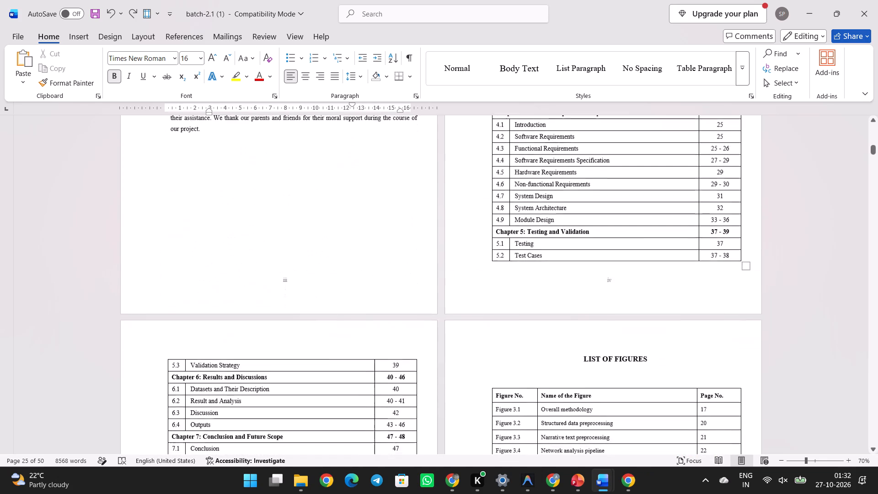
scroll(546, 342, down, 5)
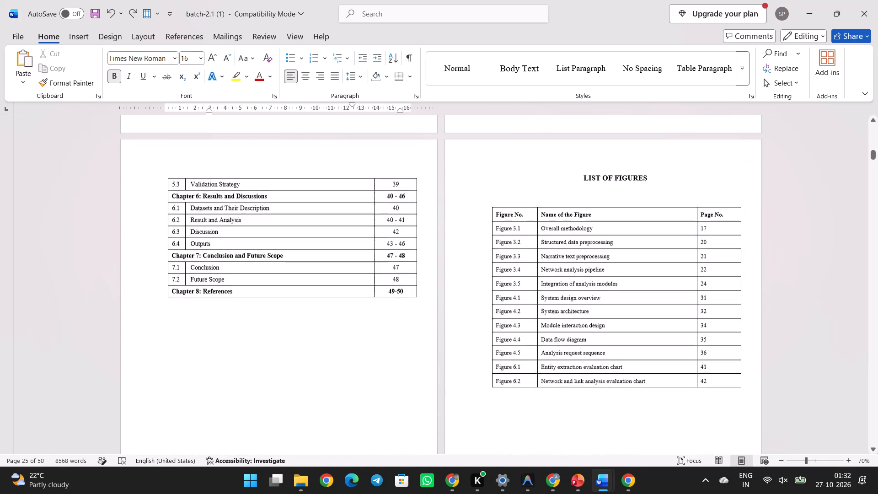
scroll(546, 342, down, 8)
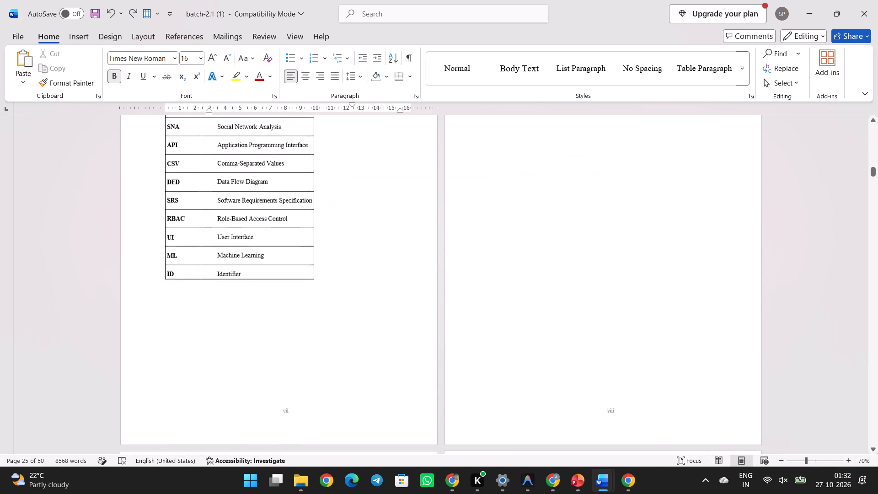
scroll(546, 342, down, 2)
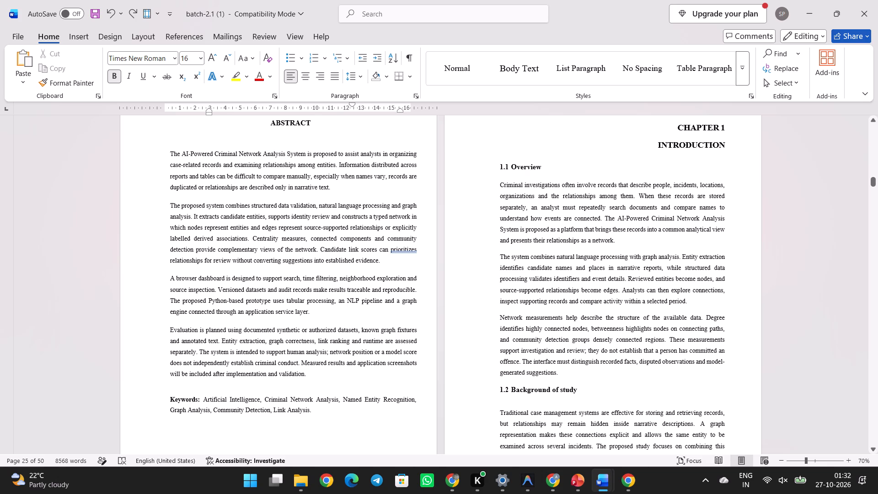
drag(171, 156, 297, 429)
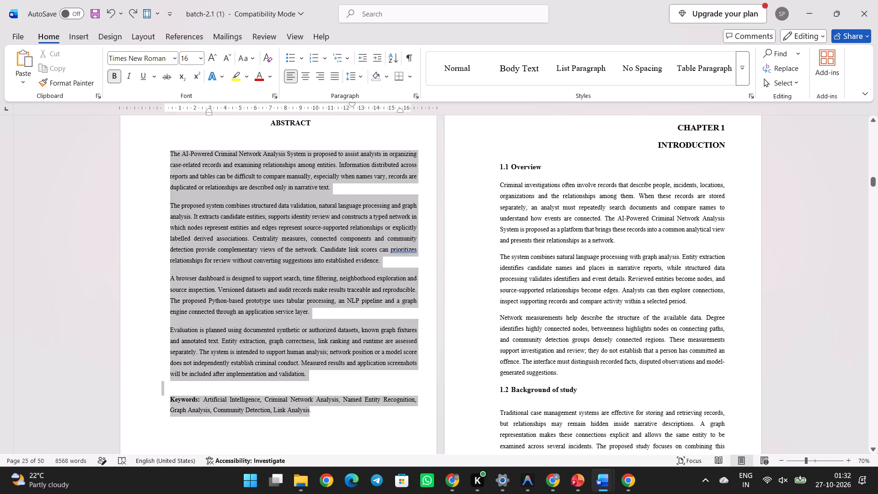
drag(297, 429, 306, 379)
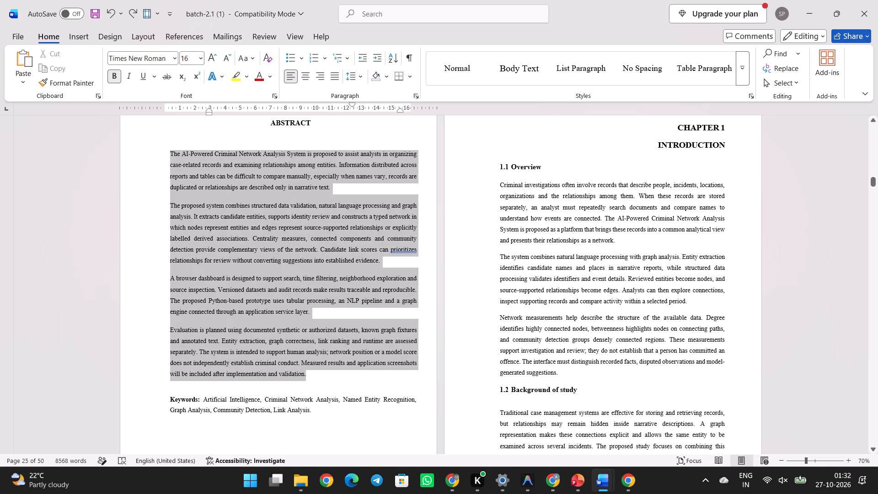
drag(306, 379, 309, 408)
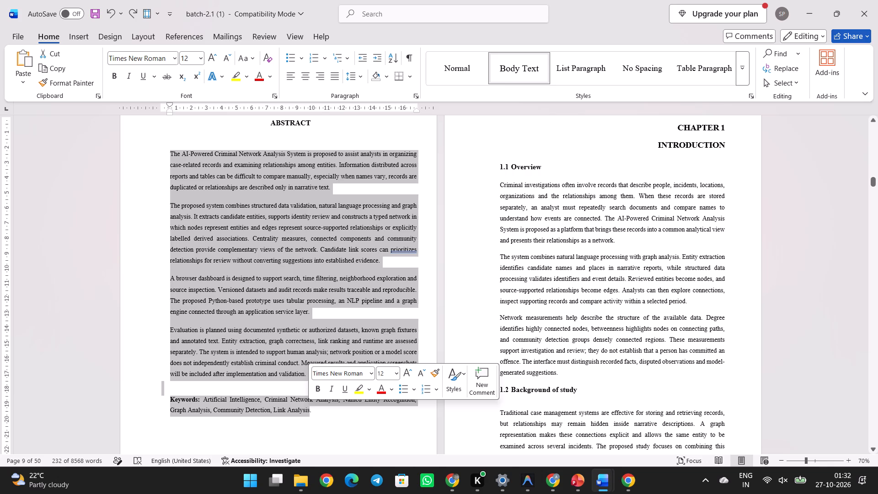
key(Delete)
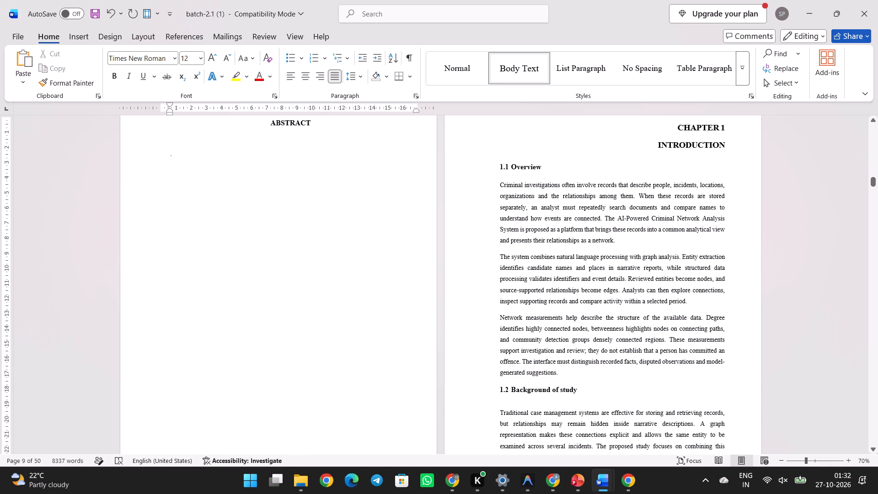
key(Delete)
Paste the solar panel abstract and keywords beneath the ABSTRACT heading as text only.
key(ctrl+v)
click(238, 333)
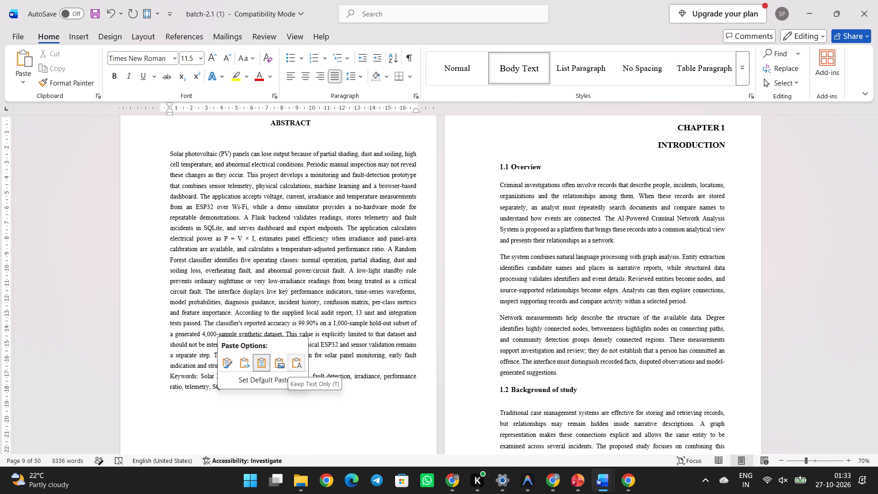
click(298, 364)
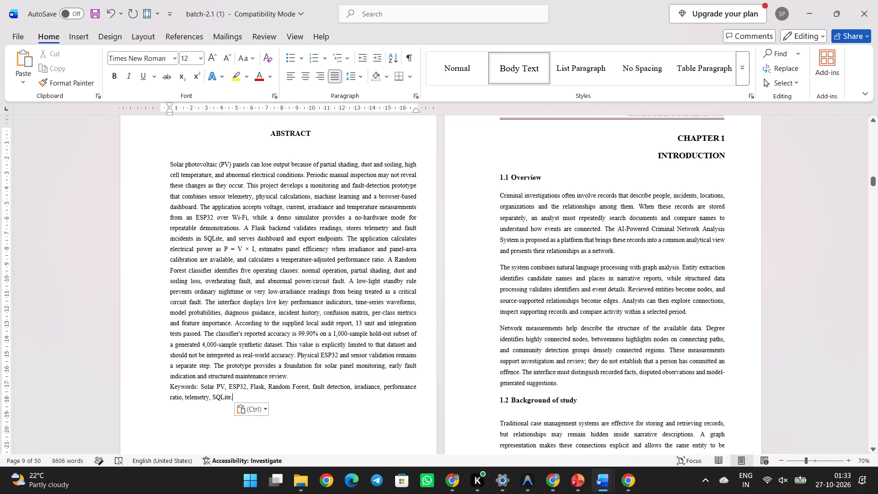
Split the abstract into two paragraphs before "The application calculates", separated by a blank line, and add a blank line above Keywords.
click(348, 241)
key(Return)
key(Return)
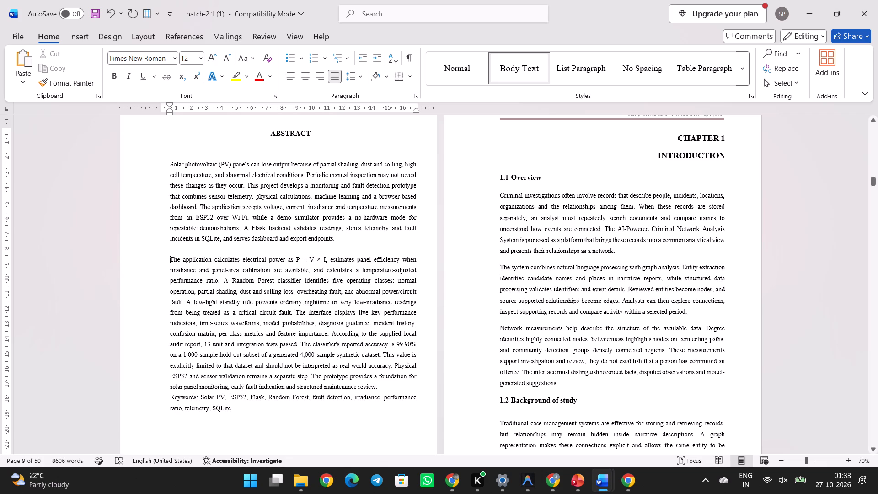
click(386, 387)
key(Return)
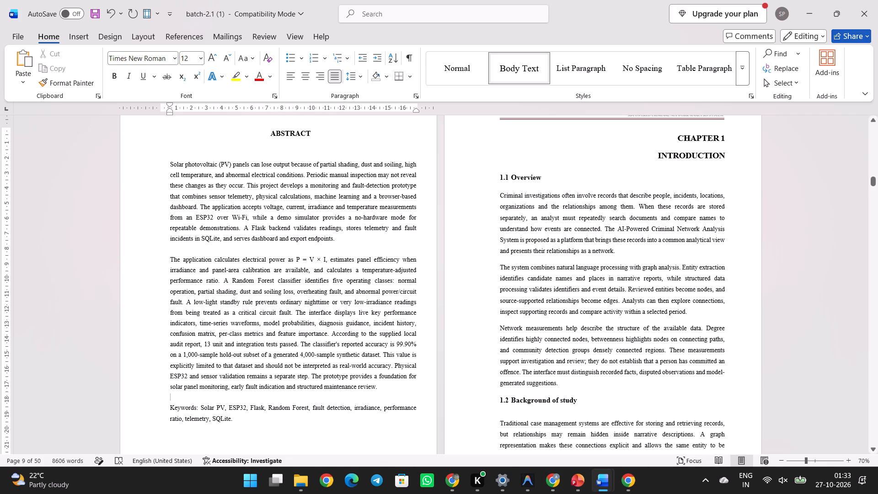
Copy the two-paragraph solar panel abstract together with its keywords from the ABSTRACT page.
drag(233, 420, 180, 181)
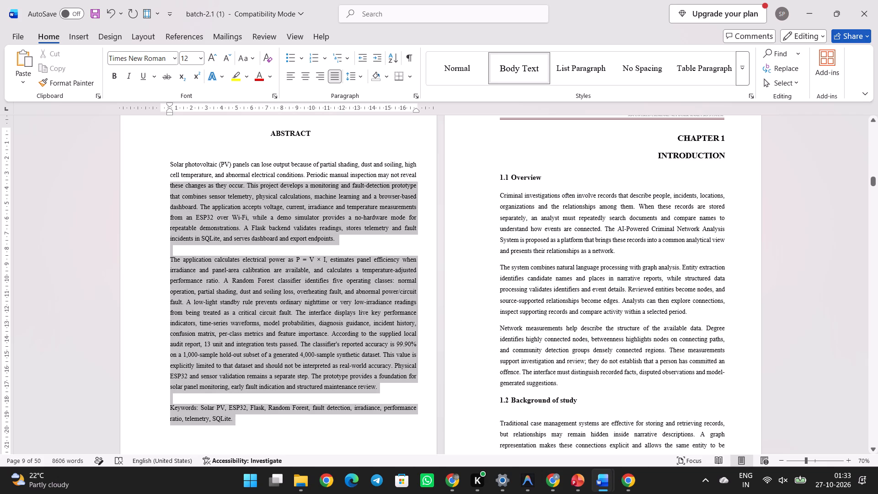
drag(180, 181, 172, 166)
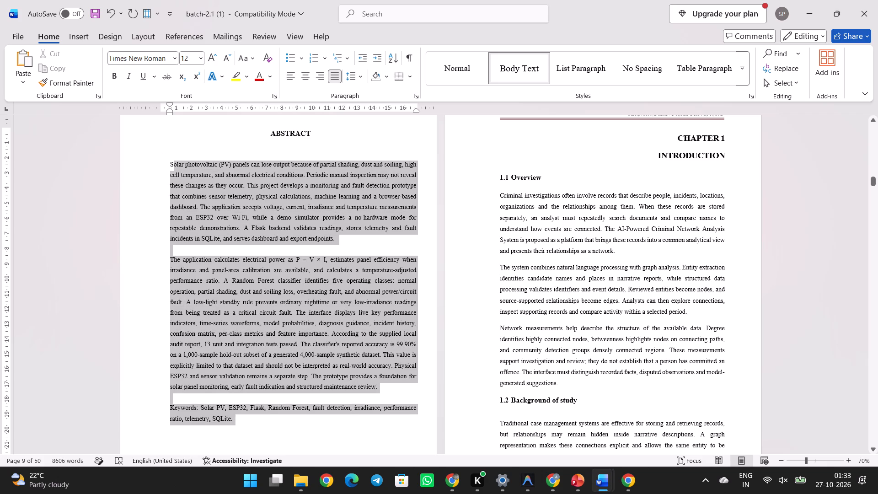
drag(172, 166, 168, 166)
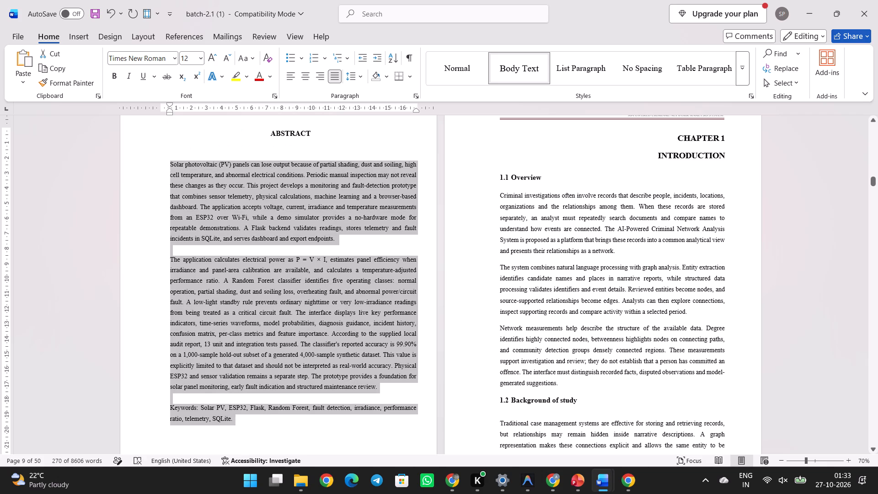
key(ctrl+c)
key(ctrl+z)
key(ctrl+z)
key(ctrl+z)
key(ctrl+z)
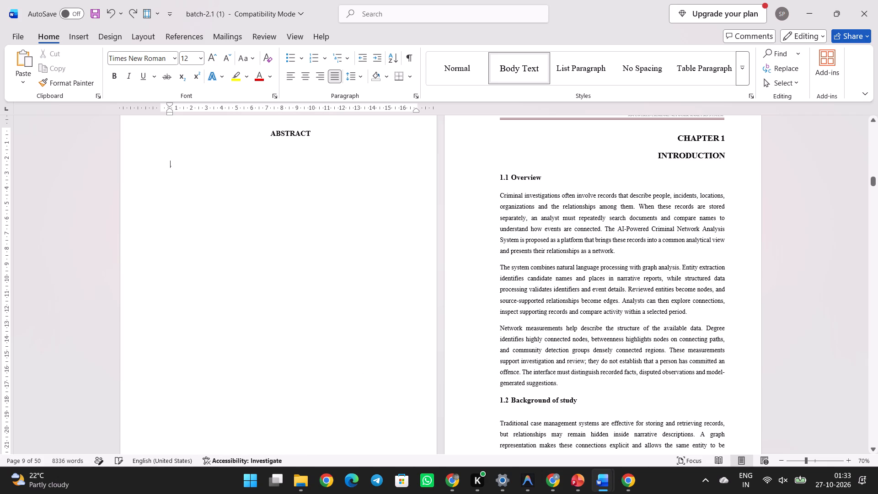
key(ctrl+z)
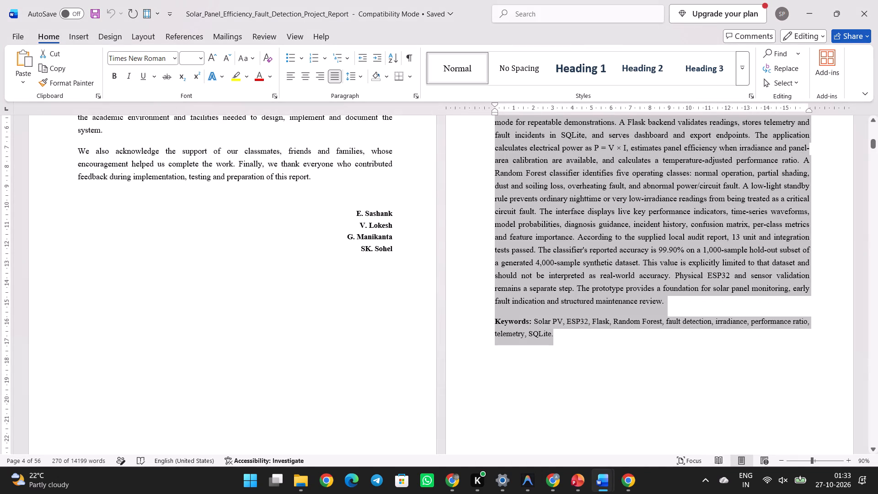
scroll(647, 416, down, 3)
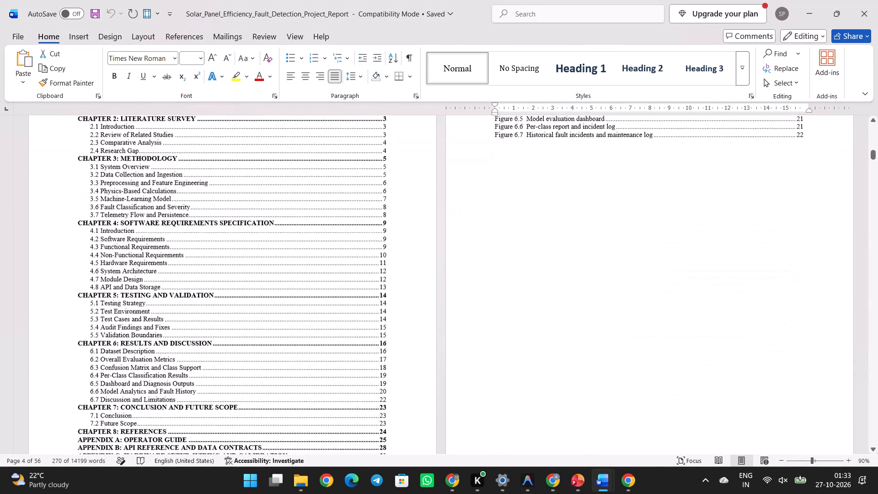
scroll(647, 416, down, 5)
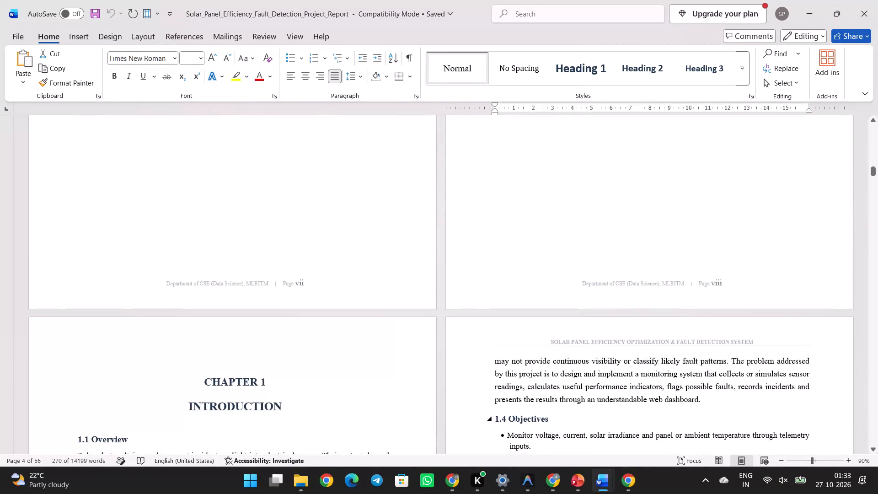
scroll(647, 416, down, 4)
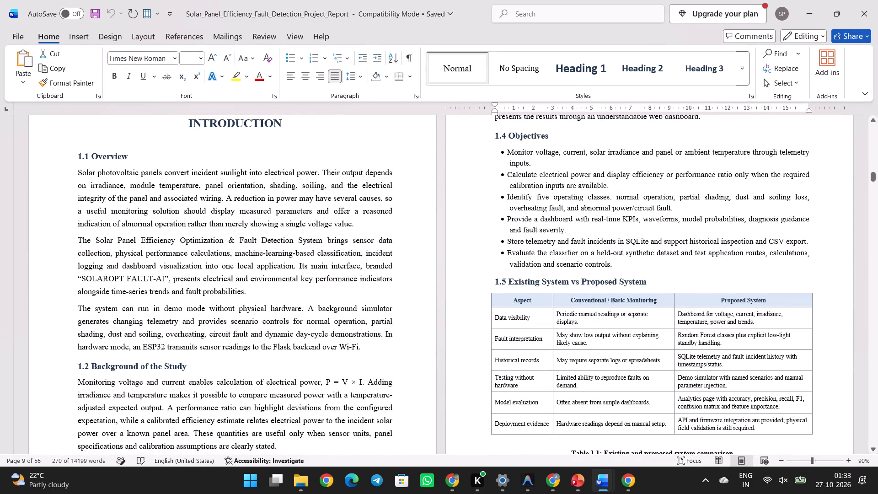
drag(79, 174, 359, 340)
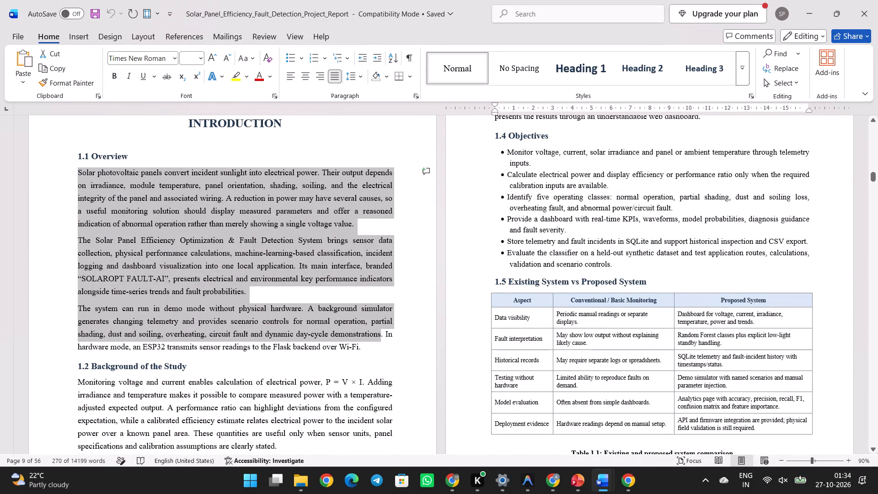
drag(359, 340, 363, 345)
key(shift+Left)
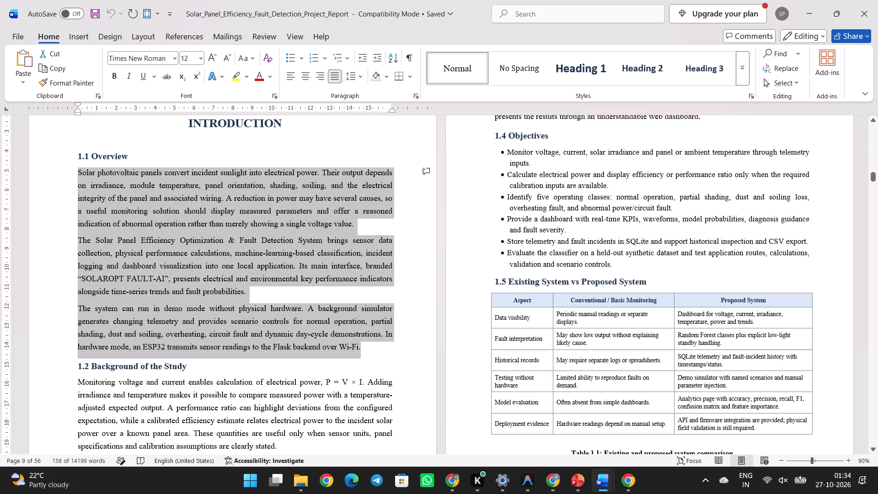
key(ctrl+c)
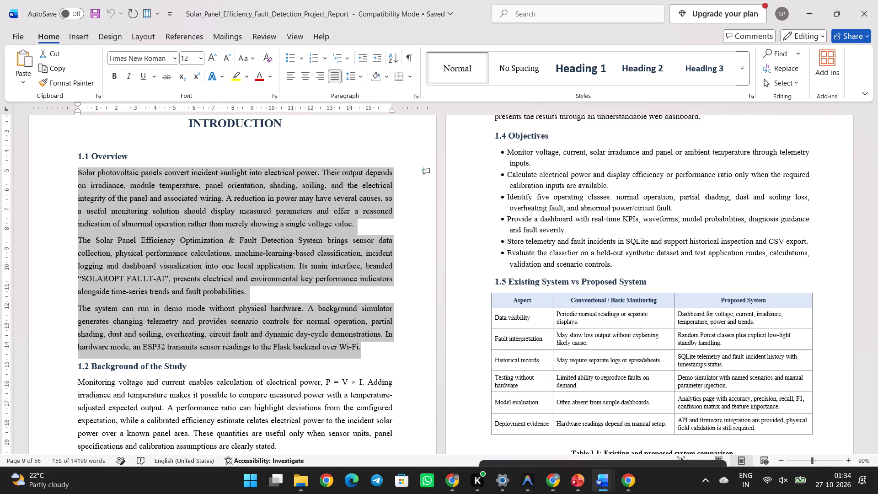
In the batch-2.1 (1) report, replace the 1.1 Overview paragraphs with the copied text as text only, removing the leftover "s." at the end.
click(562, 432)
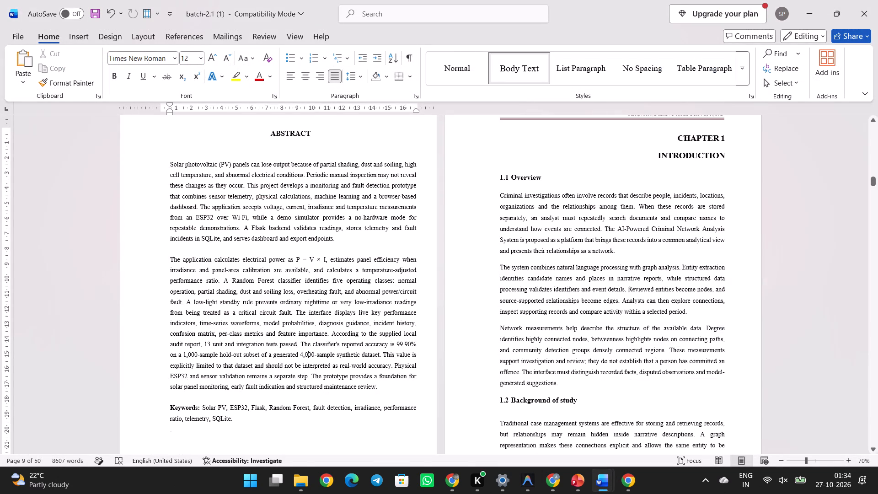
drag(499, 195, 554, 367)
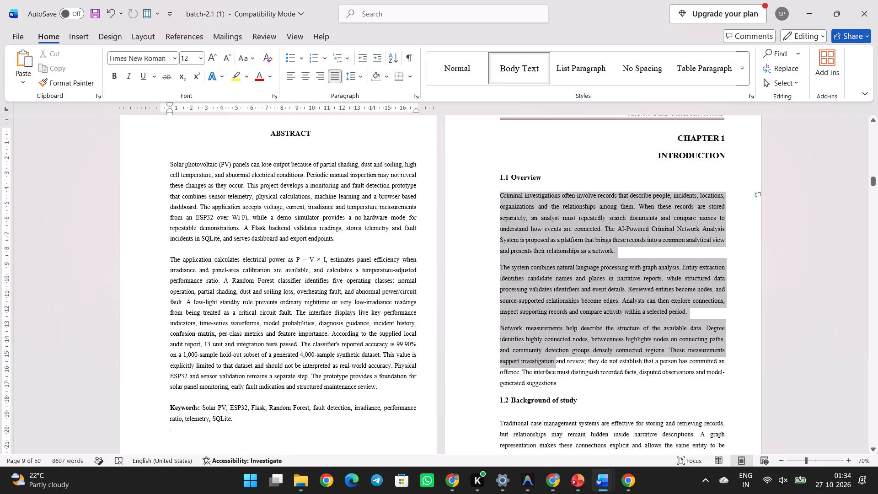
drag(554, 367, 553, 384)
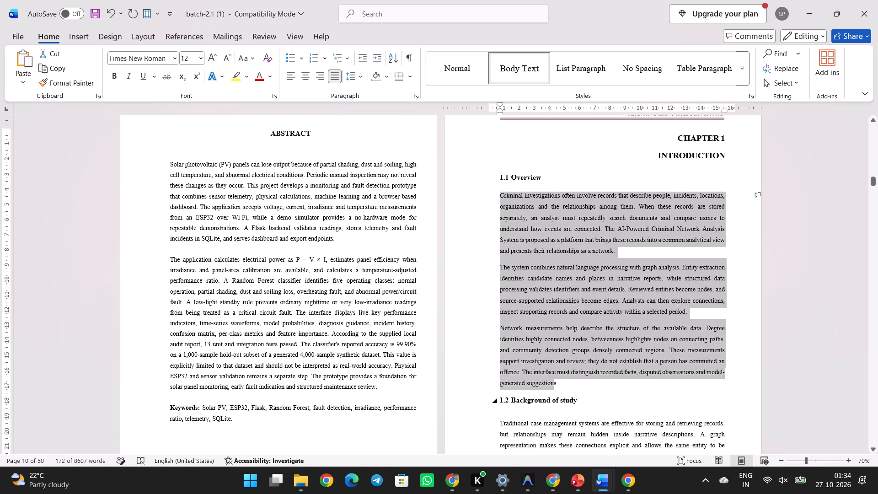
key(ctrl+v)
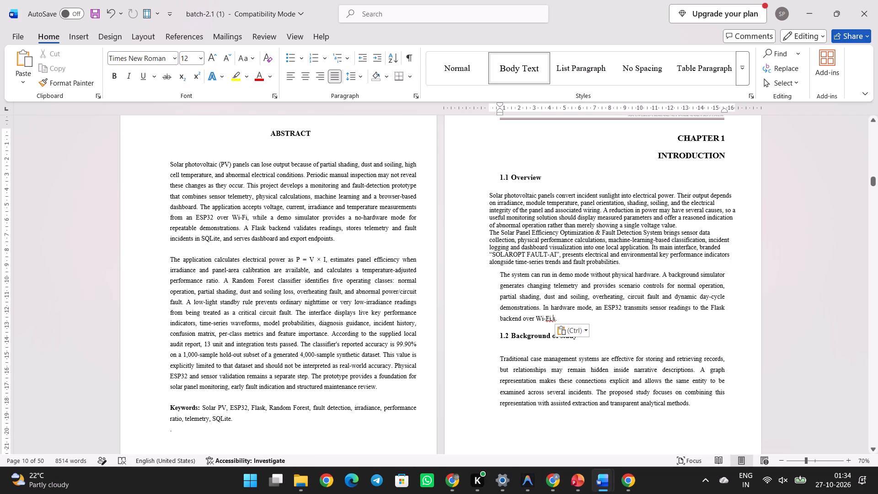
click(580, 332)
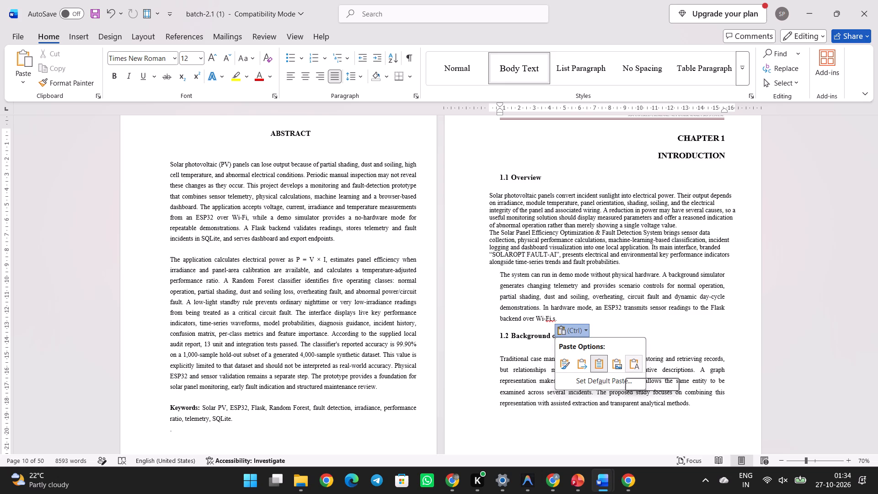
click(632, 360)
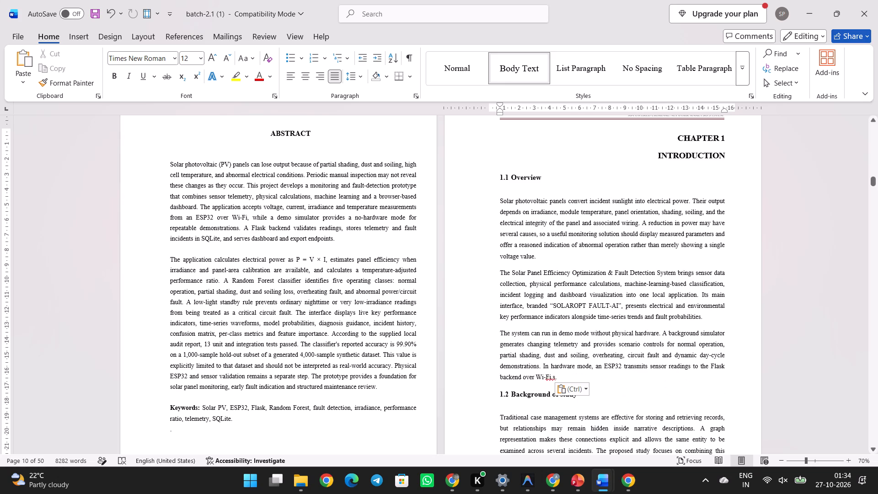
key(Delete)
key(Delete)
Switch to the solar panel report and copy both paragraphs under 1.2 Background of the Study.
scroll(632, 360, down, 1)
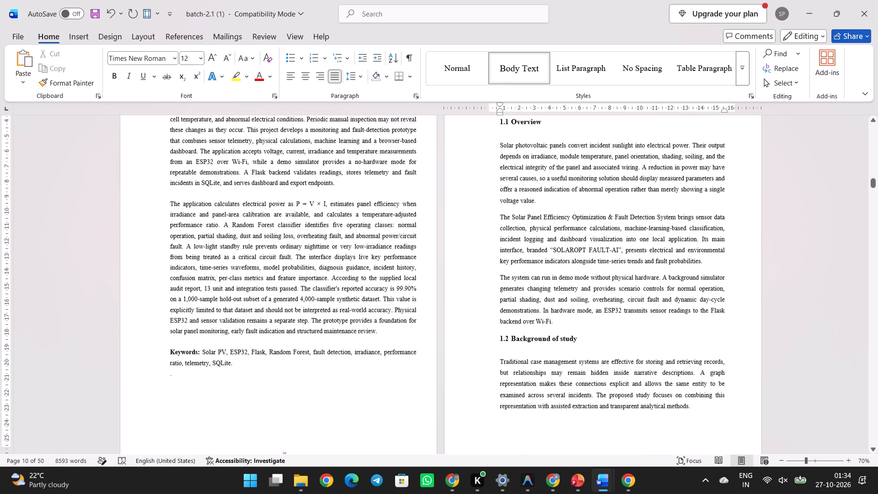
scroll(632, 360, down, 1)
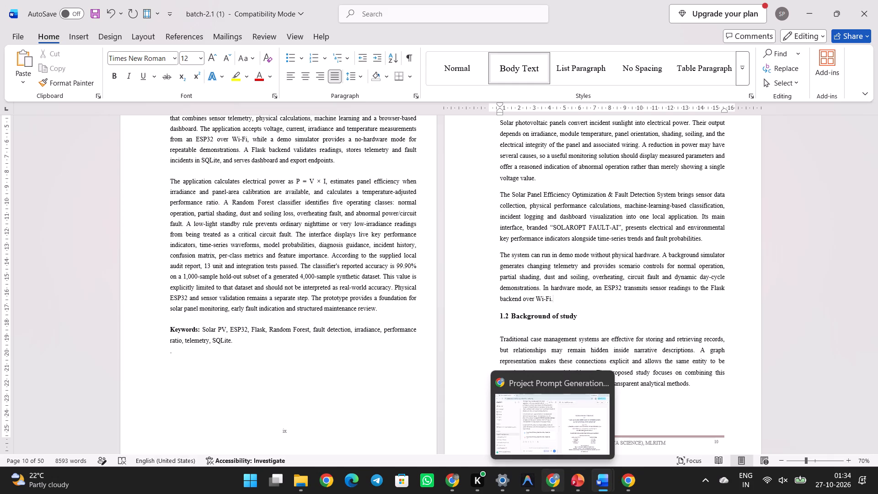
click(599, 476)
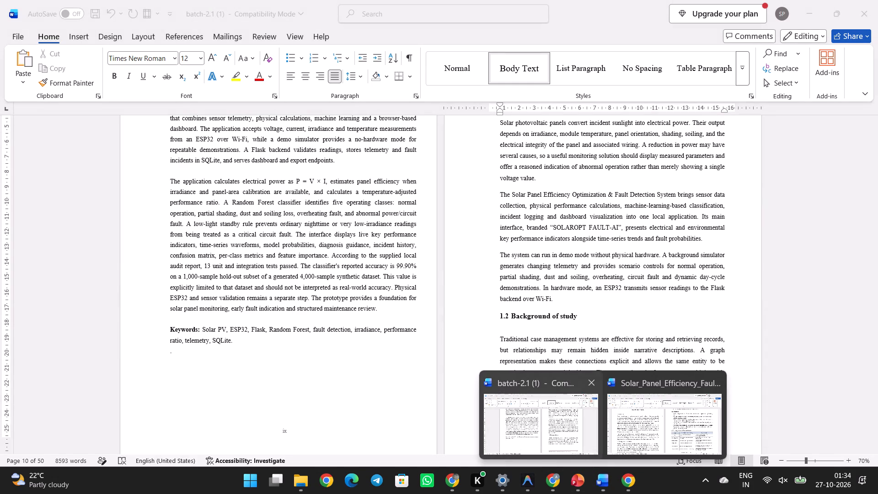
click(562, 433)
click(605, 480)
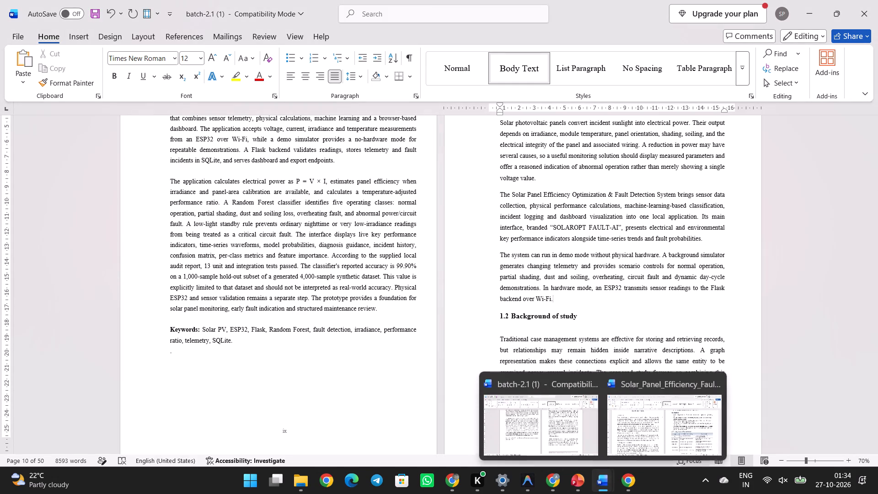
click(646, 435)
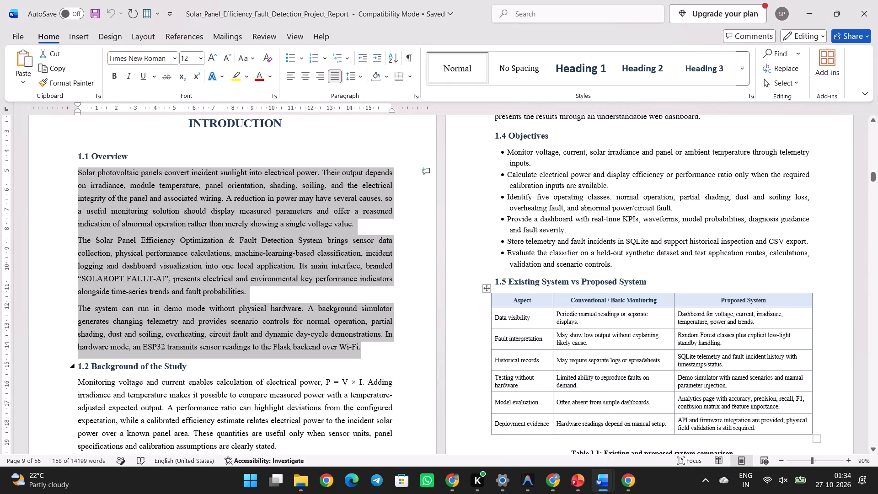
scroll(350, 373, down, 2)
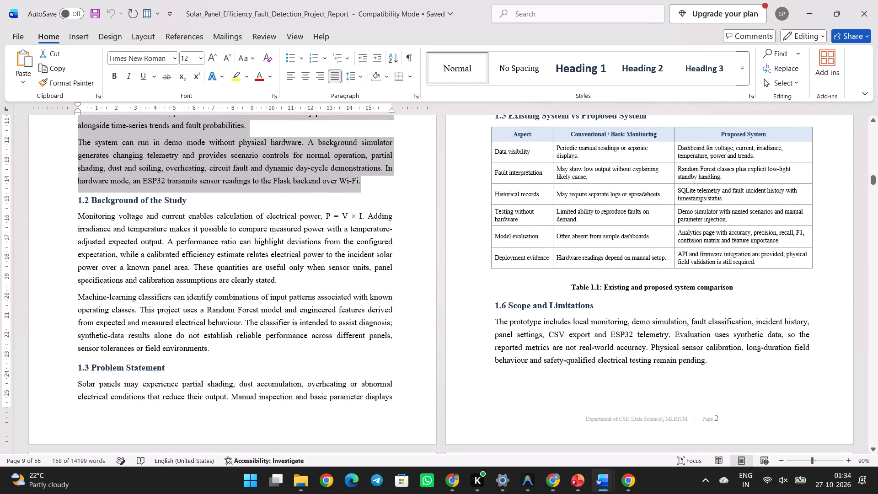
drag(80, 218, 196, 343)
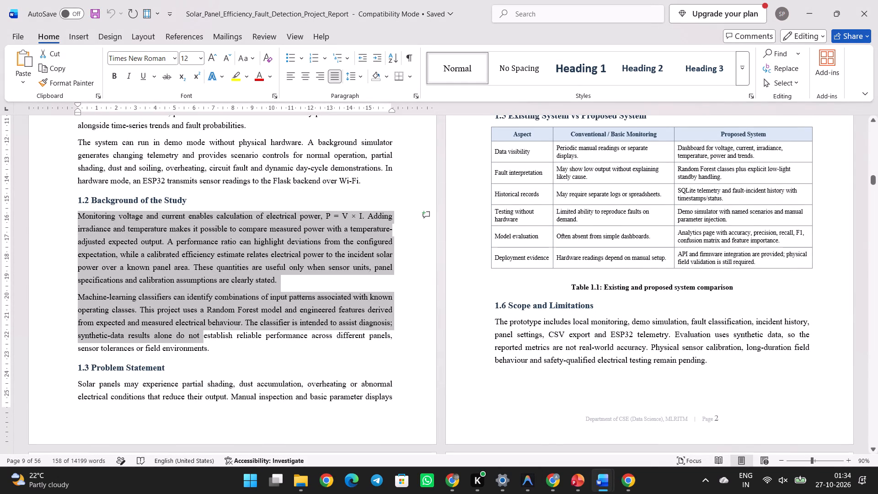
drag(196, 343, 210, 347)
key(shift+Left)
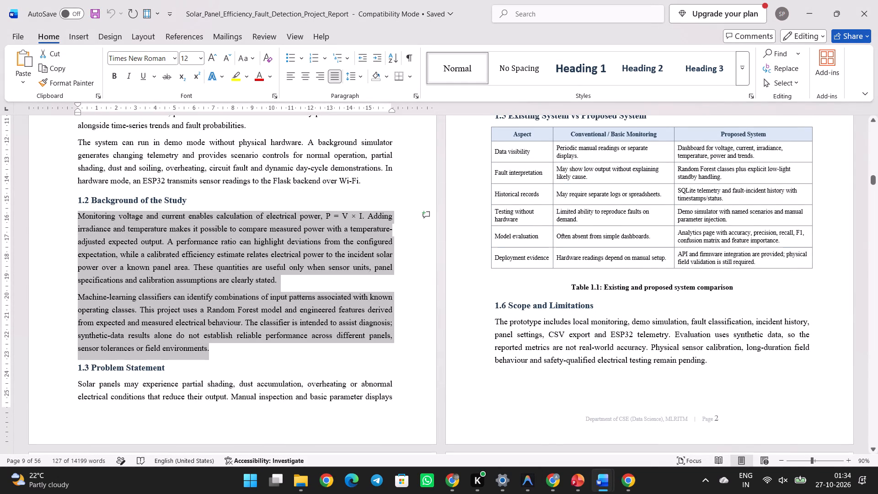
key(ctrl+c)
In the batch-2.1 (1) report, replace the three 1.2 Background of study paragraphs with the copied text, removing the leftover full stop at the end.
click(553, 435)
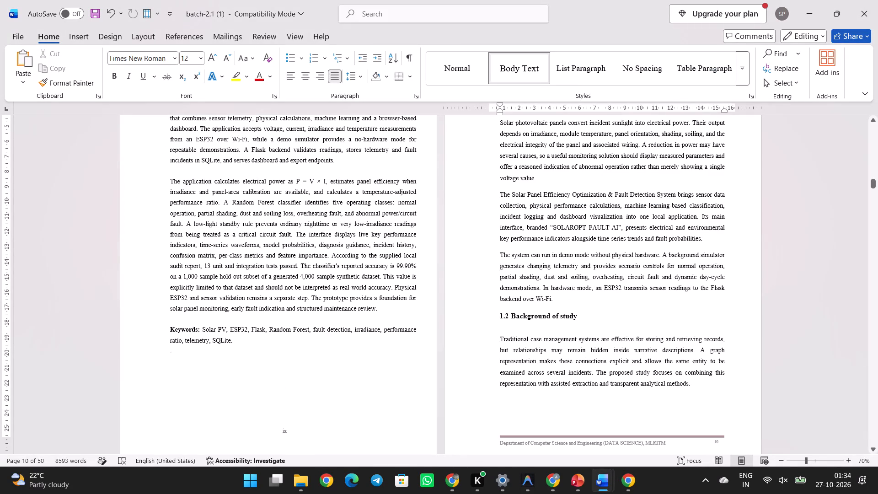
scroll(499, 335, down, 1)
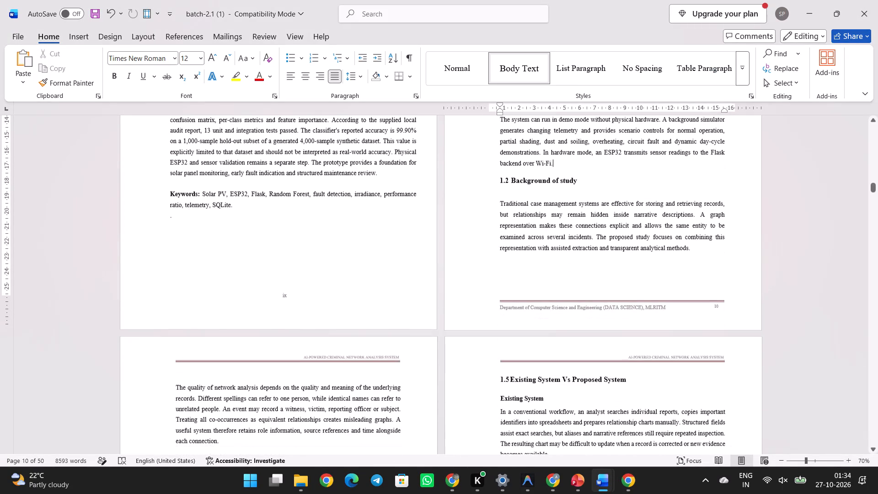
scroll(499, 335, down, 2)
scroll(499, 335, up, 3)
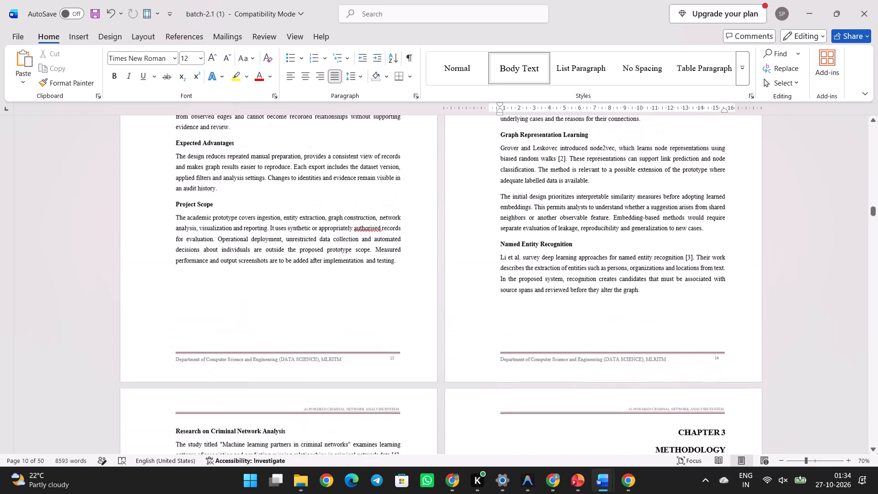
scroll(499, 335, up, 8)
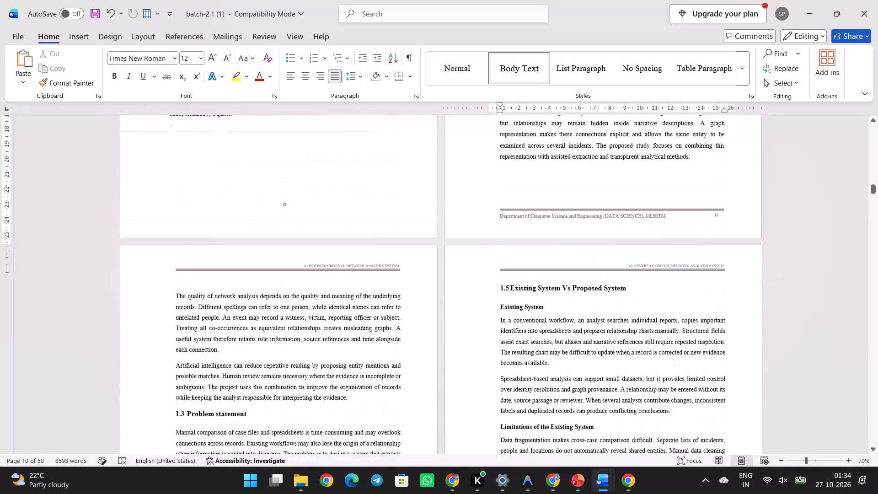
scroll(499, 335, up, 1)
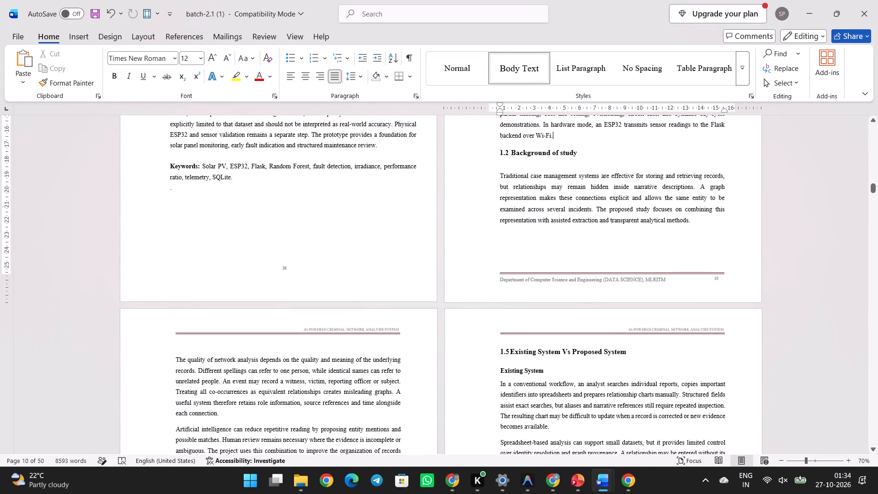
drag(502, 176, 402, 344)
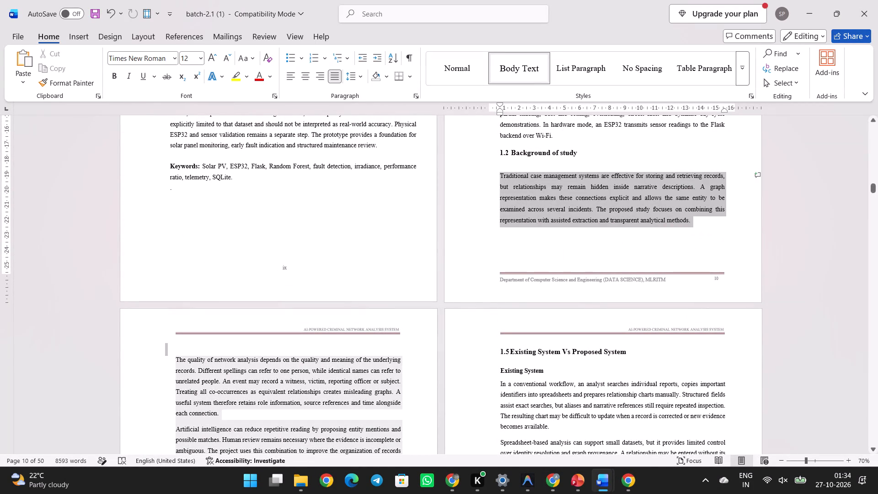
drag(402, 344, 307, 250)
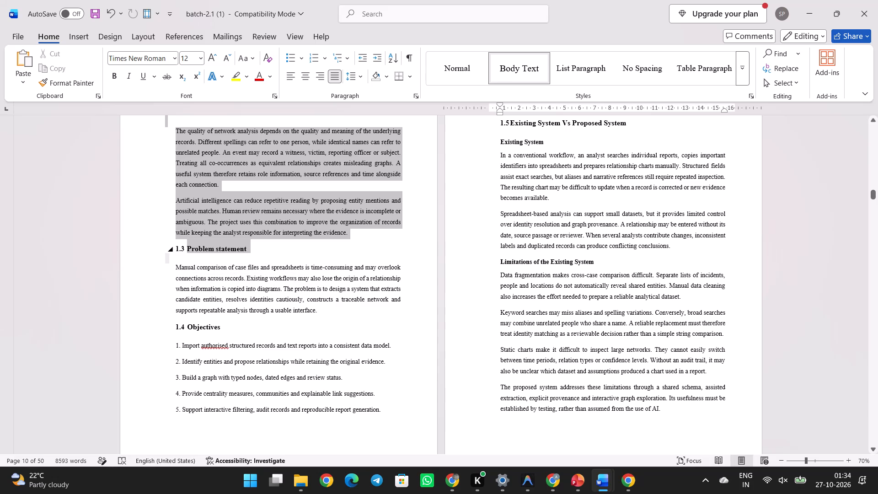
drag(307, 250, 343, 234)
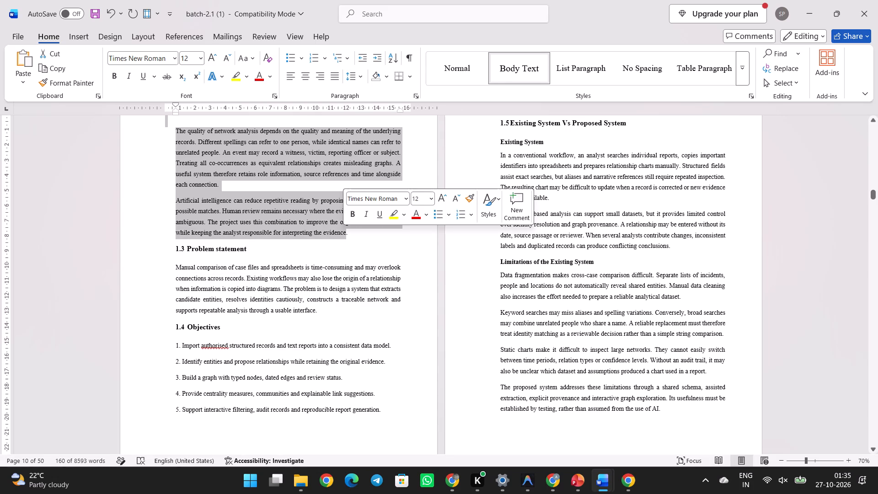
key(ctrl+v)
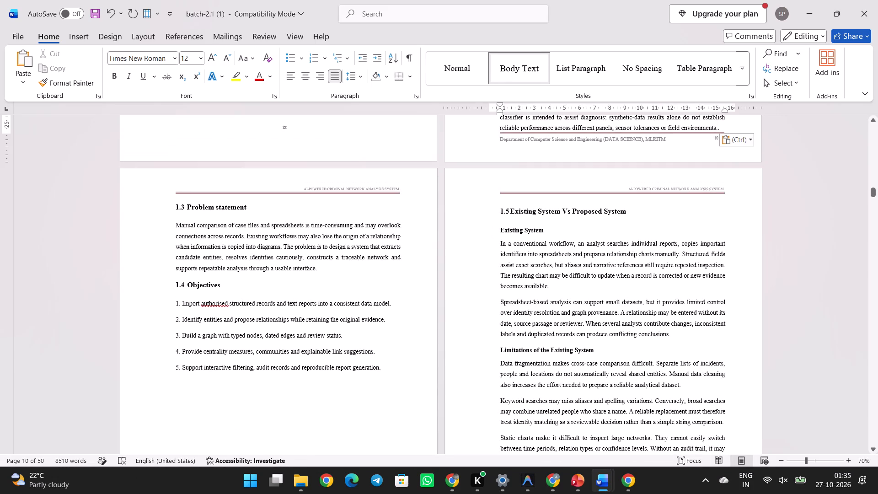
key(Delete)
Switch to the Solar_Panel_Efficiency_Fault_Detection_Project_Report document and copy the whole paragraph under 1.3 Problem Statement.
scroll(461, 371, down, 1)
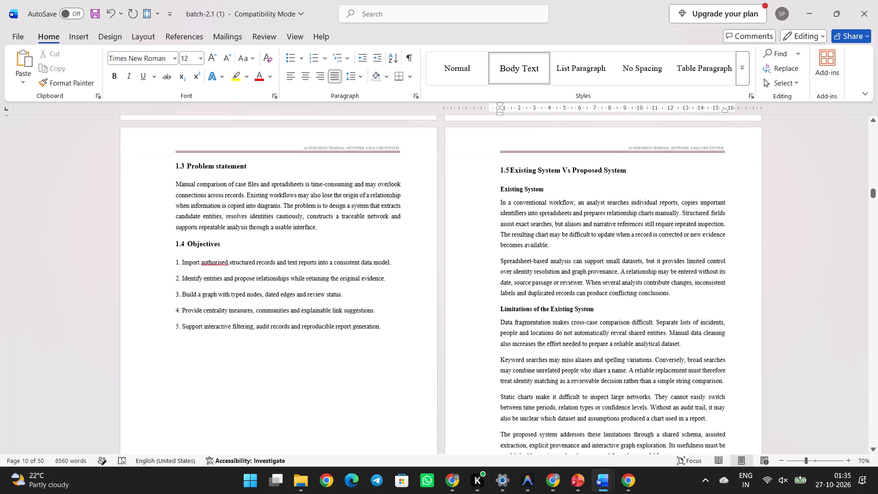
scroll(461, 371, down, 1)
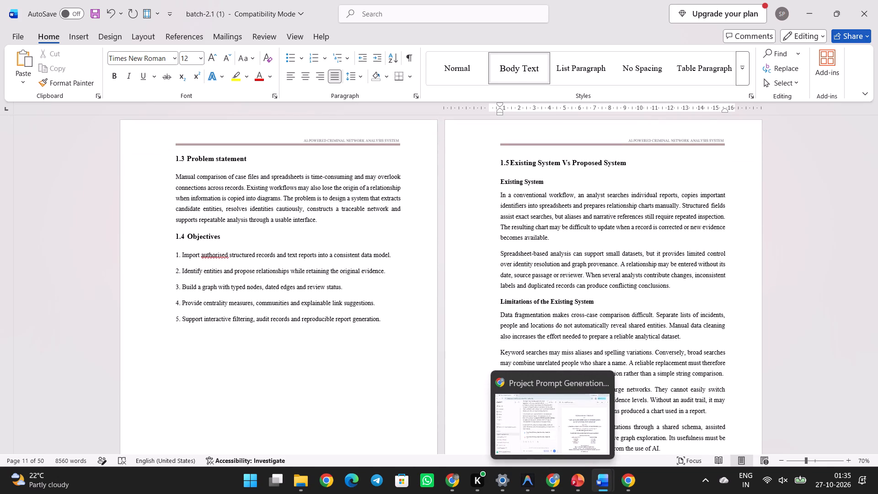
click(635, 422)
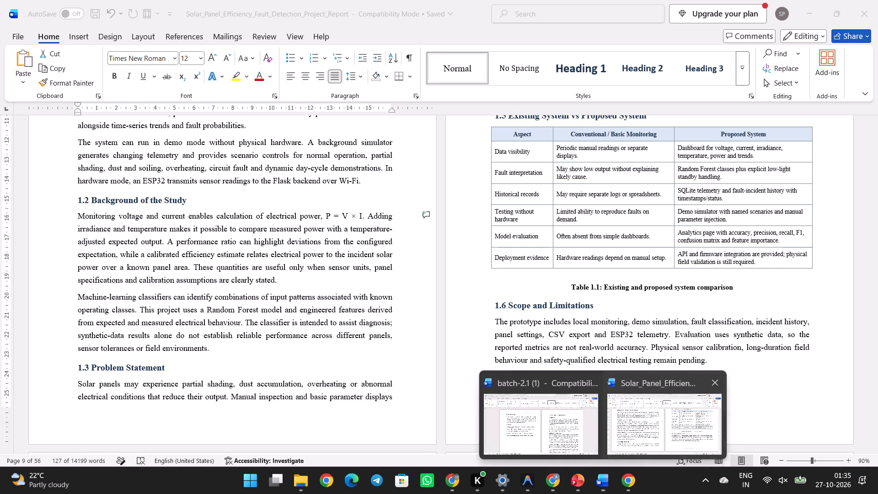
scroll(326, 418, down, 1)
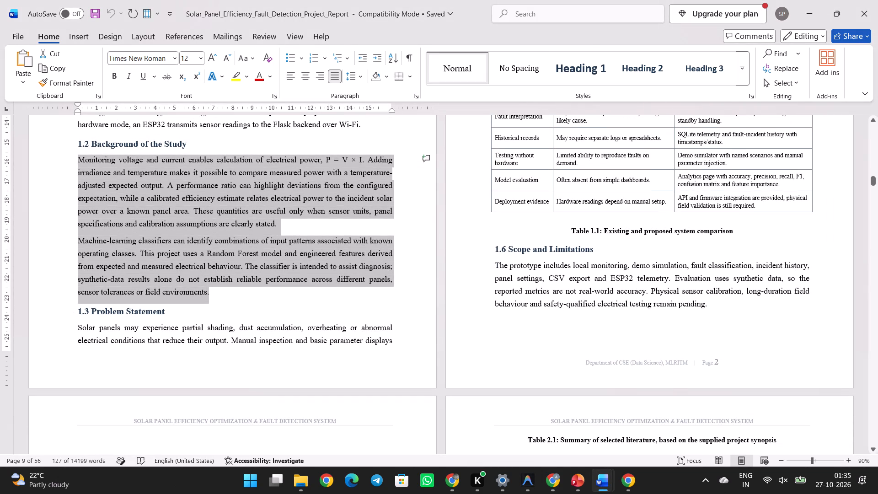
drag(78, 328, 530, 226)
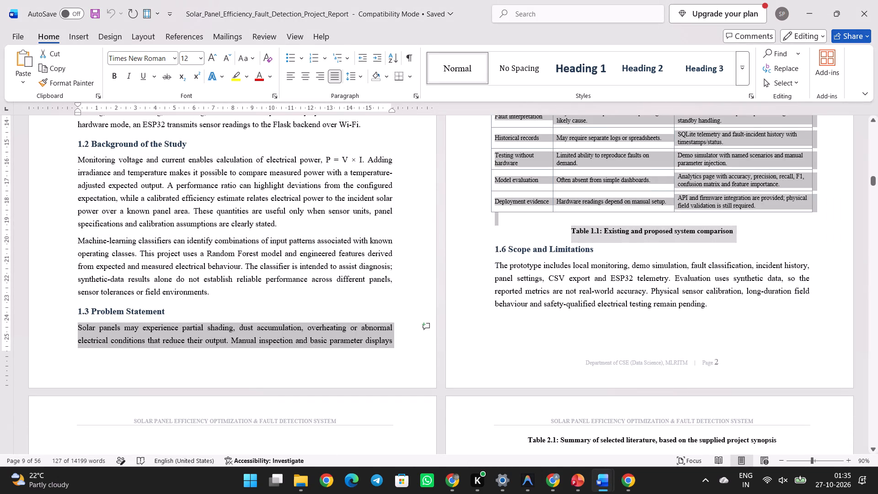
drag(530, 226, 598, 369)
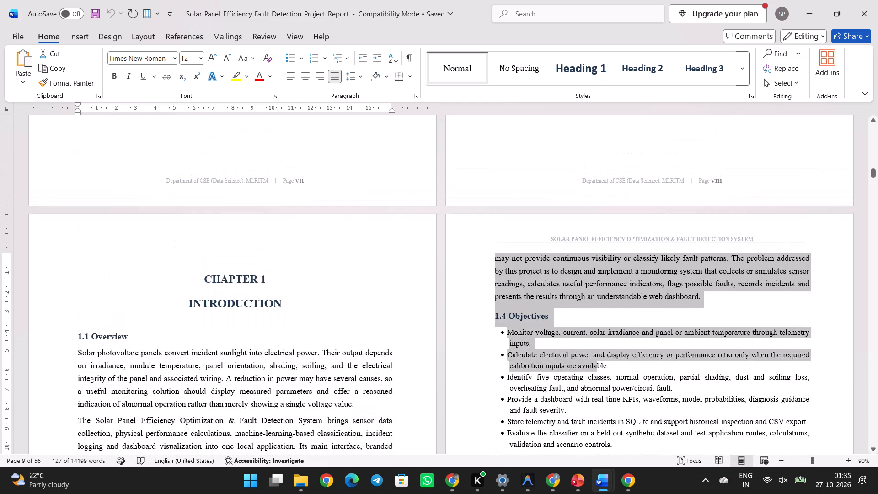
drag(598, 369, 700, 297)
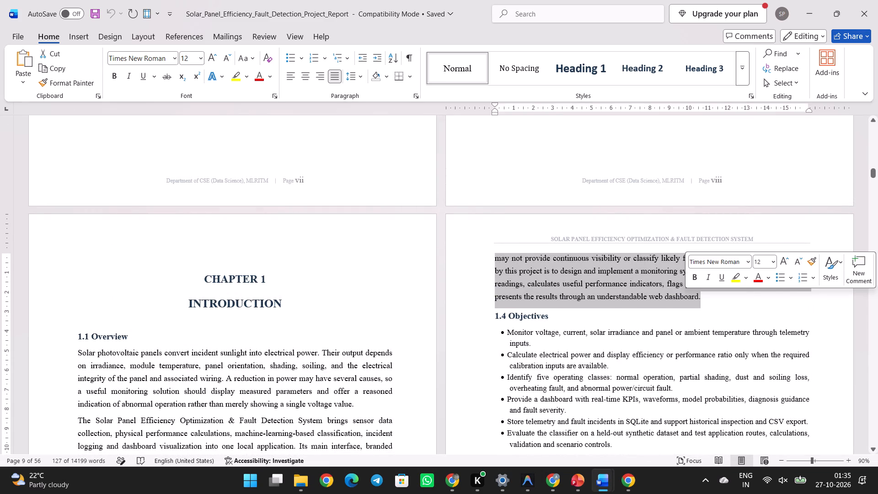
key(ctrl+c)
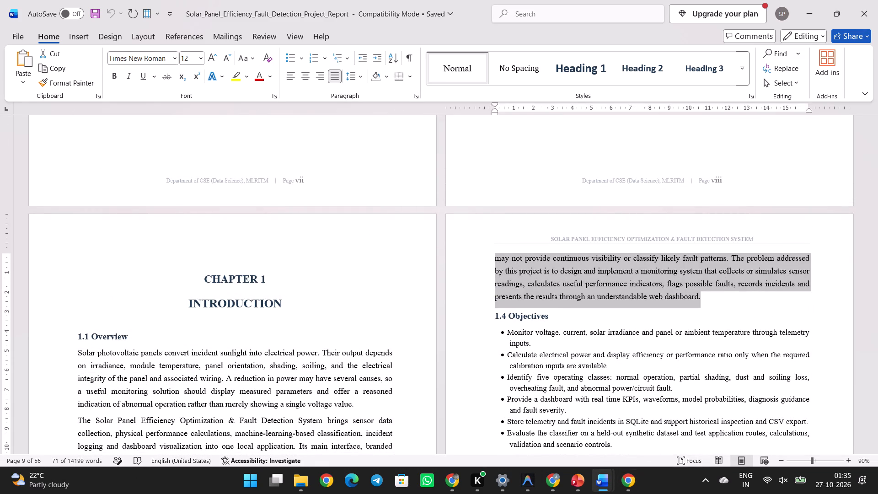
In the batch-2.1 (1) report, replace the 1.3 Problem statement paragraph with the copied text, removing the leftover full stop at the end.
click(561, 423)
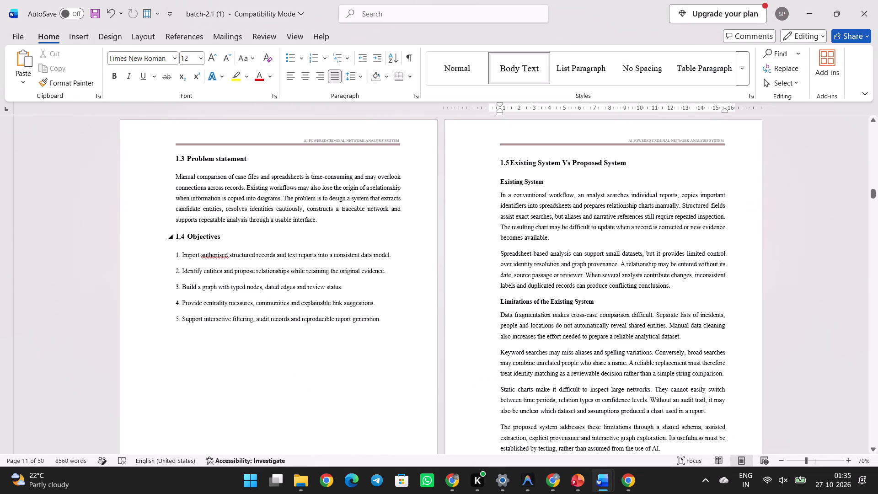
drag(176, 176, 324, 211)
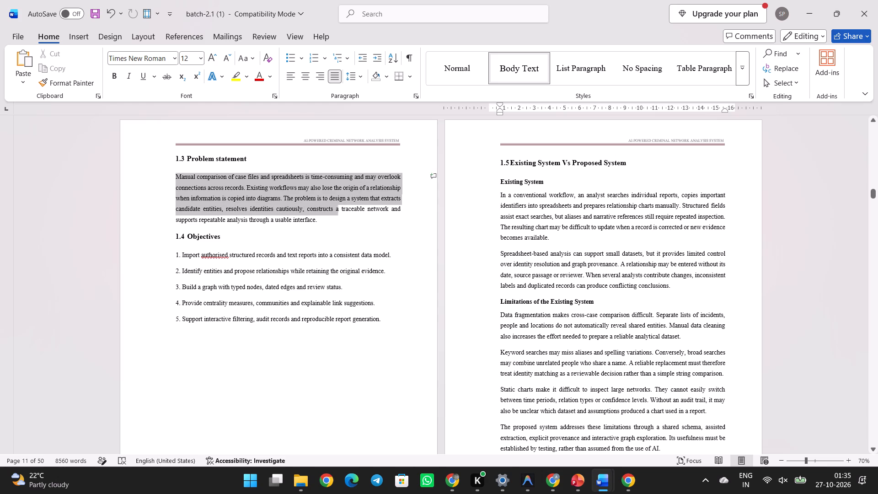
drag(324, 211, 316, 218)
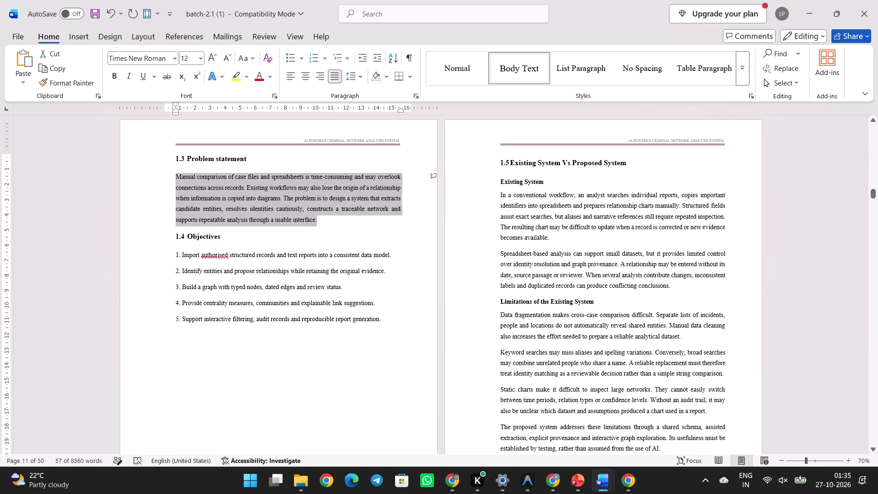
key(shift+Left)
key(ctrl+v)
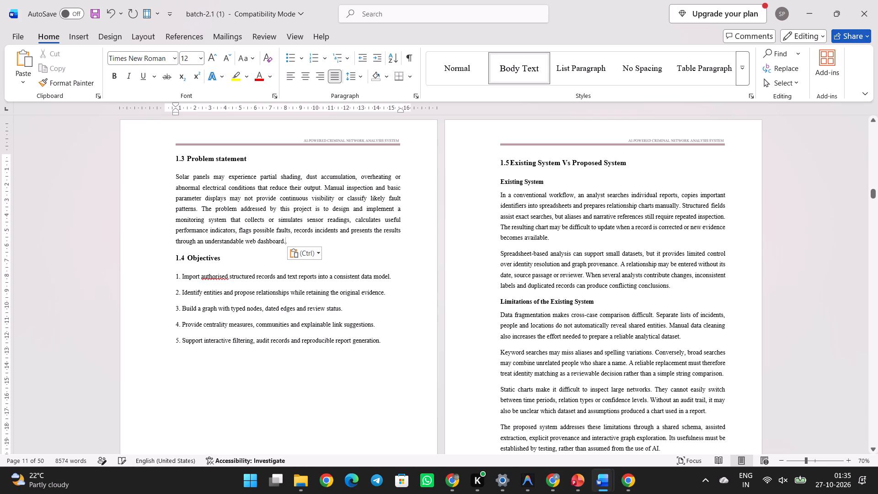
key(Delete)
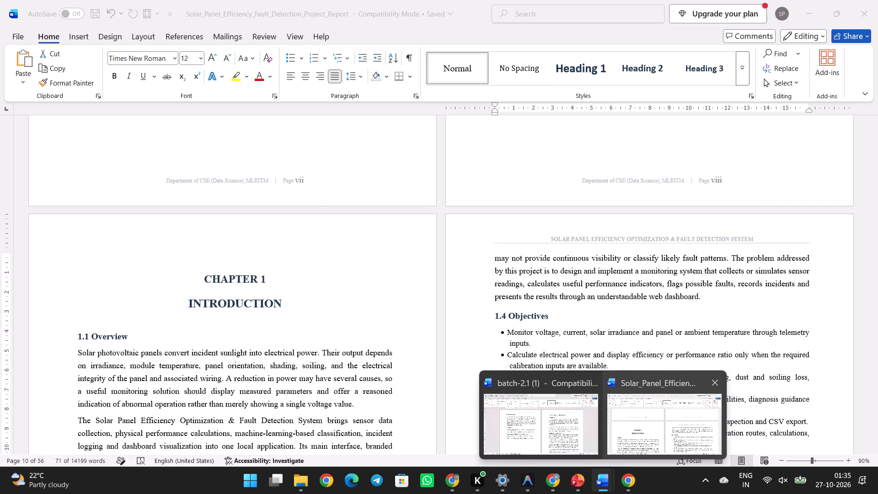
Switch to the solar panel report and copy all six bullet points under 1.4 Objectives.
drag(637, 411, 564, 379)
click(637, 424)
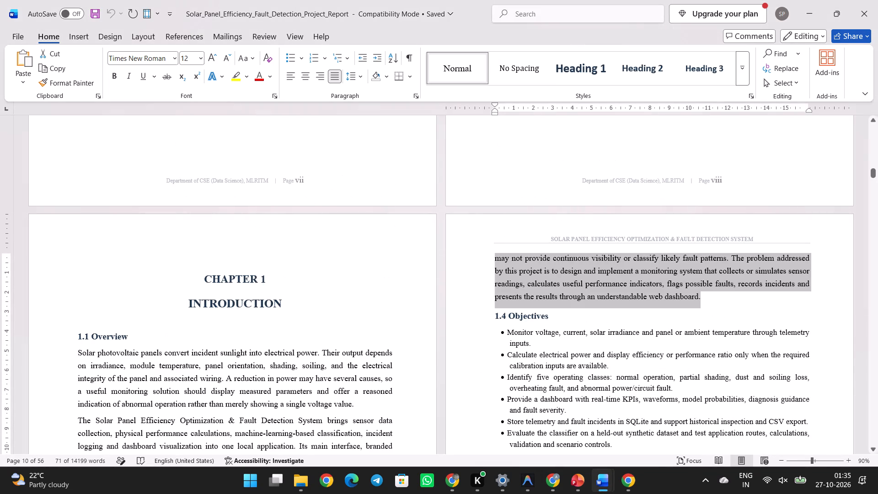
scroll(581, 354, down, 2)
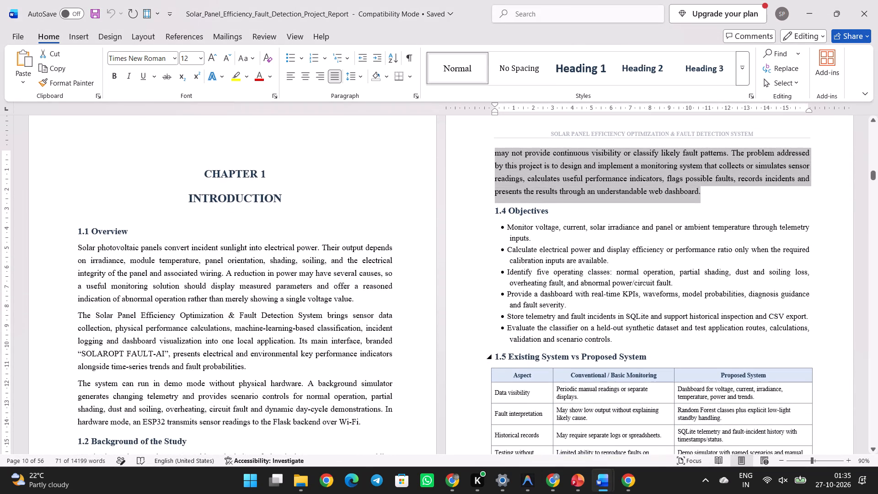
drag(619, 341, 513, 234)
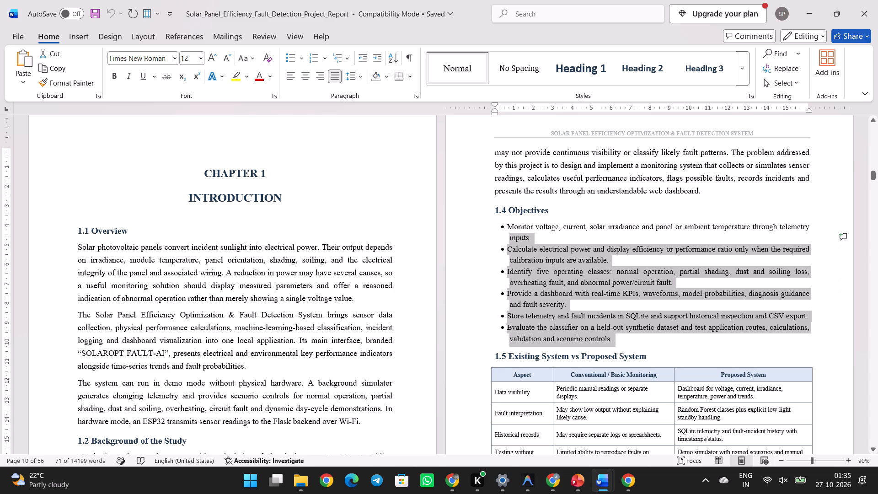
drag(513, 234, 509, 231)
key(ctrl+c)
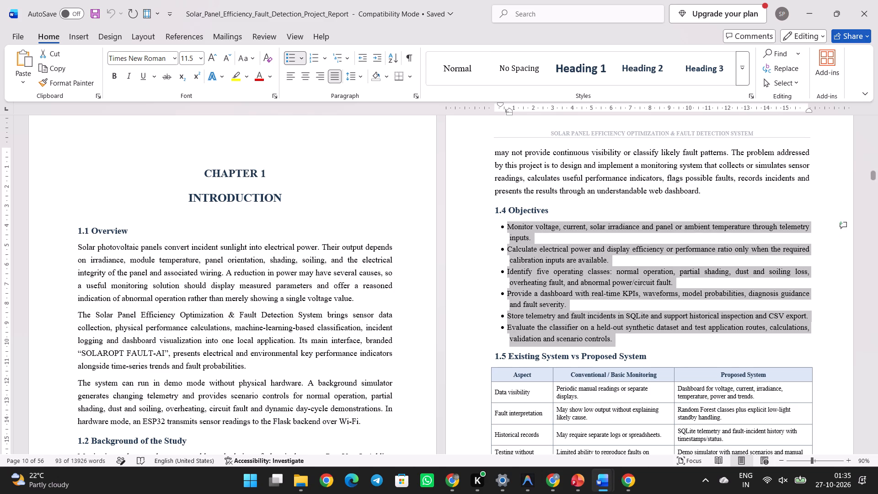
In the batch-2.1 (1) report, replace the five numbered items under 1.4 Objectives with the copied objectives, kept as text only.
click(569, 432)
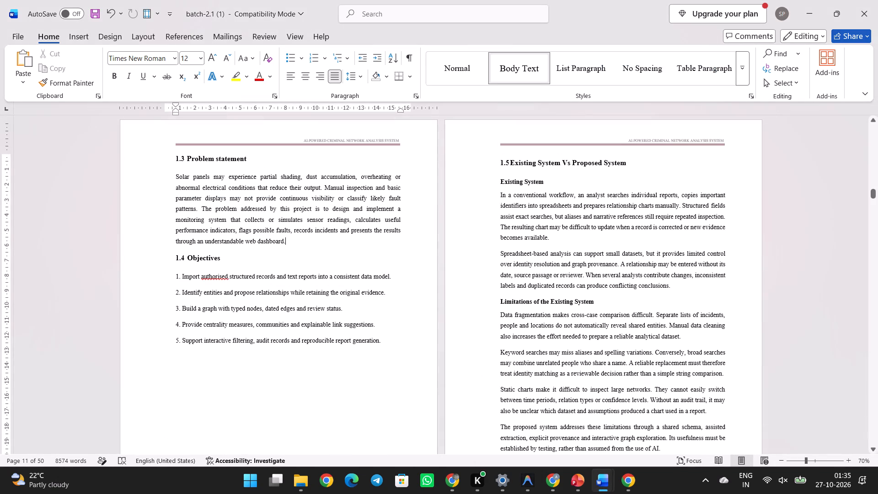
drag(387, 343, 231, 314)
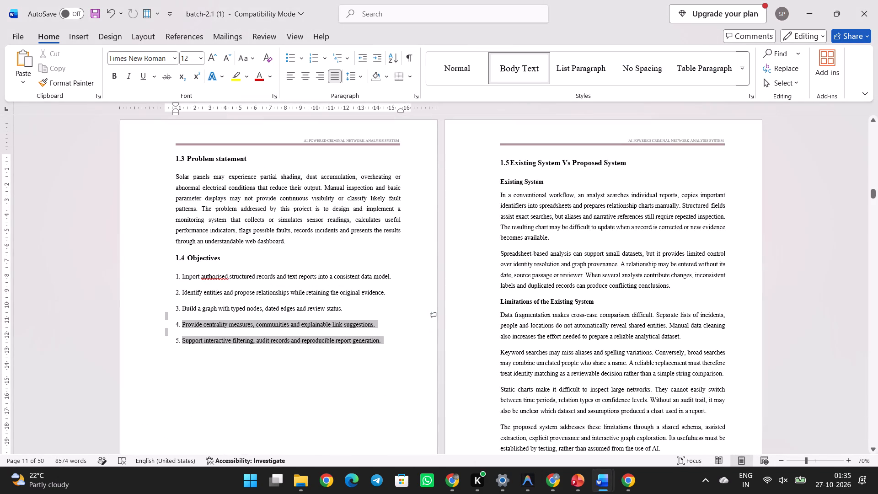
drag(231, 314, 173, 277)
key(ctrl+v)
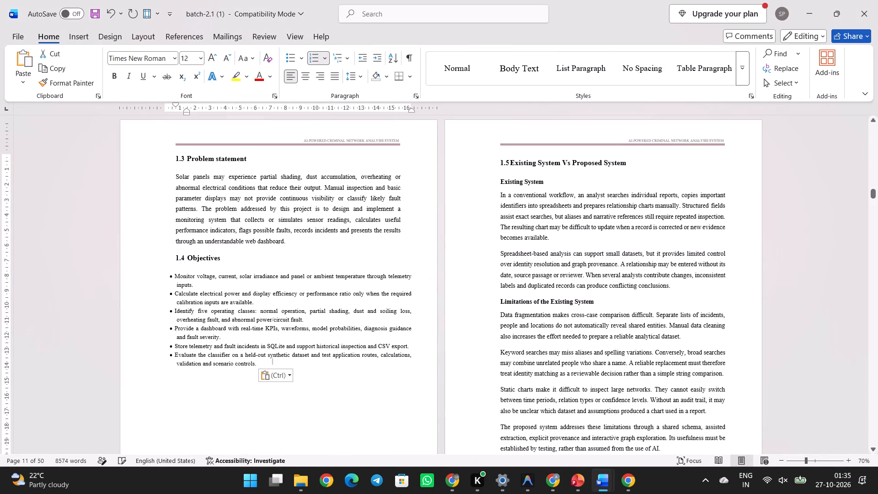
click(275, 373)
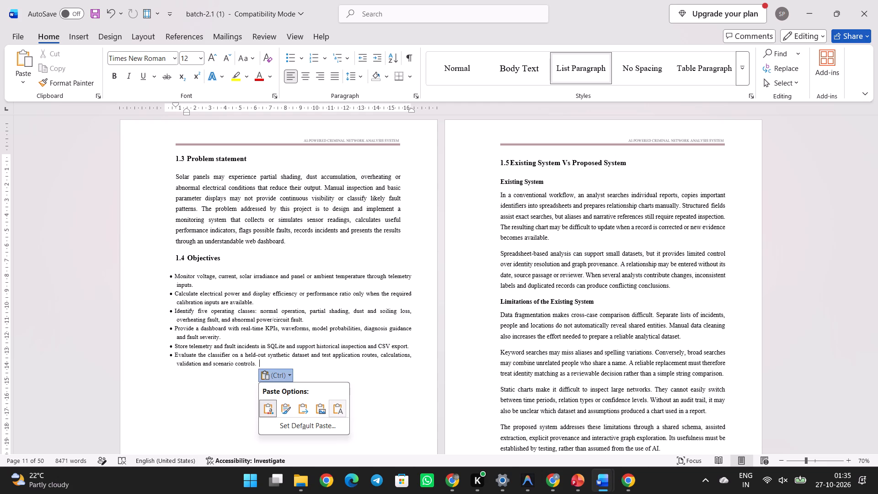
click(338, 411)
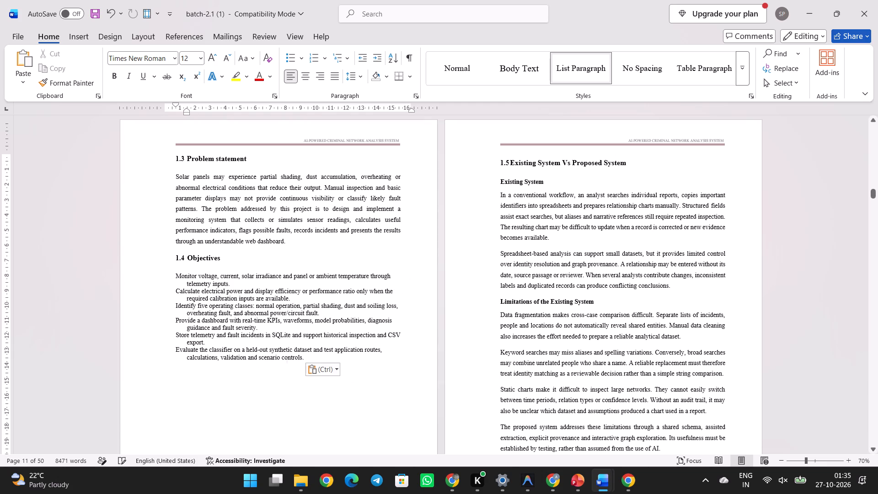
click(326, 372)
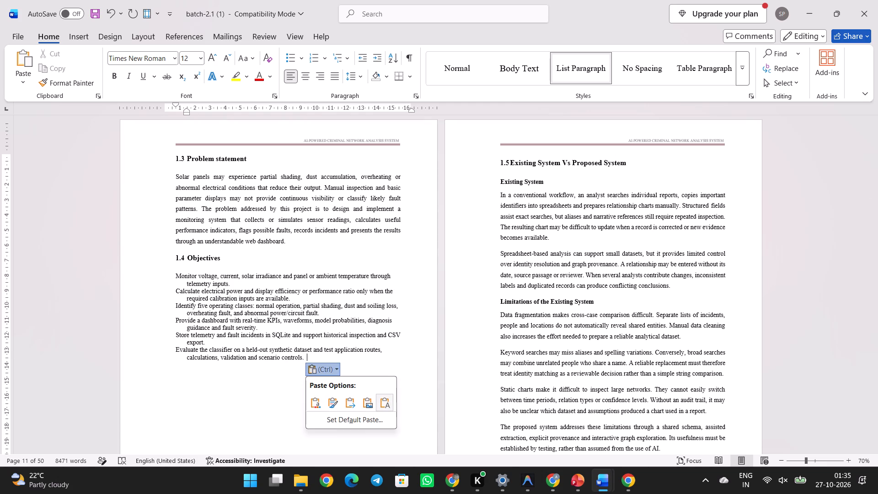
click(382, 402)
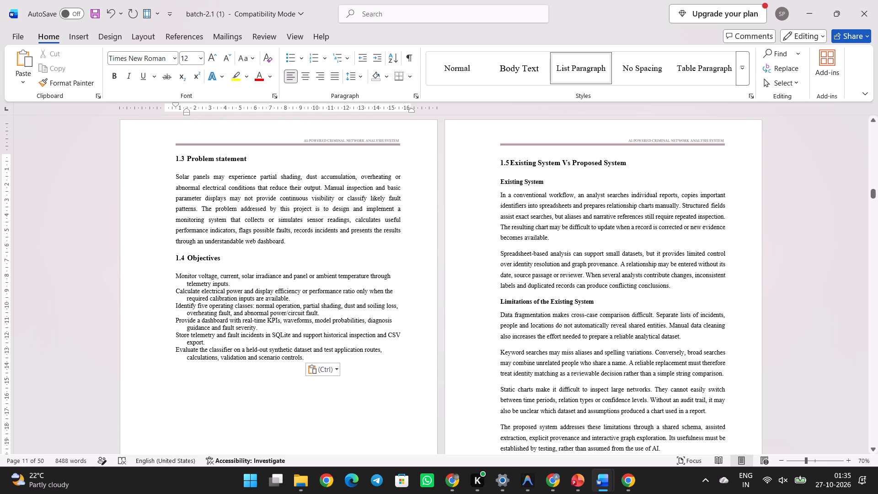
Format the six pasted objectives under 1.4 as a numbered list, justified, with 1.5 line spacing.
drag(336, 358, 174, 283)
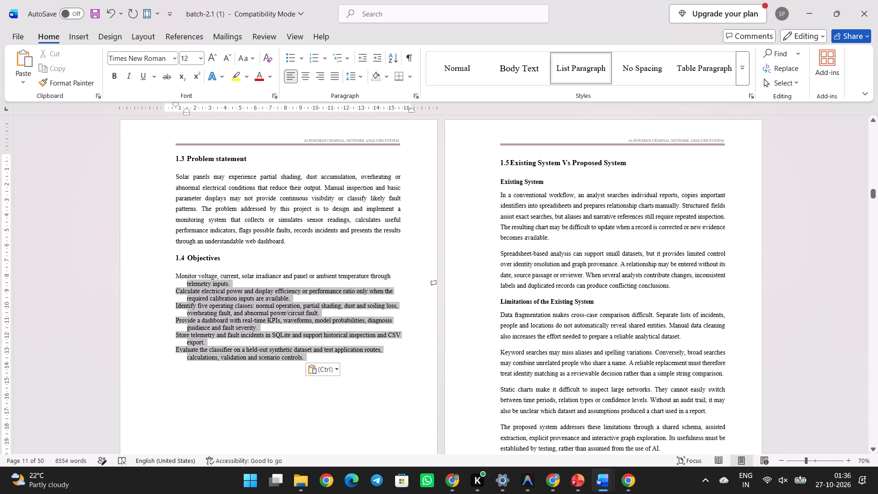
drag(174, 283, 174, 274)
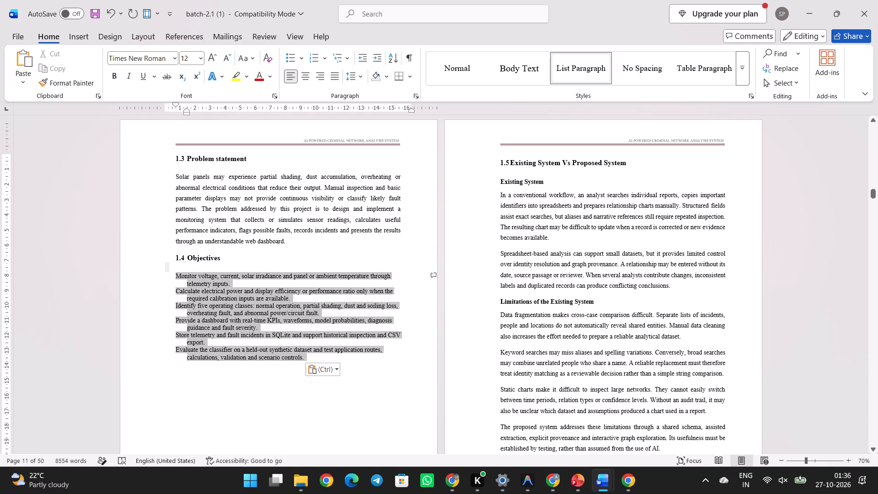
drag(174, 274, 174, 274)
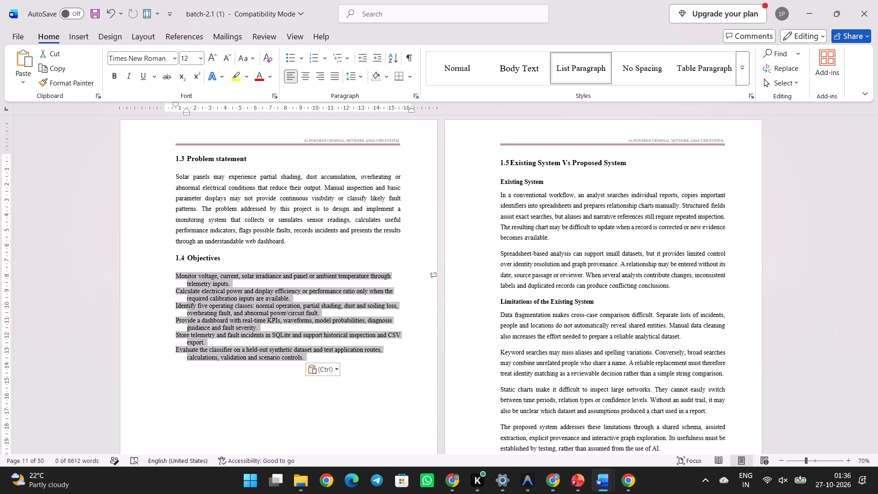
click(314, 59)
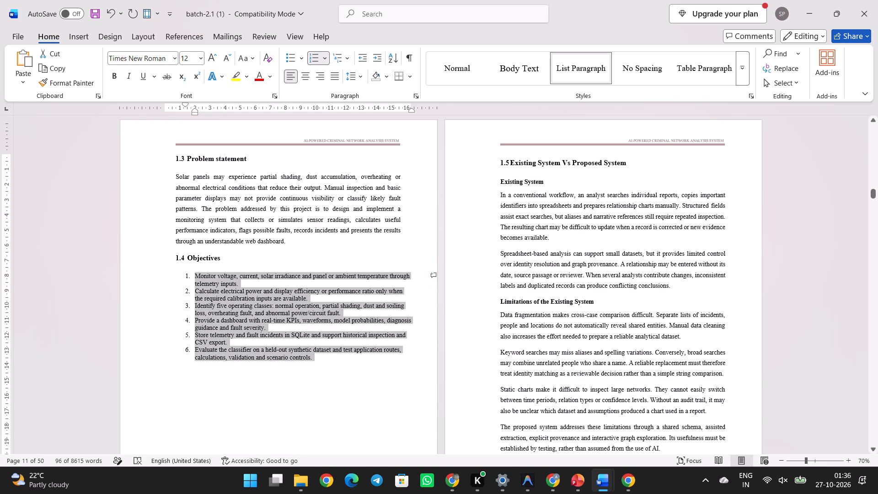
key(ctrl+j)
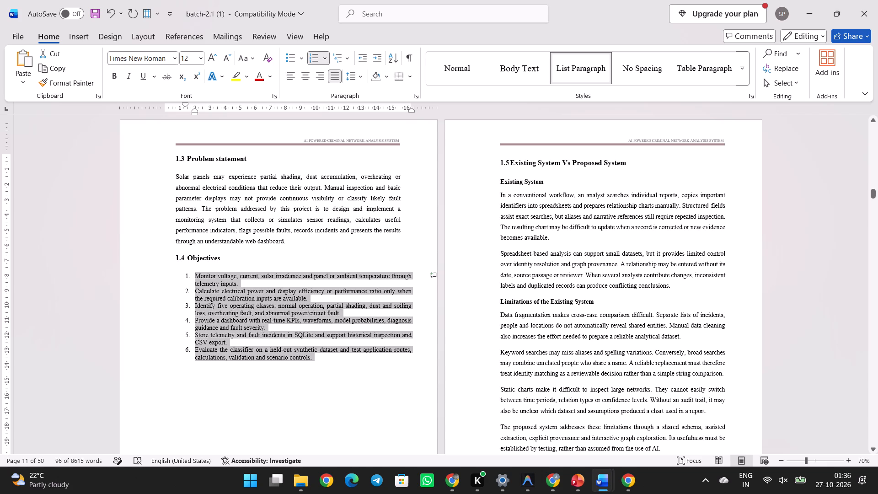
click(361, 75)
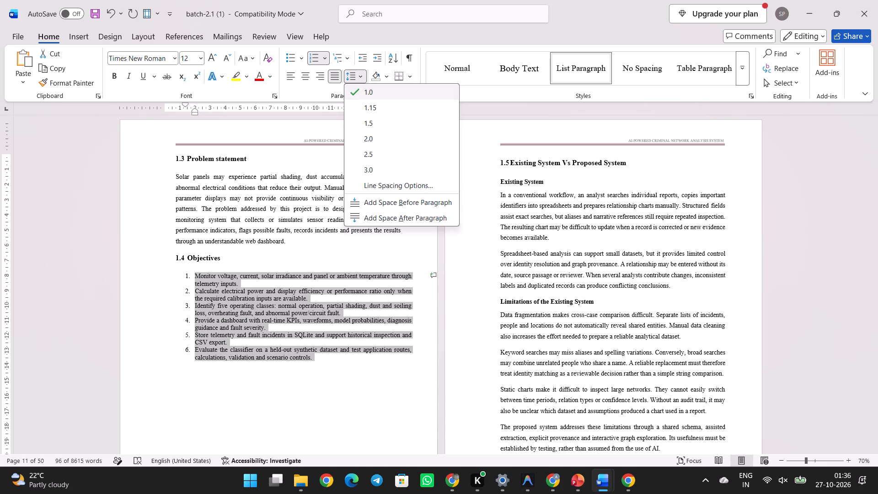
click(367, 128)
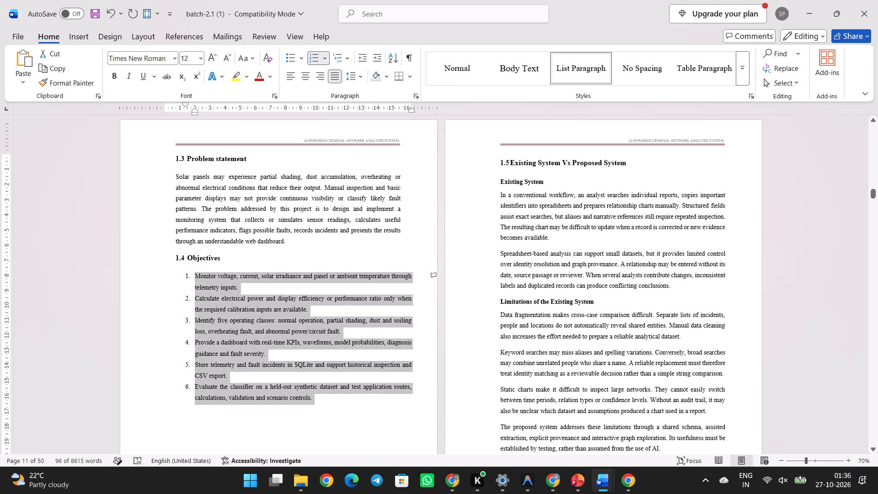
click(316, 295)
Switch to the solar panel report and copy the 1.5 Existing System vs Proposed System heading with its comparison table and Table 1.1 caption.
scroll(316, 295, down, 1)
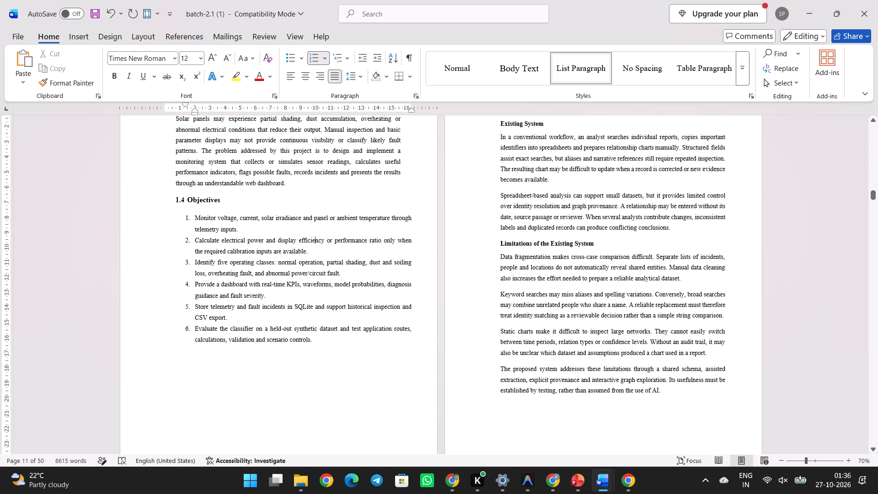
click(610, 476)
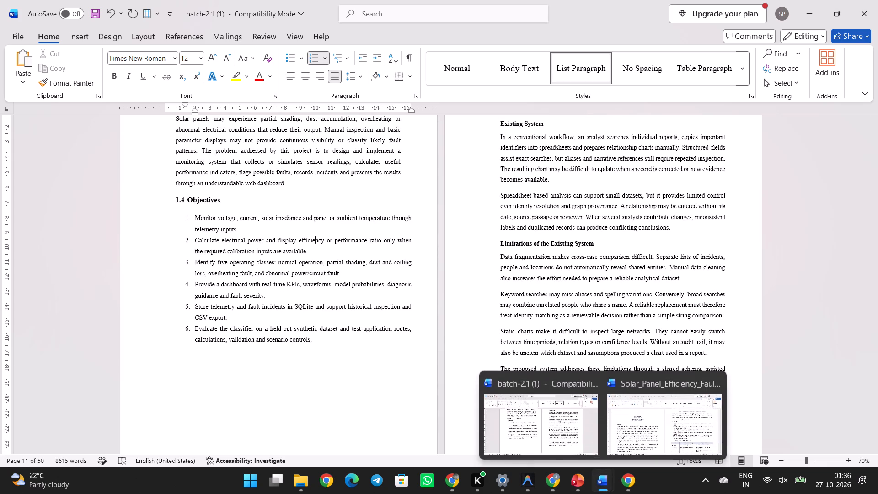
click(642, 426)
scroll(585, 386, down, 1)
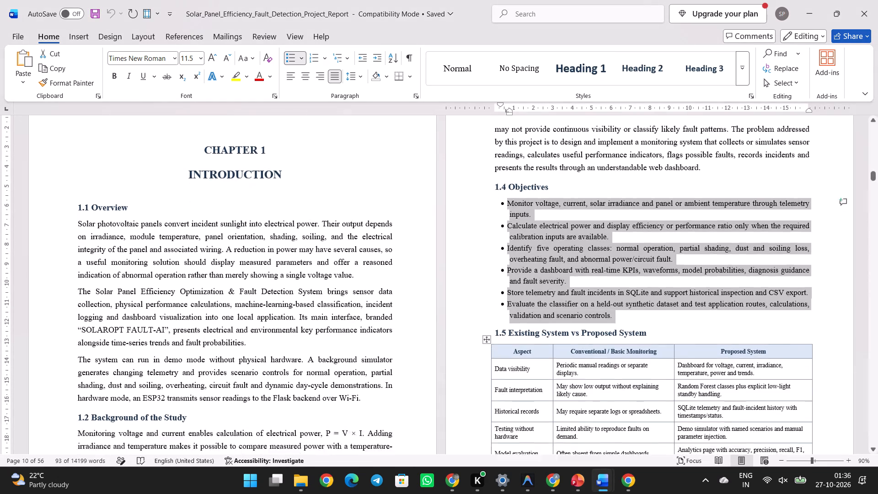
scroll(585, 386, down, 2)
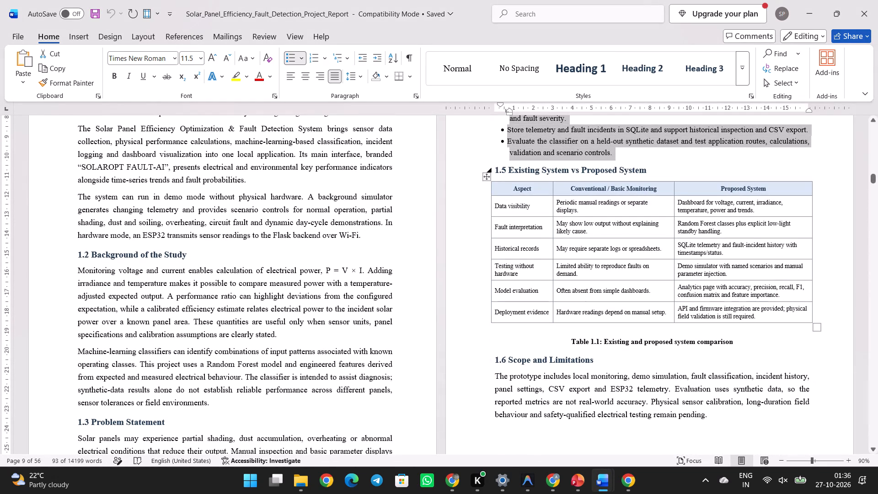
click(486, 177)
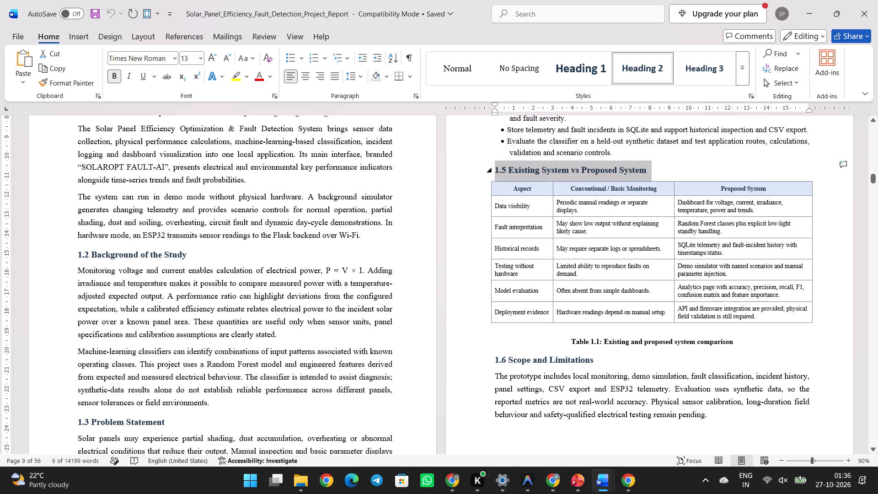
click(510, 206)
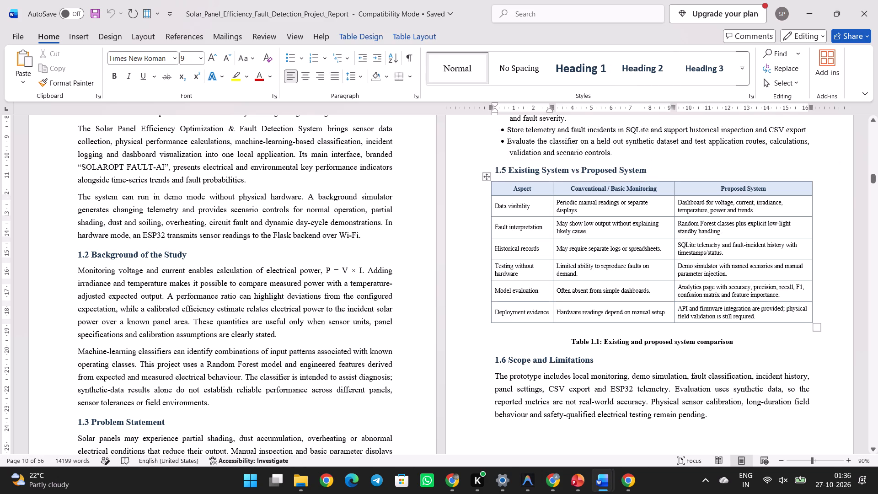
click(485, 178)
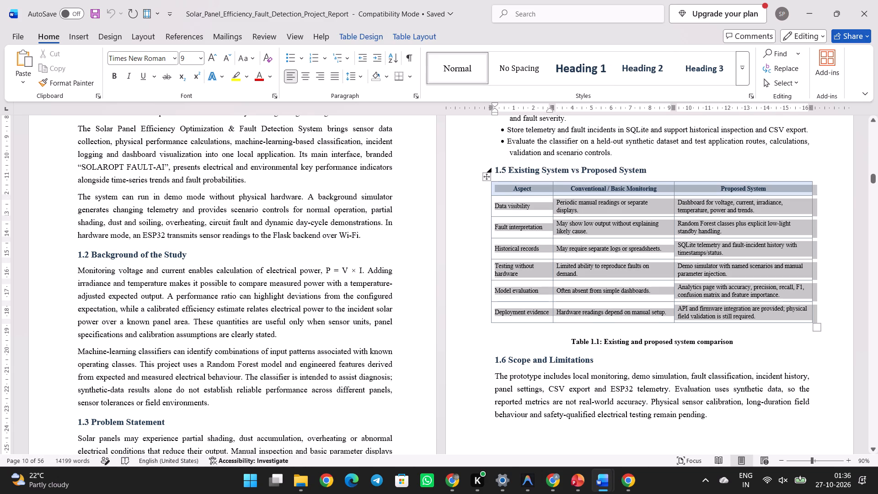
key(ctrl+c)
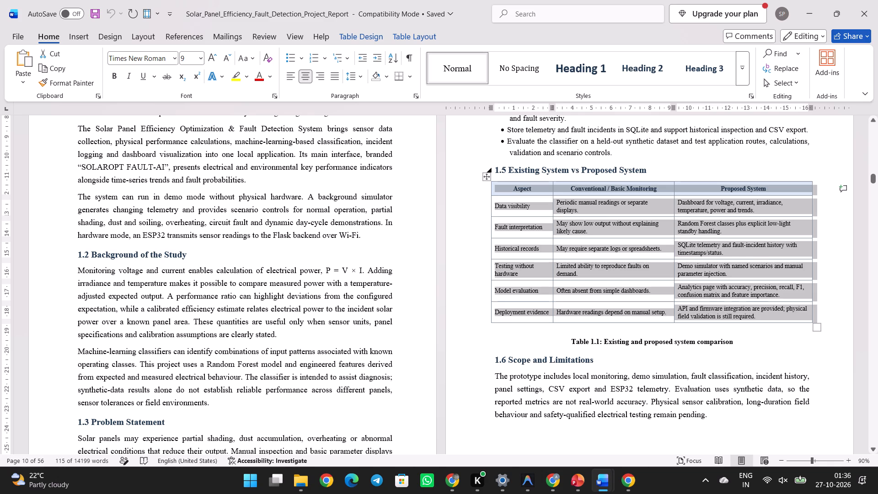
drag(493, 171, 703, 346)
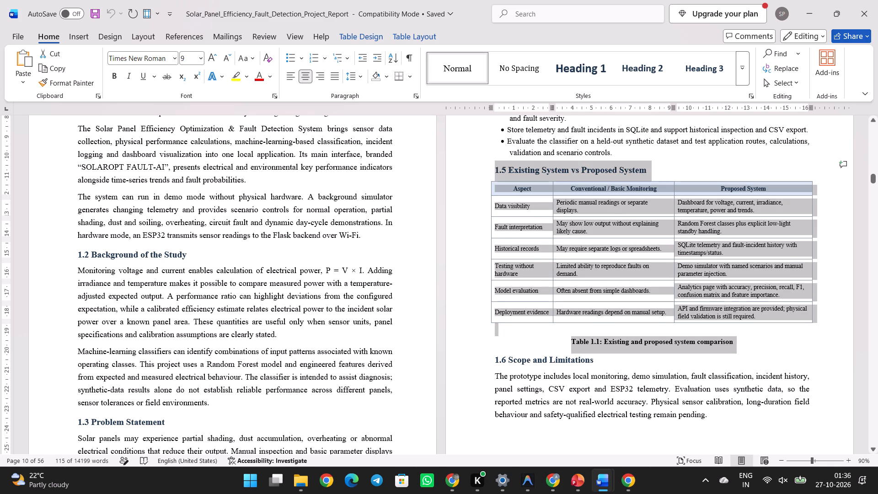
drag(703, 346, 740, 340)
key(ctrl+c)
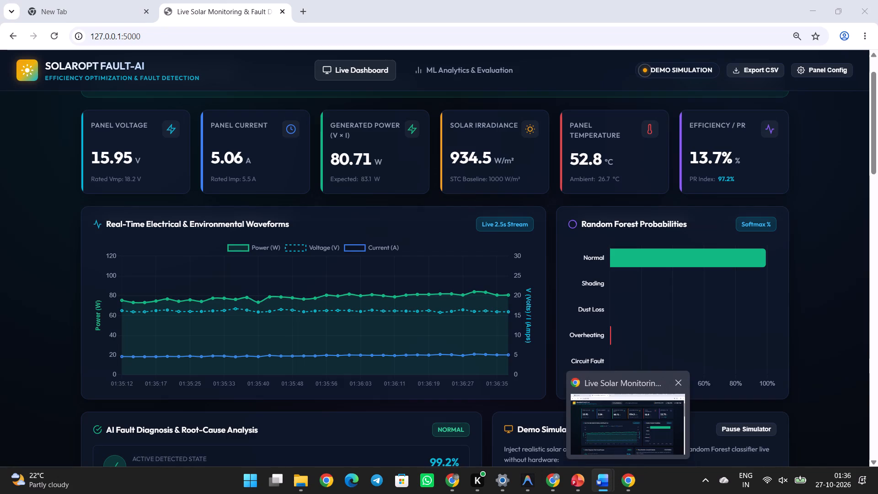
Switch to the Chrome window with the Live Solar Monitoring dashboard and close it.
click(622, 483)
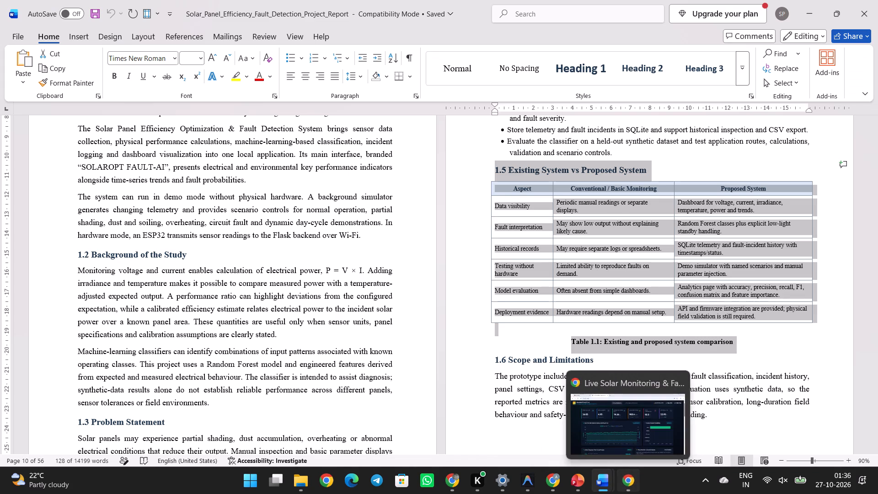
click(877, 0)
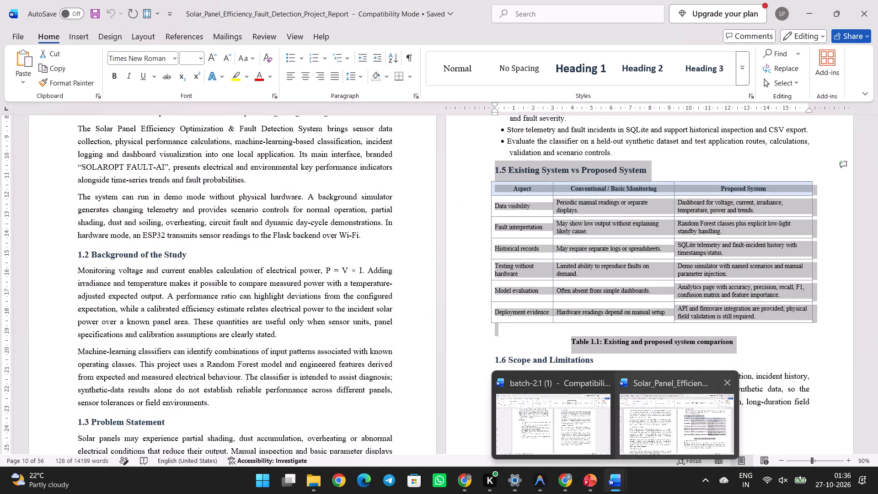
In the batch-2.1 (1) report, replace the Existing System subheading and its two paragraphs under 1.5 with the copied content.
click(585, 428)
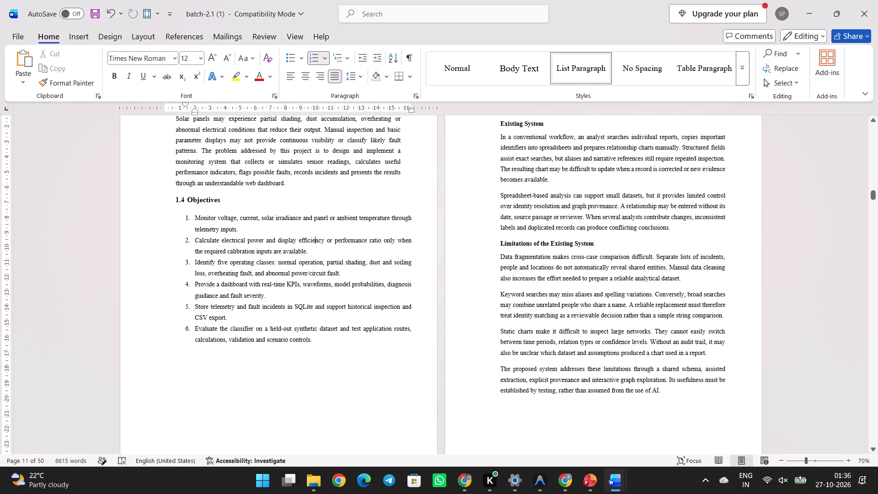
scroll(557, 348, up, 1)
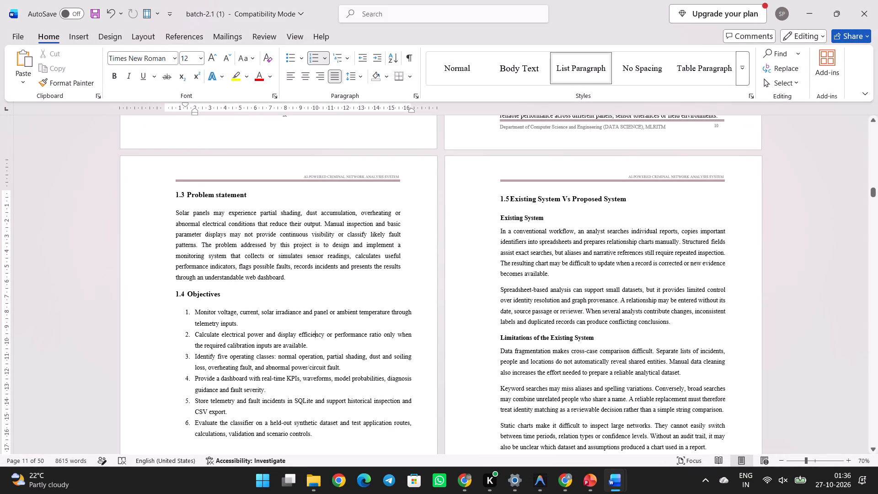
drag(674, 321, 498, 222)
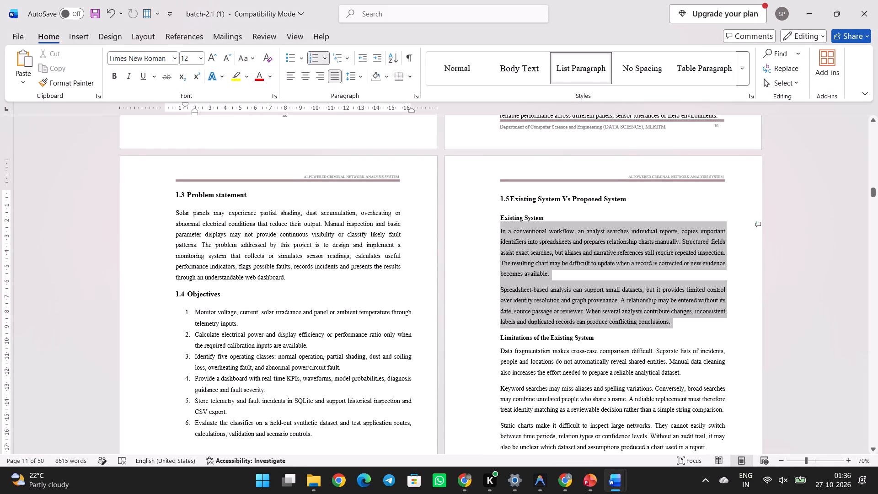
drag(498, 222, 498, 220)
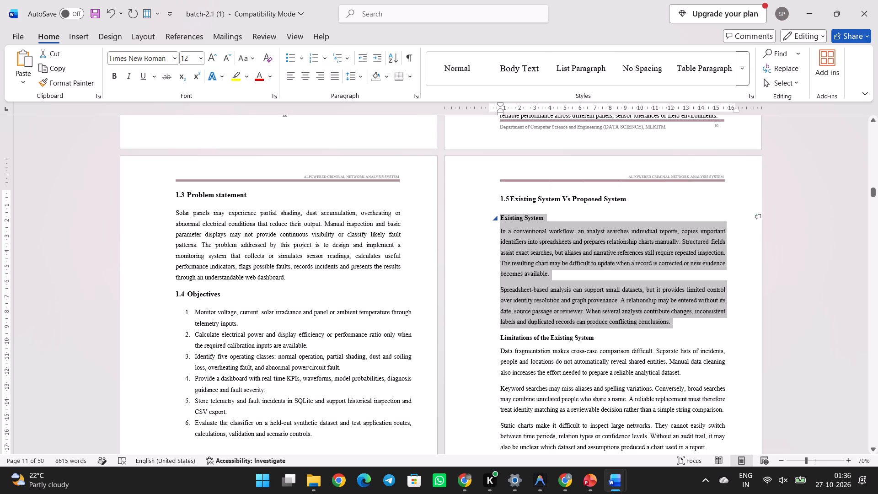
key(ctrl+v)
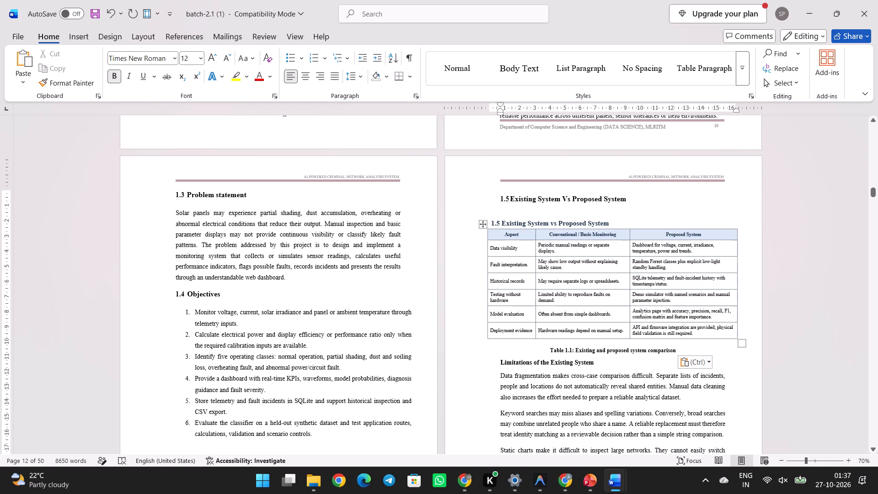
Delete the duplicate 1.5 heading above the pasted comparison table, along with the empty line it leaves.
drag(615, 222, 525, 226)
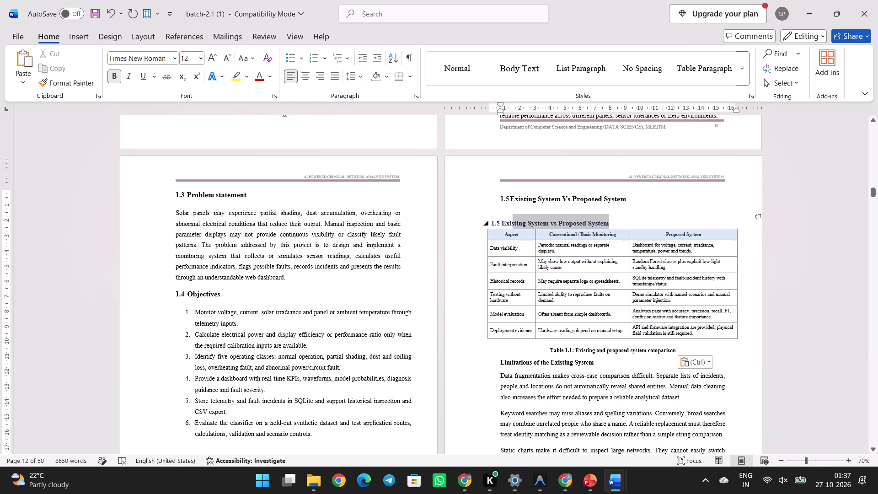
drag(525, 226, 491, 226)
key(BackSpace)
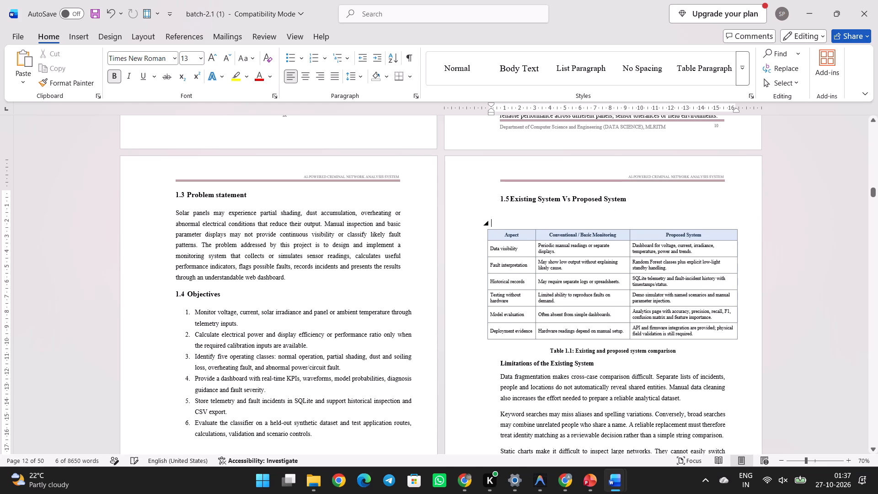
key(BackSpace)
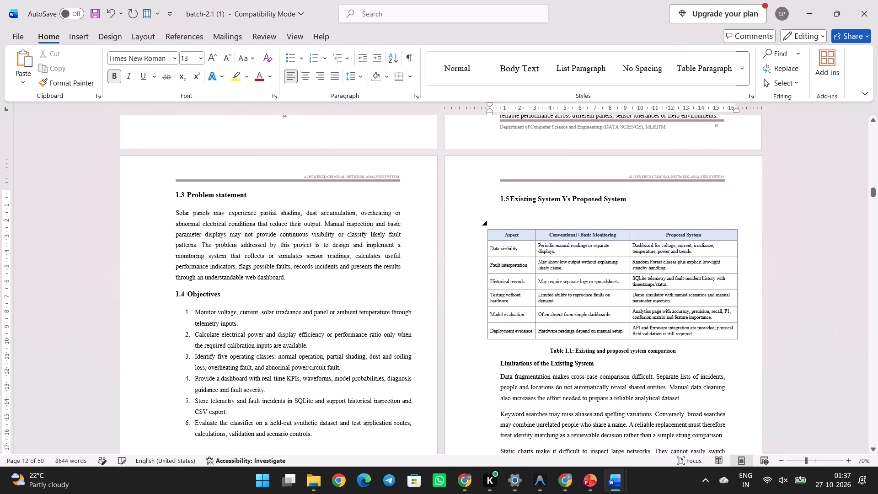
key(BackSpace)
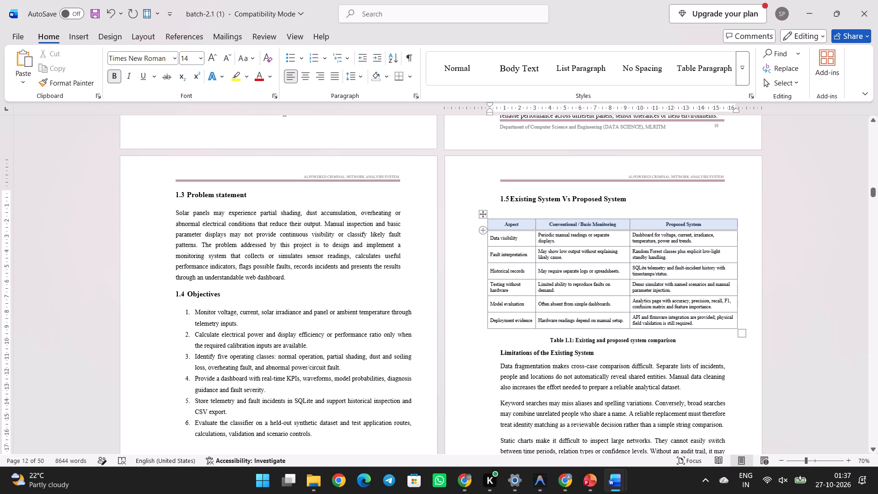
Narrow the comparison table's Aspect column by moving the table's outer left border inward to the text margin.
drag(483, 211, 493, 211)
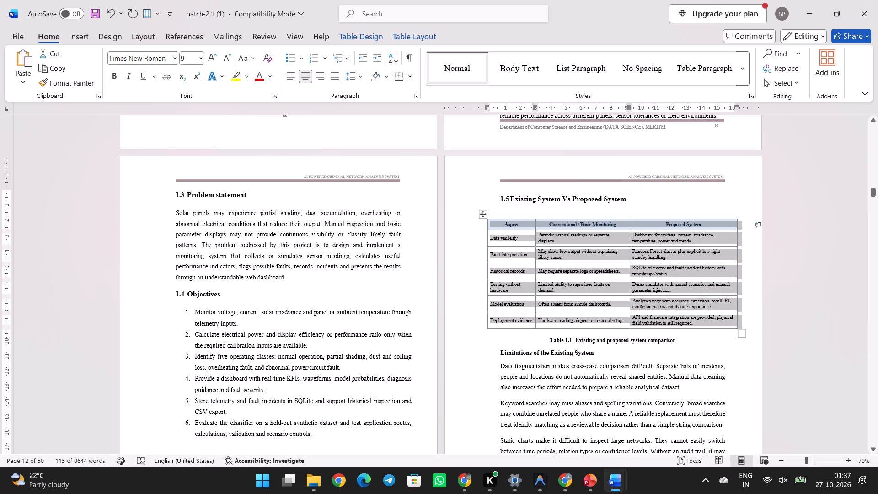
drag(487, 255, 502, 254)
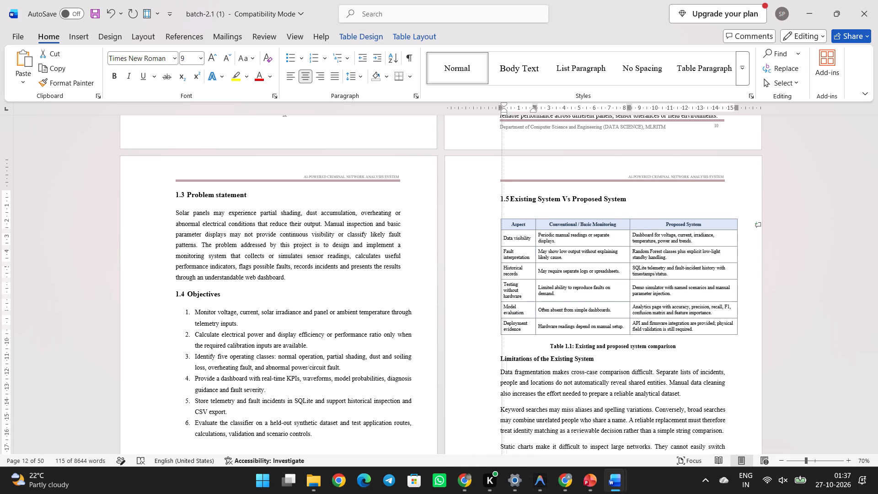
drag(502, 254, 499, 255)
click(474, 300)
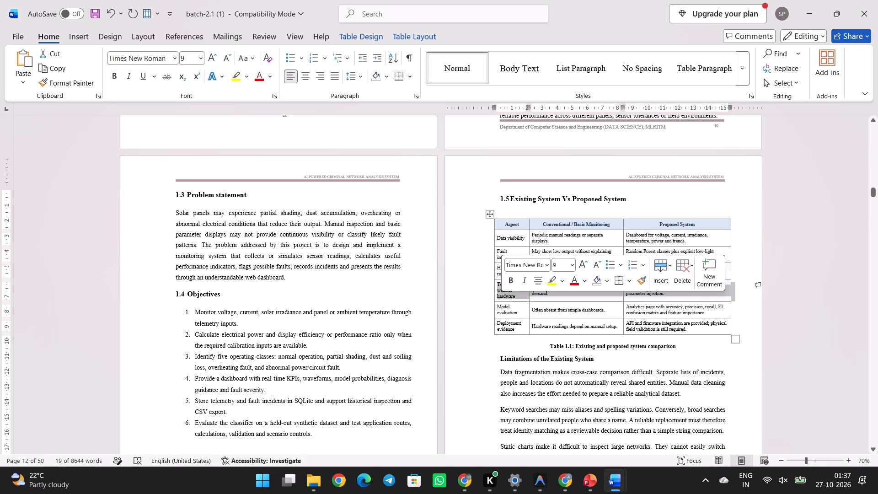
drag(361, 238, 287, 221)
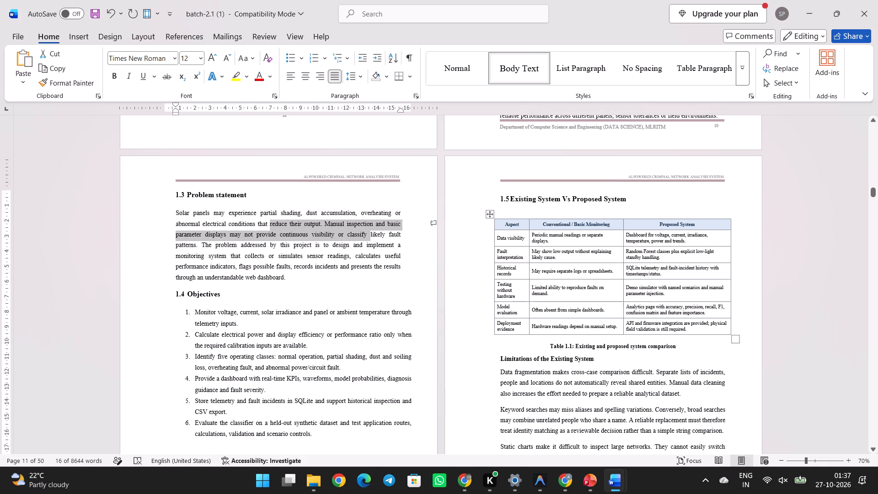
Set the font size of the entire Existing and Proposed System comparison table to 12.
click(487, 215)
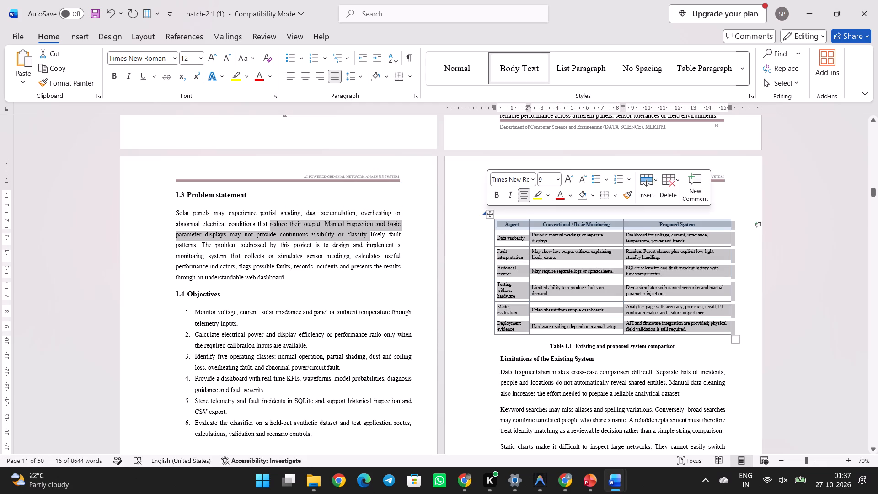
click(193, 59)
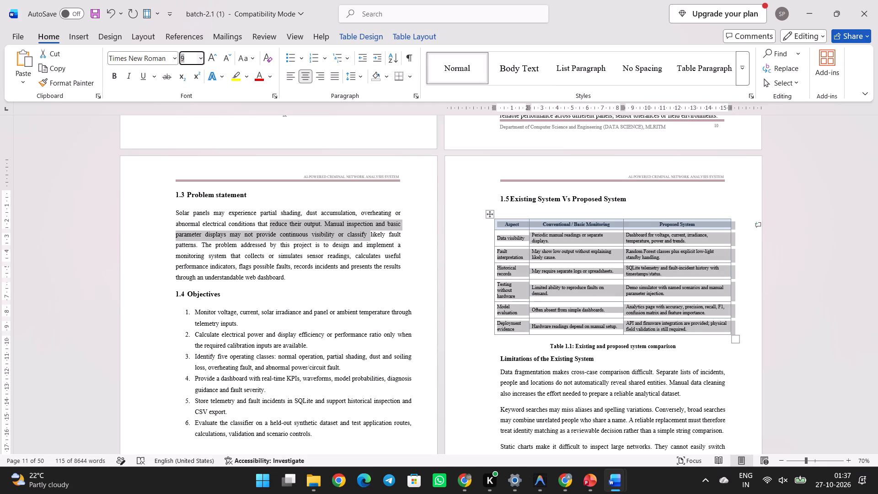
text(12)
key(Return)
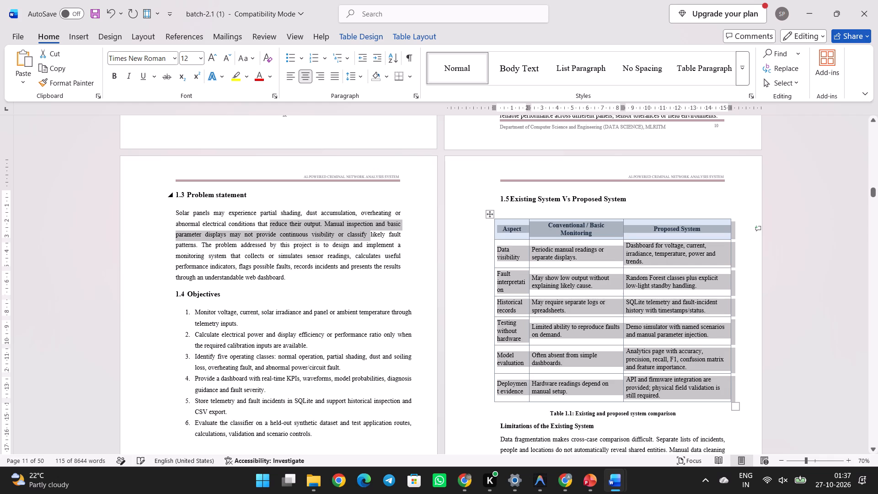
Move the comparison table's outer left border in to the text margin and widen the Aspect column so its words fit unbroken.
click(481, 293)
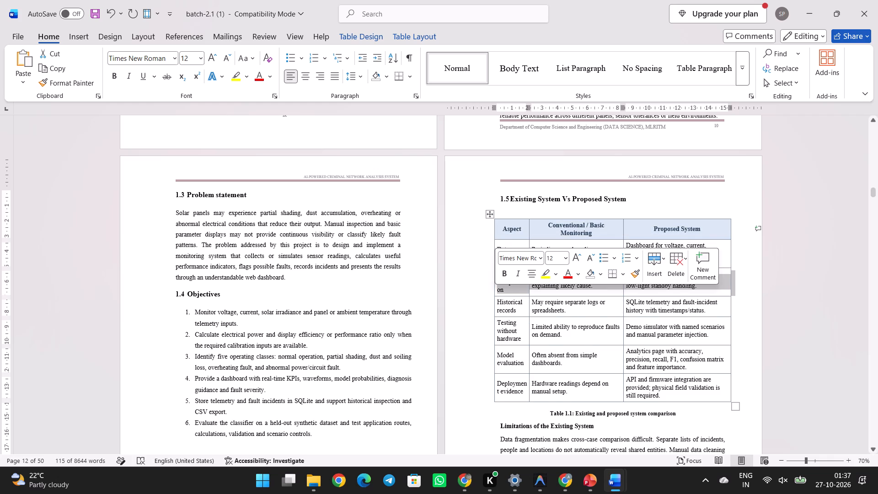
scroll(493, 336, down, 1)
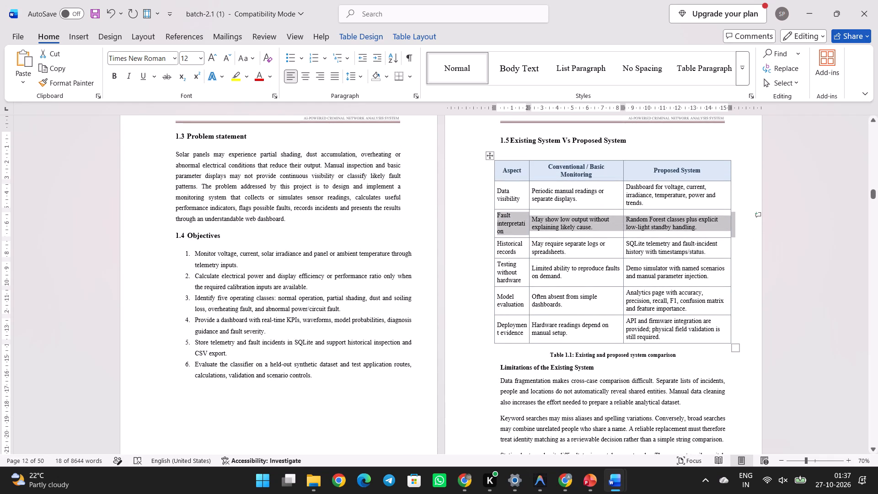
drag(494, 192, 503, 194)
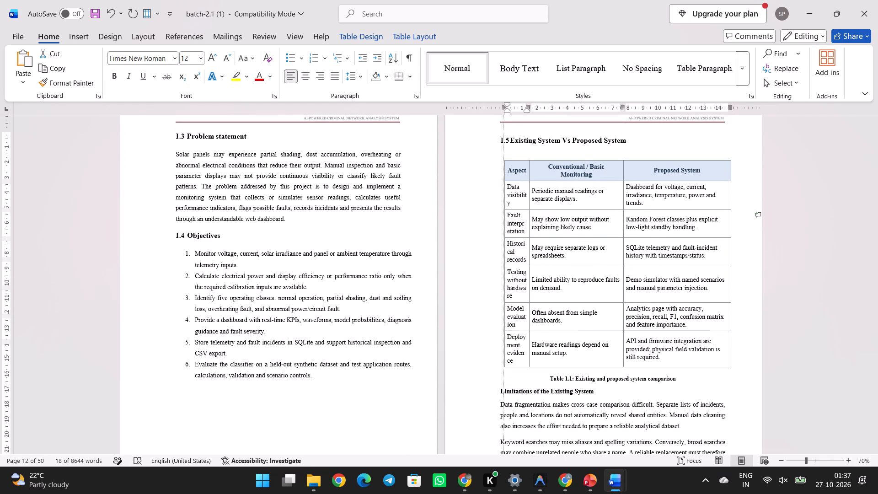
drag(503, 194, 500, 195)
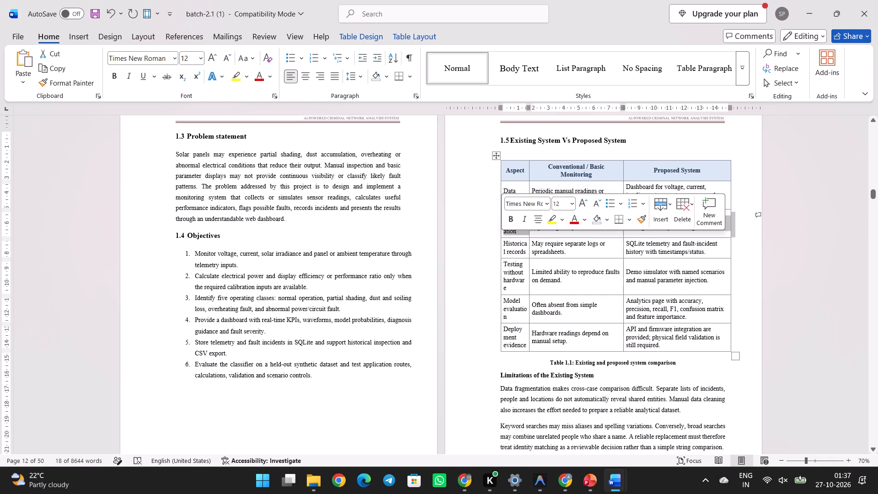
drag(529, 251, 541, 251)
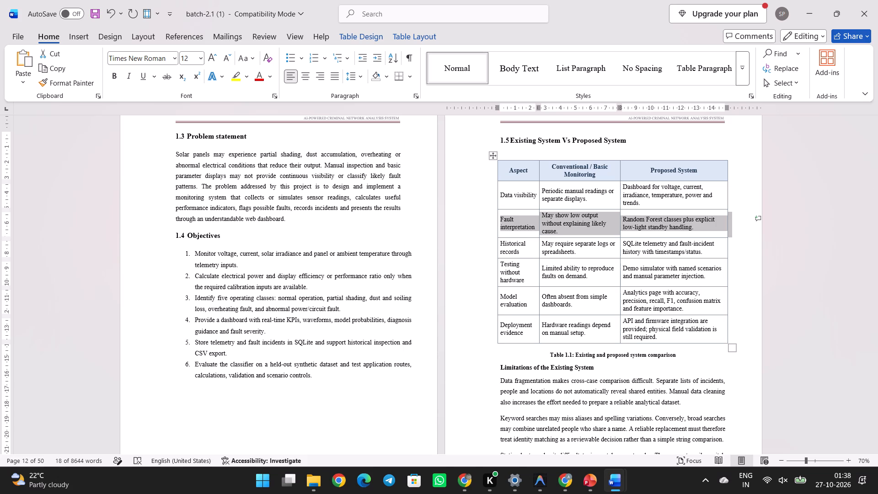
In the Solar_Panel_Efficiency_Fault_Detection_Project_Report document, copy the 1.6 Scope and Limitations heading with its paragraph.
scroll(542, 357, down, 1)
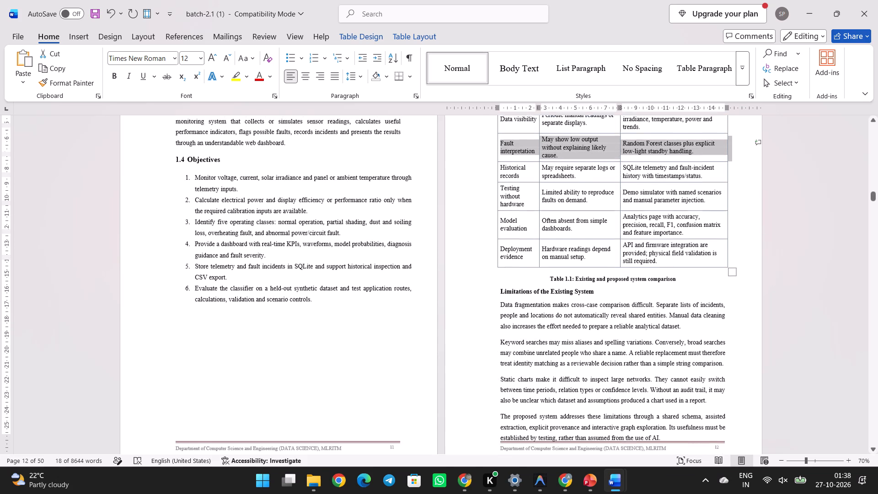
scroll(542, 357, down, 1)
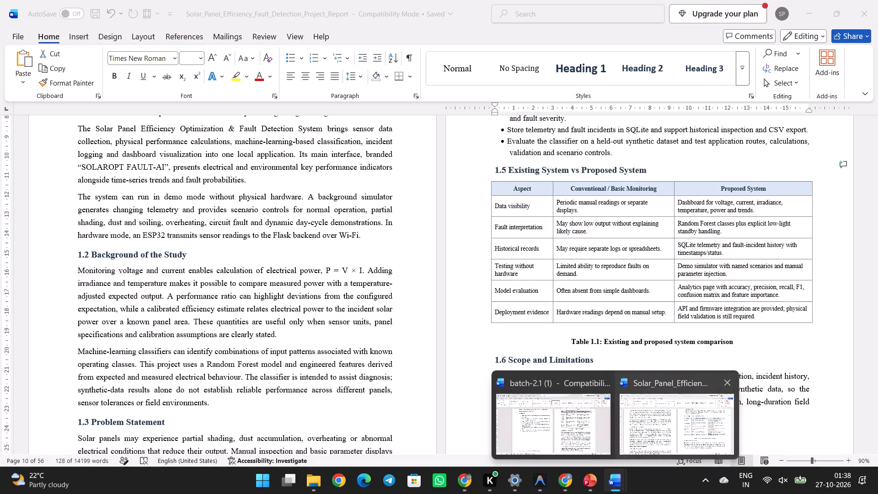
click(639, 430)
scroll(639, 430, down, 3)
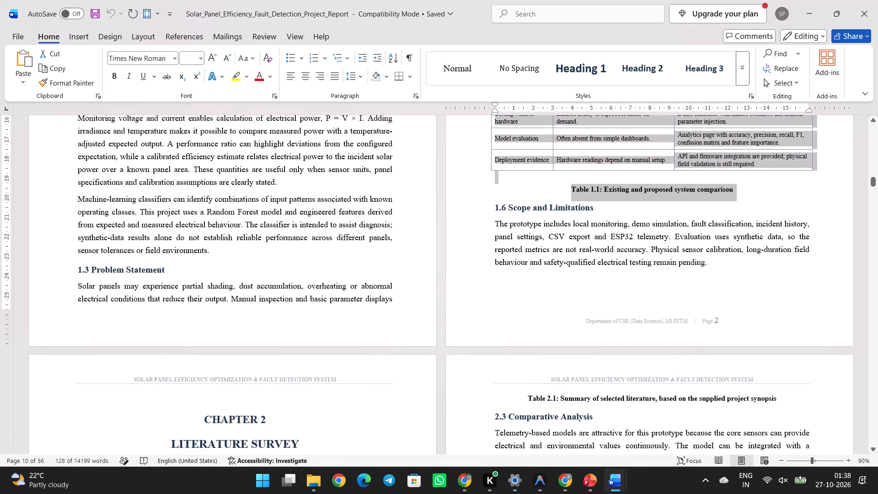
drag(496, 209, 500, 211)
drag(500, 211, 660, 288)
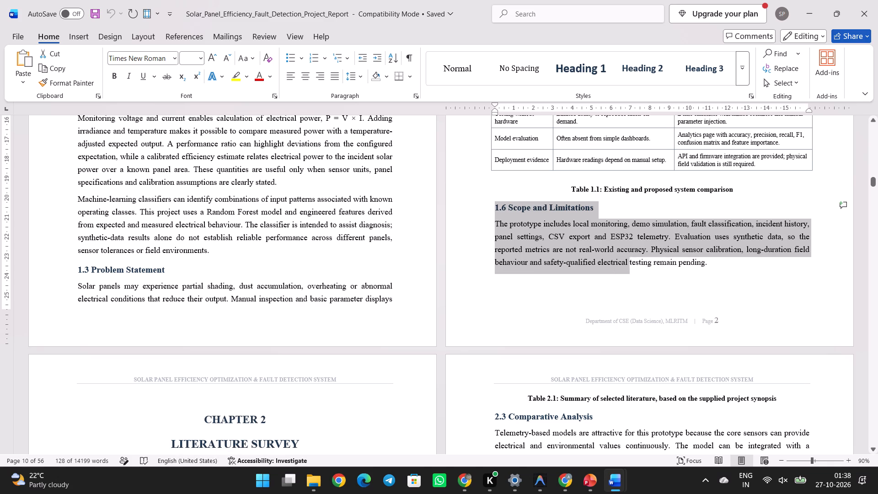
drag(660, 288, 708, 261)
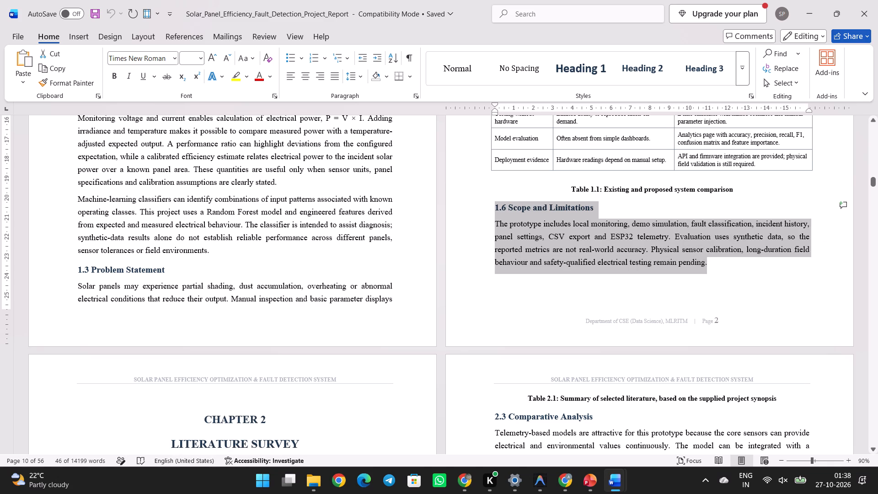
key(ctrl+c)
In batch-2.1 (1), replace everything from Limitations of the Existing System through Project Scope with the copied section, removing the leftover extra full stop.
scroll(708, 261, down, 3)
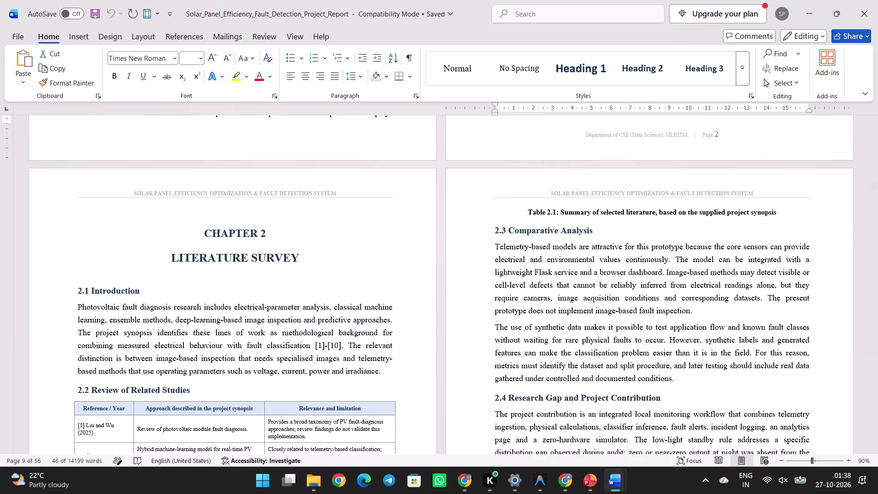
click(585, 420)
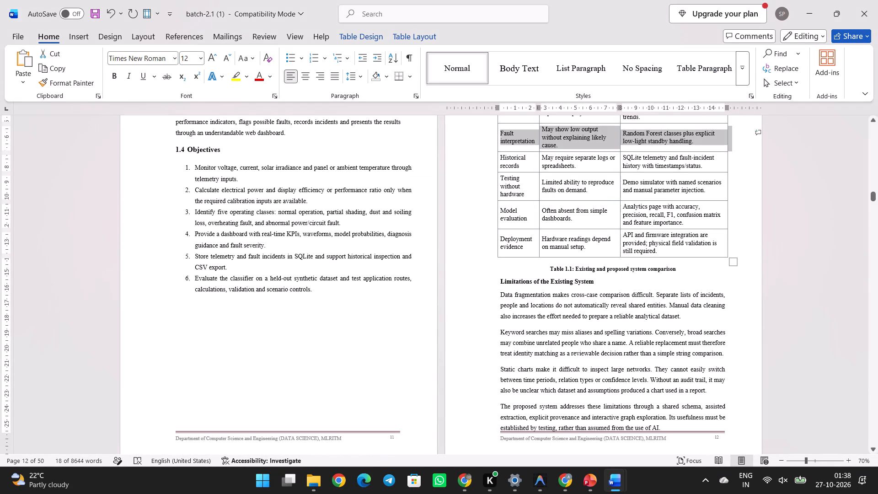
drag(501, 280, 610, 443)
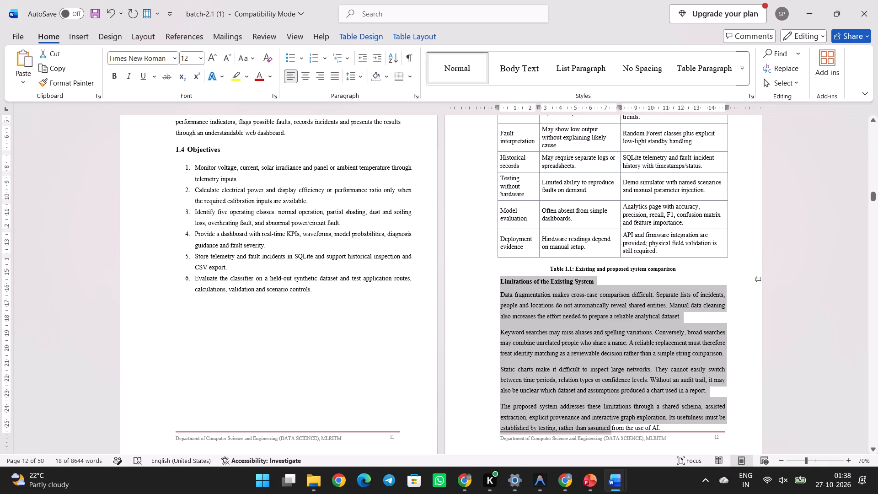
drag(610, 443, 373, 286)
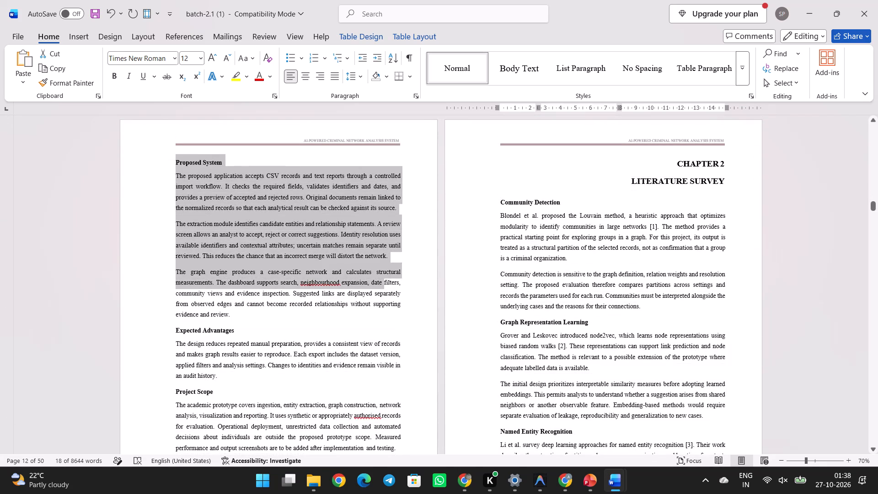
drag(373, 286, 359, 456)
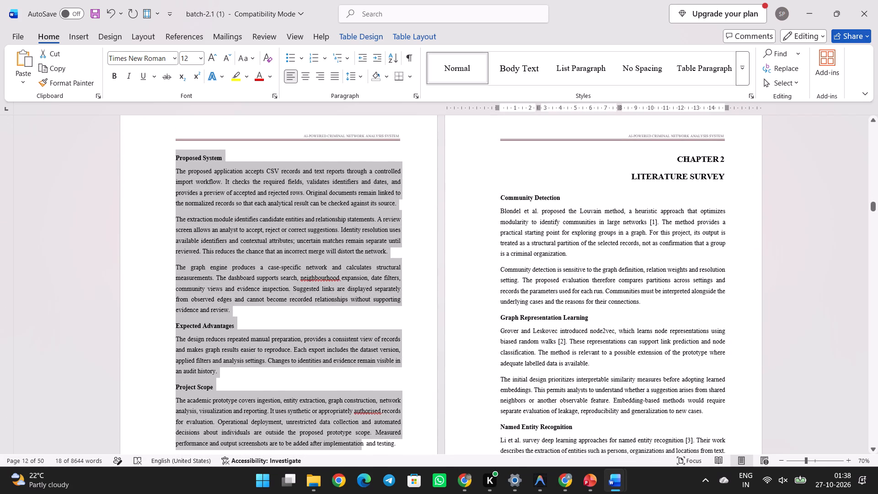
drag(359, 456, 394, 392)
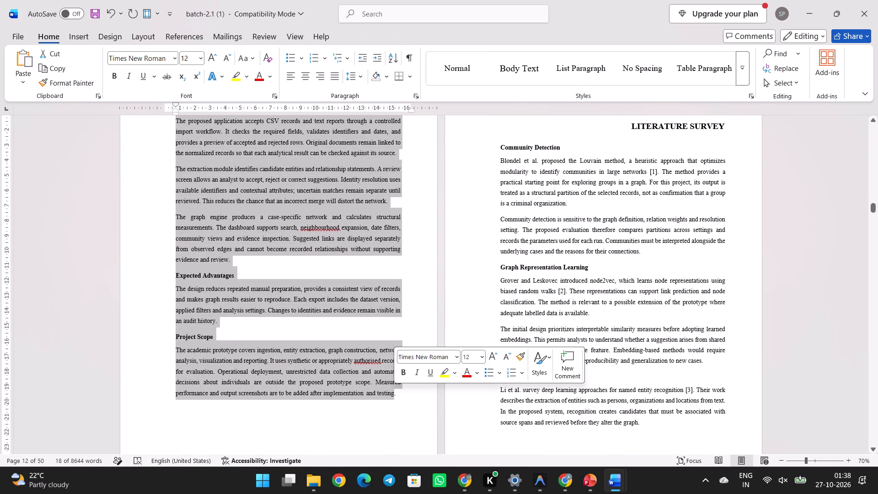
key(ctrl+v)
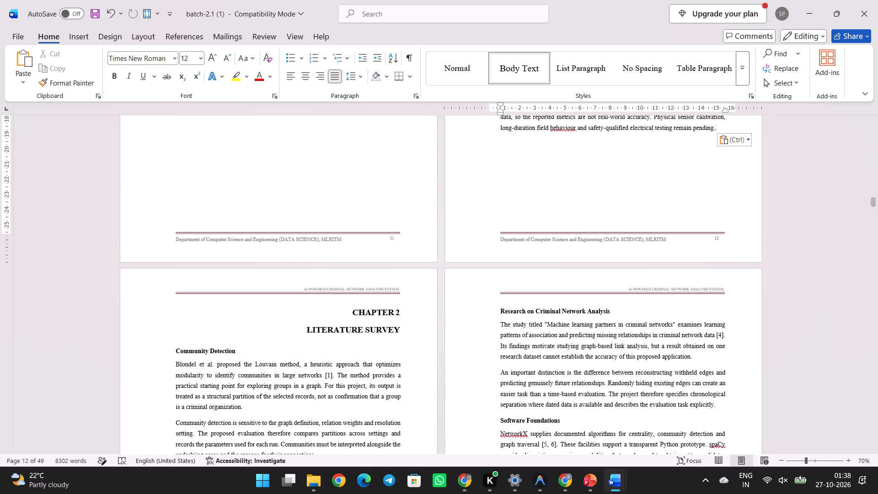
scroll(440, 390, up, 3)
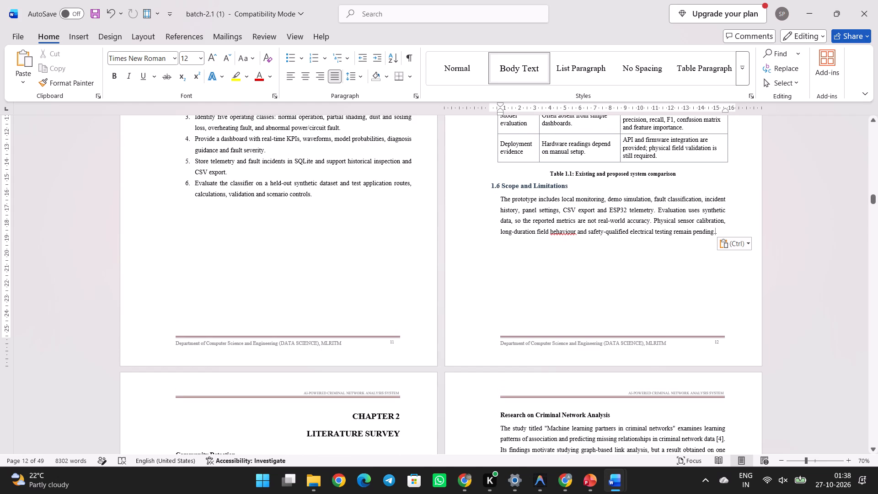
key(Delete)
Insert a blank line between the Table 1.1 caption and the 1.6 Scope and Limitations heading.
click(492, 188)
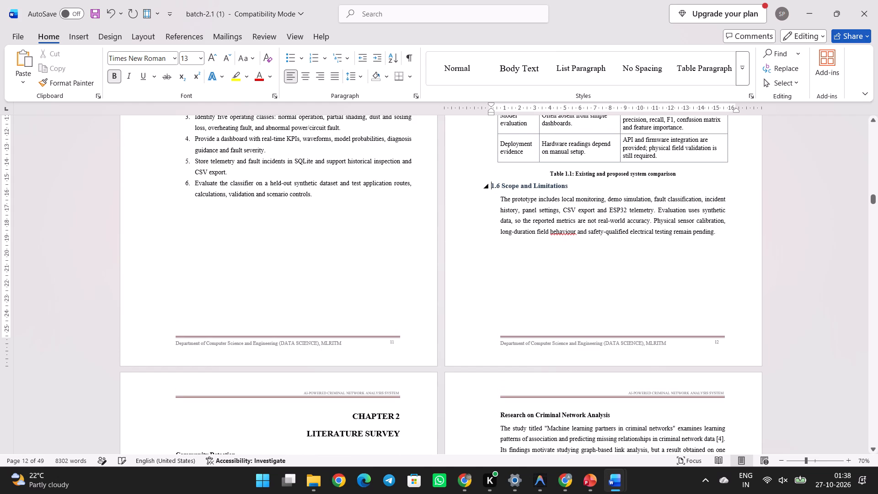
key(Return)
scroll(531, 272, up, 3)
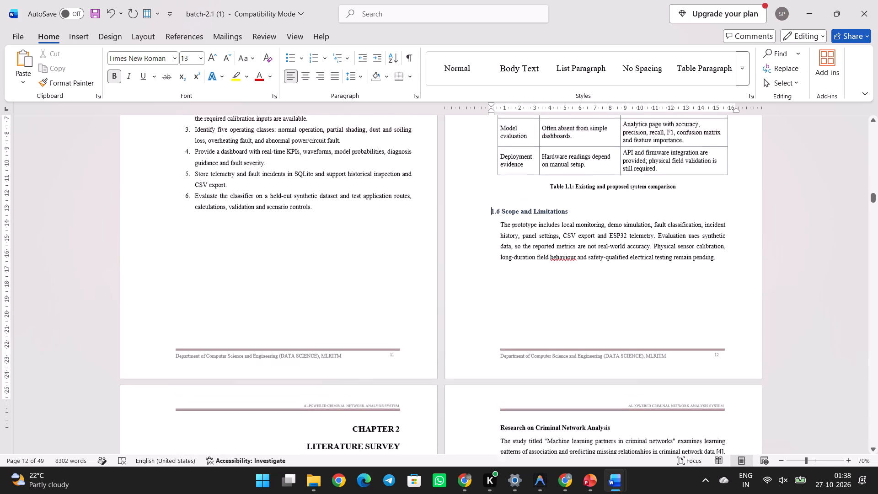
scroll(531, 272, up, 2)
scroll(469, 327, down, 1)
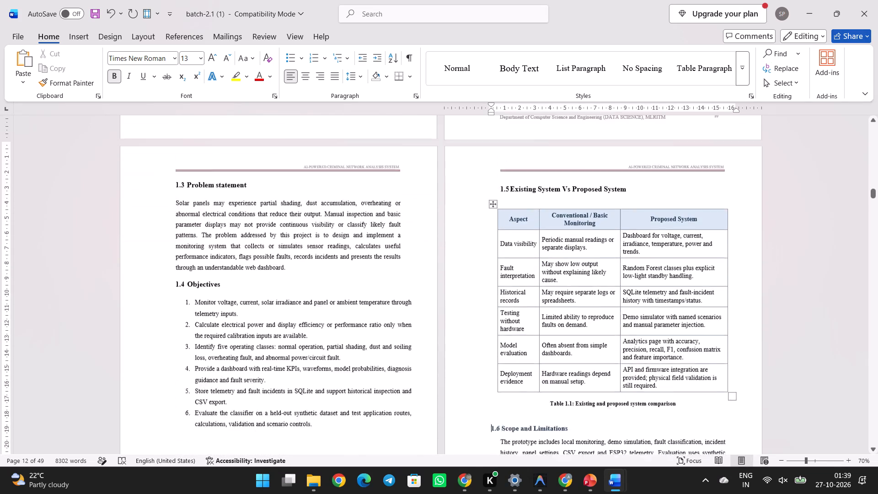
Switch to the Solar_Panel_Efficiency_Fault_Detection_Project_Report document and copy the paragraph under 2.1 Introduction, without its heading.
scroll(469, 327, down, 2)
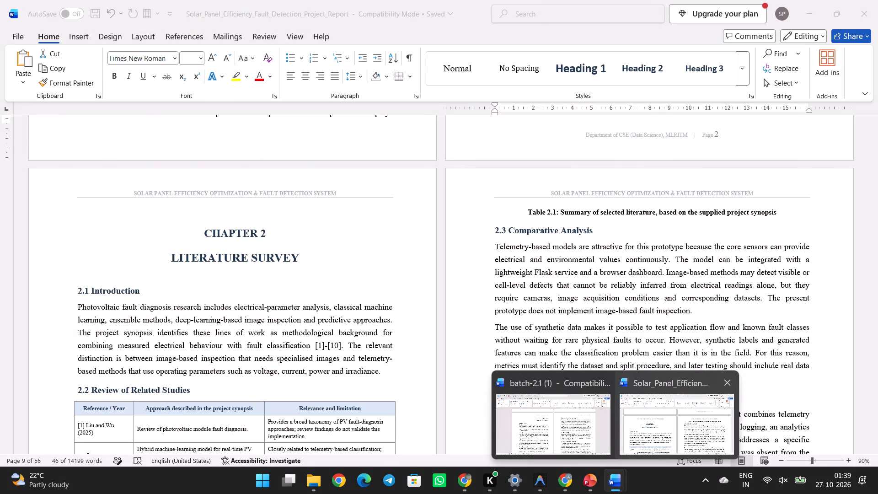
click(652, 424)
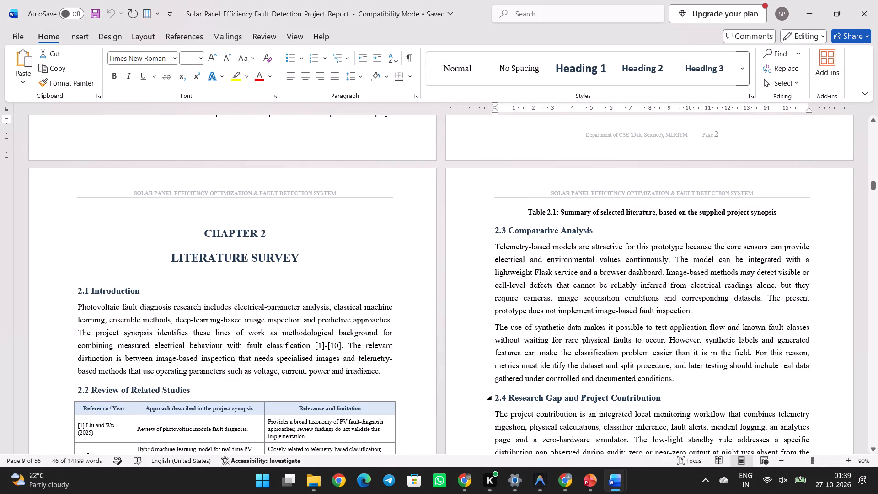
scroll(340, 371, down, 1)
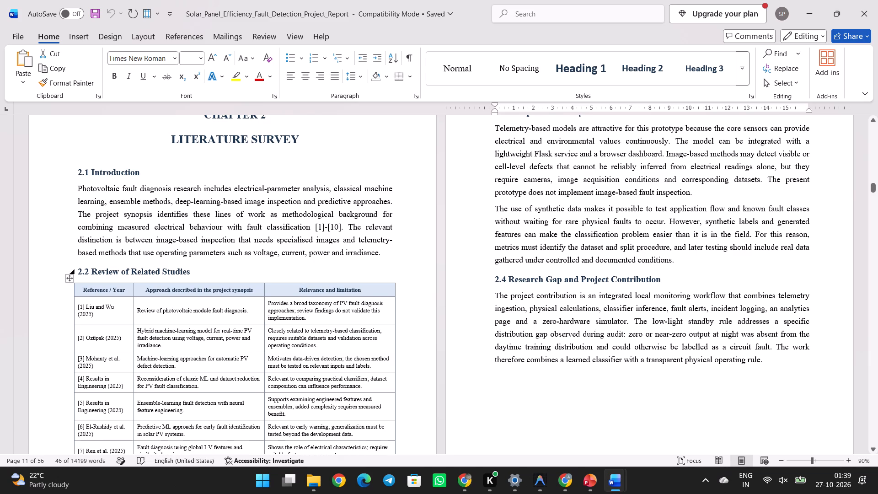
scroll(137, 327, down, 1)
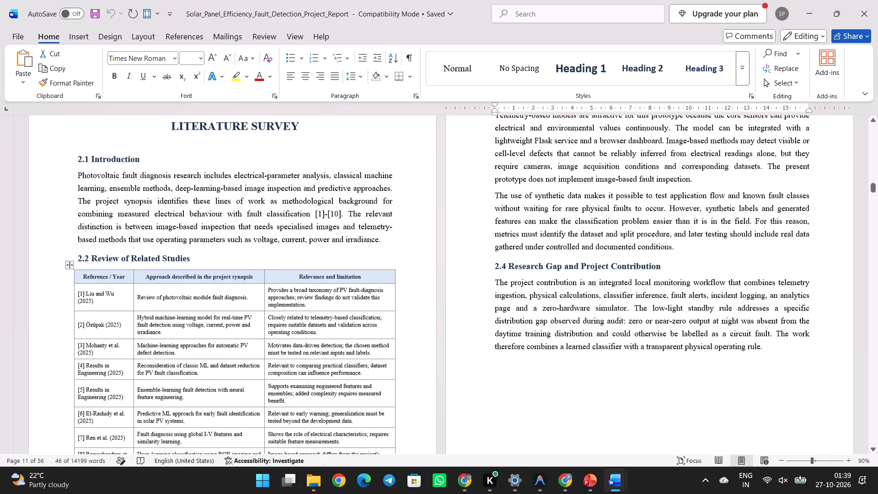
scroll(137, 327, down, 1)
drag(78, 165, 238, 203)
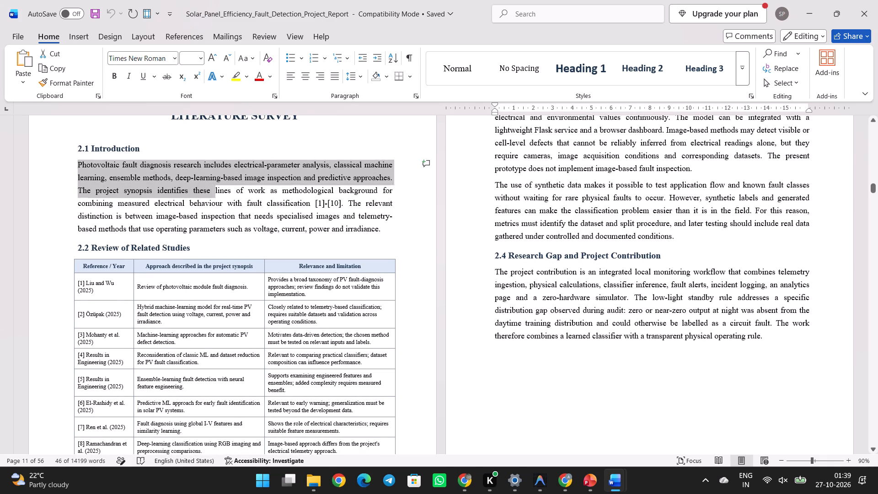
drag(238, 203, 380, 226)
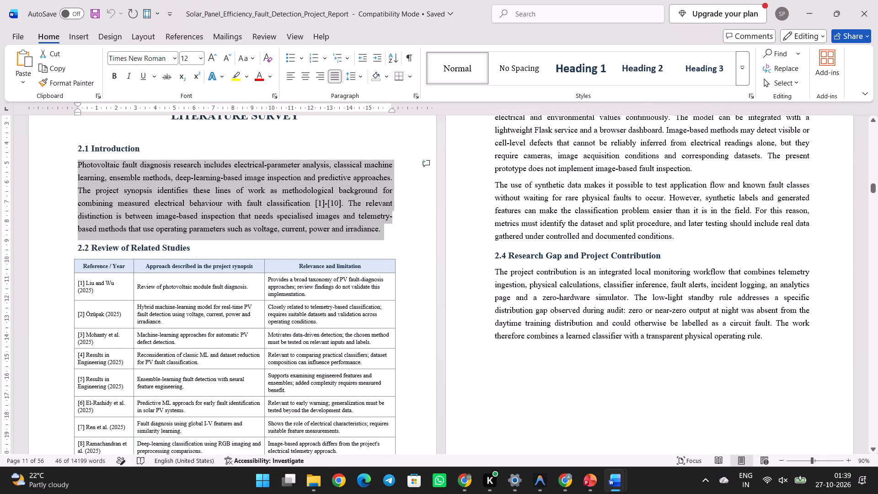
key(shift+Left)
key(ctrl+c)
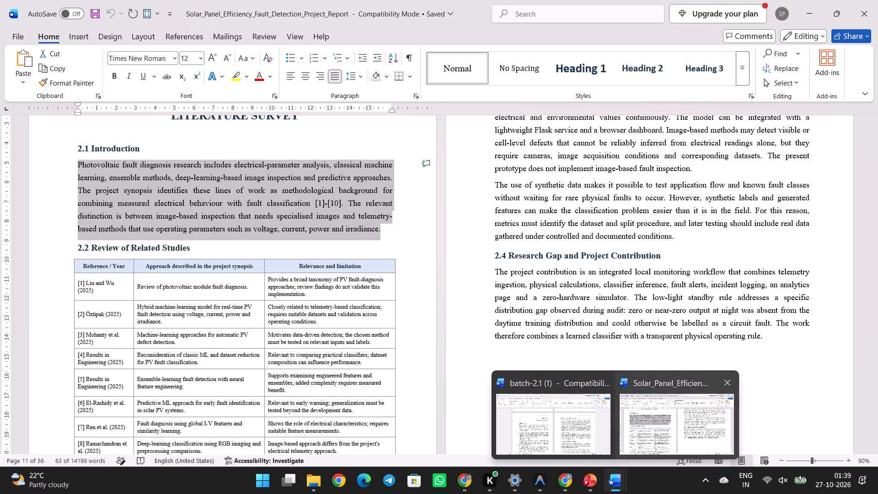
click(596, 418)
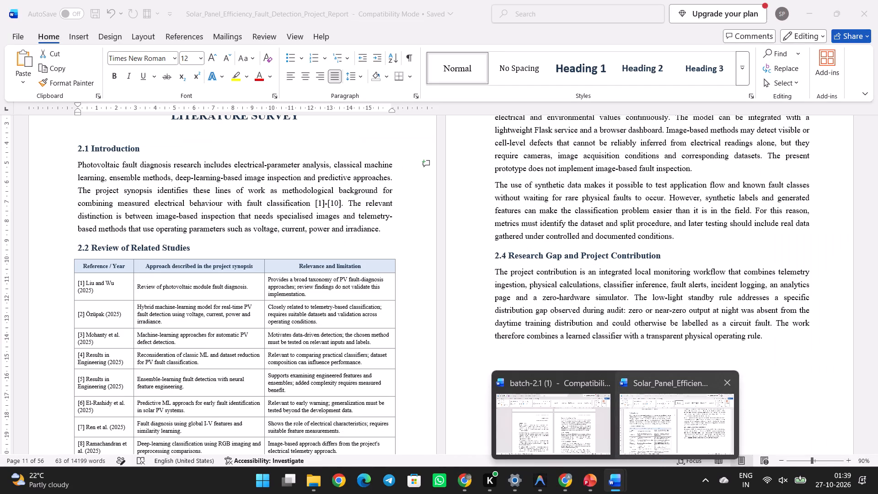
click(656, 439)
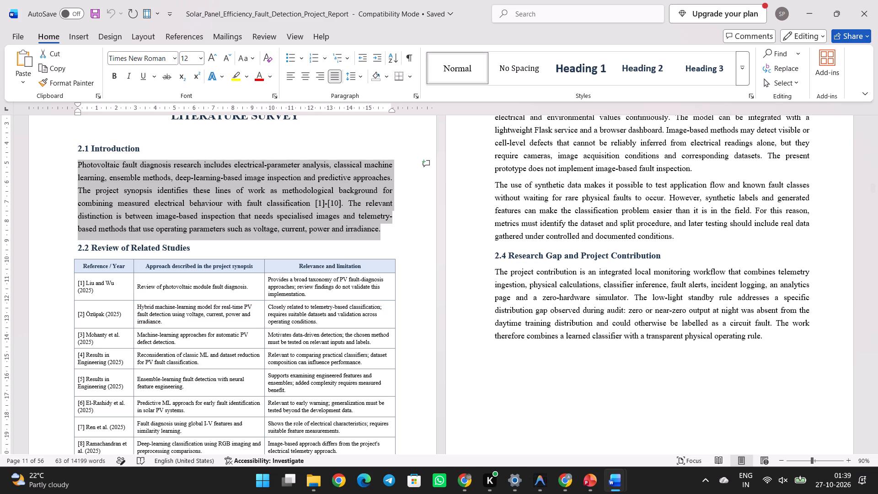
In batch-2.1 (1), replace both paragraphs under Community Detection with the copied 2.1 Introduction paragraph, removing the leftover extra full stop.
key(ctrl+c)
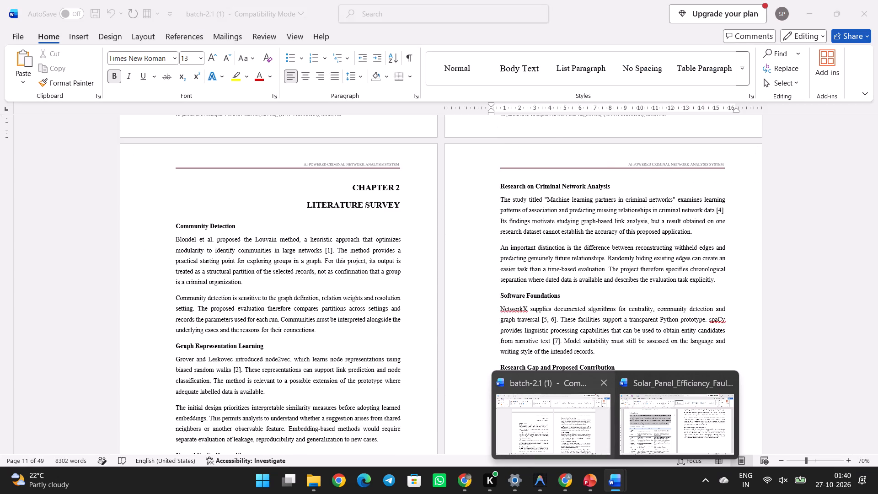
click(570, 414)
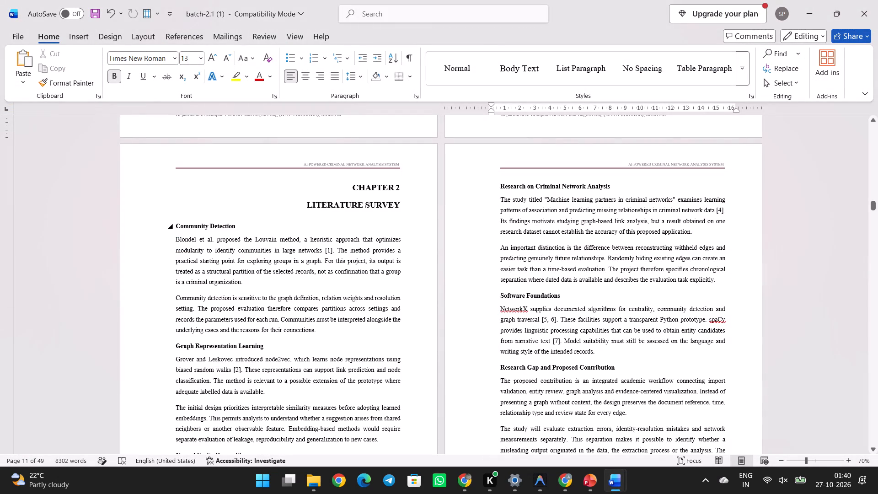
drag(318, 334, 293, 319)
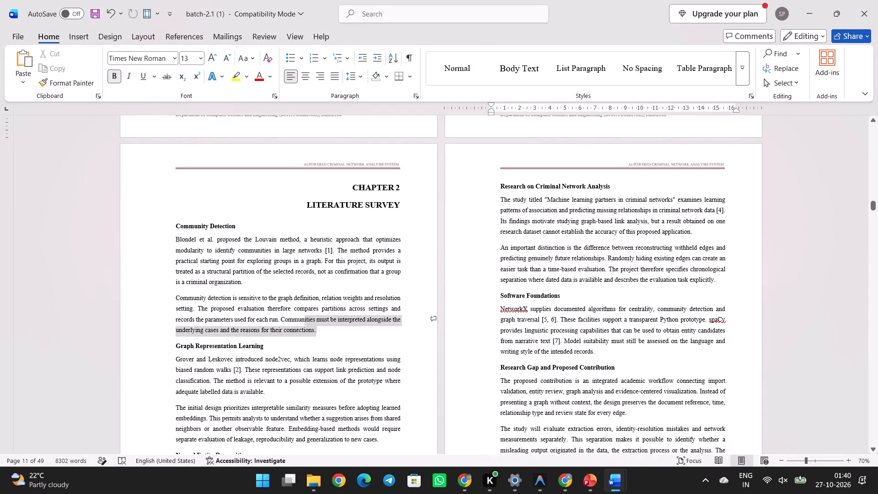
drag(293, 319, 177, 241)
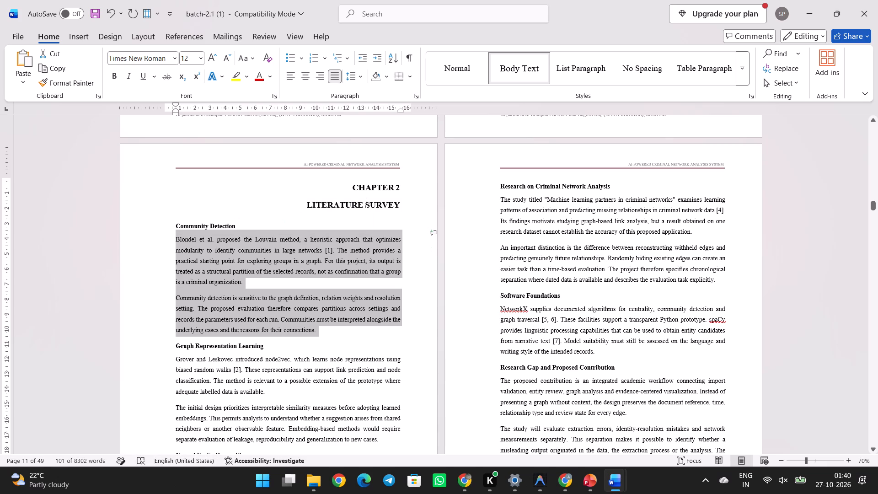
key(ctrl+v)
key(ctrl+z)
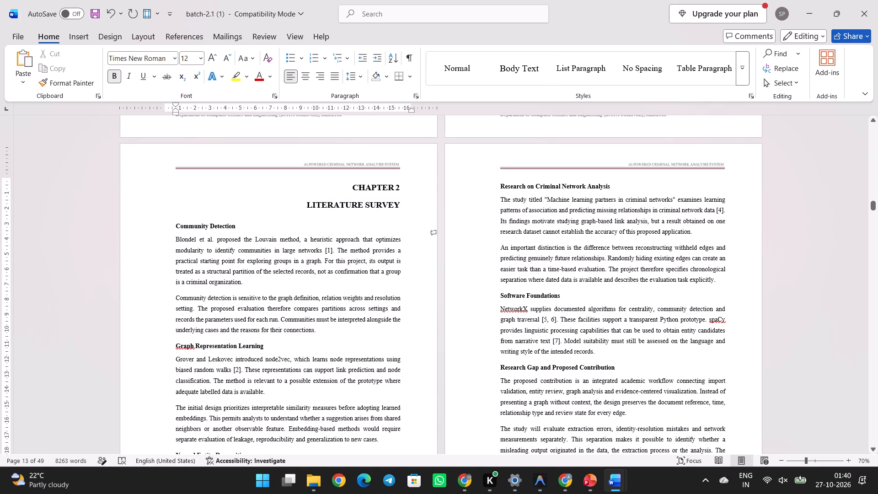
key(shift+Left)
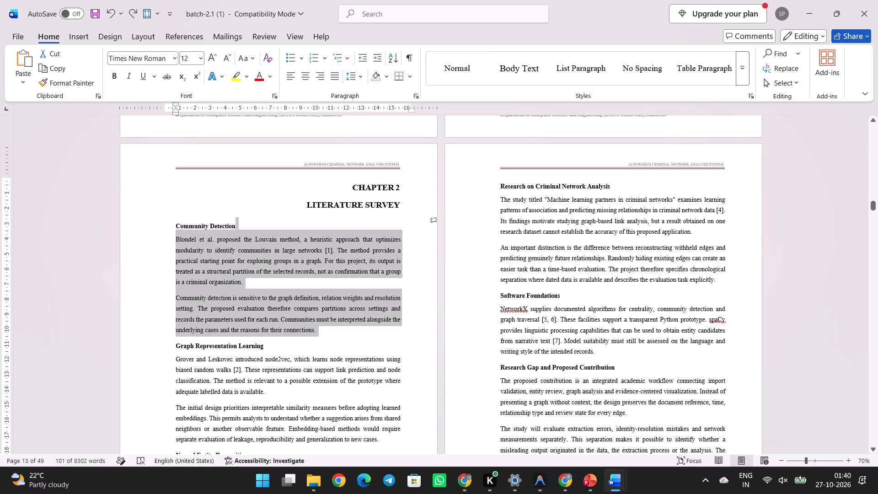
click(177, 237)
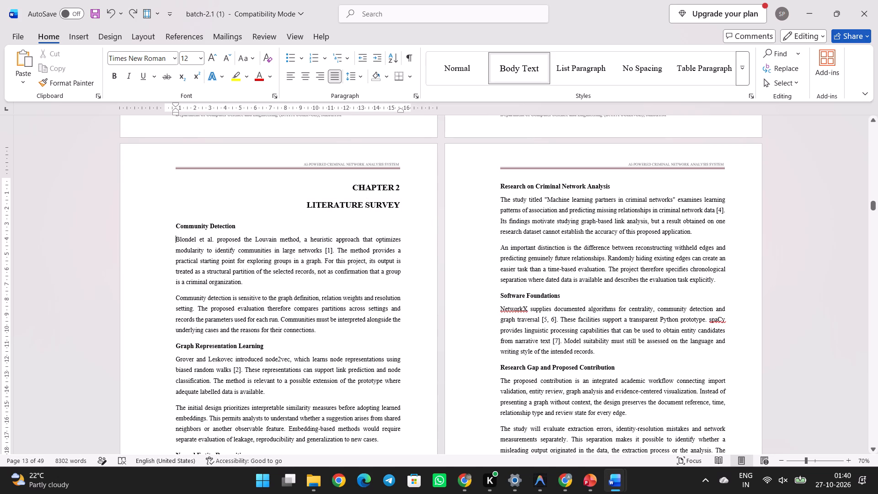
drag(177, 238, 314, 327)
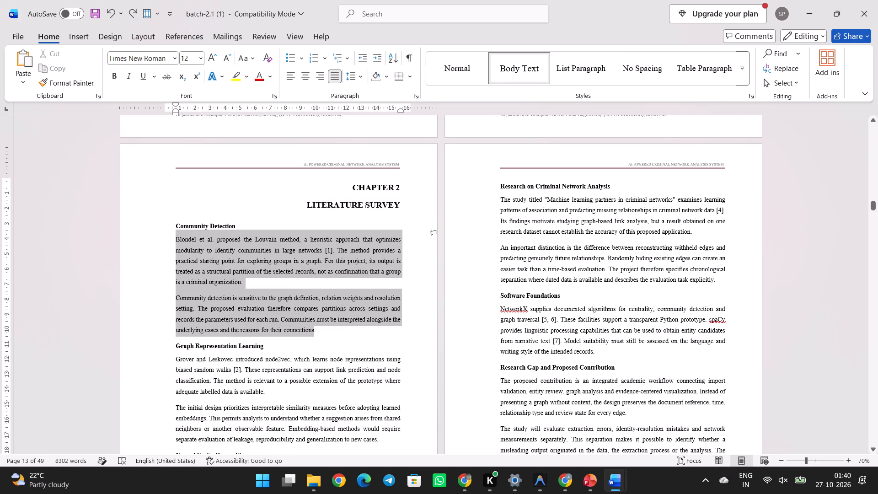
drag(314, 327, 314, 327)
key(ctrl+v)
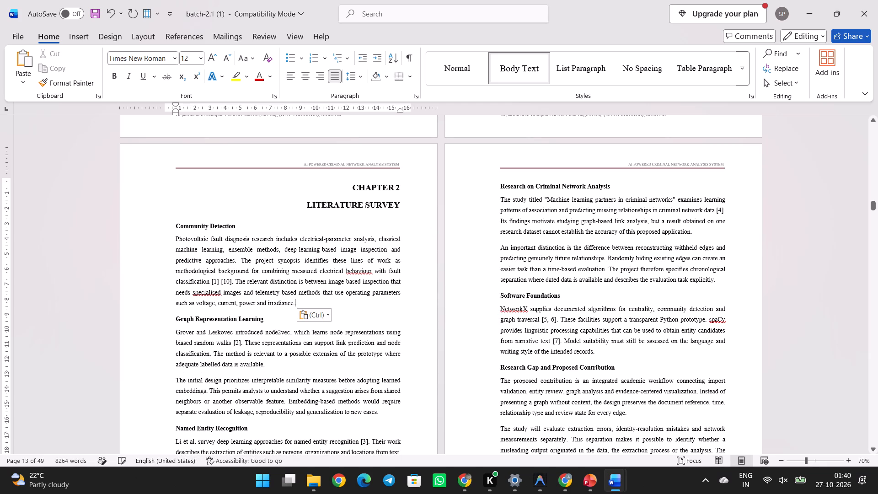
key(Delete)
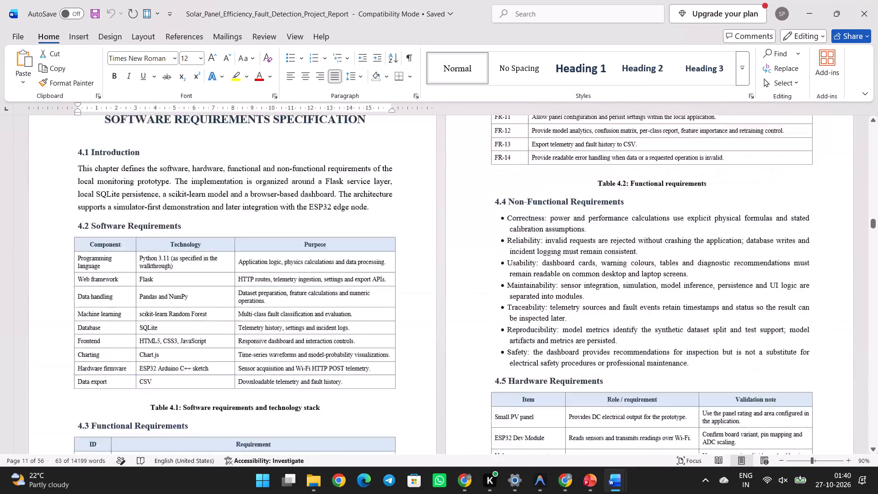
scroll(222, 337, up, 1)
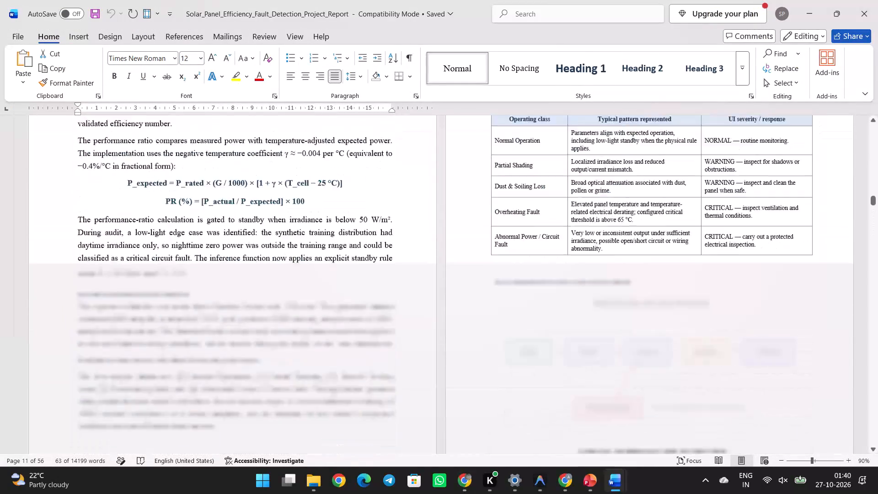
scroll(222, 337, up, 2)
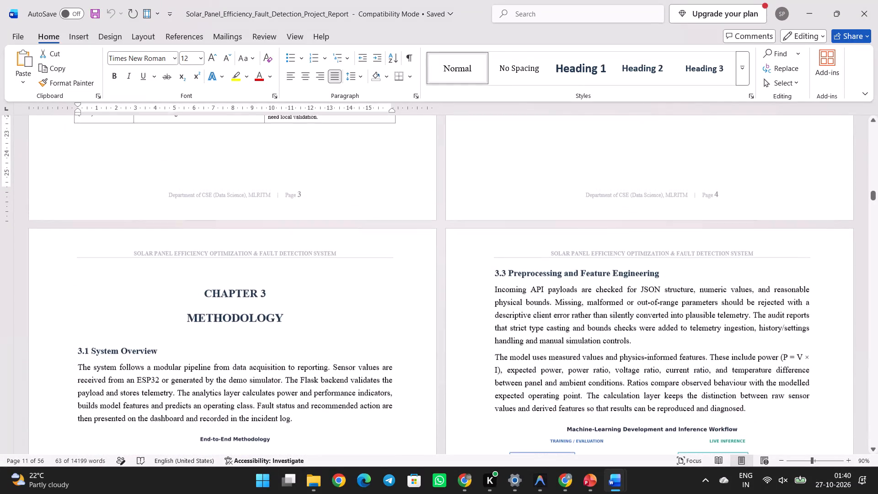
scroll(255, 341, up, 1)
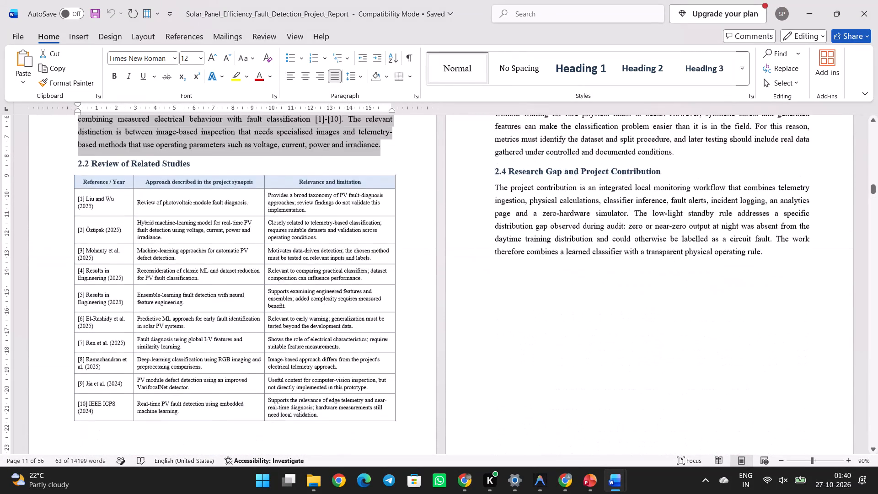
scroll(255, 341, up, 1)
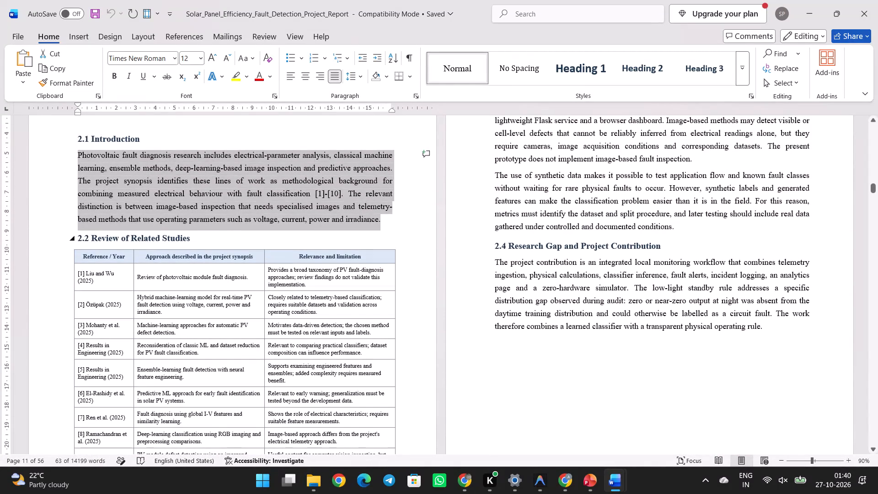
drag(149, 140, 83, 136)
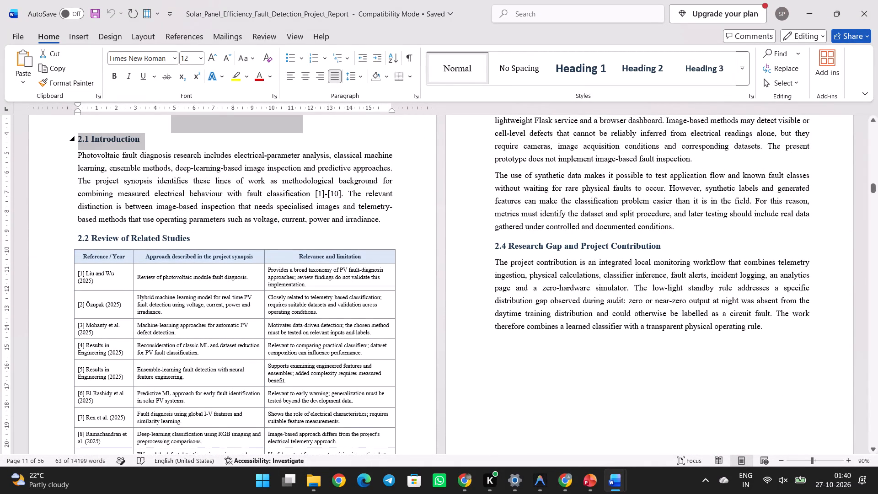
drag(83, 136, 80, 136)
key(ctrl+c)
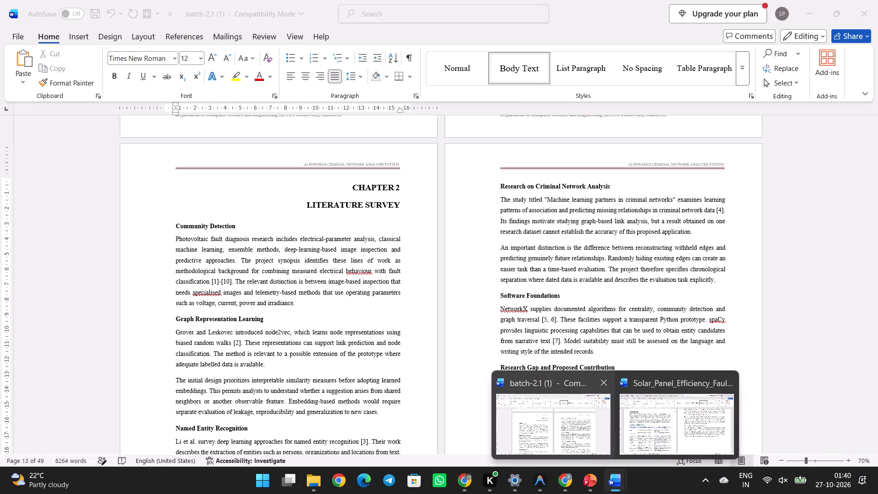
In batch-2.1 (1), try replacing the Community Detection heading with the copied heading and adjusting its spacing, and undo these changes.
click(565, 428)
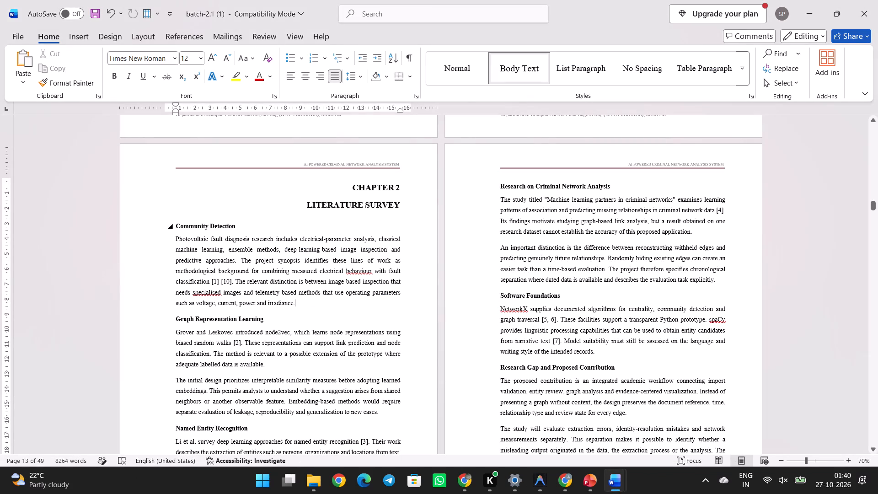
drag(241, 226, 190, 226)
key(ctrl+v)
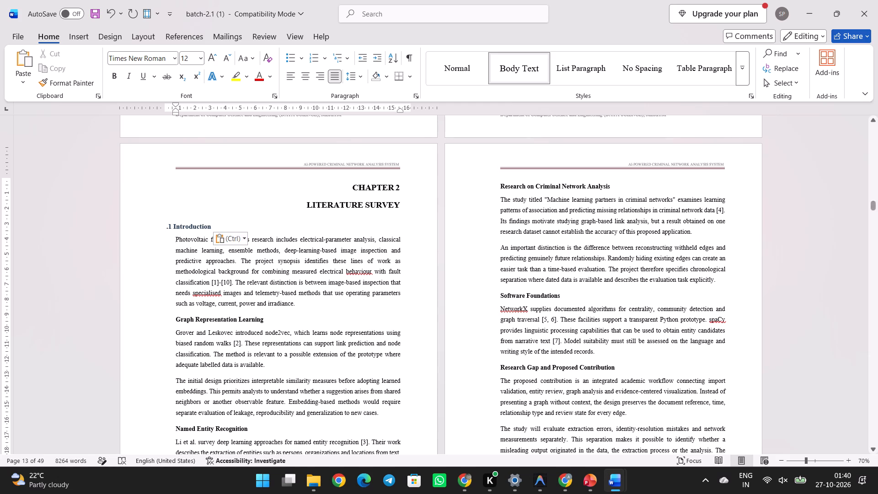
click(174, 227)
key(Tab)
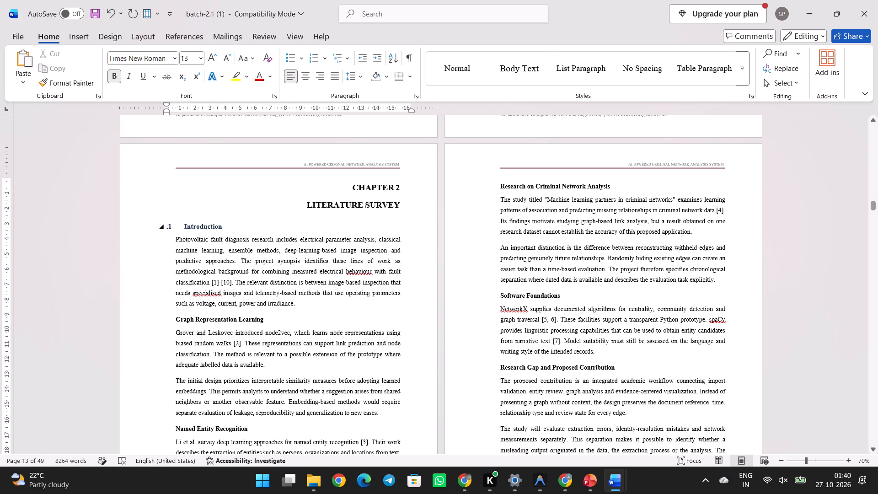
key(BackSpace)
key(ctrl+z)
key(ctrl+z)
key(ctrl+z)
Replace the selected Community Detection heading with the copied heading as text only and add the missing 2 so it reads 2.1 Introduction.
key(ctrl+v)
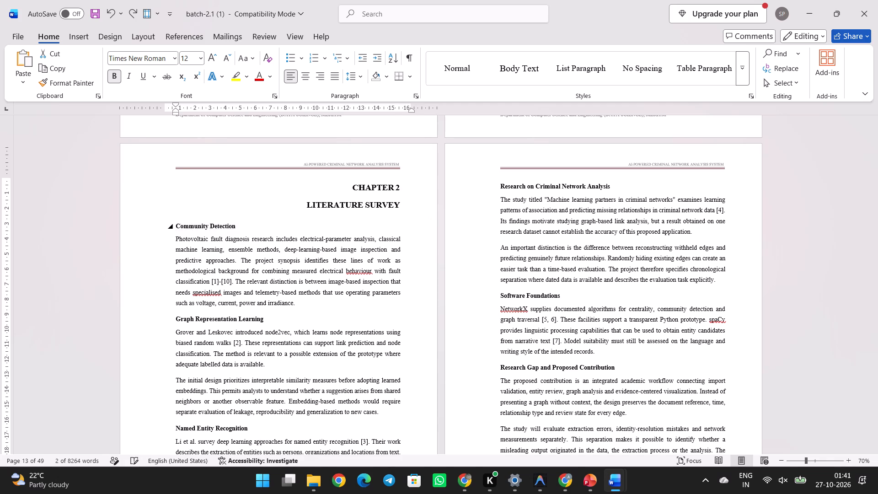
click(233, 238)
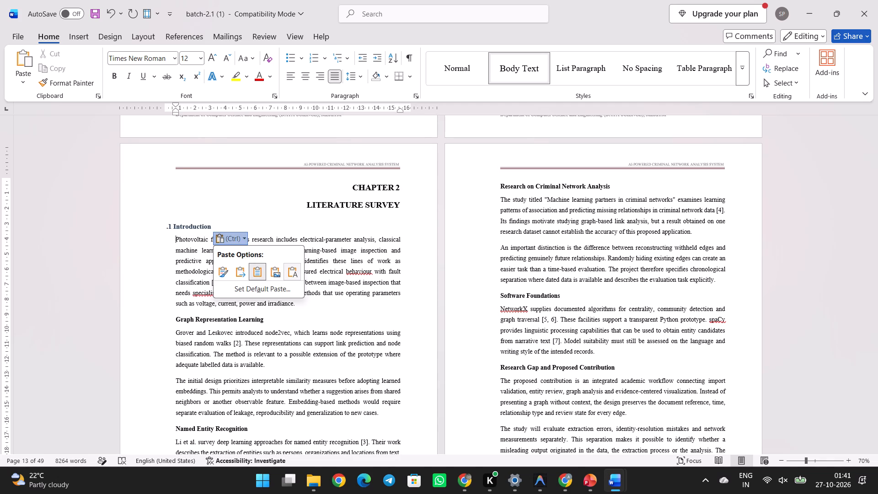
click(284, 270)
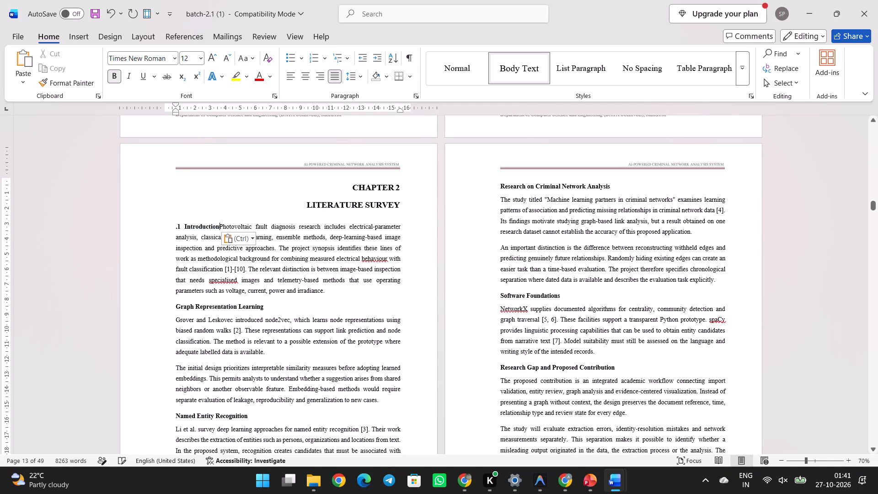
click(177, 228)
key(Left)
key(2)
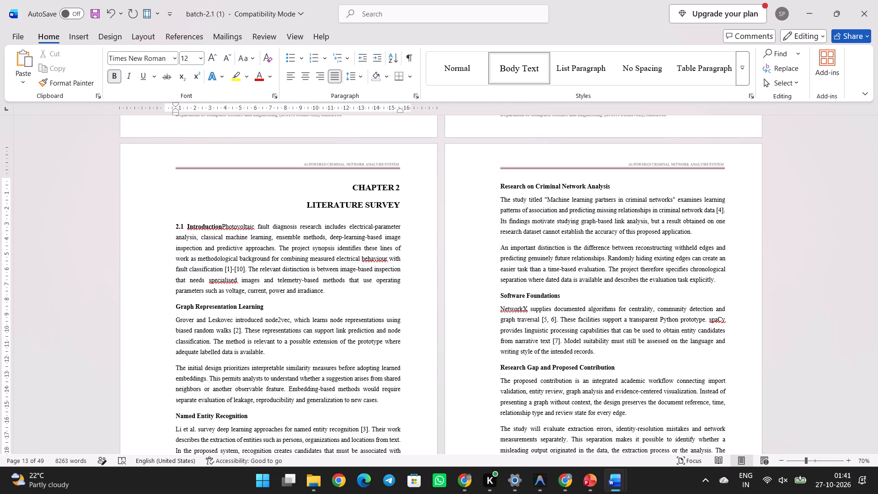
Insert a paragraph break after the 2.1 Introduction heading so the Photovoltaic fault diagnosis text starts on its own line.
key(Right)
key(Right)
key(Right)
key(Right)
key(Right)
key(Right)
key(Right)
key(Right)
key(Right)
key(Right)
key(Right)
key(Right)
key(Right)
key(Right)
key(Right)
key(Return)
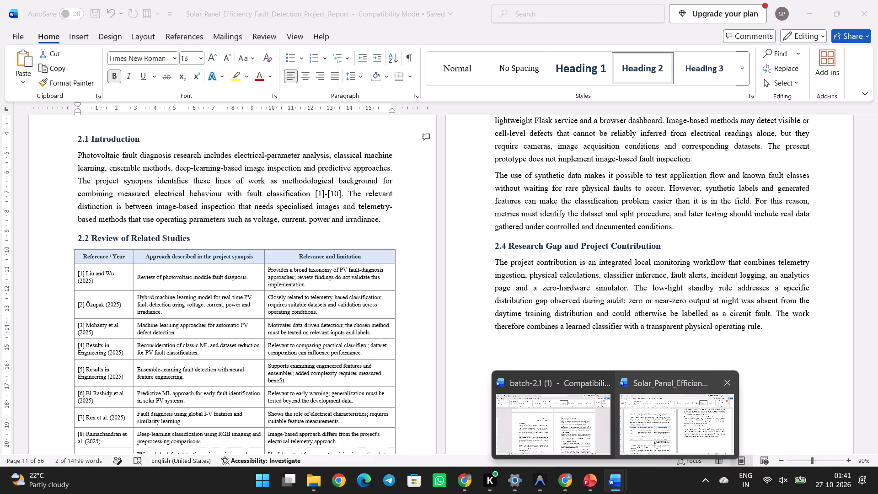
Switch to the Solar_Panel_Efficiency_Fault_Detection_Project_Report document and copy the Review of Related Studies heading text of section 2.2, without its number.
click(655, 422)
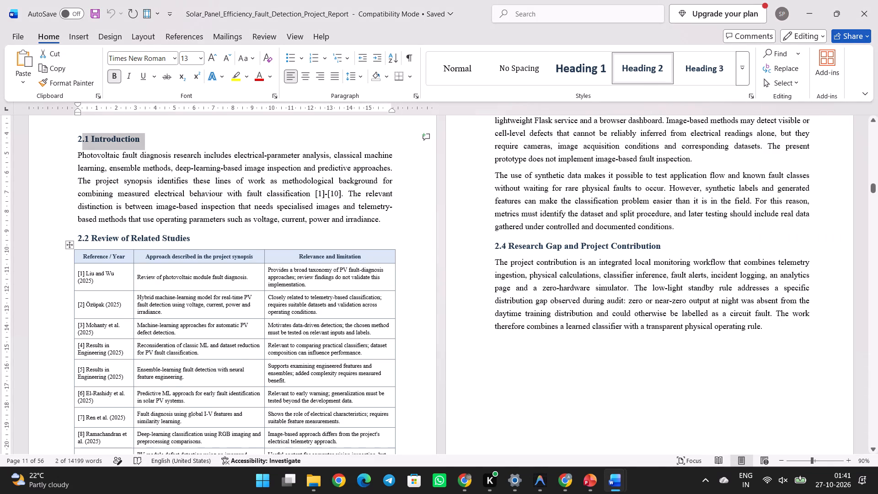
scroll(333, 343, down, 1)
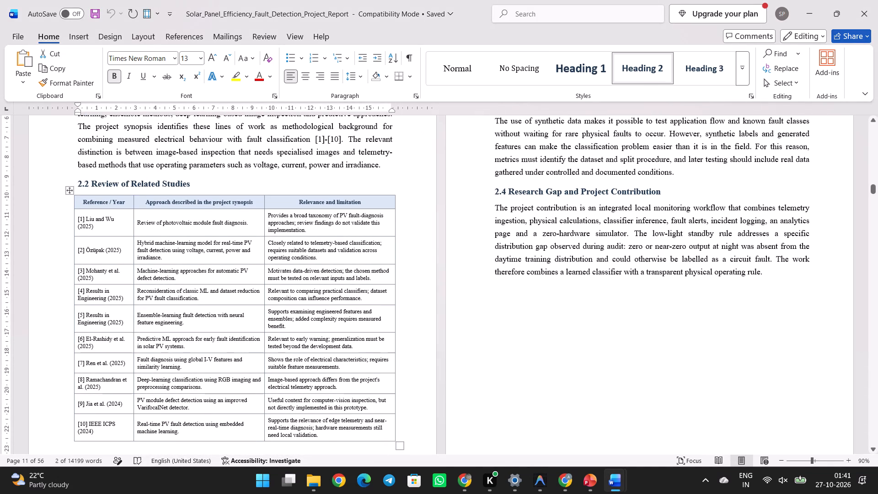
click(71, 190)
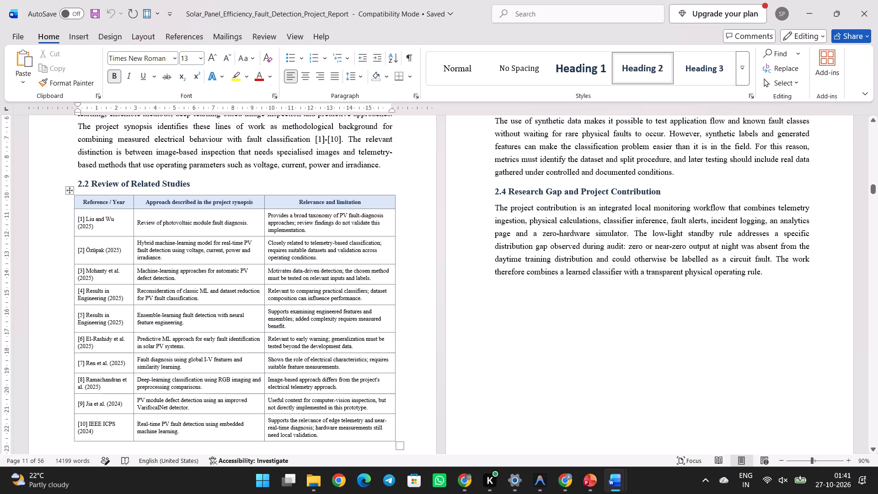
click(70, 191)
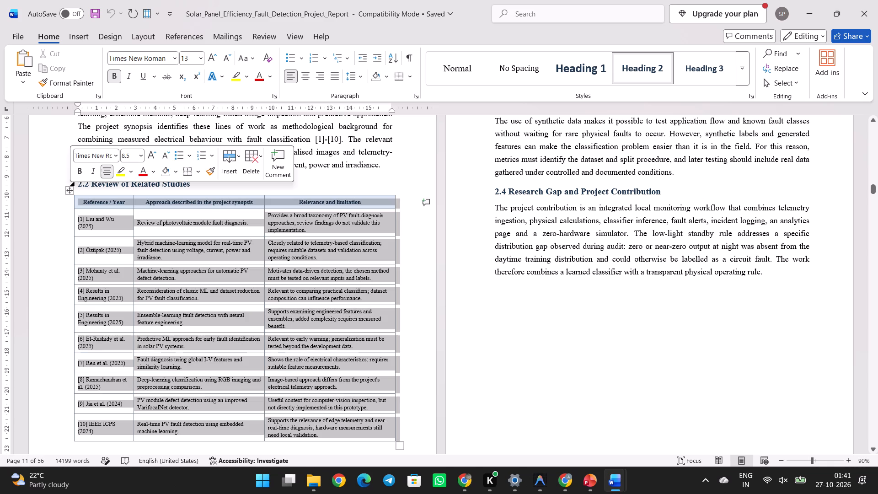
click(190, 195)
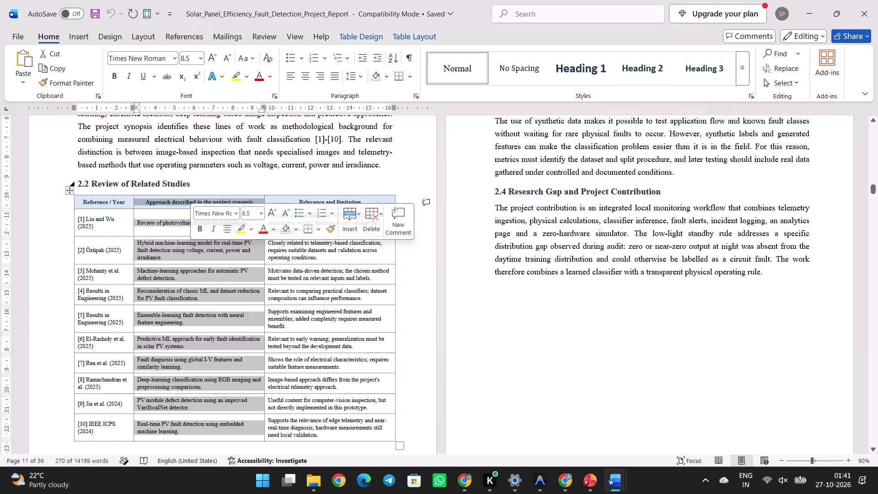
click(193, 187)
drag(202, 183, 161, 183)
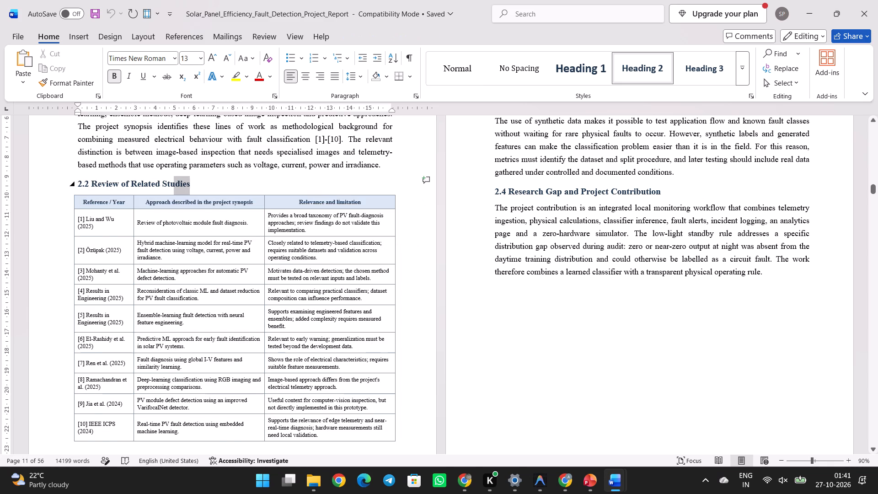
drag(161, 183, 106, 187)
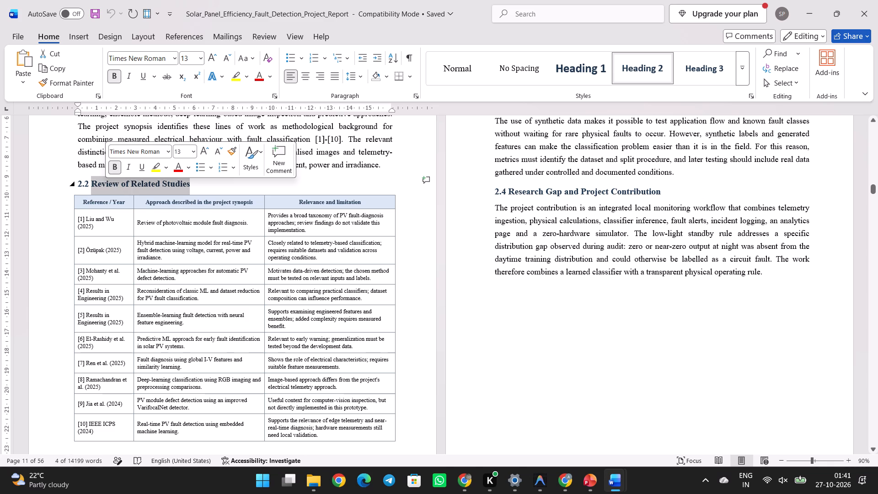
key(ctrl+c)
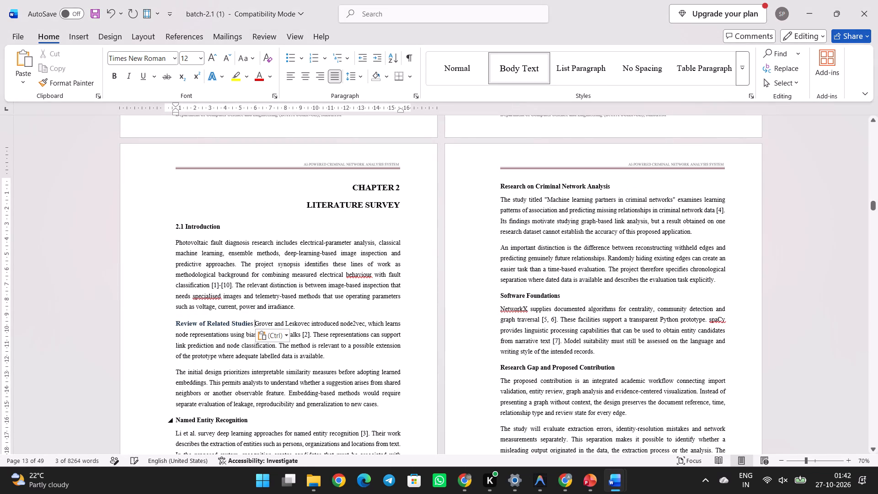
key(Return)
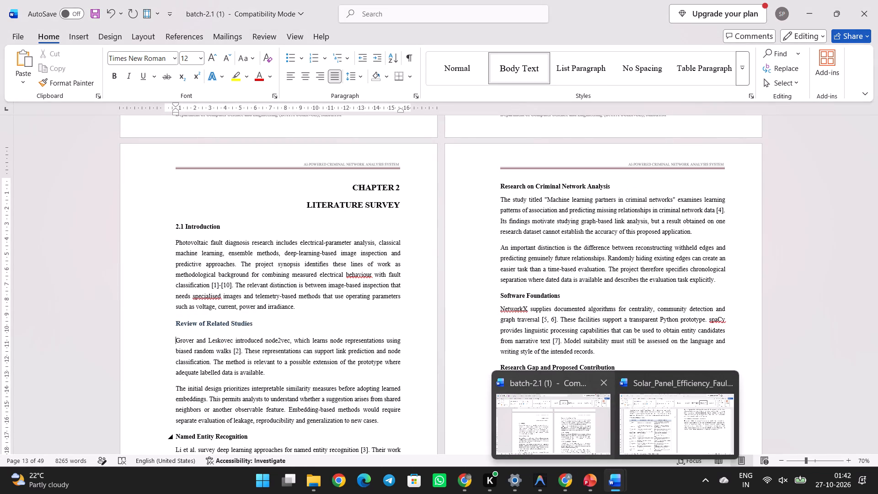
Copy the section 2.2 literature table from the solar report and paste it over the two node2vec paragraphs under Review of Related Studies in batch-2.1 (1).
click(573, 427)
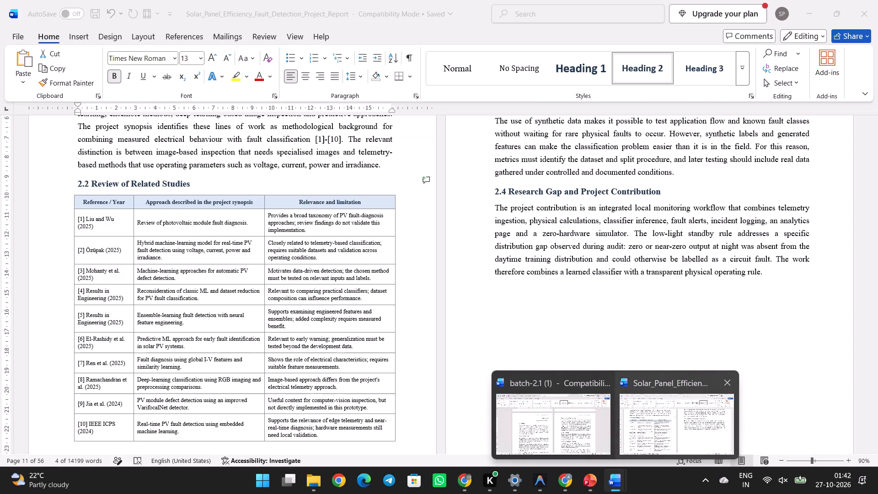
click(646, 434)
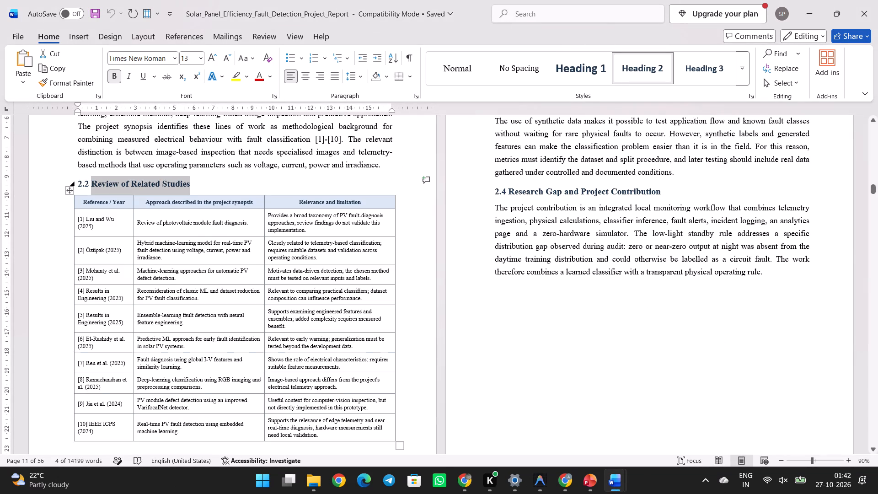
click(70, 192)
click(70, 192)
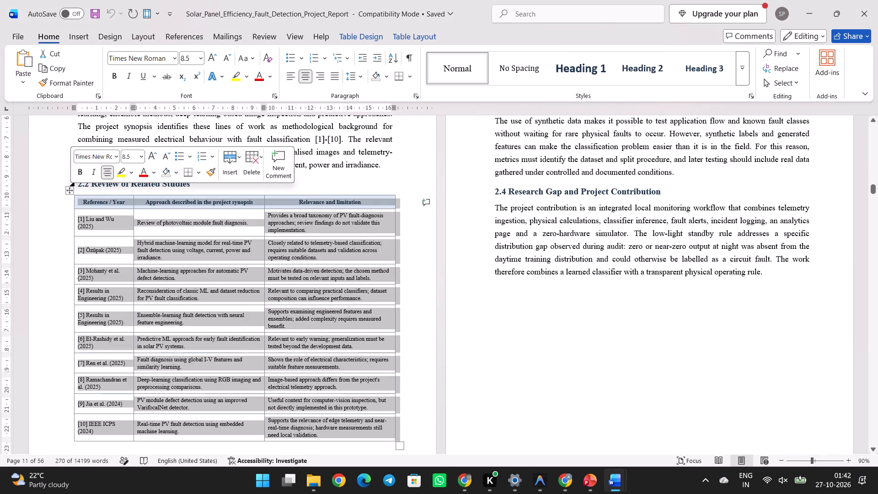
key(ctrl+c)
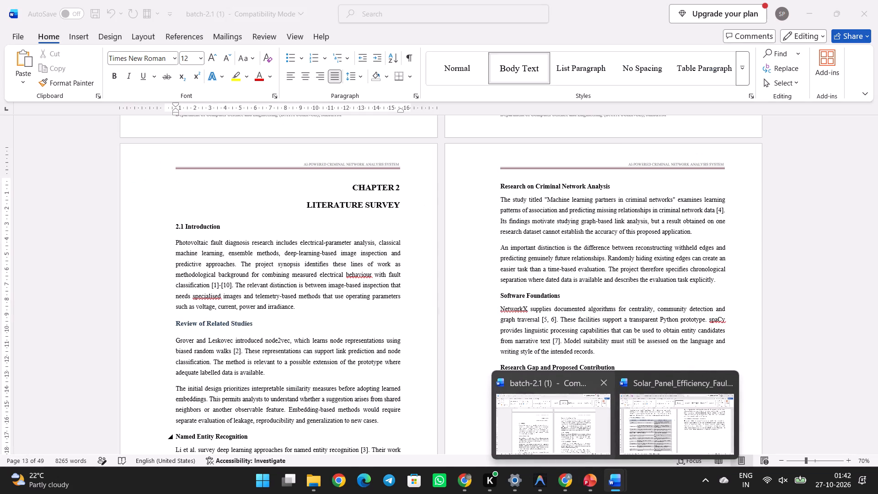
click(559, 437)
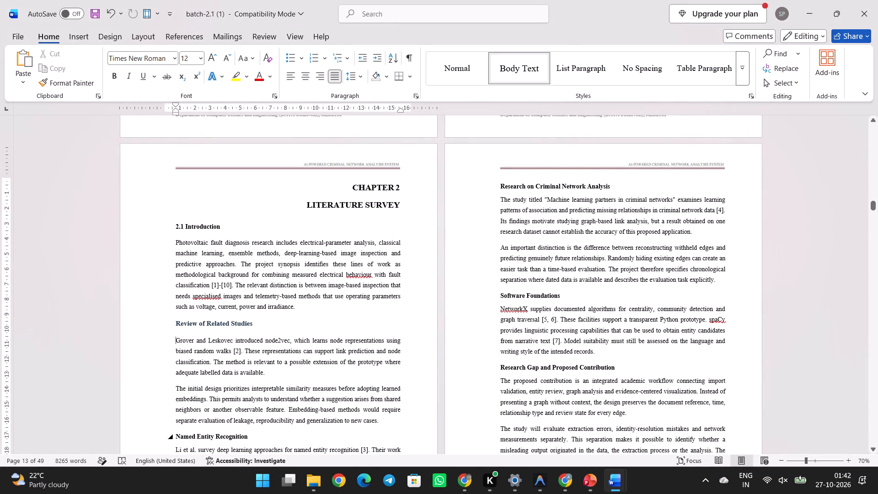
scroll(161, 383, down, 1)
drag(384, 336, 338, 327)
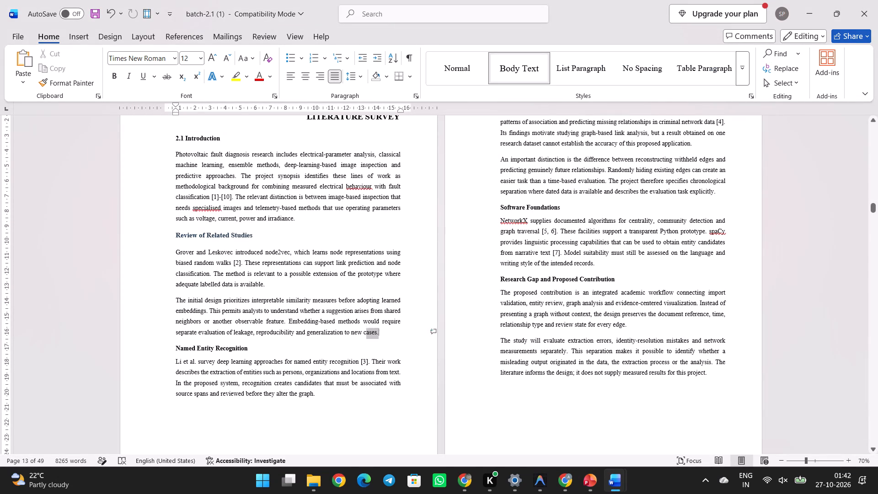
drag(338, 327, 171, 257)
key(ctrl+v)
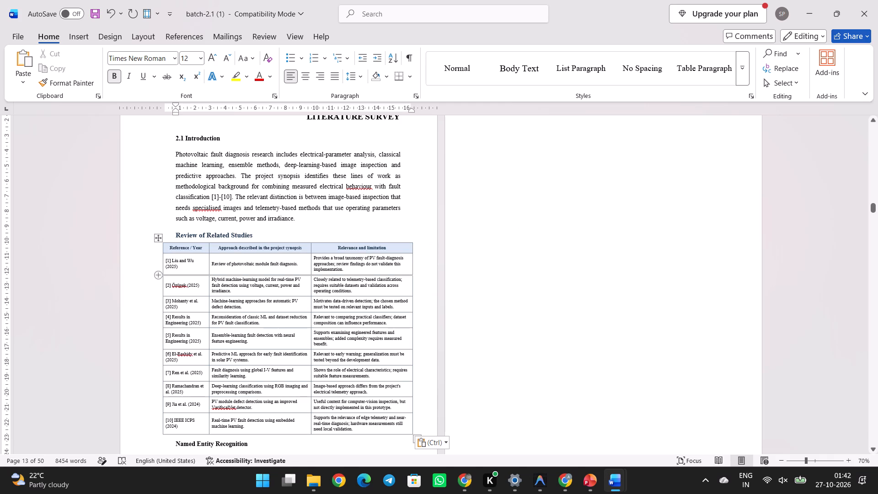
Move the pasted literature table's outer edge inward toward the text margin and widen its Reference / Year column.
drag(162, 282, 182, 285)
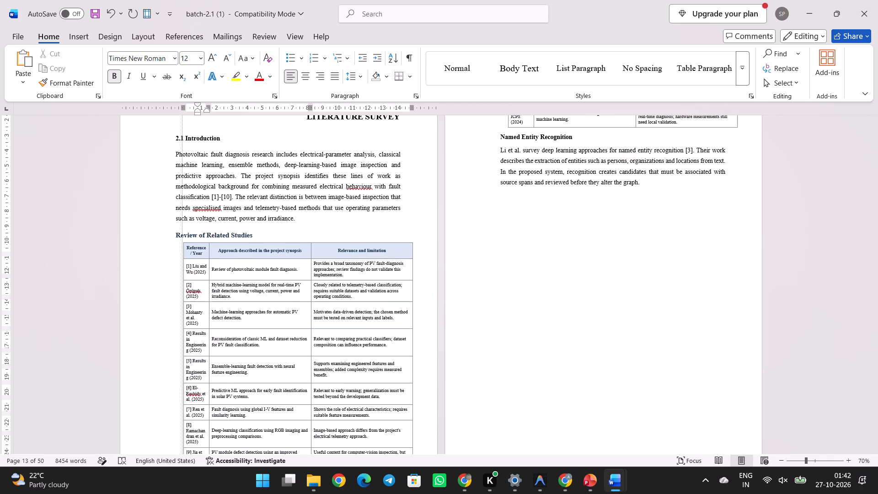
drag(182, 285, 177, 285)
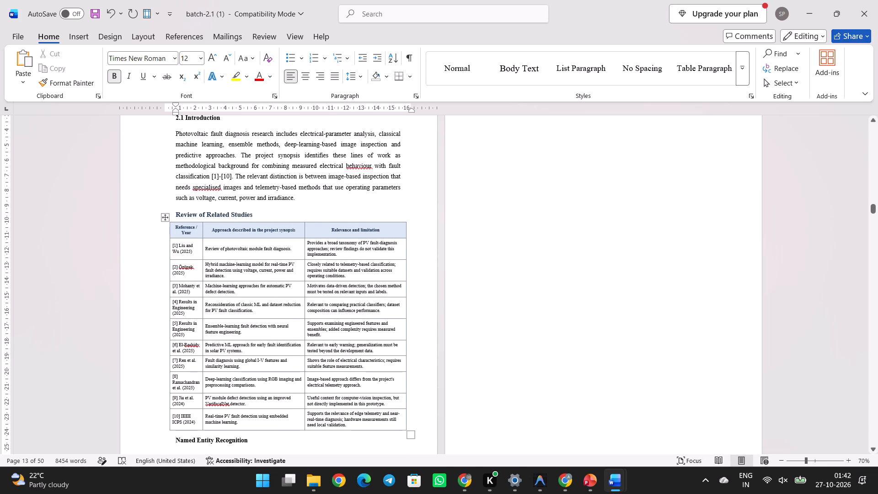
drag(203, 289, 211, 290)
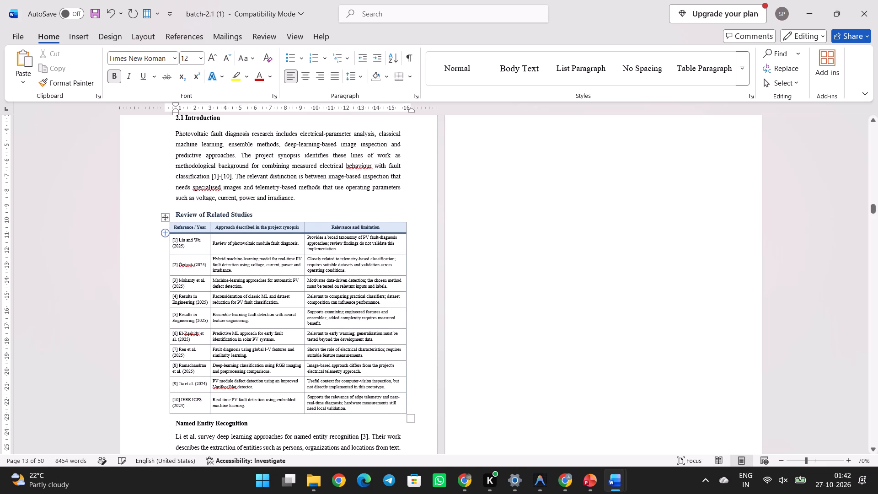
Set the font size of the whole literature table to 12.
click(166, 215)
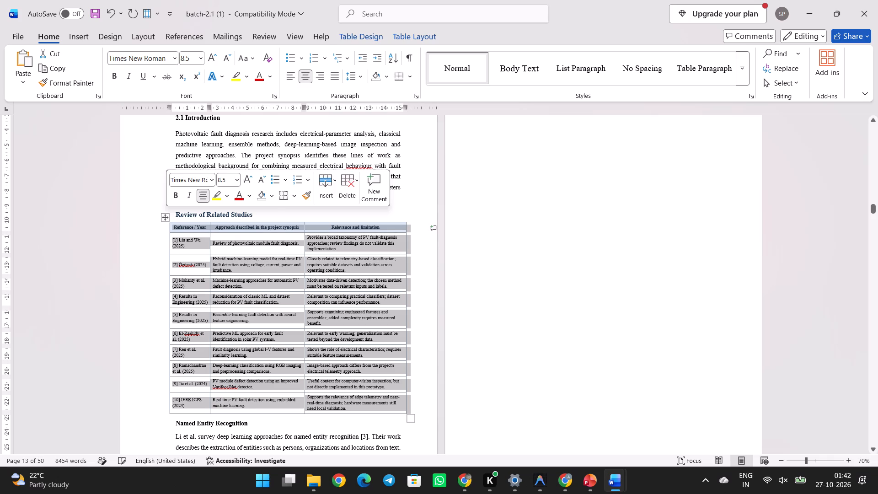
click(193, 57)
text(12)
key(Return)
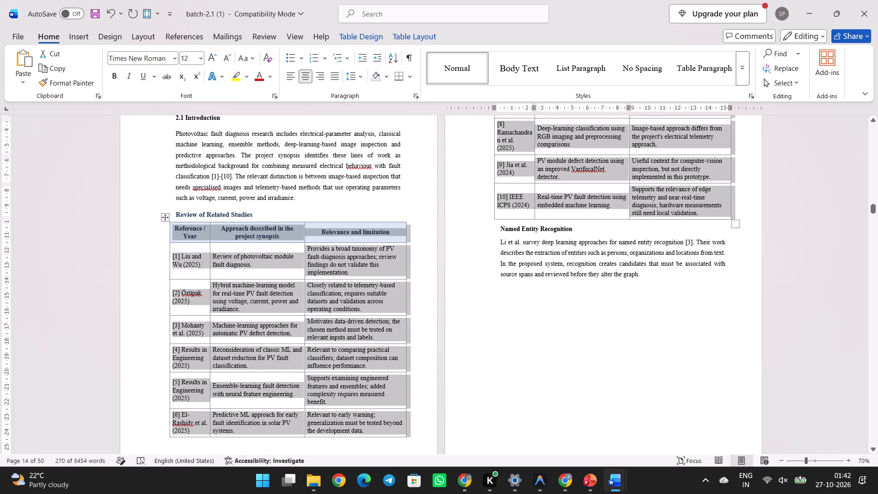
Align the enlarged table's outer edge with the text margin and widen the Reference / Year column again.
drag(170, 311, 177, 313)
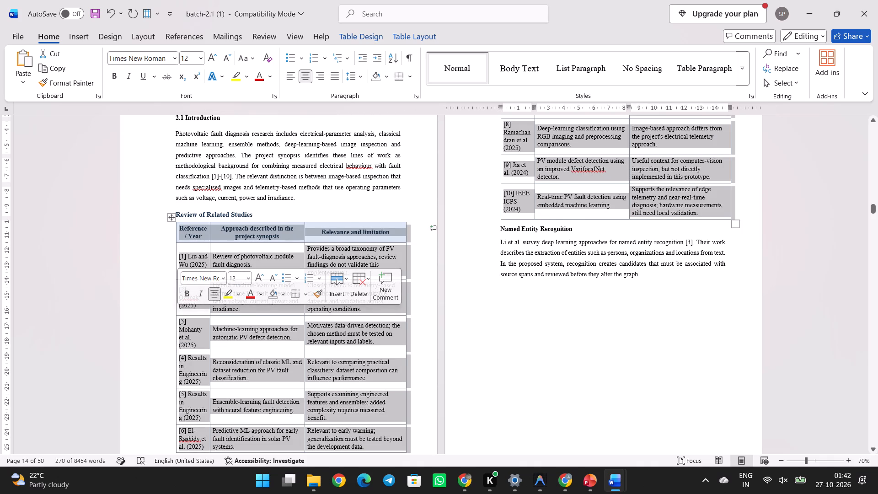
drag(209, 318, 217, 319)
scroll(497, 347, up, 1)
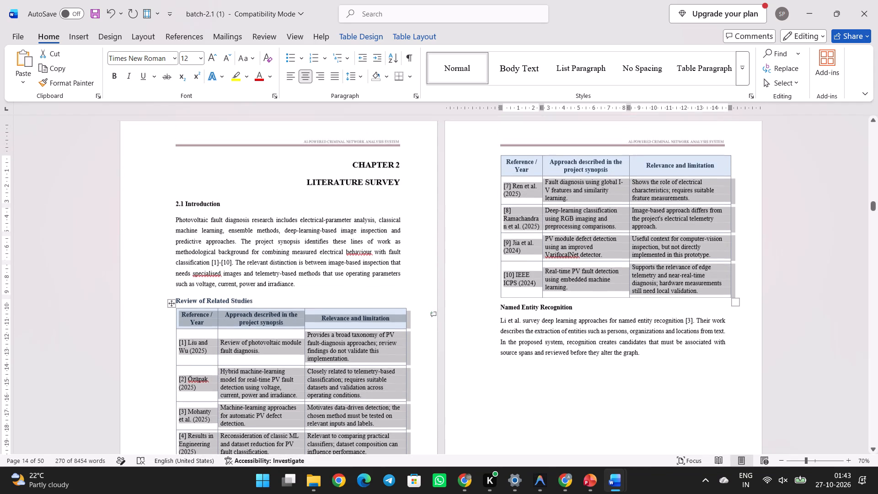
scroll(497, 347, up, 1)
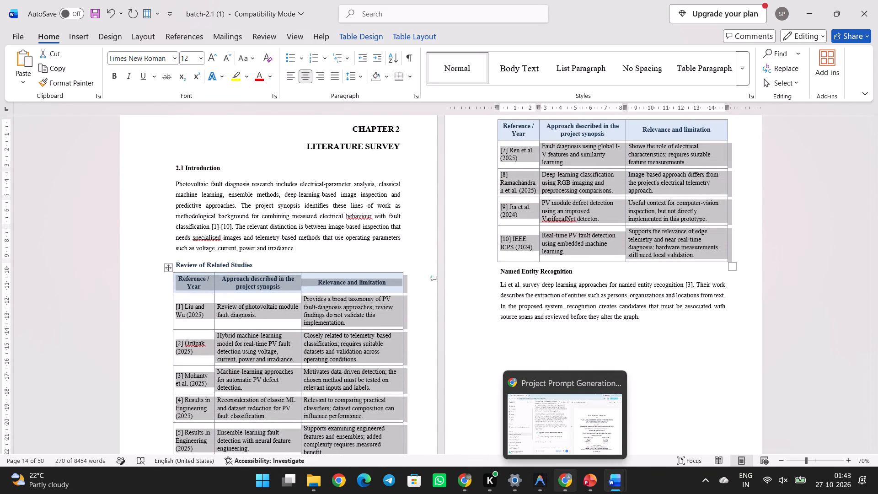
Switch to the solar panel report and copy section 2.3 Comparative Analysis, including its heading and both paragraphs.
click(561, 430)
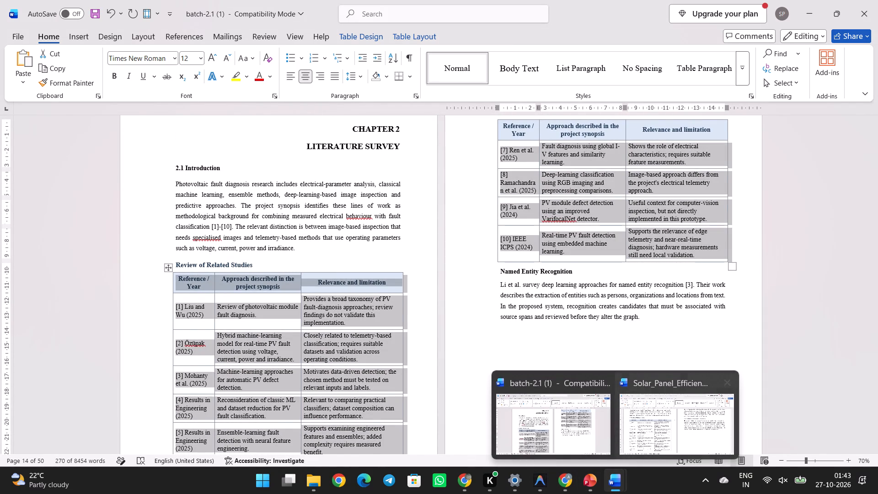
click(649, 415)
scroll(454, 379, down, 1)
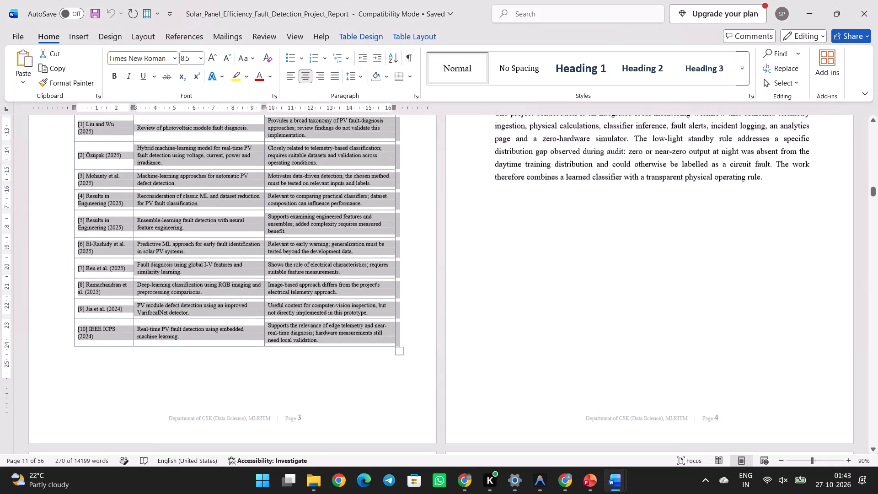
scroll(454, 379, down, 1)
scroll(454, 379, up, 3)
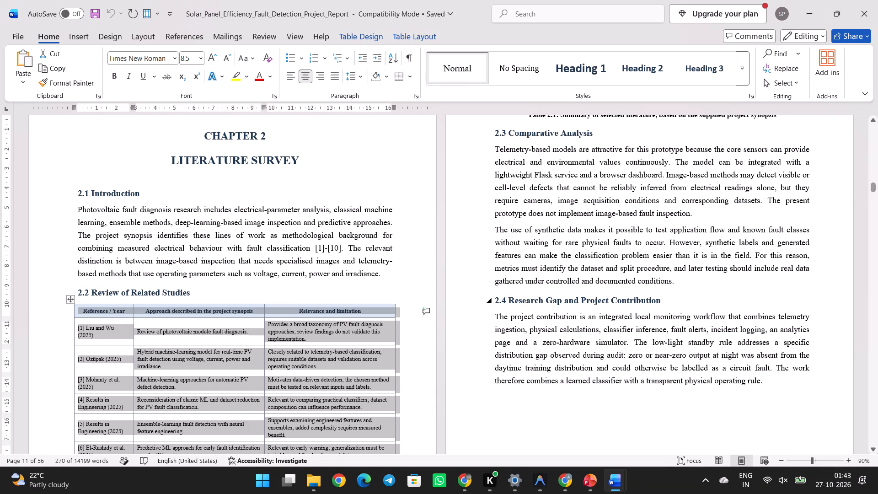
drag(683, 285, 498, 135)
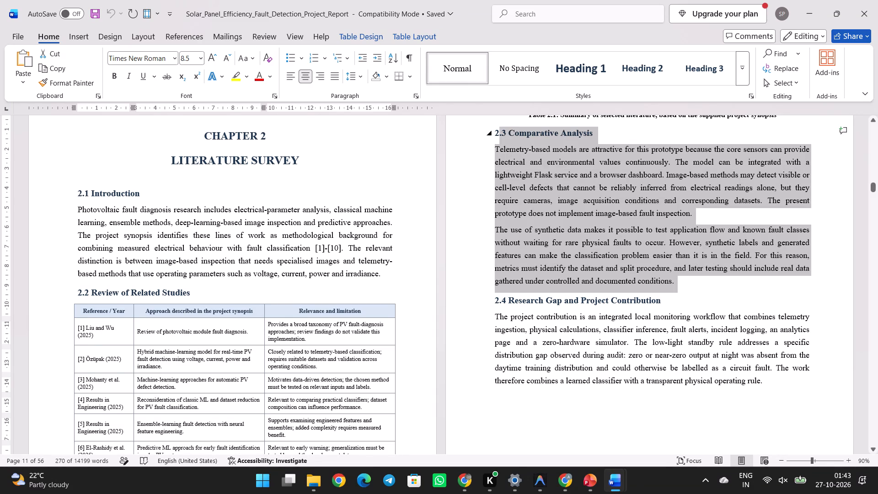
drag(498, 135, 496, 134)
key(ctrl+c)
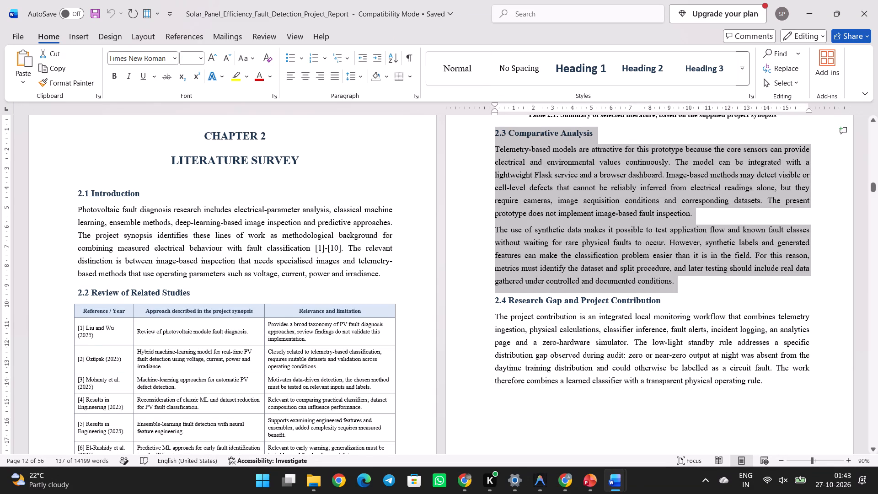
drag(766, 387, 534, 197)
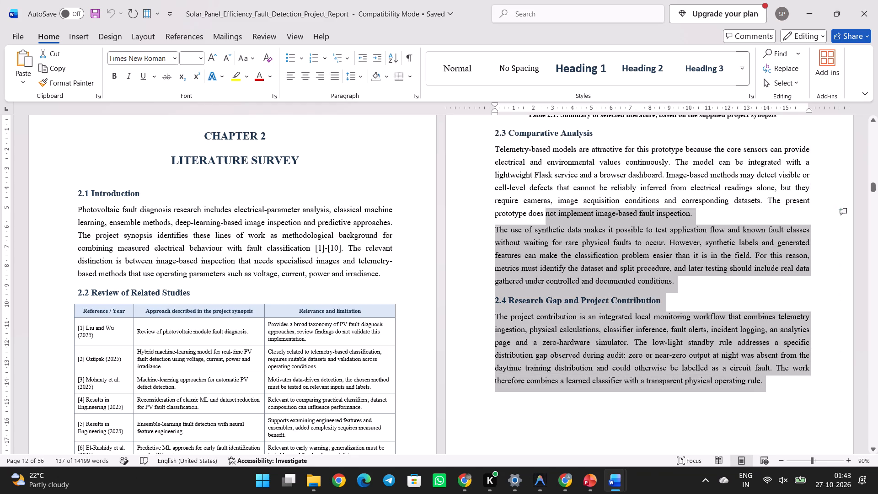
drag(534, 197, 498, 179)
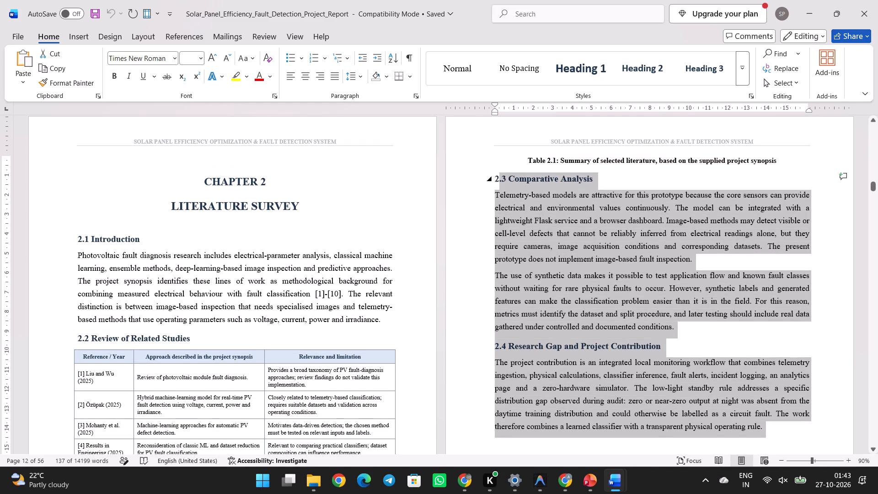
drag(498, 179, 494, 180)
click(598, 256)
Copy the Table 2.1 caption from the solar panel report and paste it below the literature table in batch-2.1 (1), with a blank line above.
drag(787, 163, 601, 165)
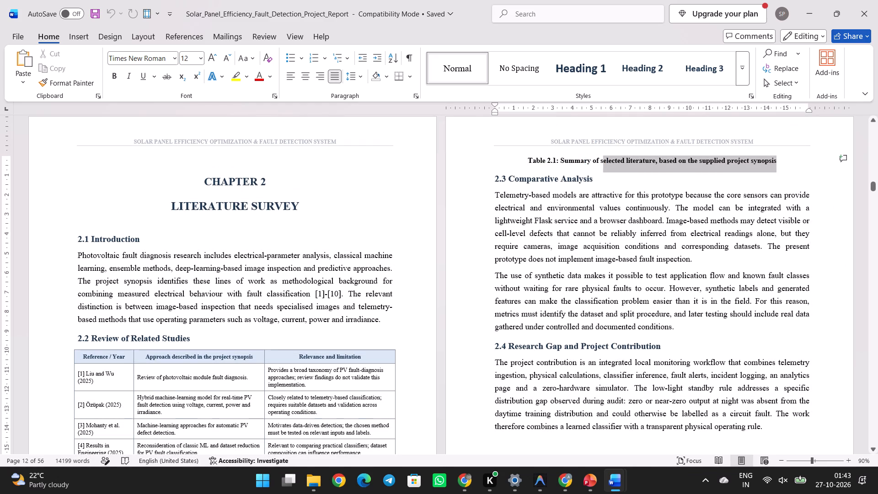
drag(601, 165, 498, 157)
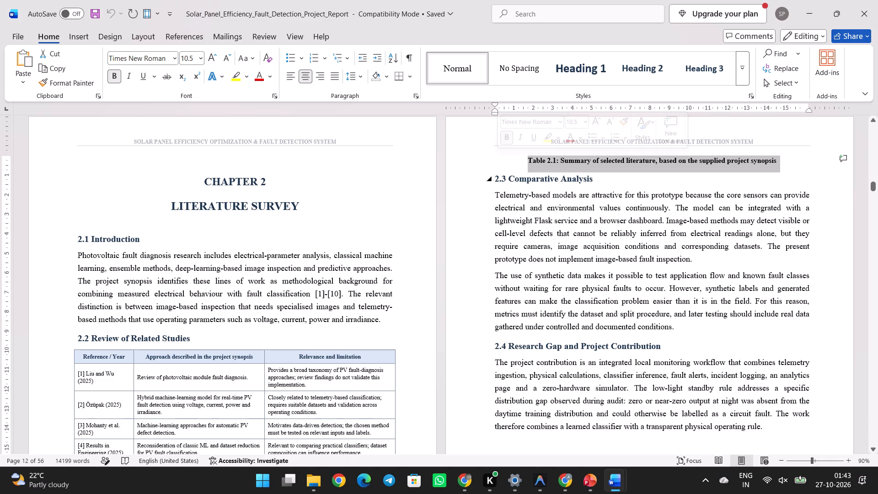
key(ctrl+c)
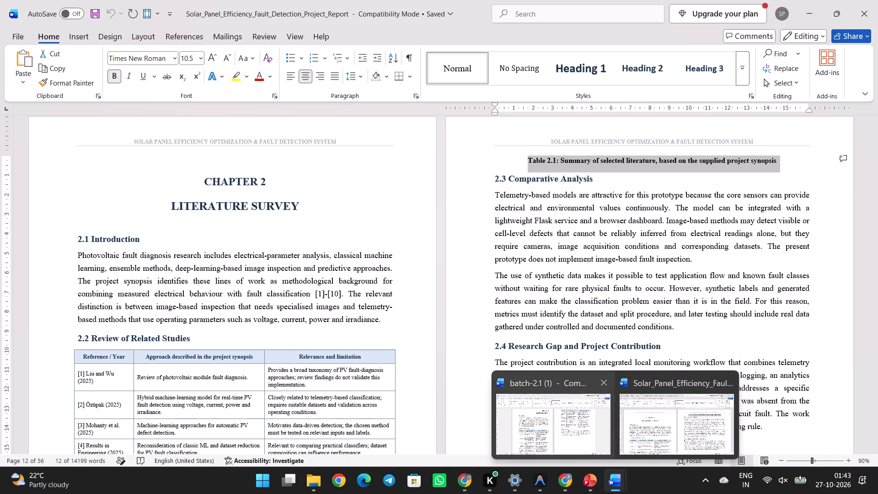
click(564, 422)
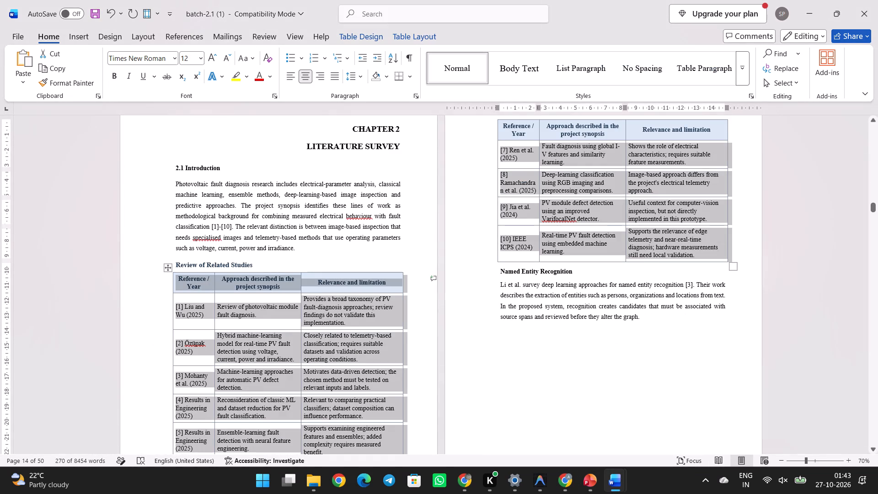
click(662, 281)
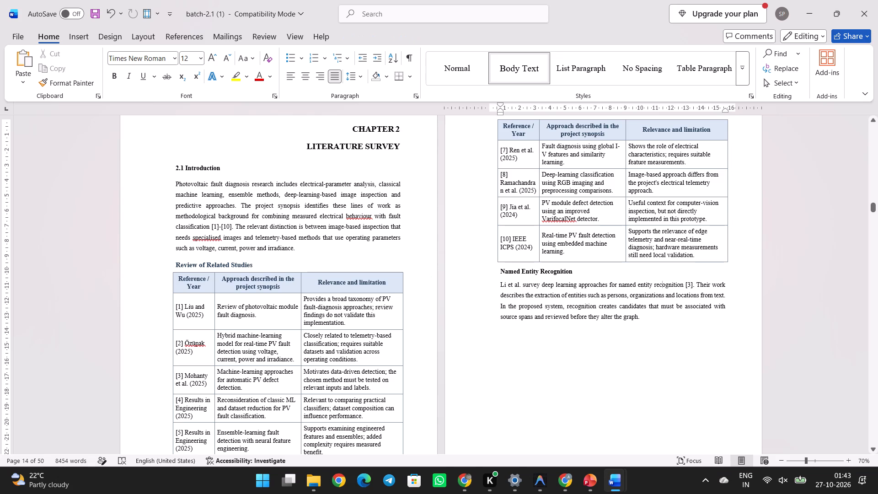
click(741, 257)
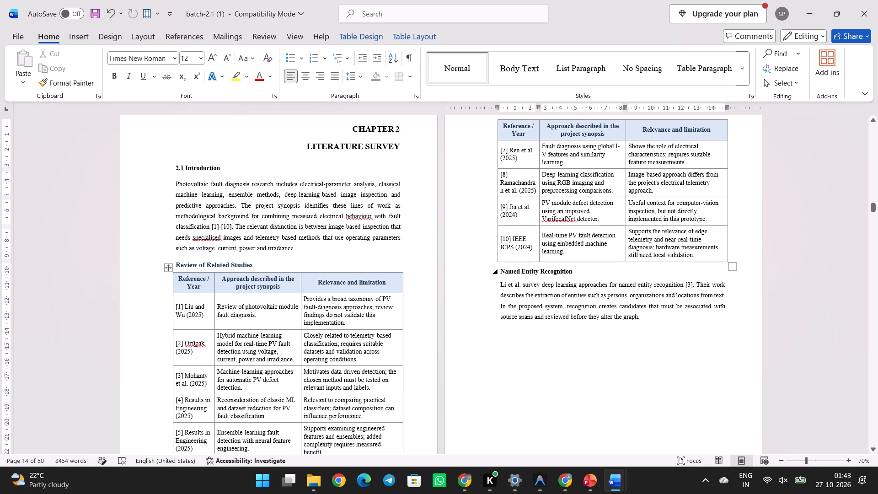
click(500, 271)
key(Return)
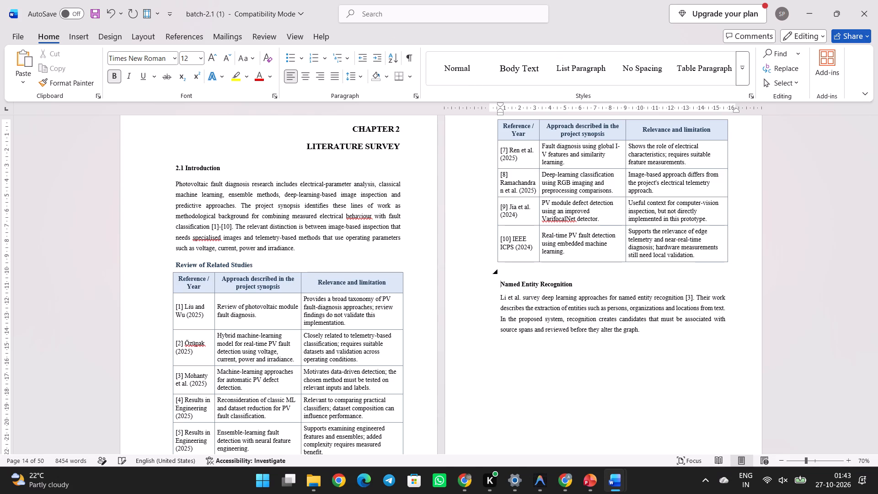
key(Up)
key(ctrl+v)
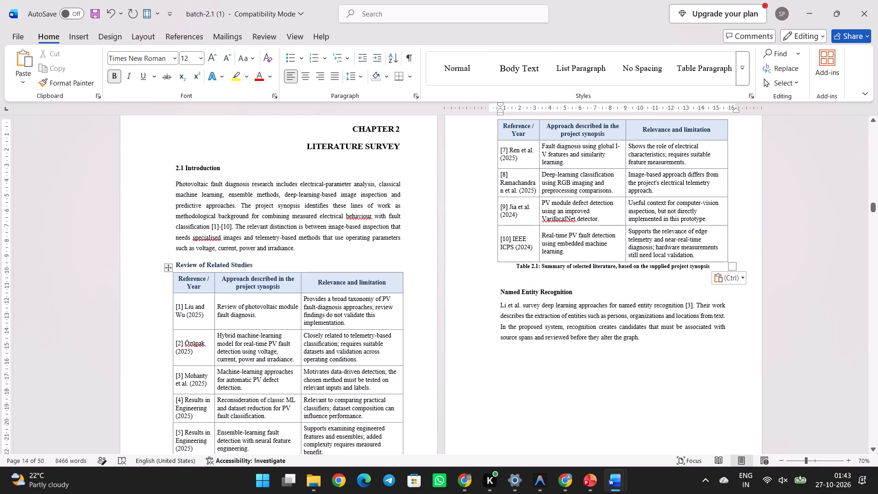
click(515, 263)
key(Return)
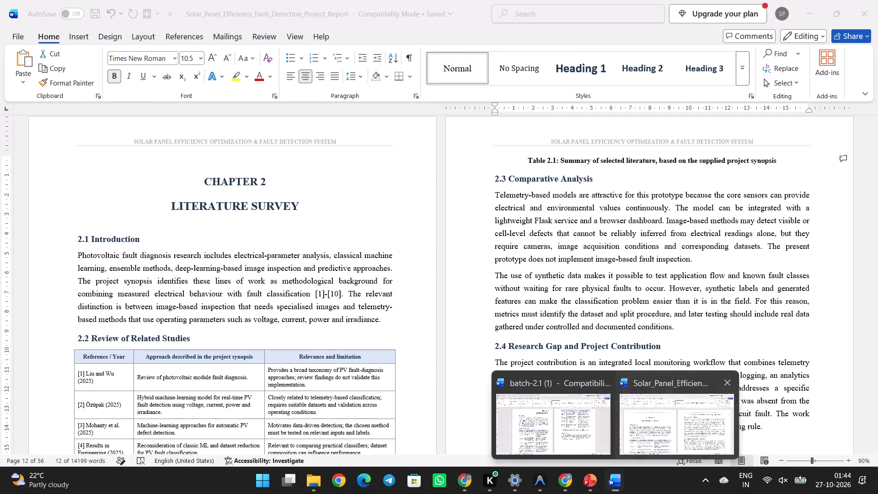
scroll(577, 376, down, 1)
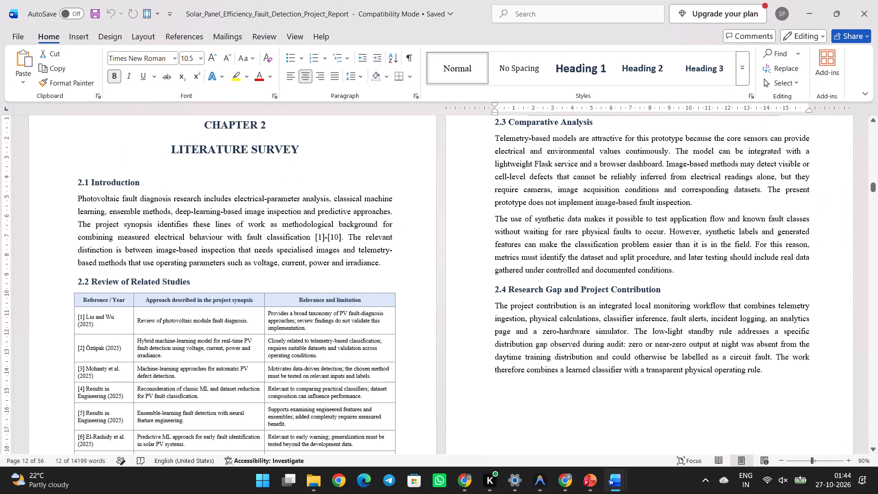
drag(769, 370, 530, 114)
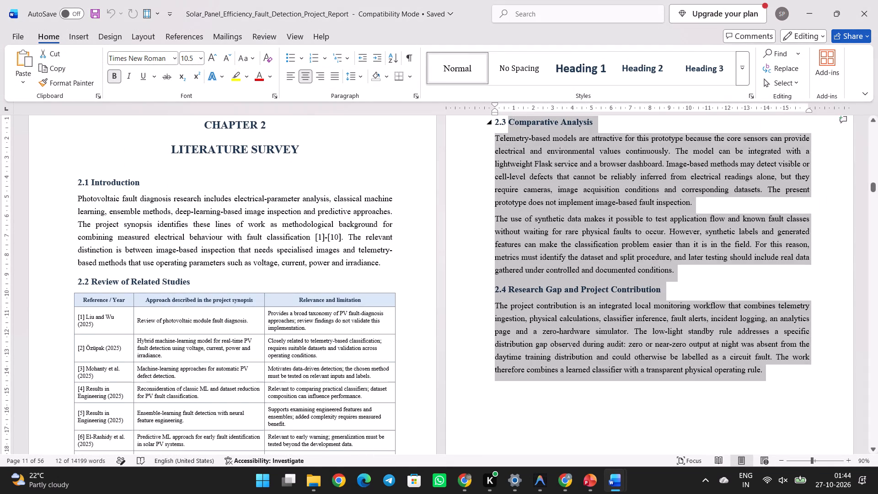
drag(530, 114, 496, 296)
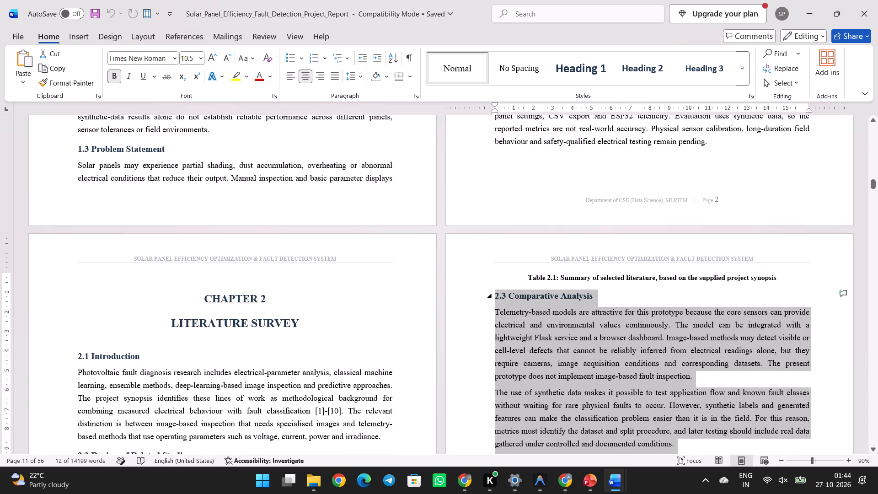
key(ctrl+c)
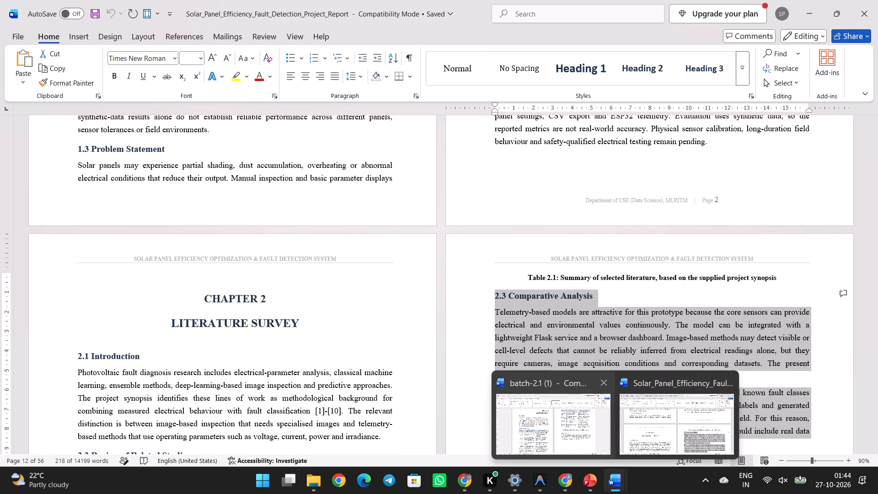
Replace the Named Entity Recognition section in batch-2.1 (1) with the copied sections 2.3 and 2.4, without their source formatting.
click(587, 435)
scroll(587, 435, down, 1)
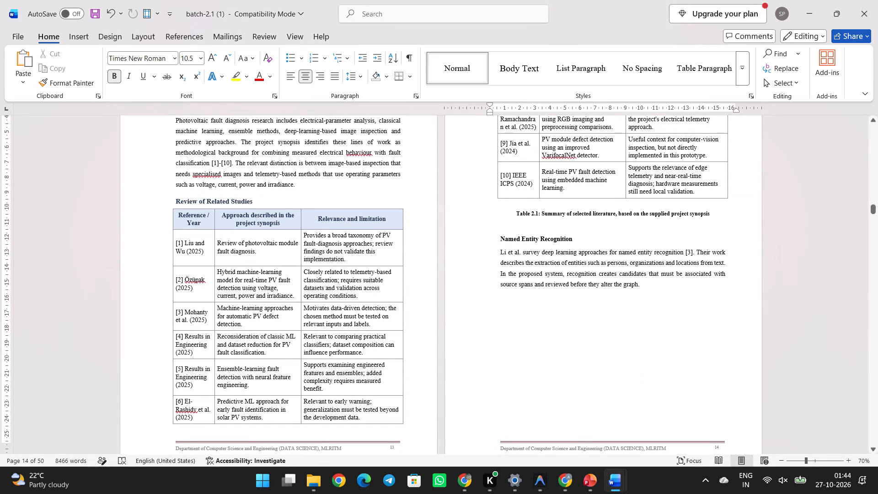
drag(643, 285, 493, 242)
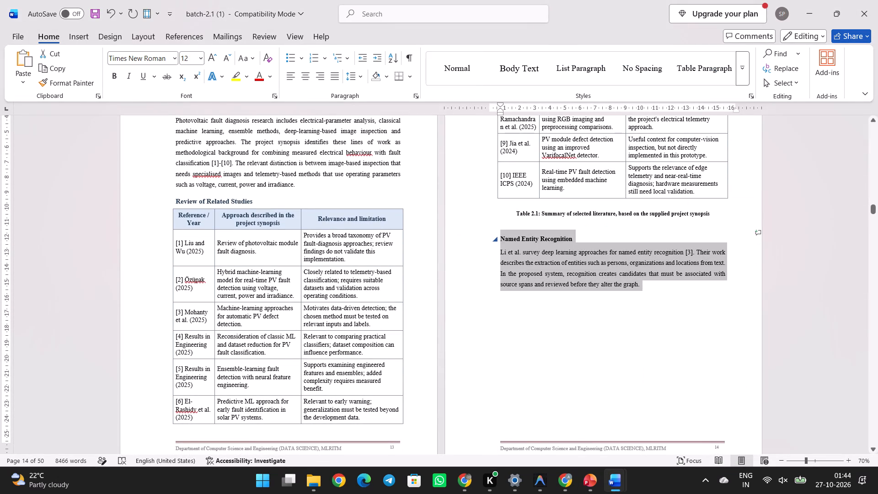
key(ctrl+v)
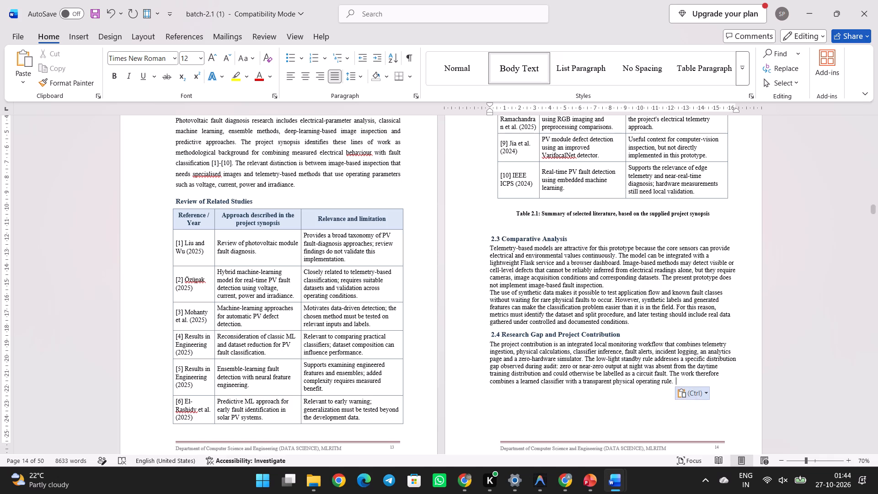
click(691, 393)
click(751, 422)
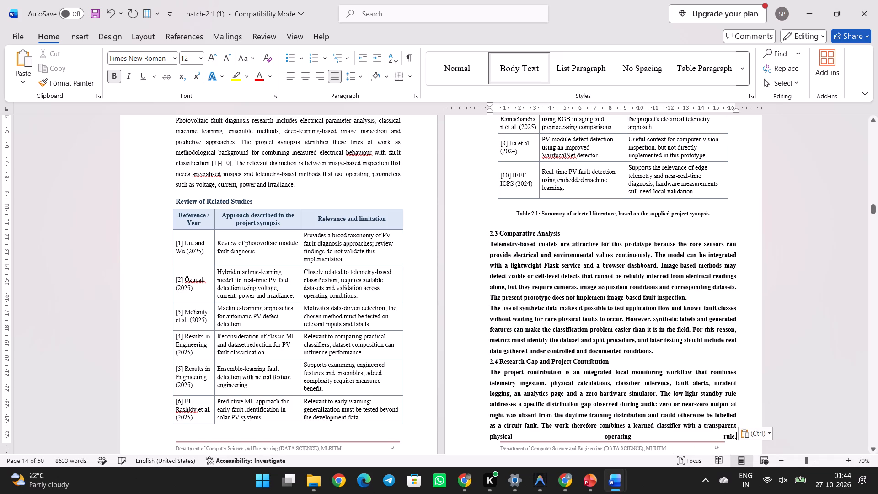
Remove the bold formatting from all of the pasted text in sections 2.3 and 2.4.
scroll(615, 353, down, 1)
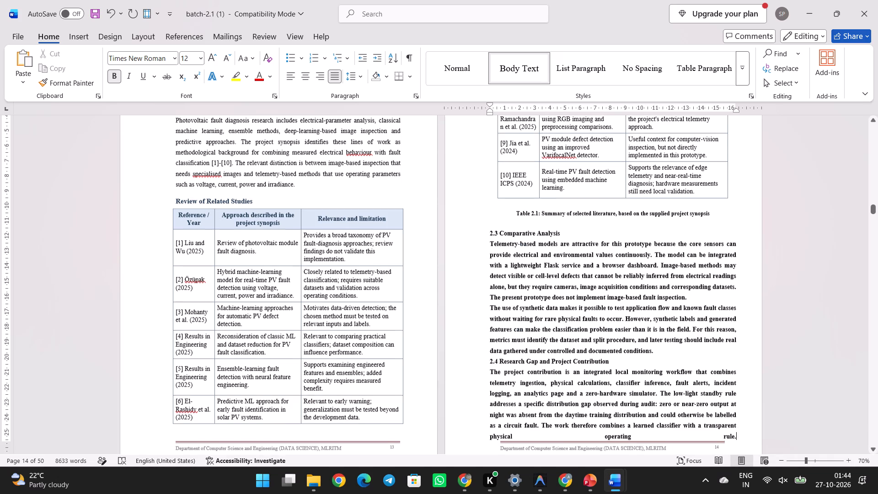
scroll(615, 353, down, 1)
scroll(569, 293, up, 1)
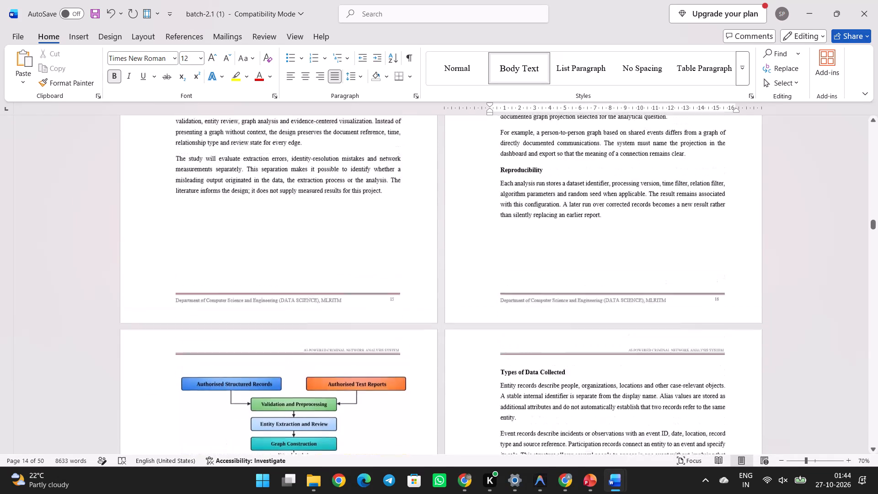
scroll(569, 293, up, 6)
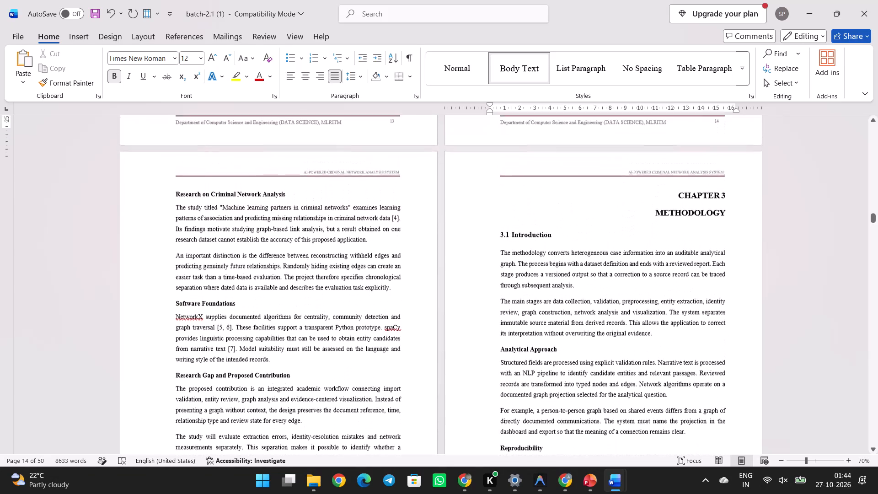
scroll(569, 293, up, 4)
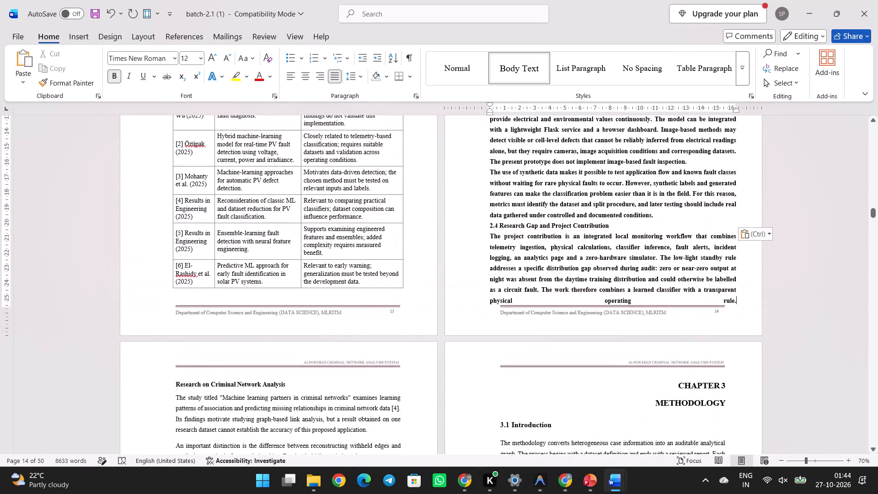
scroll(544, 228, up, 1)
drag(488, 149, 705, 389)
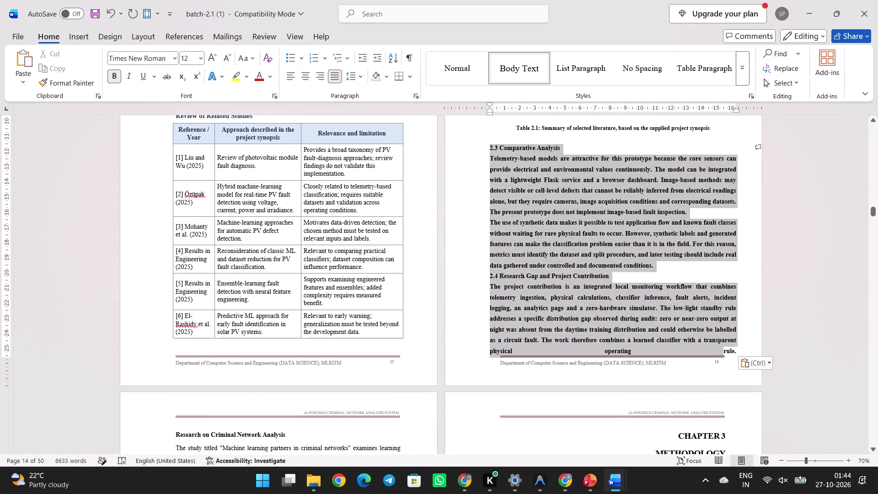
drag(705, 389, 745, 352)
key(ctrl+b)
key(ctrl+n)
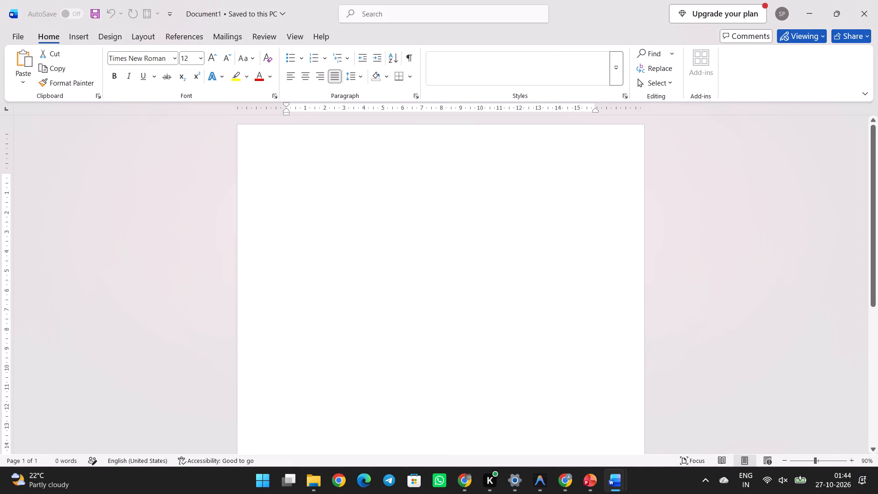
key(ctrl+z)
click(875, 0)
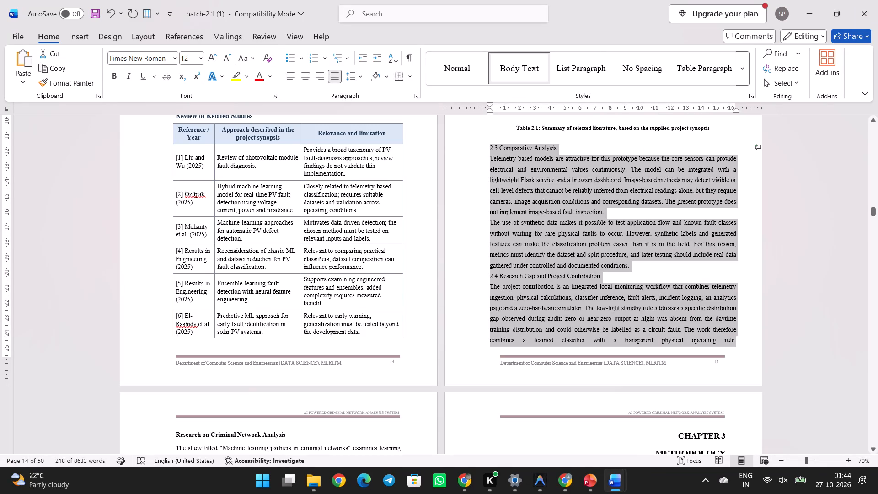
Add a paragraph break after the closing sentence of section 2.4 so its last line is not stretched.
click(752, 346)
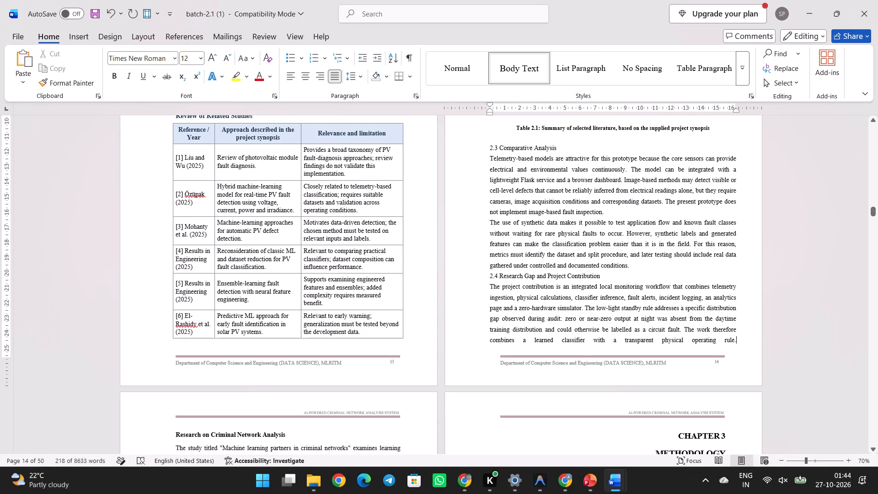
key(Return)
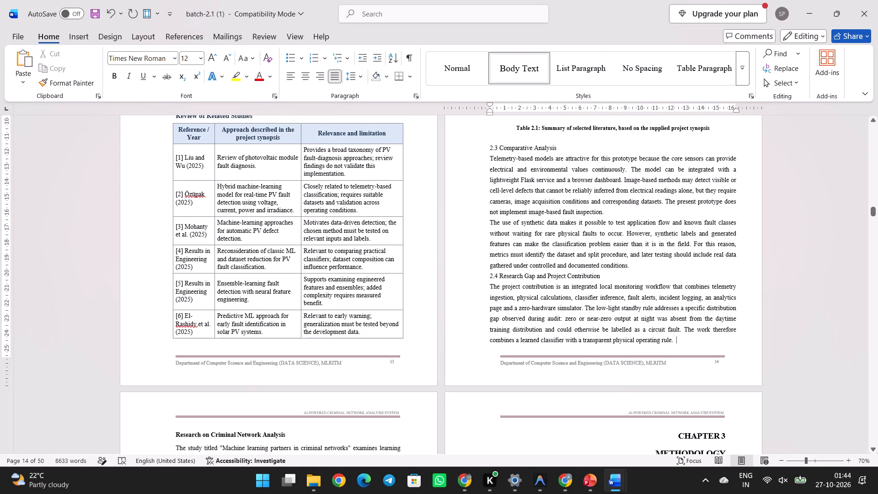
Make the 2.3 Comparative Analysis heading bold and add a blank line below it.
drag(571, 148, 507, 144)
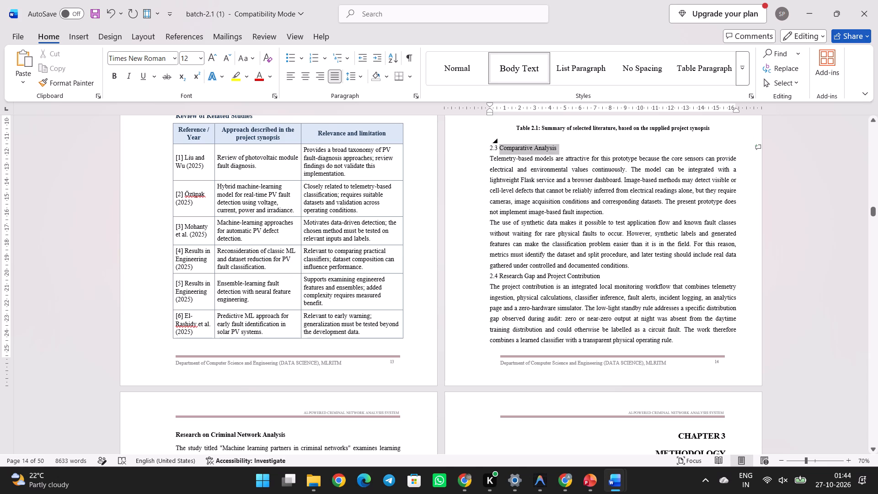
drag(507, 144, 488, 145)
key(ctrl+b)
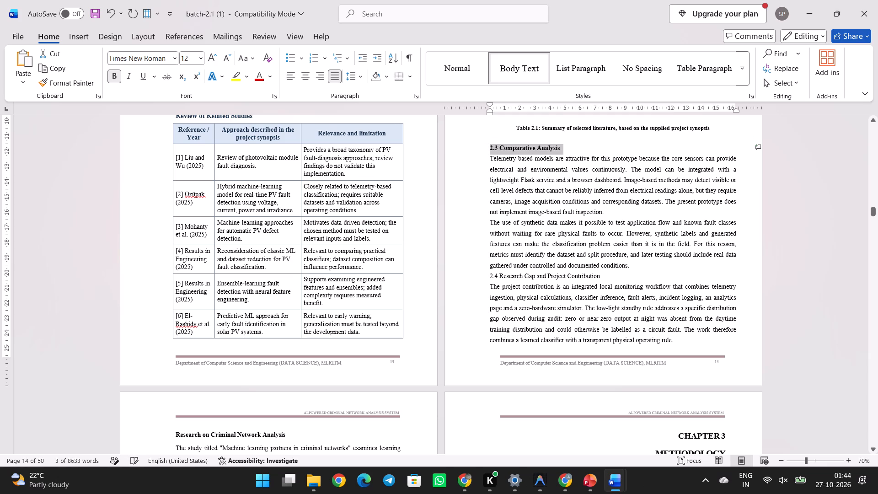
click(590, 147)
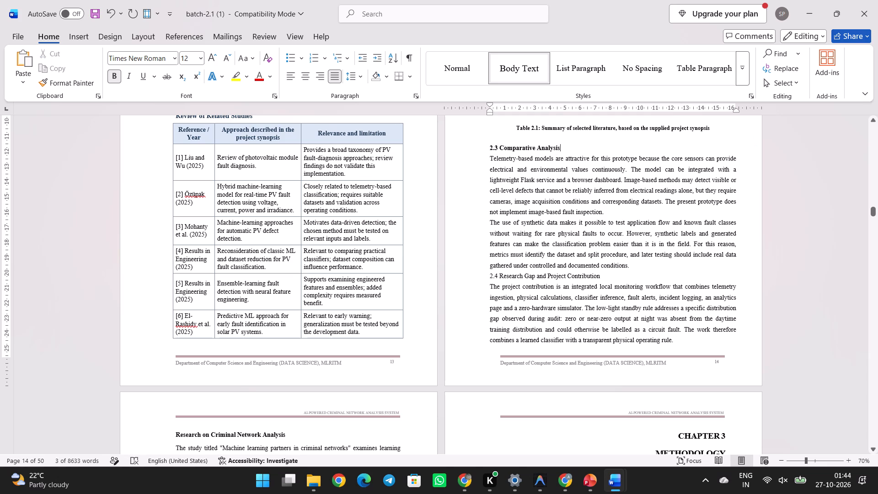
key(Return)
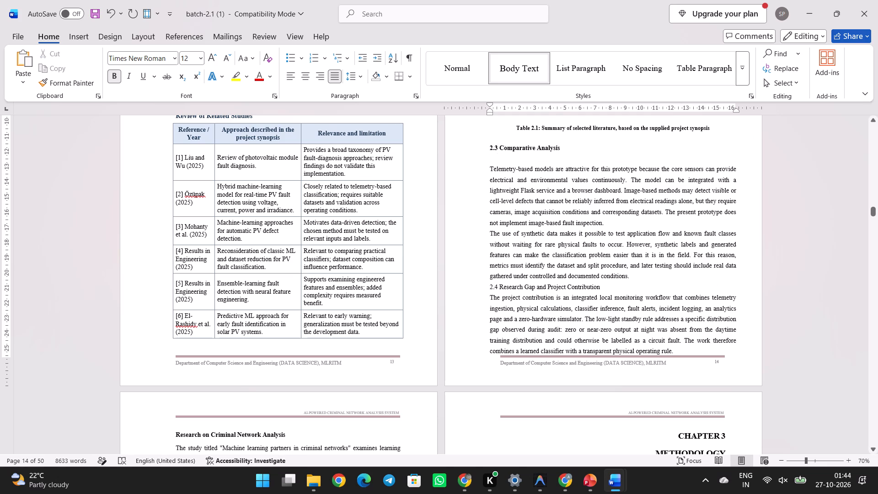
Make the 2.4 Research Gap and Project Contribution heading bold, with a blank line above and below it.
scroll(566, 187, right, 1)
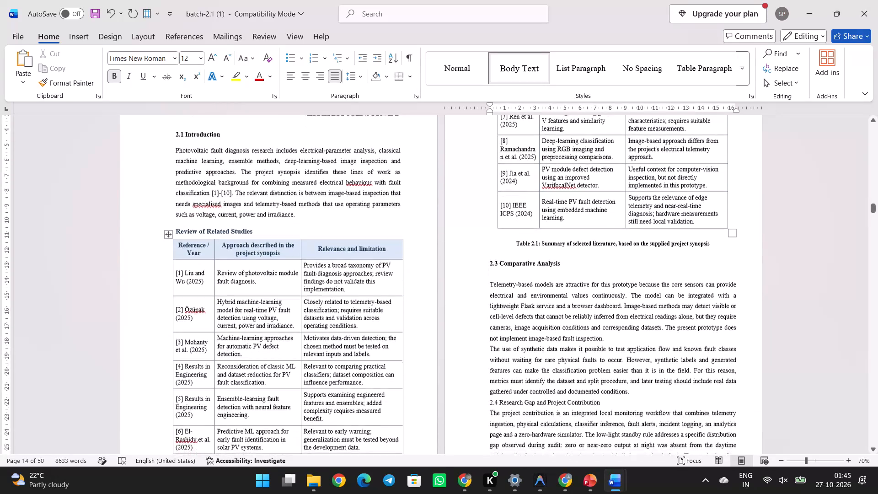
scroll(566, 187, right, 1)
scroll(580, 242, up, 2)
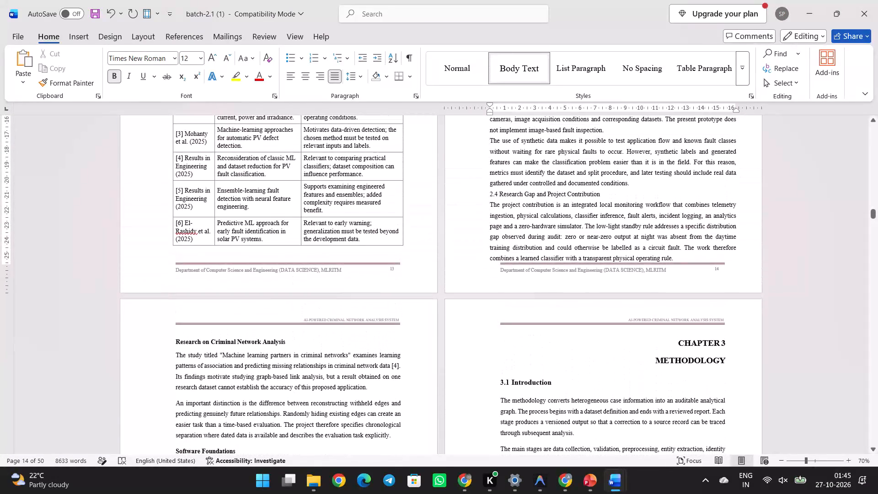
click(636, 181)
key(Return)
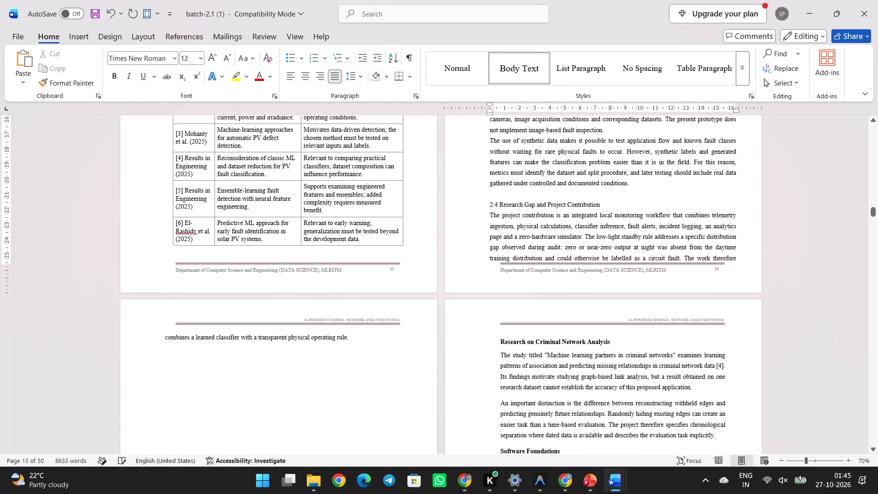
drag(614, 204, 490, 205)
key(ctrl+b)
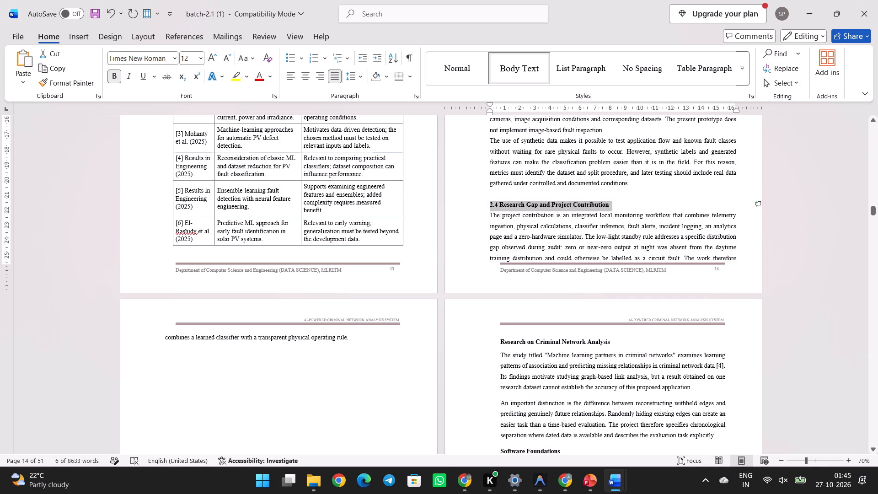
key(Down)
key(Up)
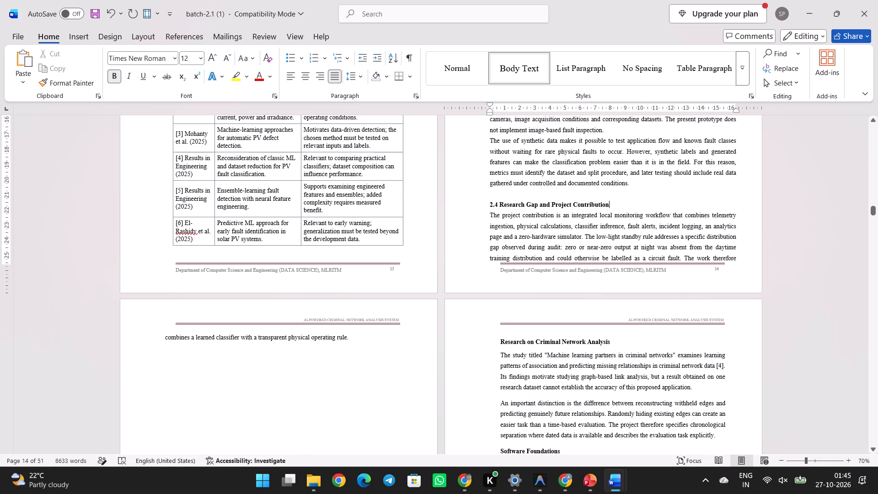
key(Return)
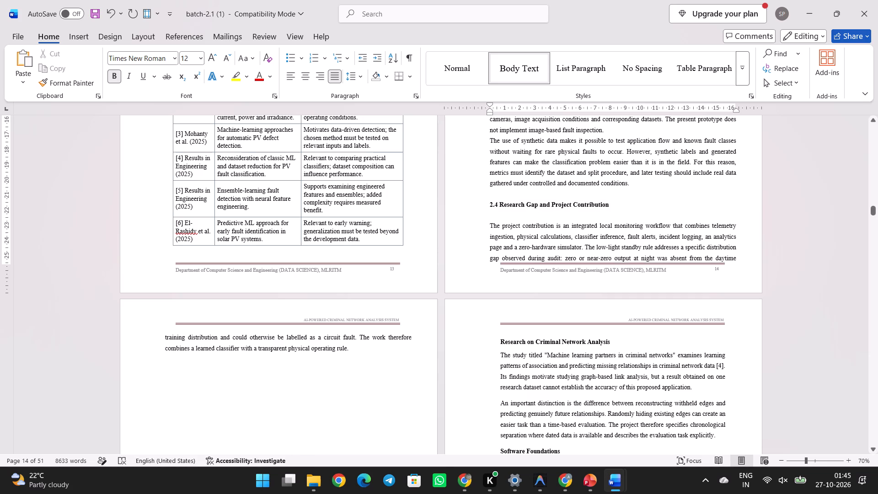
Switch to the solar panel report, check what follows section 2.4 at the end of Chapter 2, and return to batch-2.1 (1).
scroll(567, 353, down, 2)
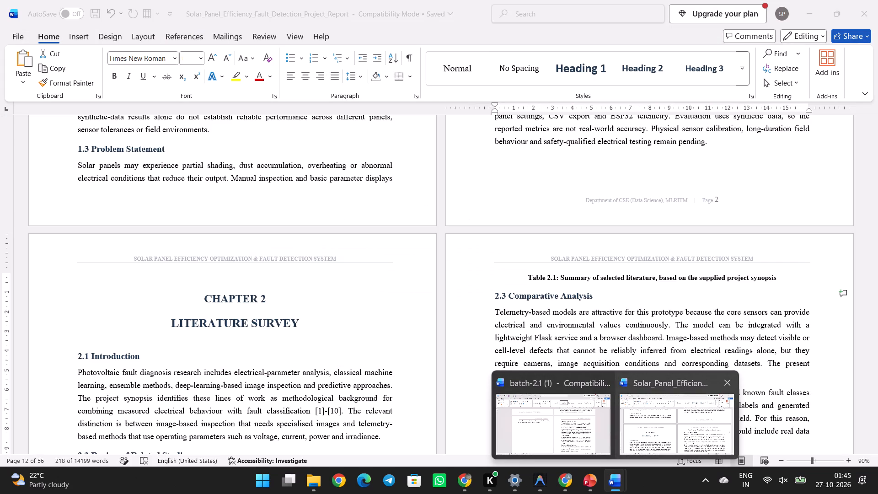
click(636, 425)
scroll(434, 349, down, 2)
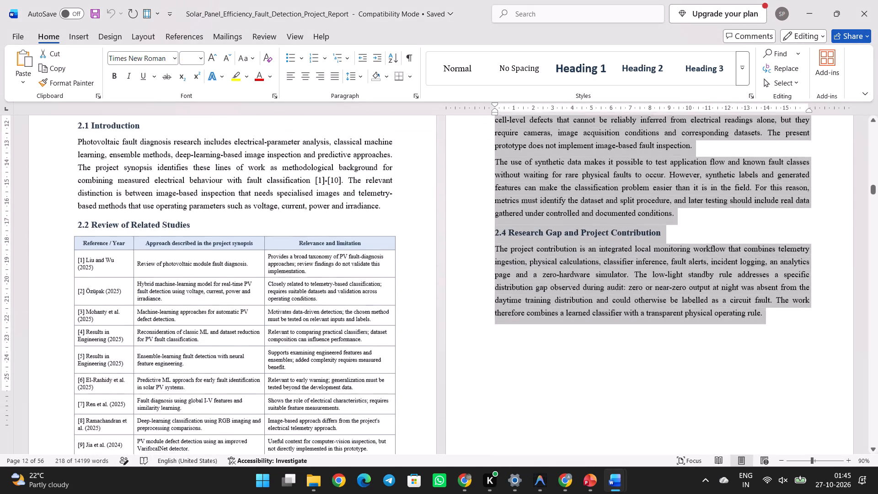
scroll(434, 349, down, 1)
scroll(434, 349, up, 4)
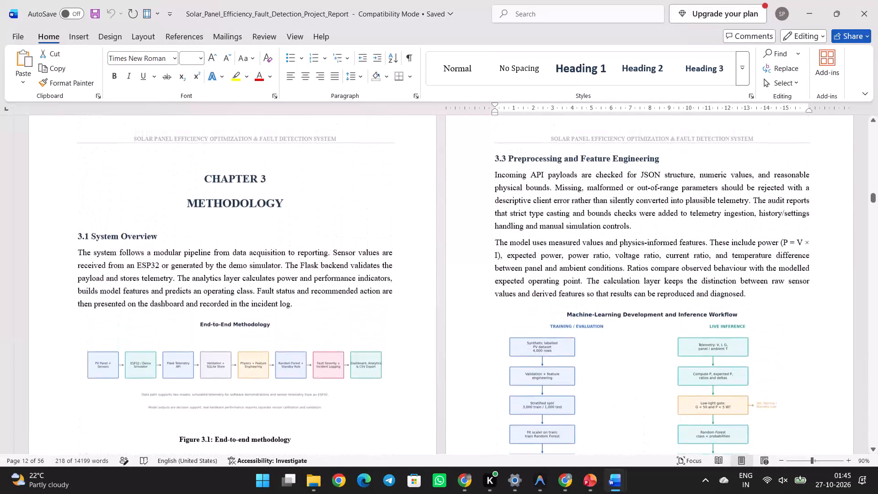
scroll(434, 349, up, 2)
scroll(434, 349, down, 1)
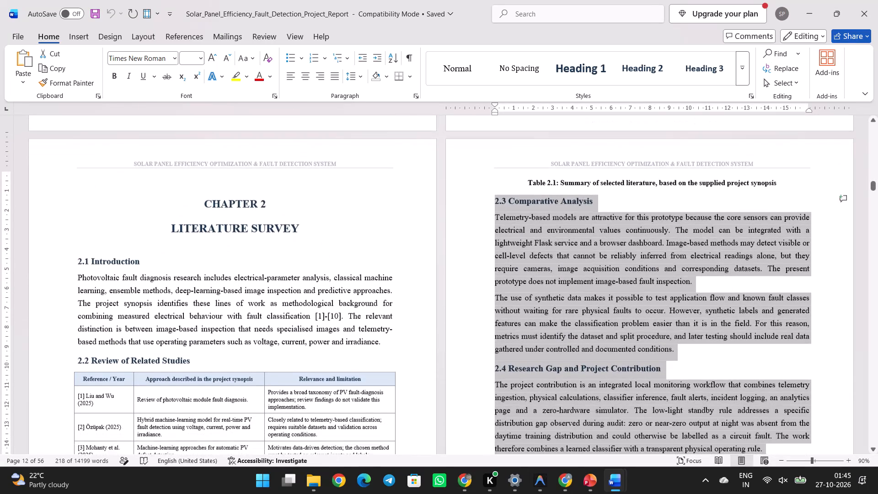
scroll(434, 349, down, 1)
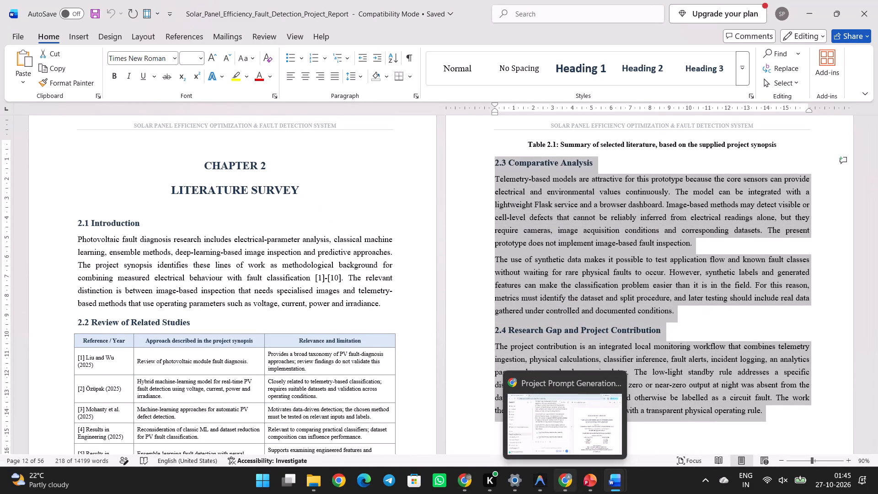
click(577, 432)
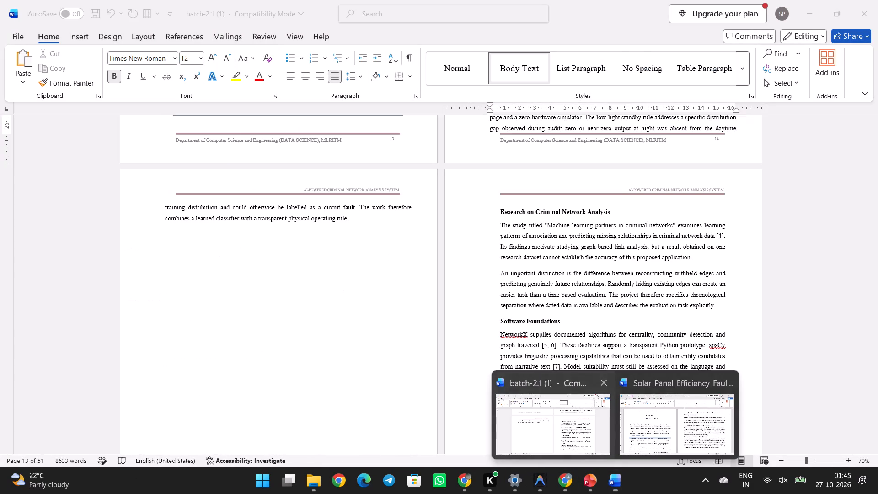
Set the font size of the whole Review of Related Studies table to 11.
scroll(531, 348, up, 4)
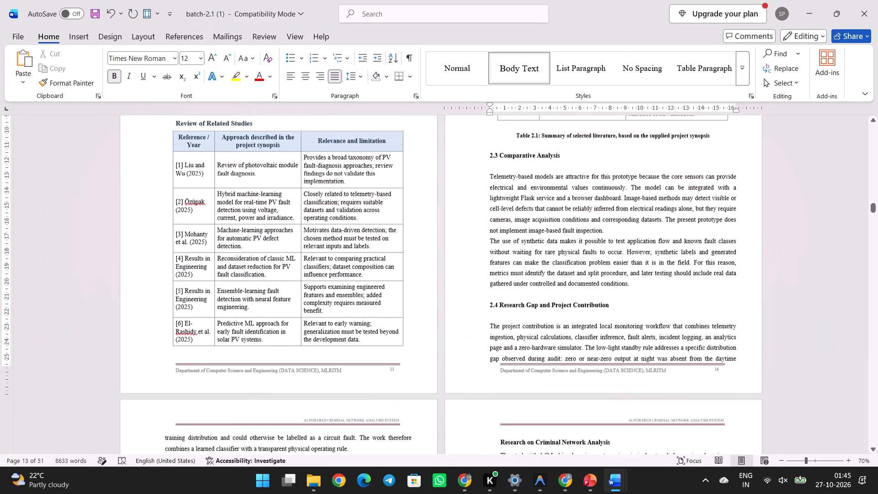
scroll(334, 280, up, 2)
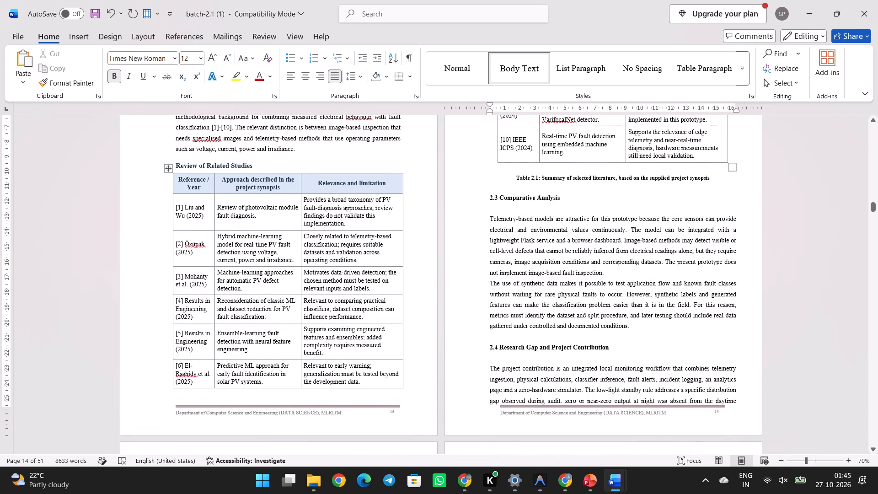
click(169, 172)
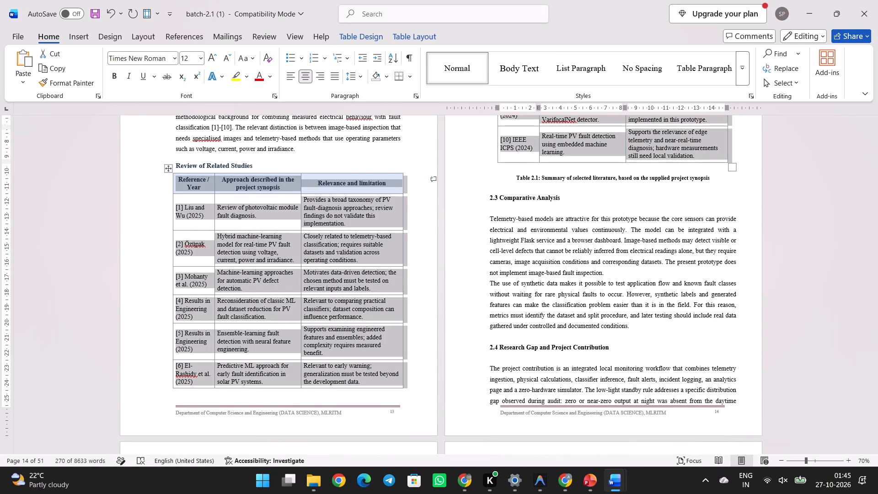
click(195, 58)
text(11)
key(Return)
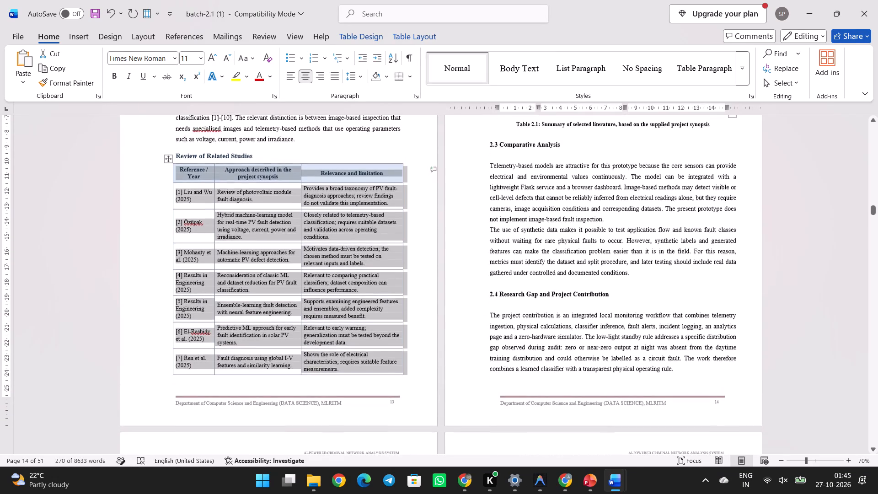
Delete the leftover Chapter 2 text from Research on Criminal Network Analysis up to the Chapter 3 heading.
scroll(509, 191, down, 2)
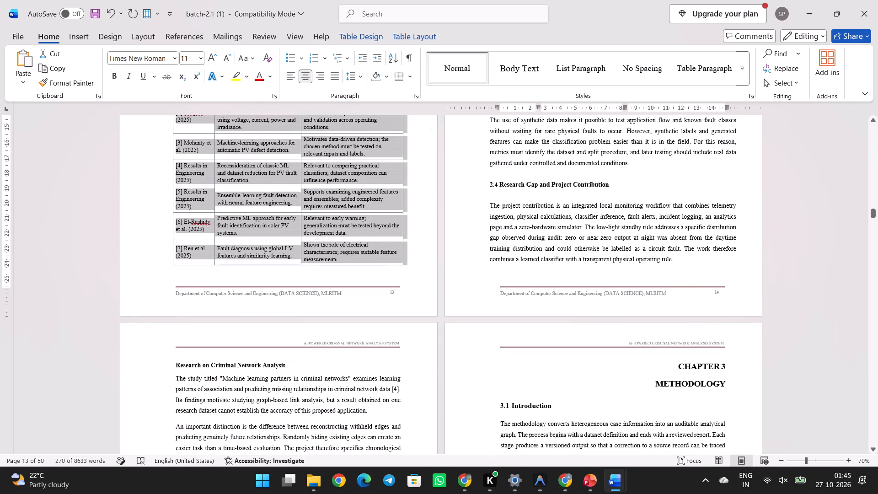
scroll(297, 376, down, 1)
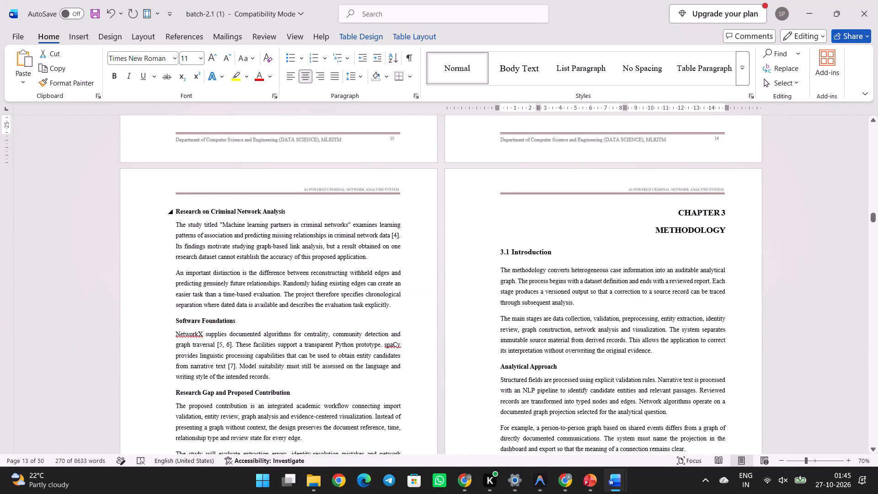
drag(176, 213, 328, 303)
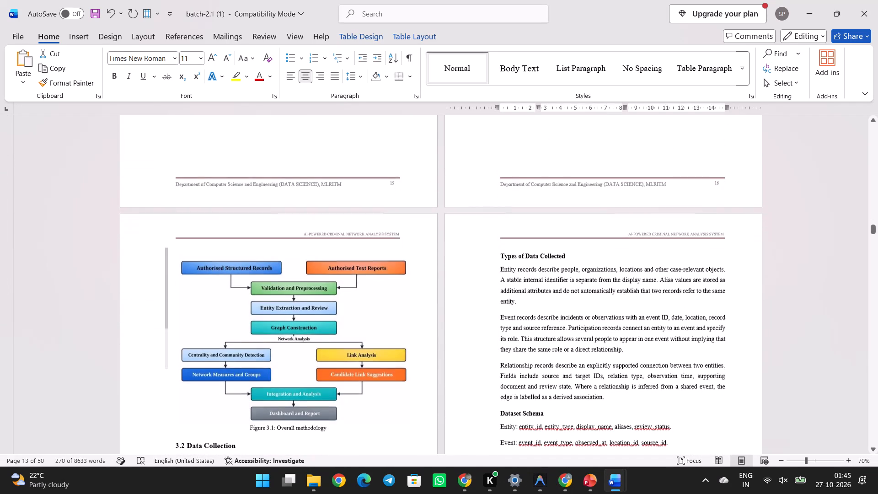
drag(328, 303, 391, 130)
key(BackSpace)
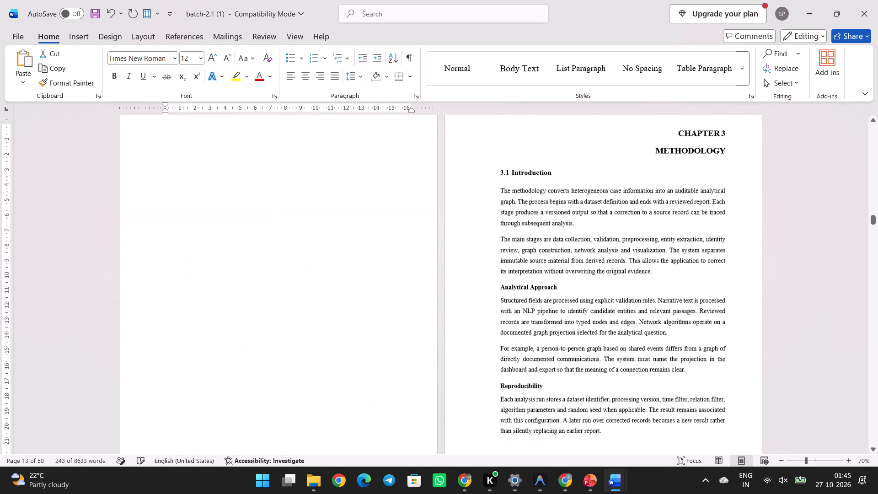
Remove the empty paragraphs left behind section 2.4, keeping one paragraph break after its closing sentence.
scroll(391, 130, up, 1)
click(295, 184)
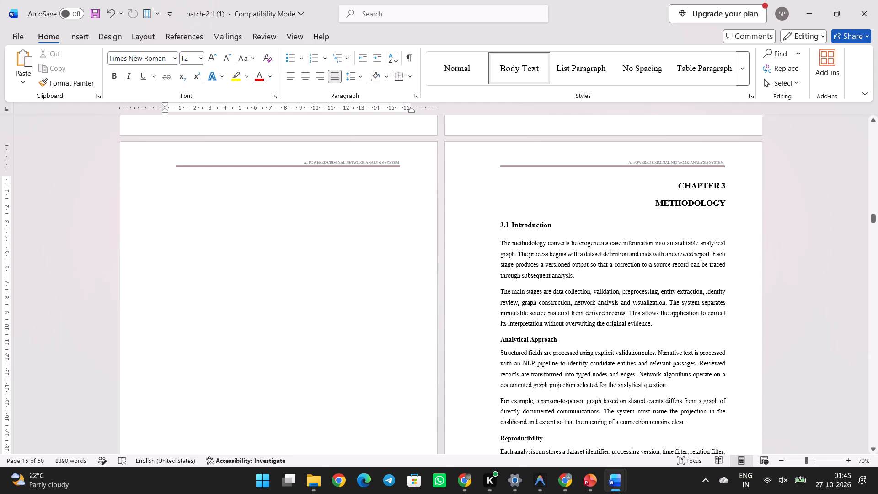
click(266, 221)
double_click(266, 221)
key(BackSpace)
key(BackSpace)
key(BackSpace)
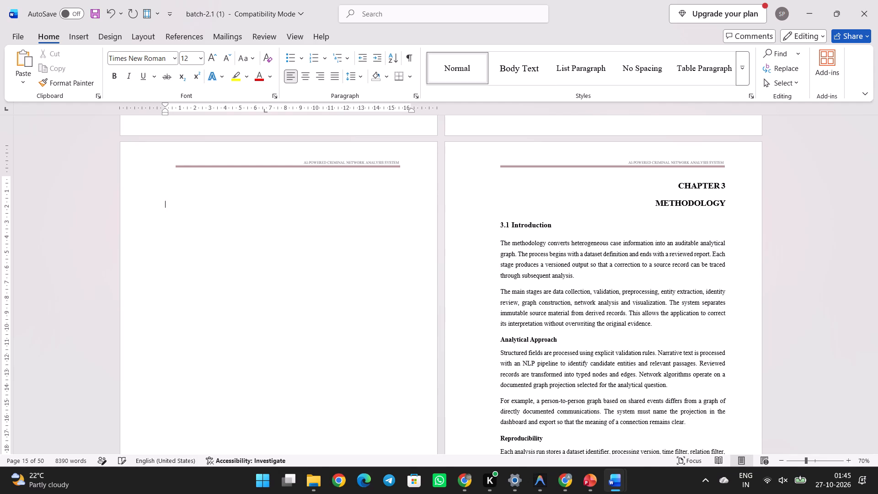
key(BackSpace)
key(BackSpace)
key(BackSpace)
key(BackSpace)
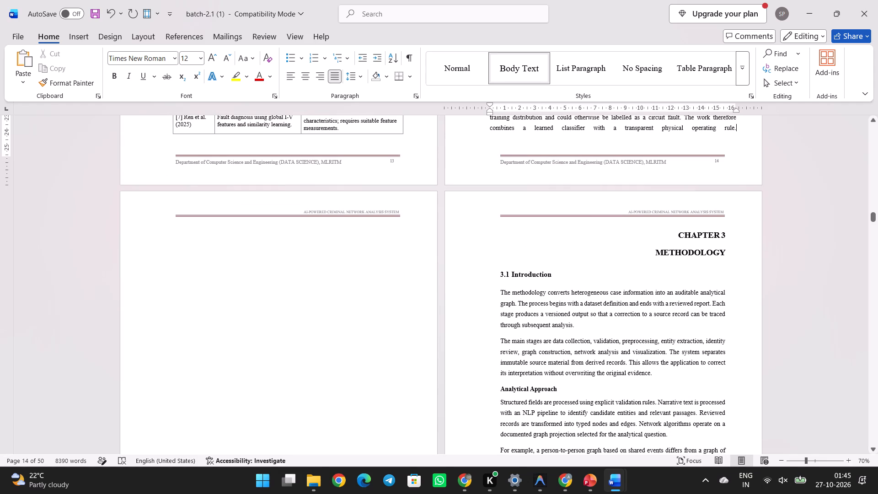
key(Return)
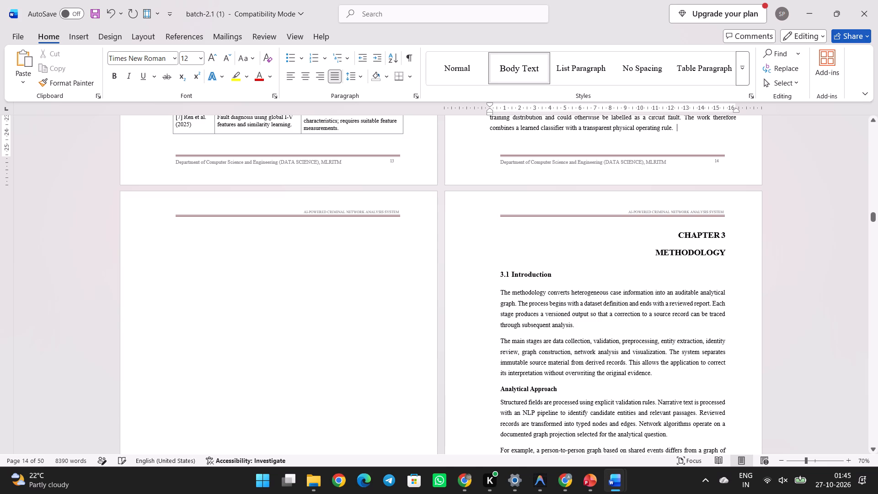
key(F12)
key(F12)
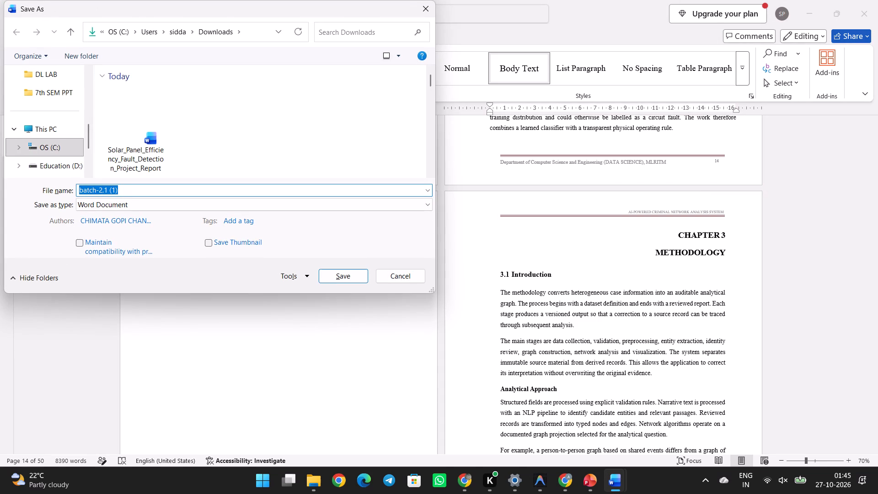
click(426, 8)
Remove the blank page and extra empty line before the CHAPTER 3 METHODOLOGY heading, preserving the heading's bold, right-aligned formatting.
click(216, 274)
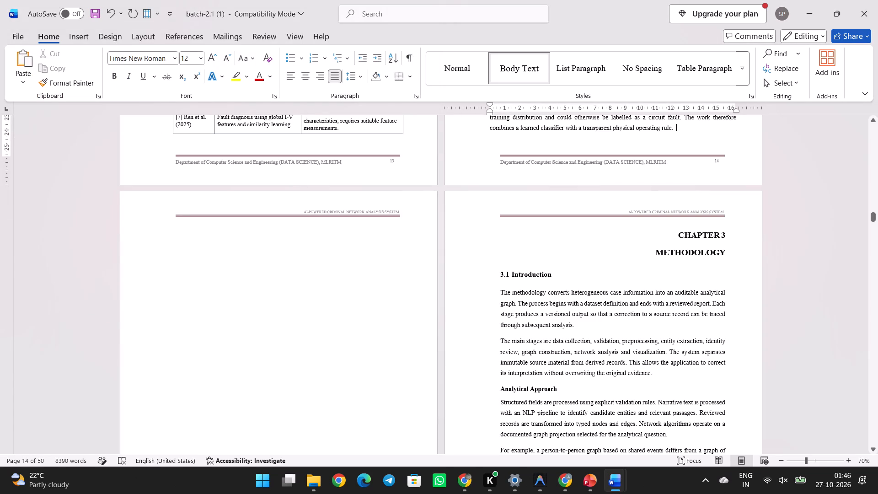
key(Delete)
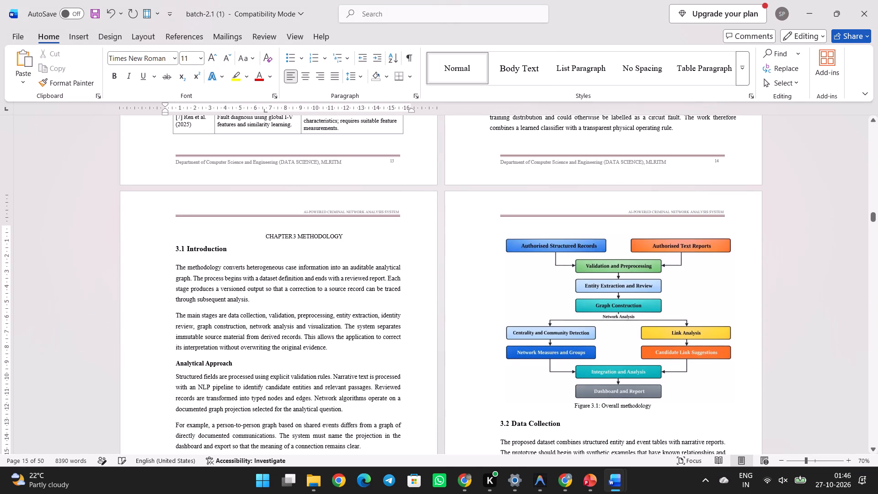
key(ctrl+z)
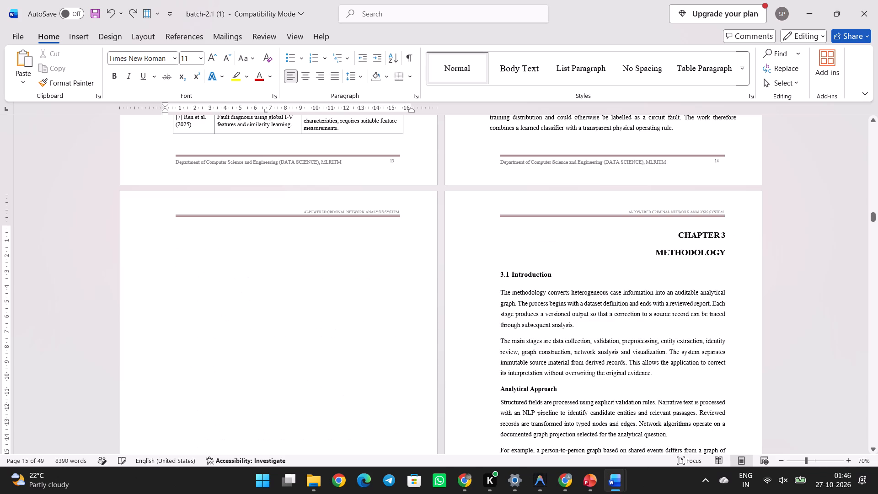
key(BackSpace)
key(Delete)
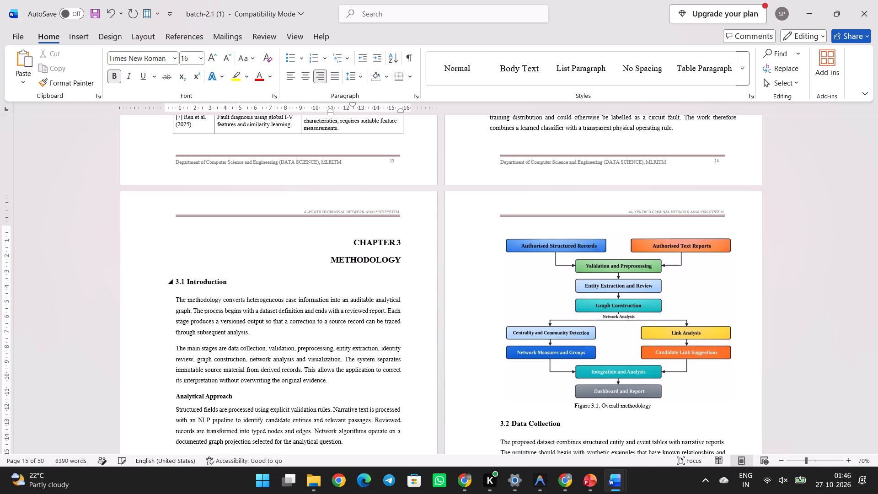
click(332, 229)
key(Delete)
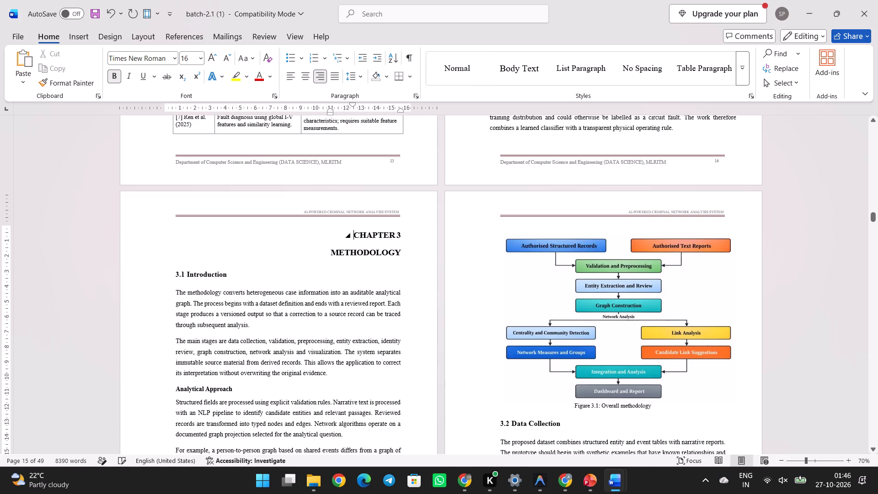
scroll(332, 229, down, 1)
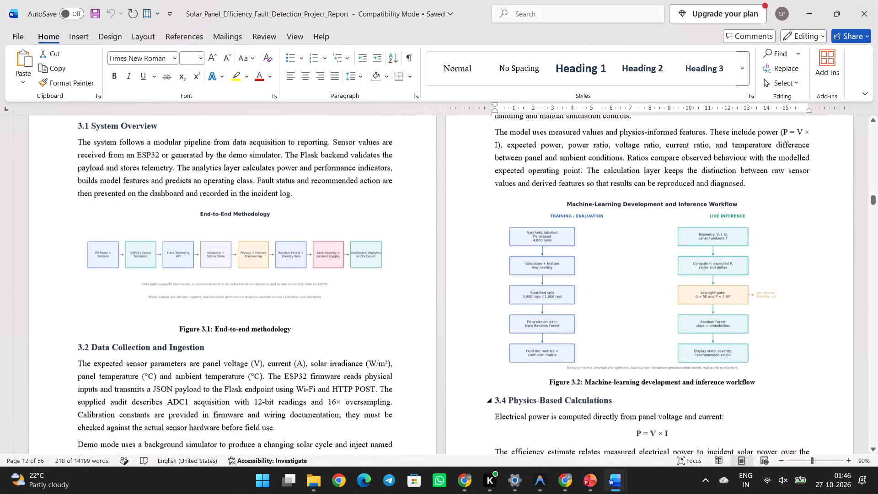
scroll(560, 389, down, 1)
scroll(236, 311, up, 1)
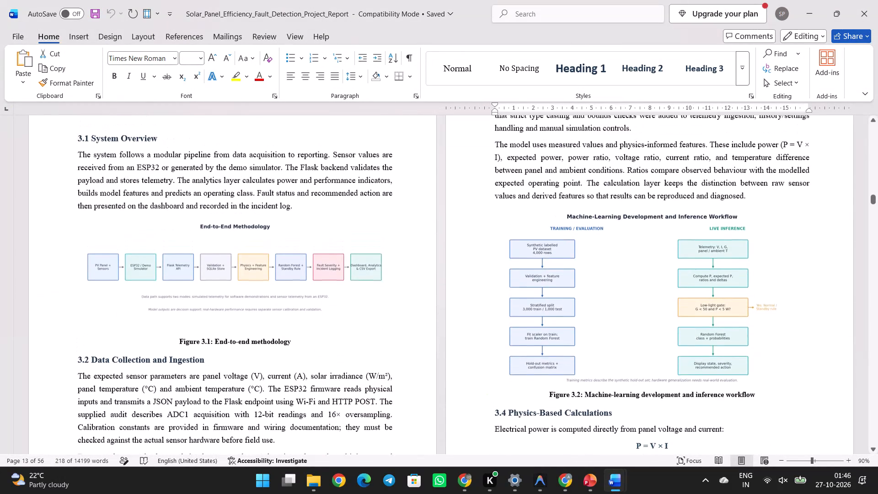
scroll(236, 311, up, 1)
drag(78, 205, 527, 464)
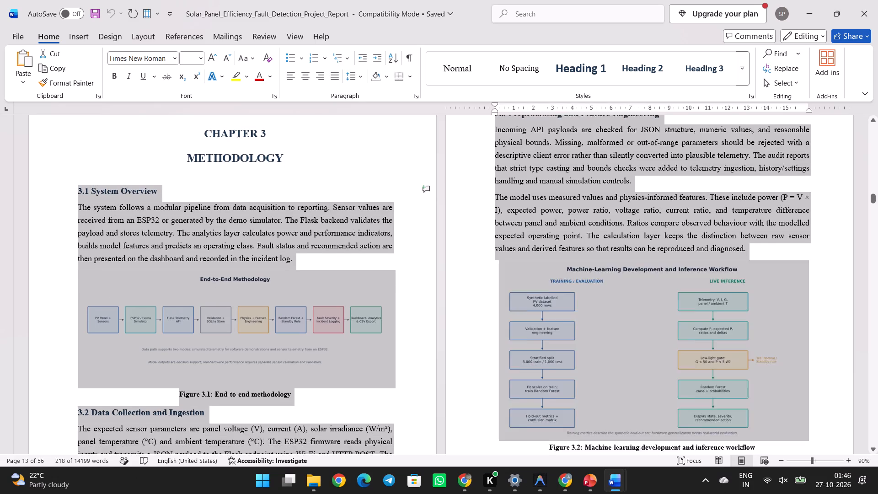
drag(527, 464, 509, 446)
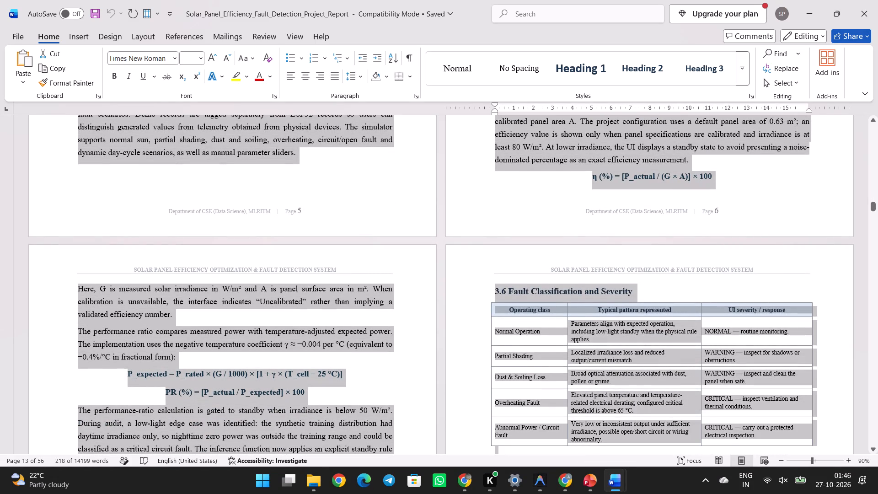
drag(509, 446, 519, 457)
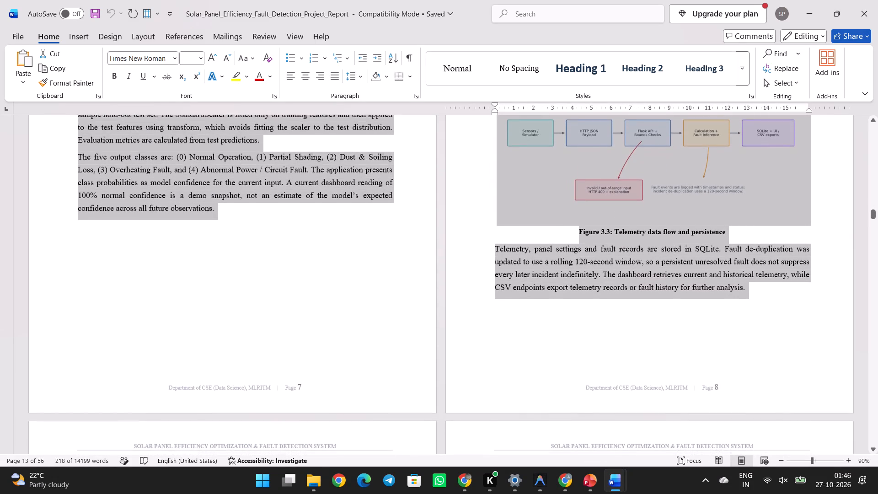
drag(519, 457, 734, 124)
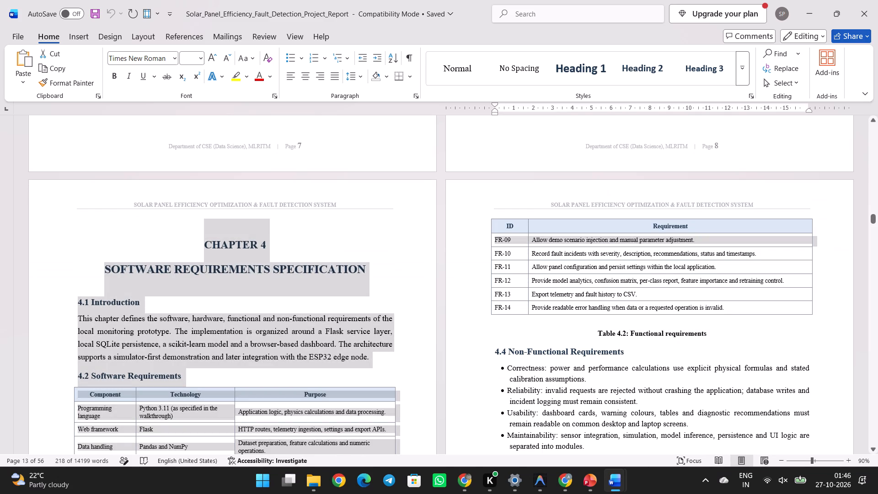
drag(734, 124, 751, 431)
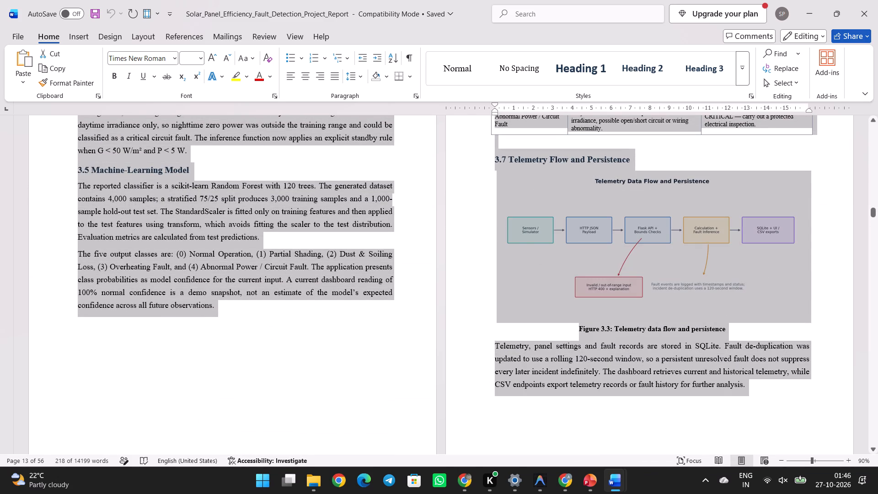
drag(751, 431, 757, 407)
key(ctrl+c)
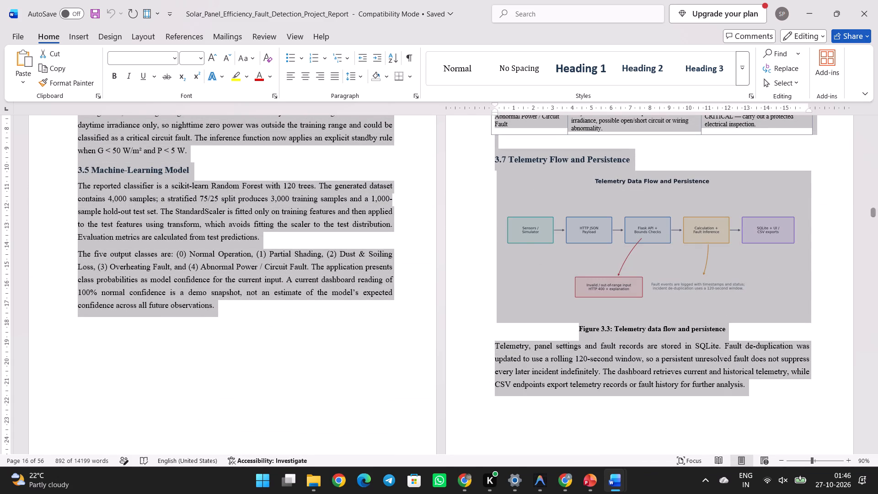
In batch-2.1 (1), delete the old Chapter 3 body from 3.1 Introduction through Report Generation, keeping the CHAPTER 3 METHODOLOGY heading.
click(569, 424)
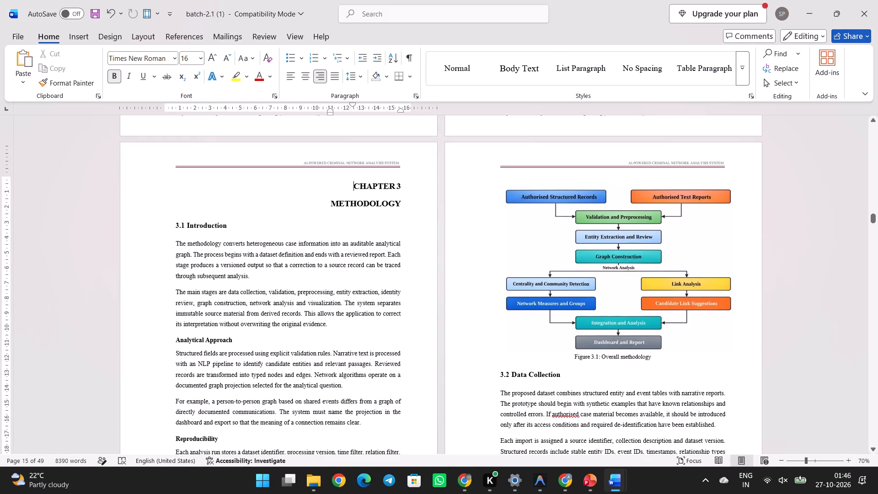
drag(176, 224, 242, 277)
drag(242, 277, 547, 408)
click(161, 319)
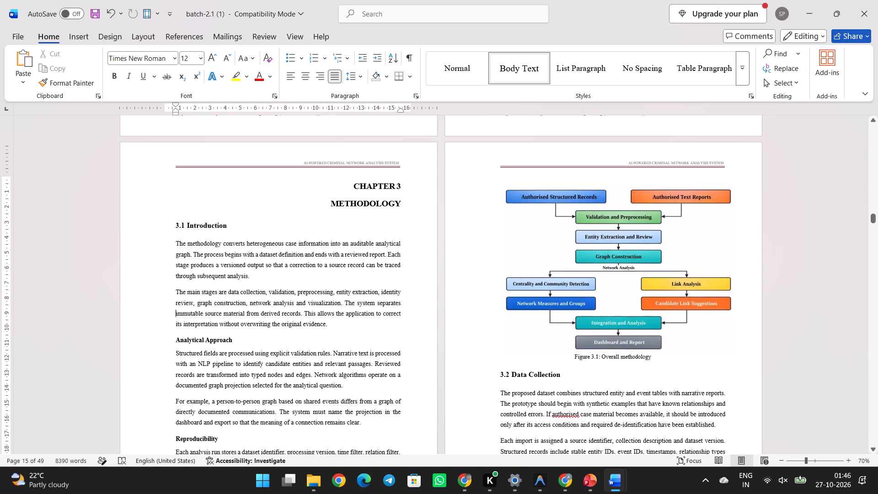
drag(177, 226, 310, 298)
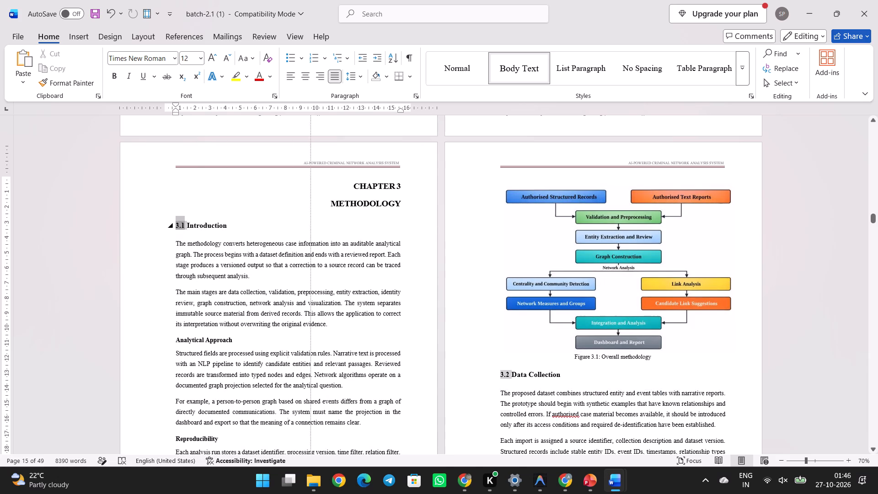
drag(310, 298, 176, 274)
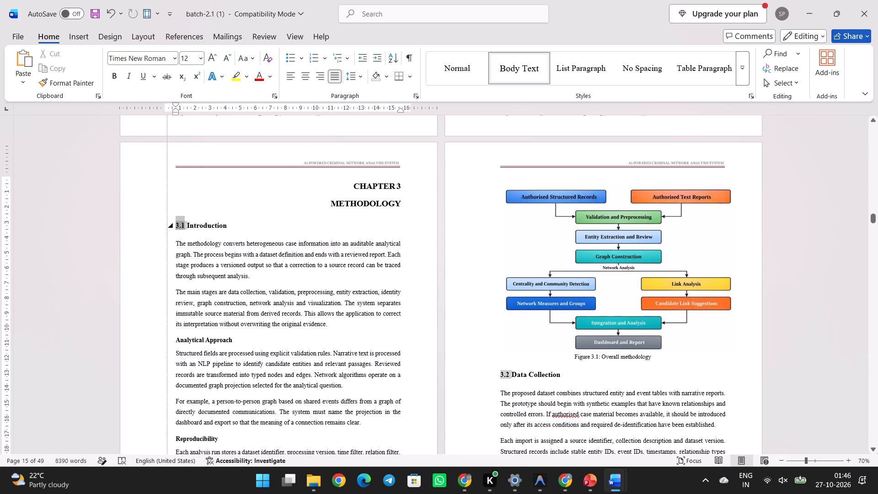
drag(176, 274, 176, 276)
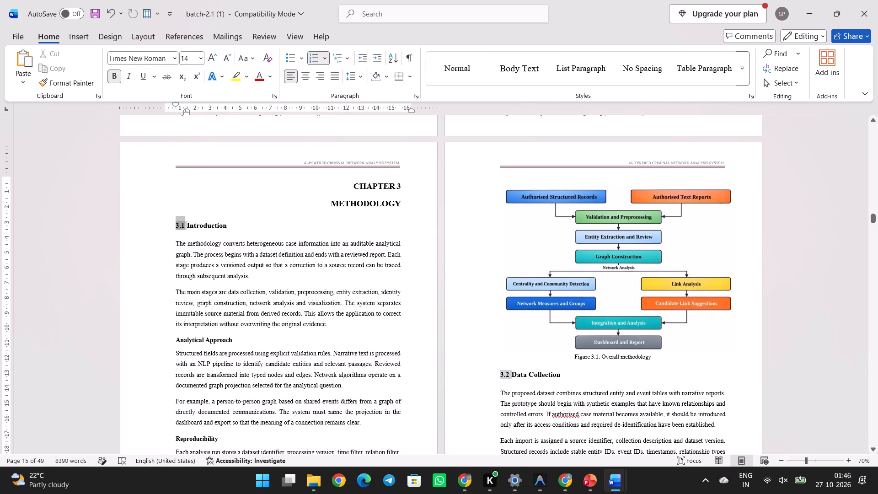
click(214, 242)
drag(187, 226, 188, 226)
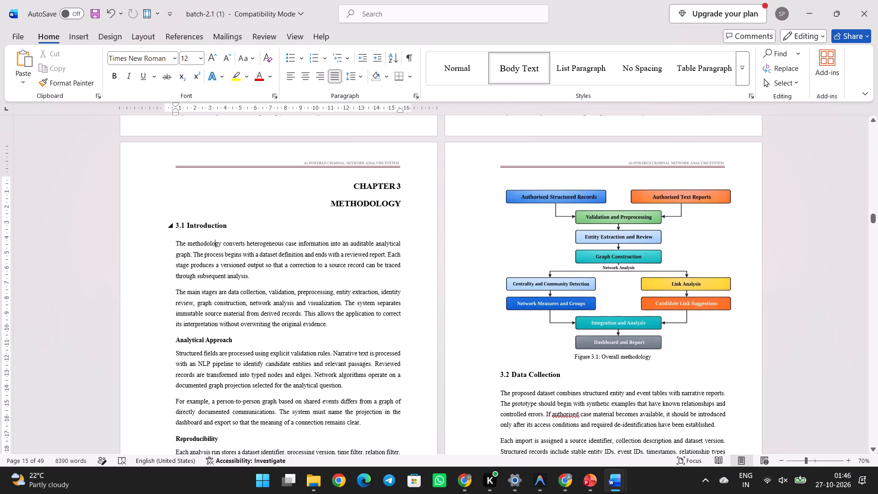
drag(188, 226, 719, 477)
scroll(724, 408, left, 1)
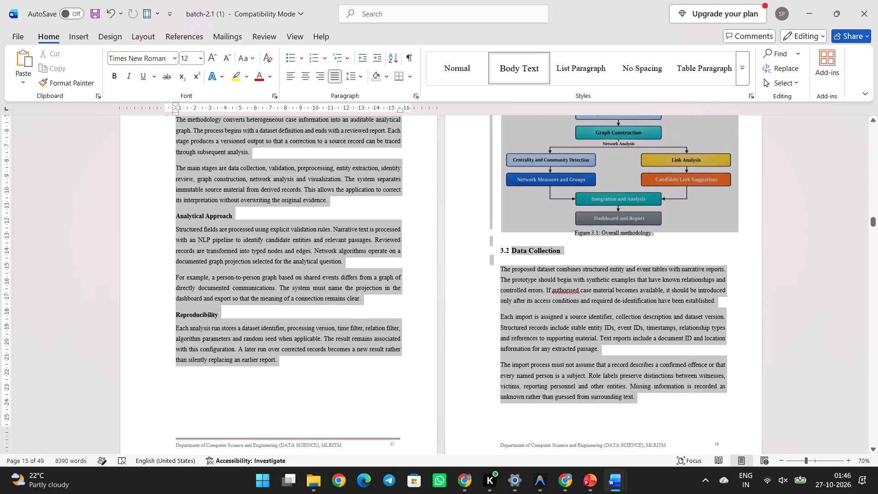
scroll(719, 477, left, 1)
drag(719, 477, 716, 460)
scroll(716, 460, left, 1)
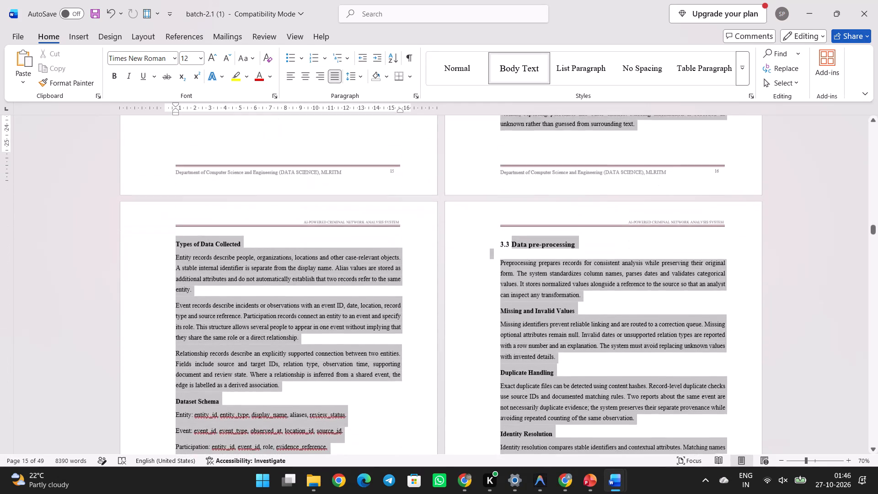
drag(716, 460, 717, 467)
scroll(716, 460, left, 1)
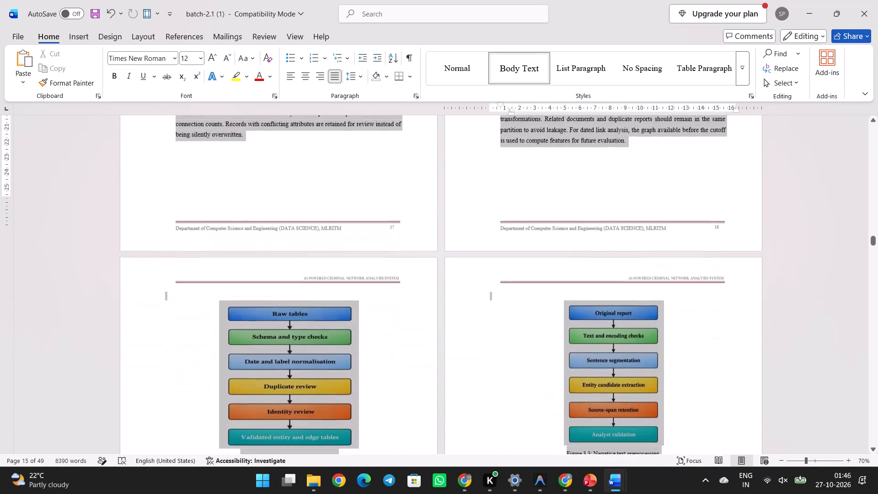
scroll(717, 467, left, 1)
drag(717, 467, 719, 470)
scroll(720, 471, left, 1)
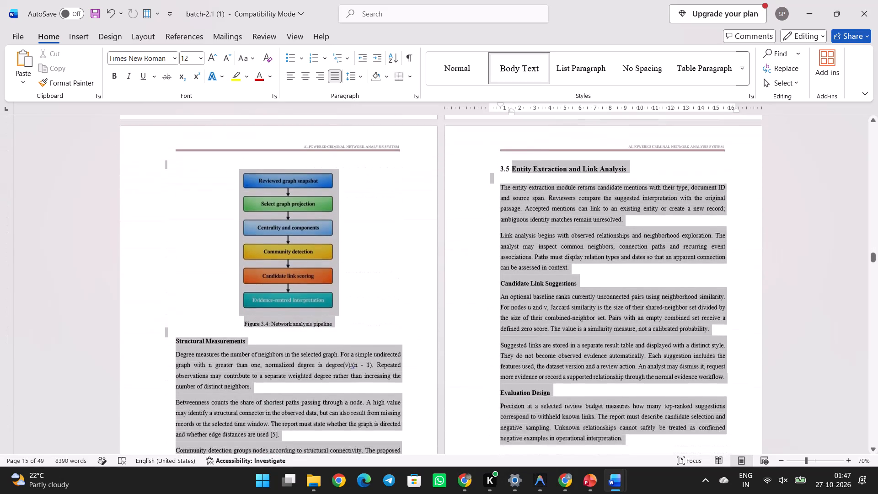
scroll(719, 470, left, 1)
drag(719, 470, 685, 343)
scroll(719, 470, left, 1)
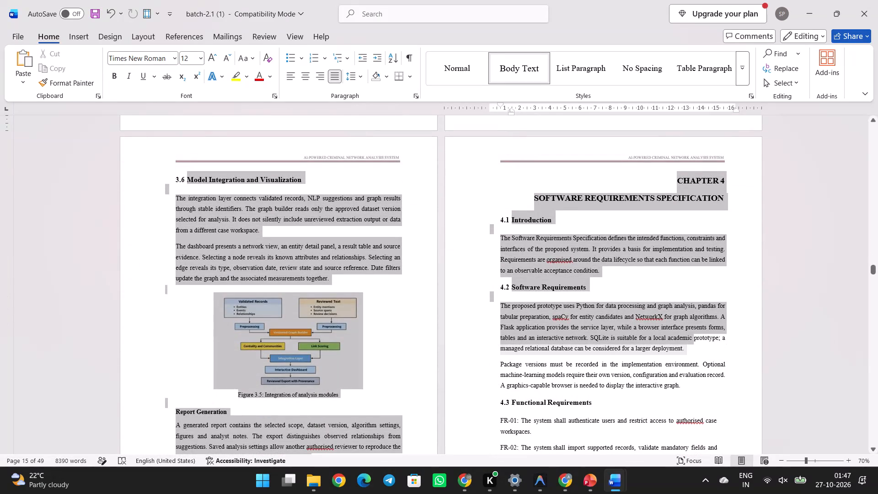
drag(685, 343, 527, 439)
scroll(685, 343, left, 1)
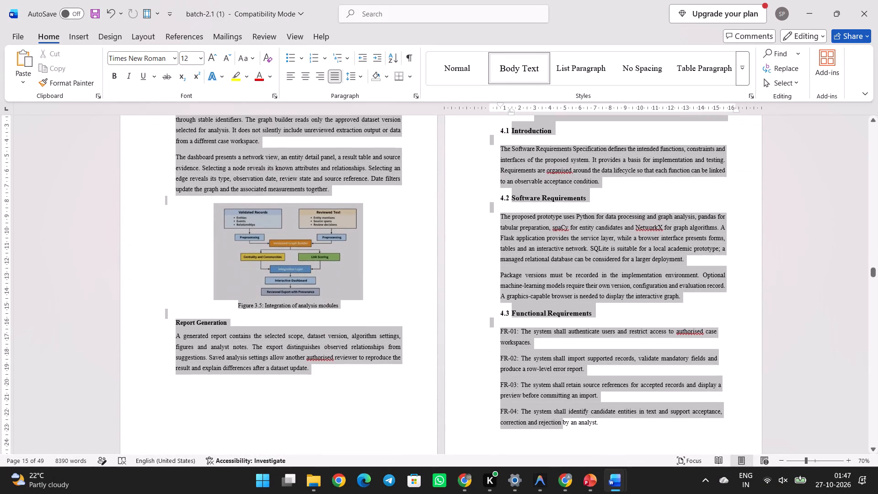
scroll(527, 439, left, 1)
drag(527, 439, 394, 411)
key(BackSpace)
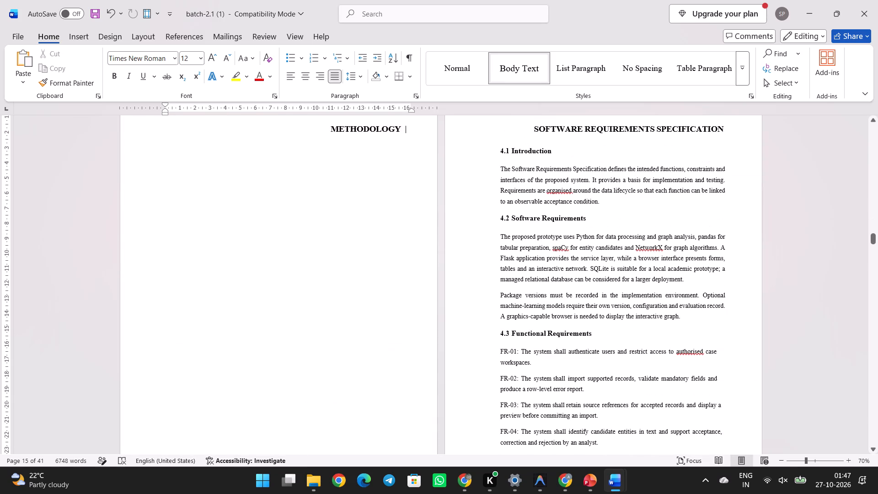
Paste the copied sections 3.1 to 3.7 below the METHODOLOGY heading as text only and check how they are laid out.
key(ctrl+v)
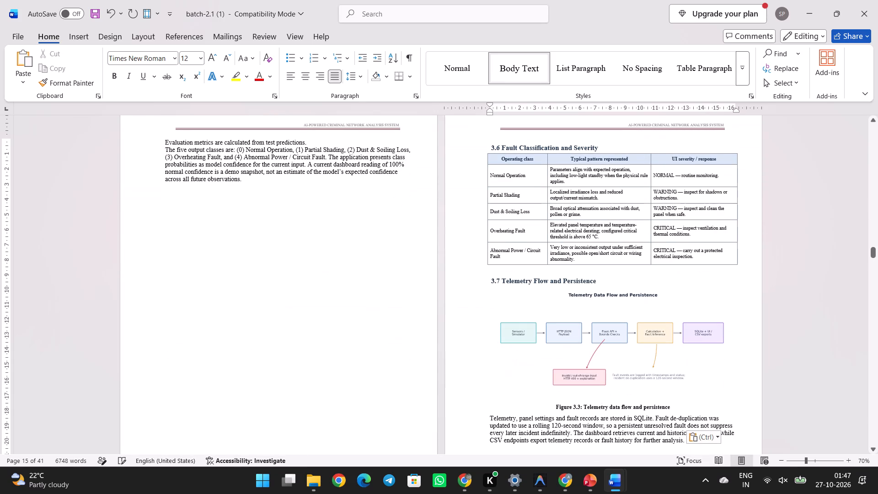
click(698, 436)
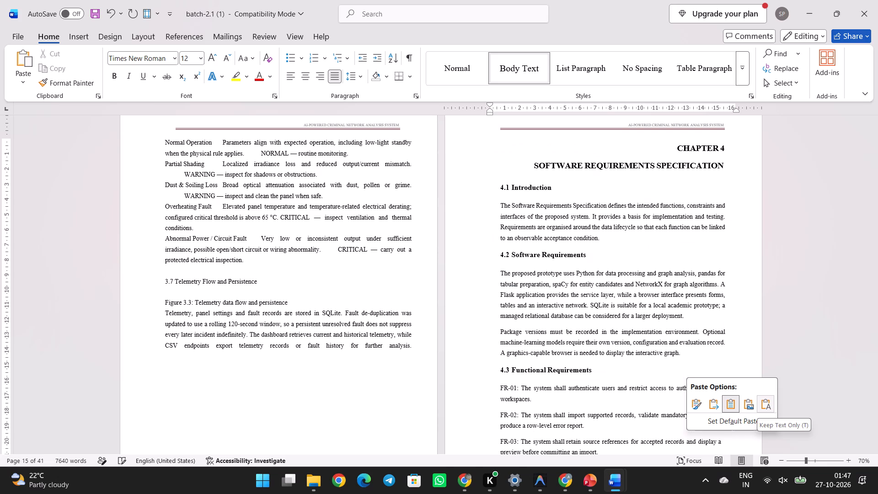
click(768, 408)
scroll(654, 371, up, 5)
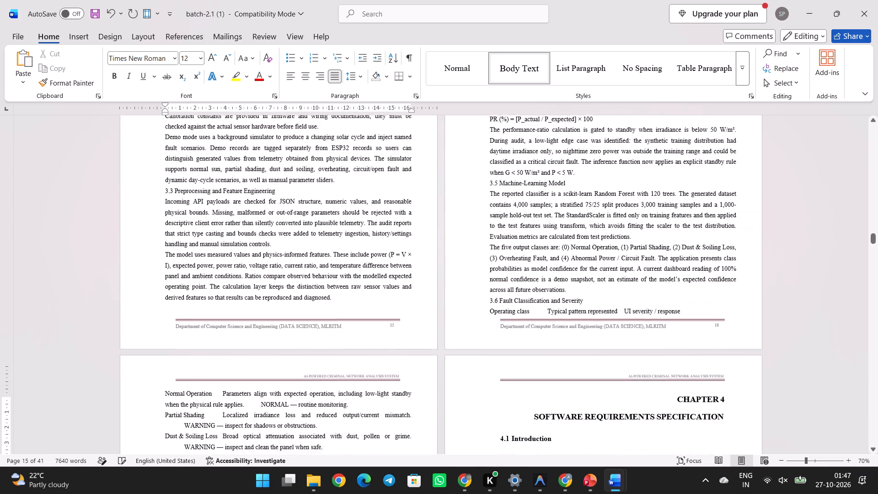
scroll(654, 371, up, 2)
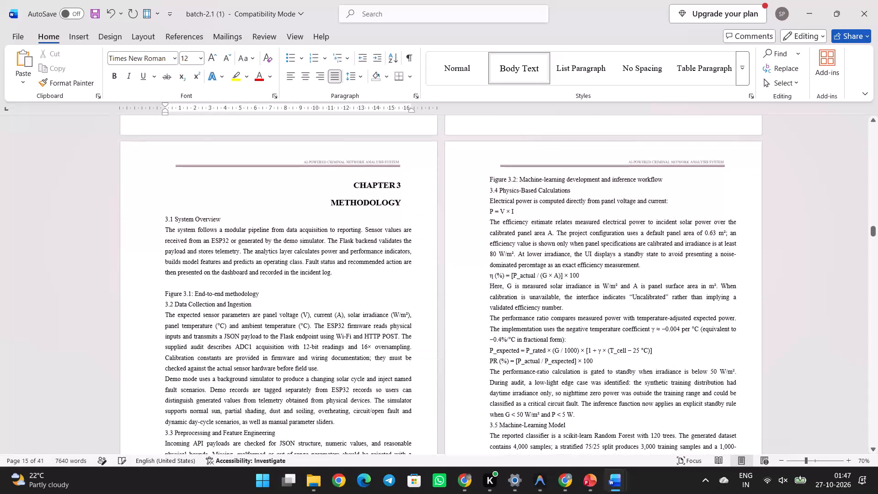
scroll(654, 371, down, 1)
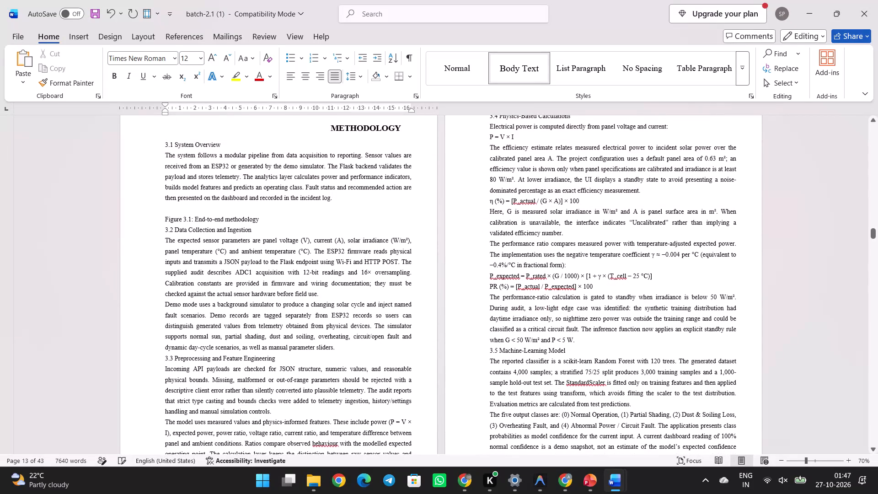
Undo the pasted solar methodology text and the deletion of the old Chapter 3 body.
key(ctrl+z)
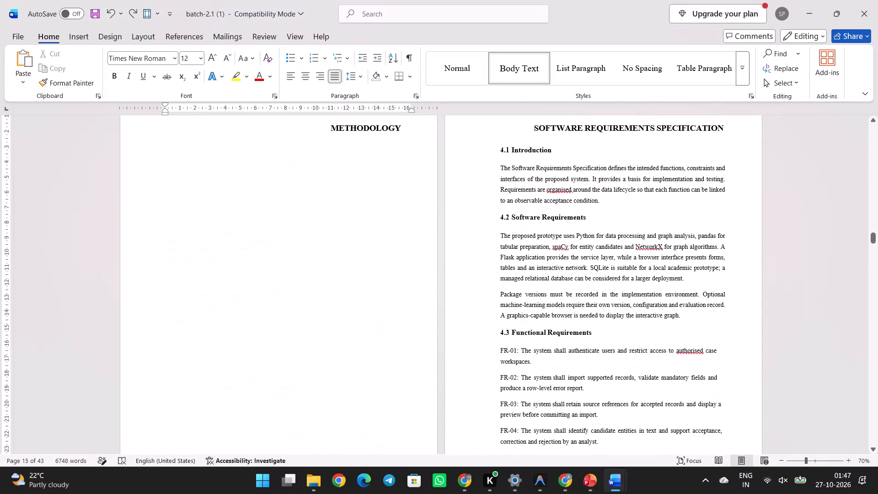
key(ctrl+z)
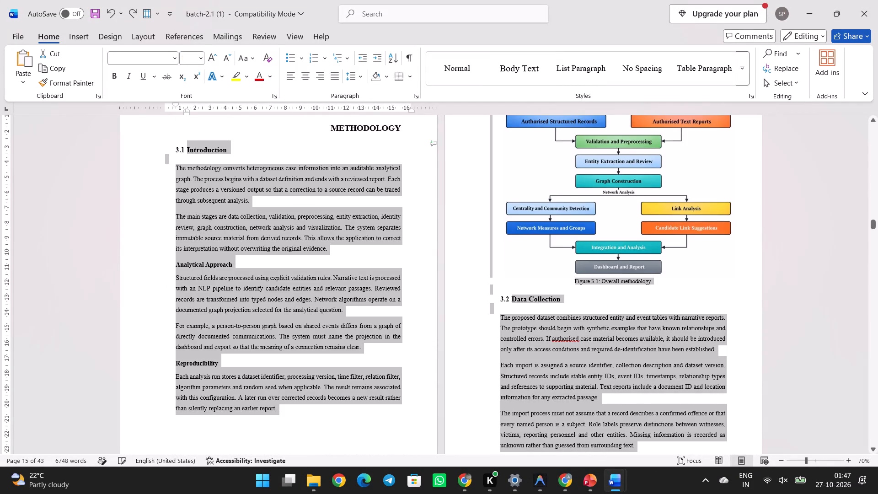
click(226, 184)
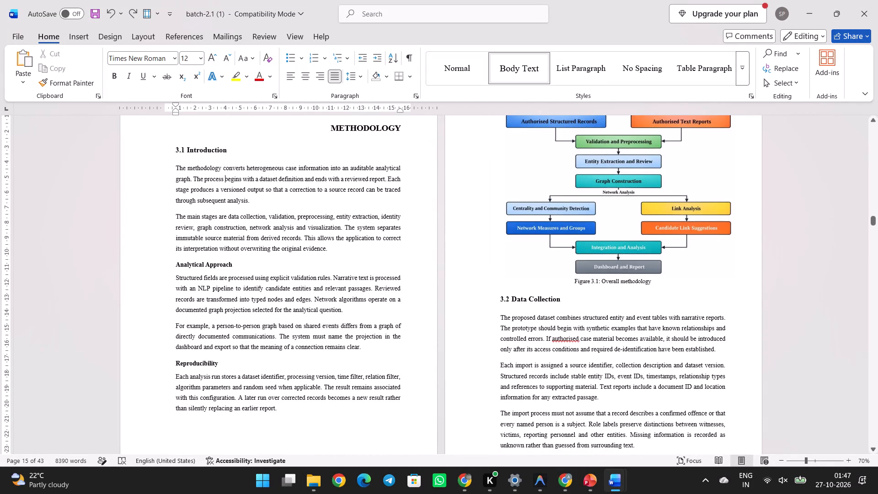
Copy the paragraph under 3.1 System Overview in Solar_Panel_Efficiency_Fault_Detection_Project_Report and return to batch-2.1 (1).
click(568, 483)
click(611, 478)
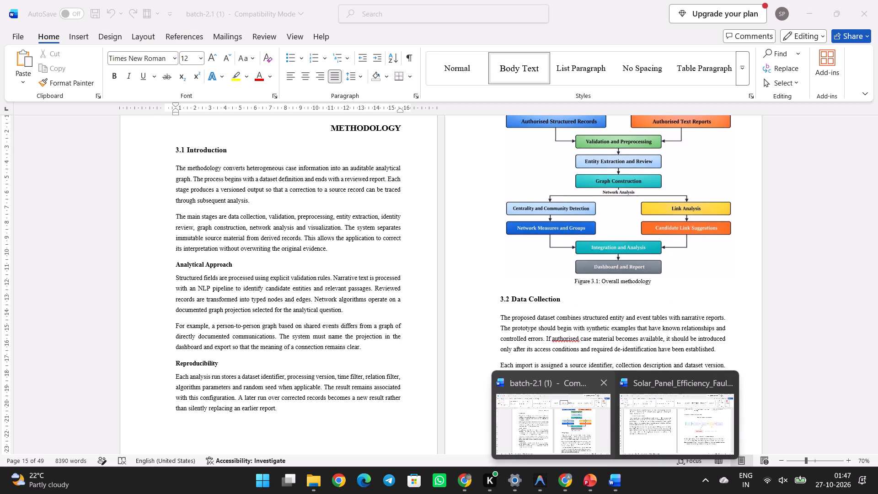
click(658, 414)
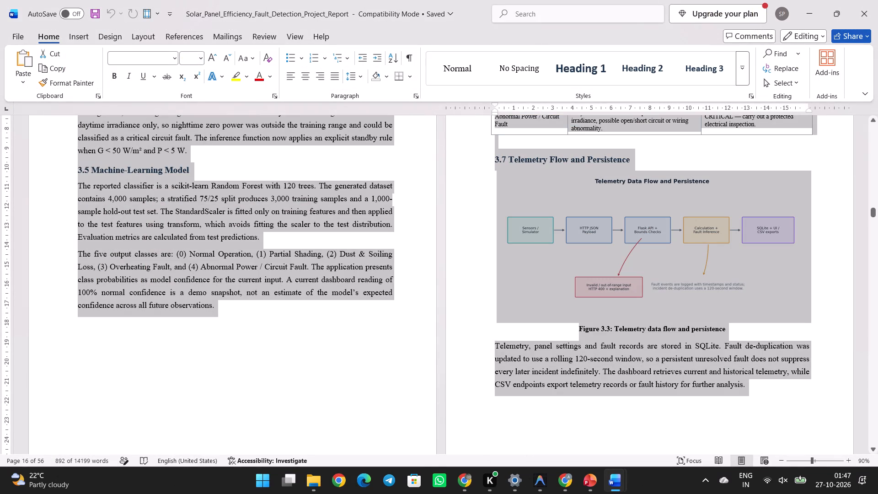
click(561, 234)
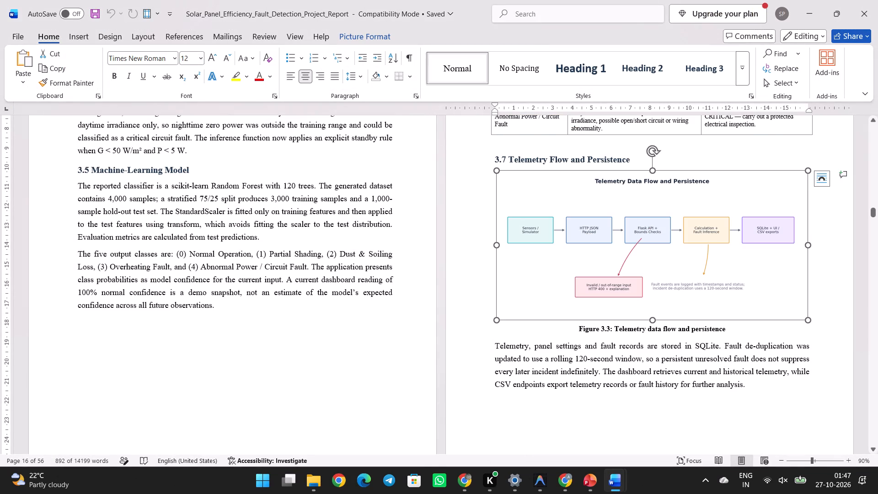
ctrl+scroll(466, 228, down, 1)
scroll(354, 229, up, 4)
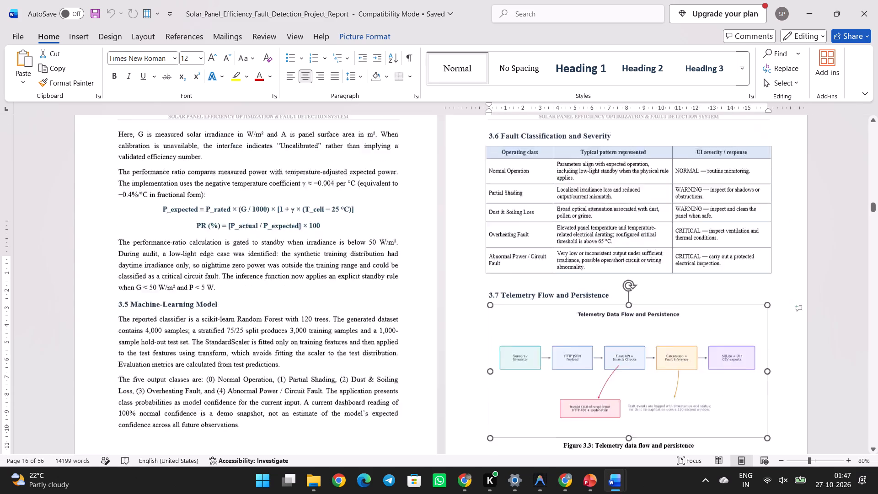
scroll(354, 229, up, 5)
scroll(354, 229, down, 1)
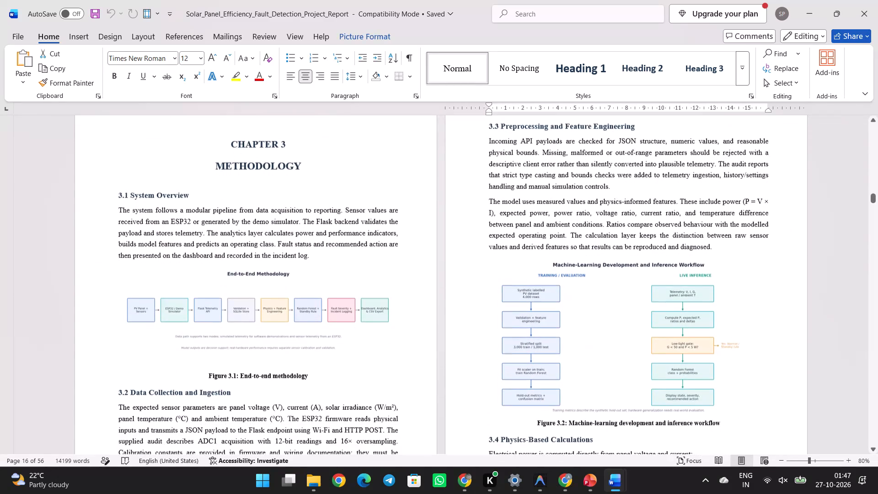
scroll(354, 229, down, 1)
click(241, 293)
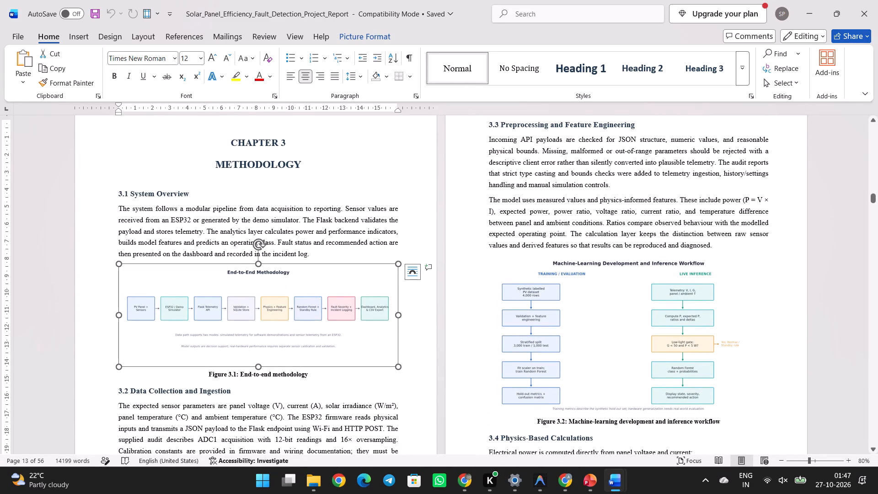
drag(311, 256, 118, 211)
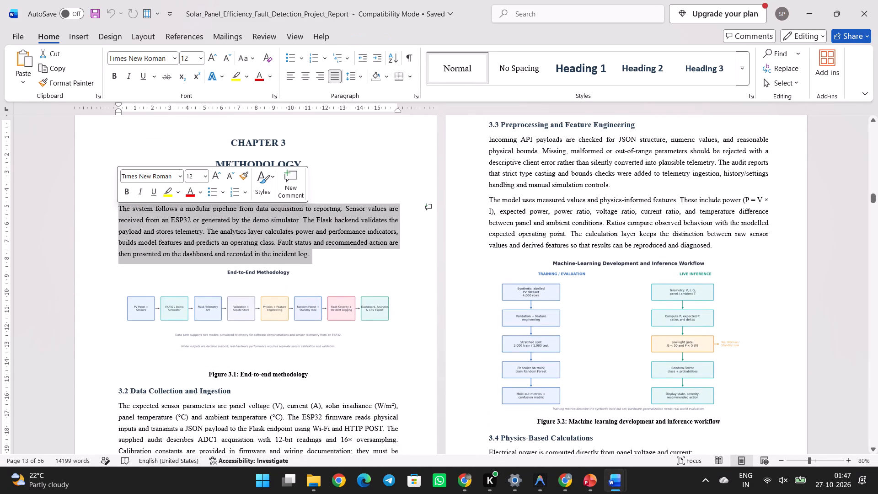
key(ctrl+c)
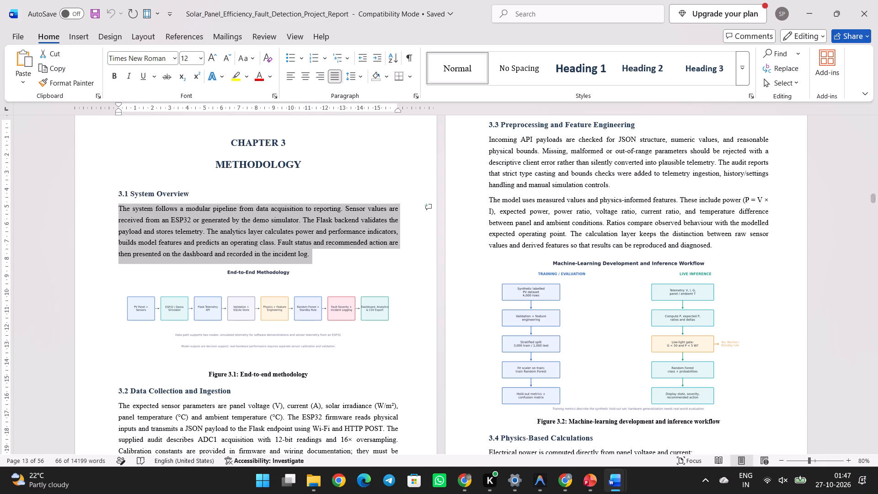
click(655, 443)
click(554, 419)
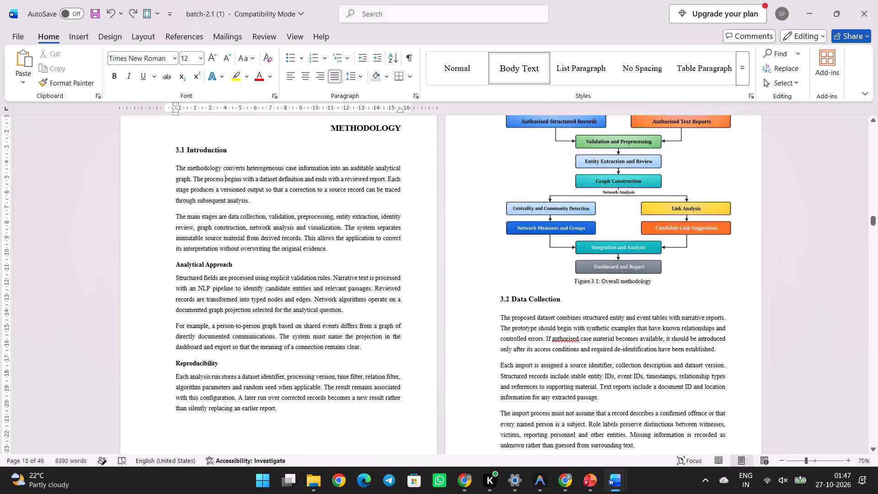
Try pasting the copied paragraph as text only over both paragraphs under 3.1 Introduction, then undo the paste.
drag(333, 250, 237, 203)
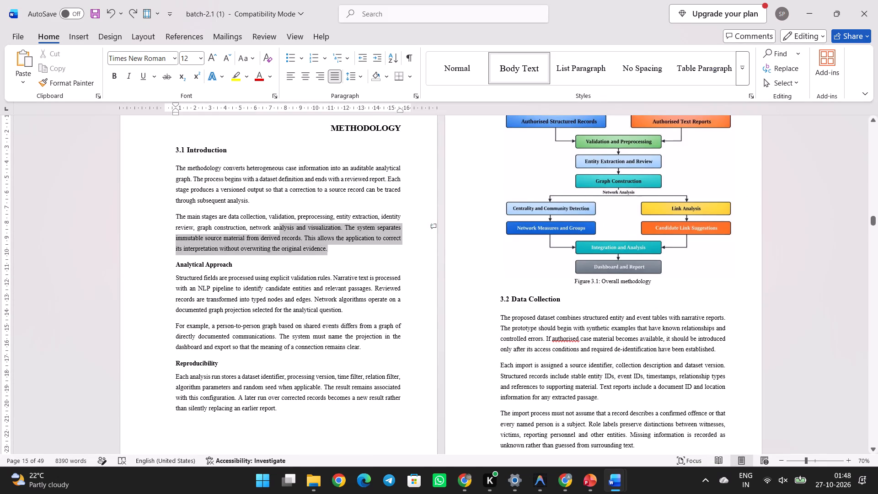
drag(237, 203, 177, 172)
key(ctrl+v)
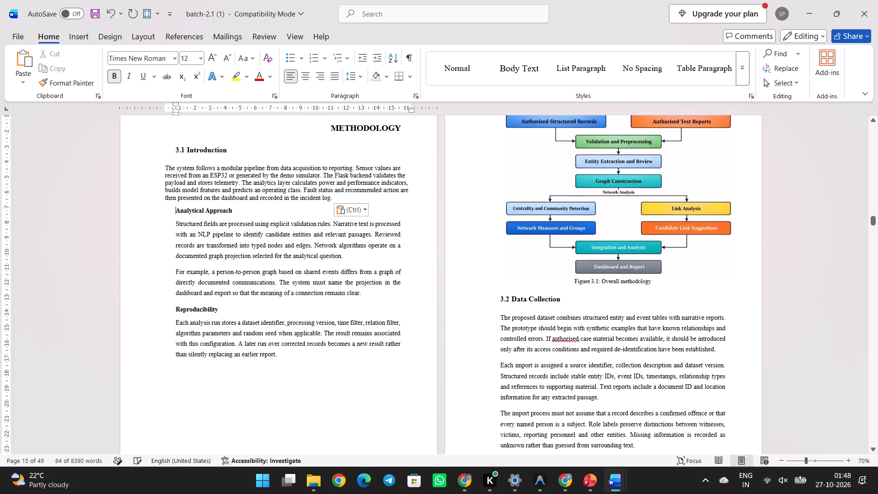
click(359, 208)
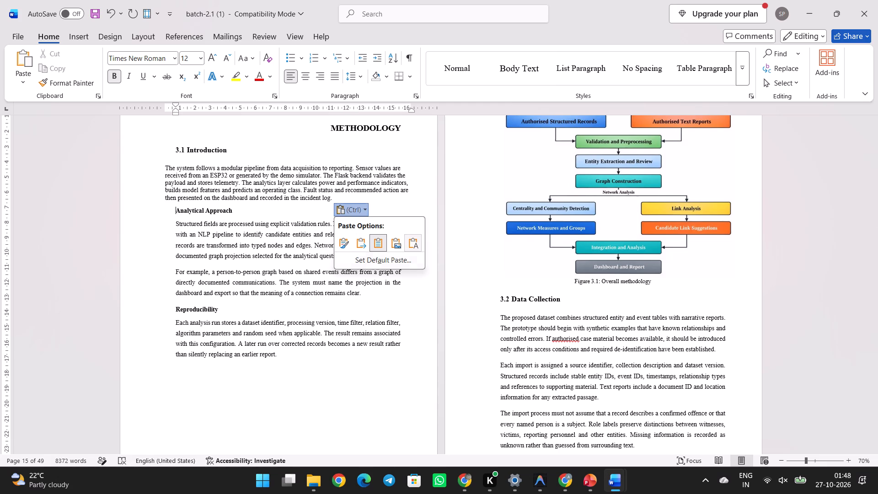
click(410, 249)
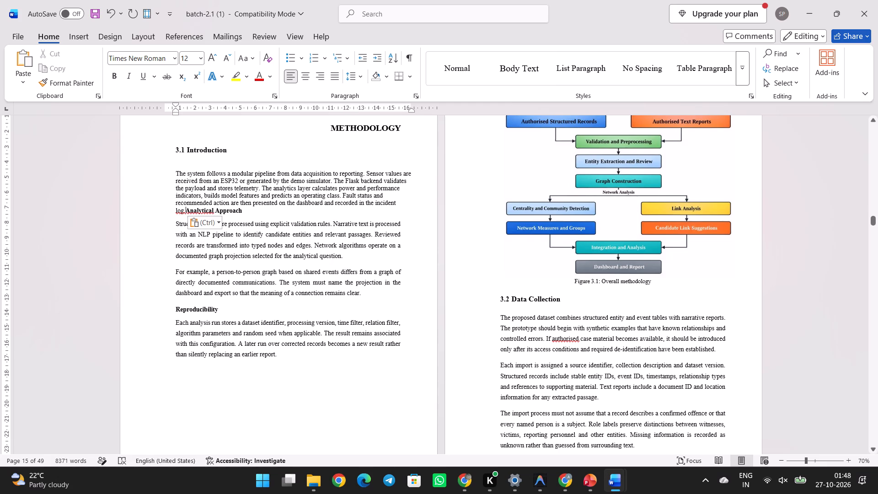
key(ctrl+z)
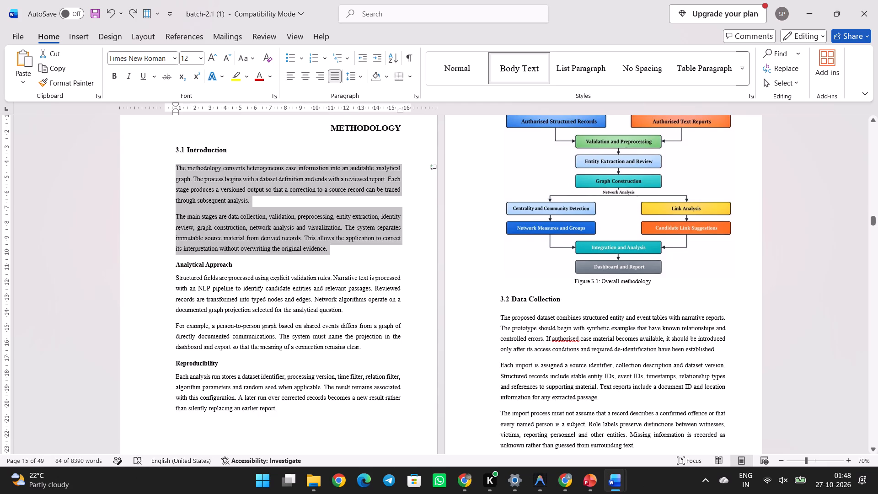
Replace the two paragraphs under 3.1 Introduction with the copied system overview as text only, removing the leftover full stop.
click(169, 162)
click(169, 162)
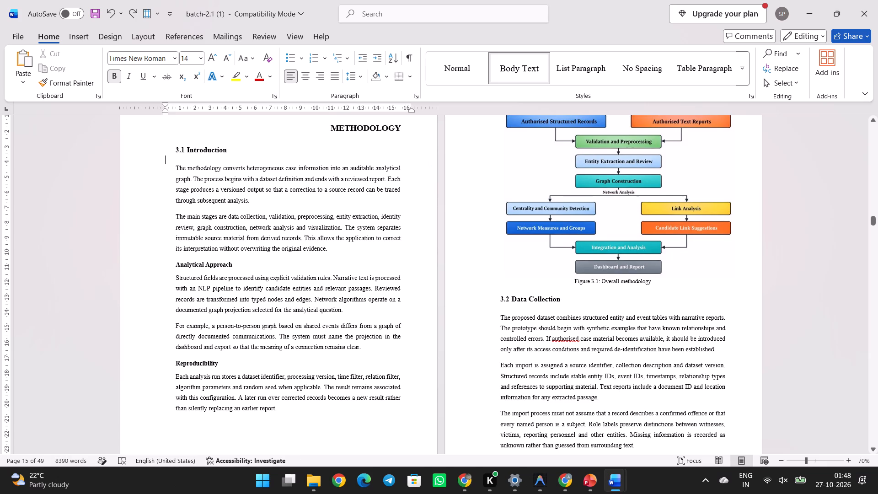
drag(176, 166, 239, 186)
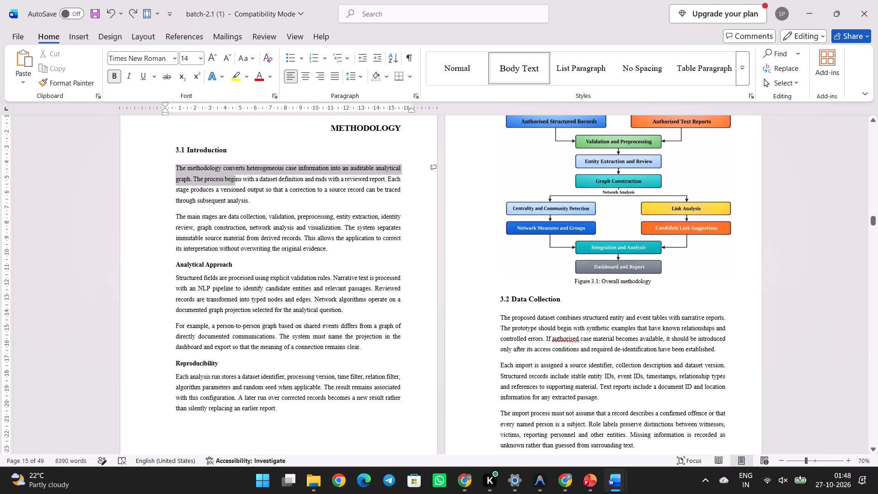
drag(239, 186, 316, 249)
key(ctrl+v)
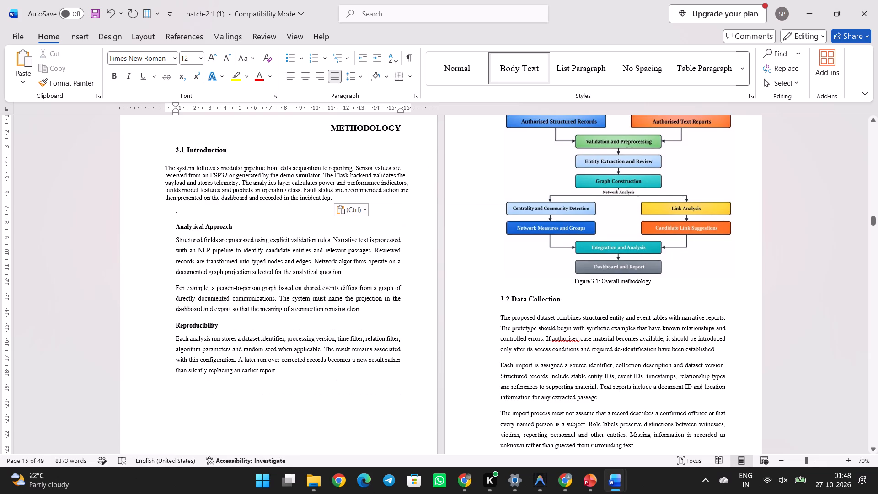
click(362, 215)
click(409, 242)
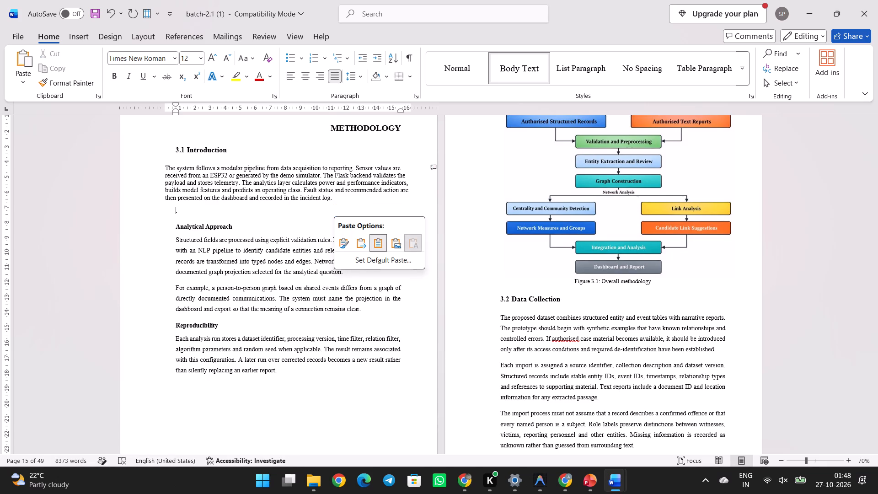
key(Delete)
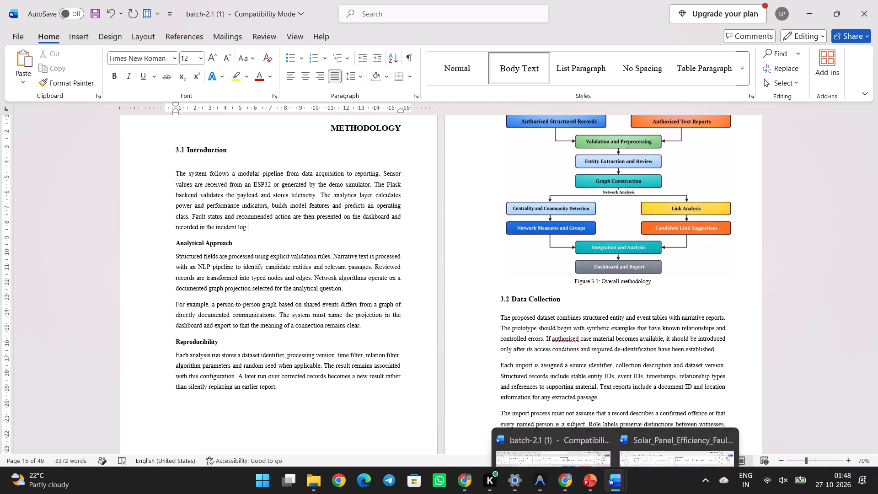
Copy the End-to-End Methodology figure from the solar panel report onto a new line below the 3.1 paragraph in batch-2.1 (1).
click(662, 428)
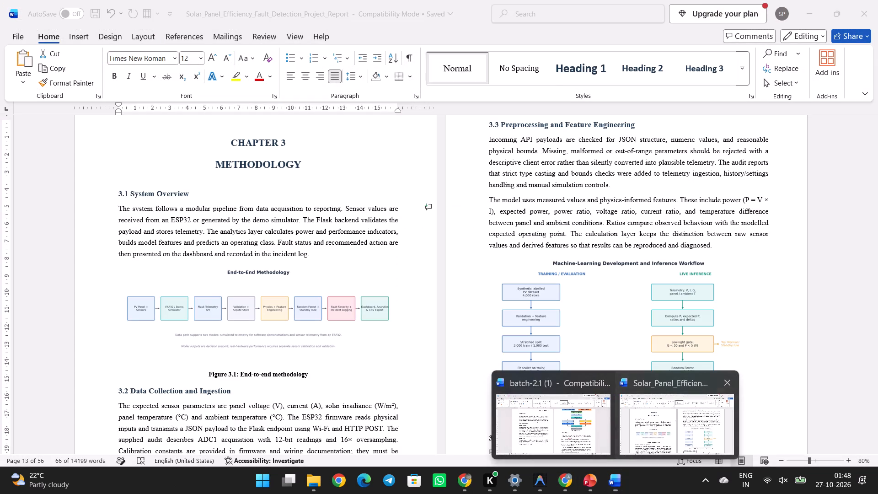
click(288, 321)
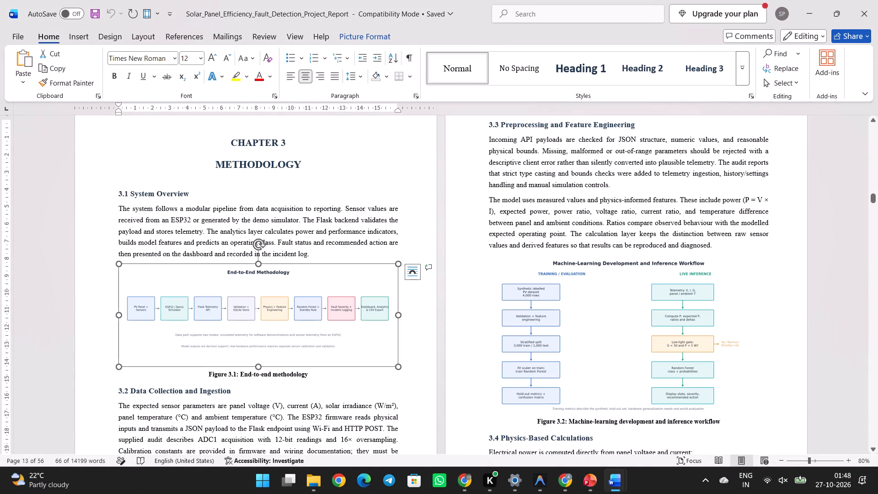
ctrl+scroll(288, 321, up, 3)
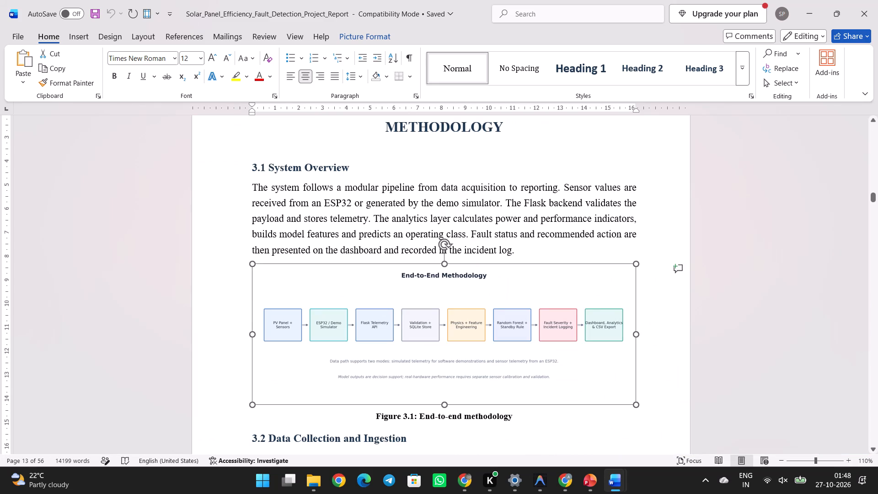
ctrl+scroll(480, 333, down, 2)
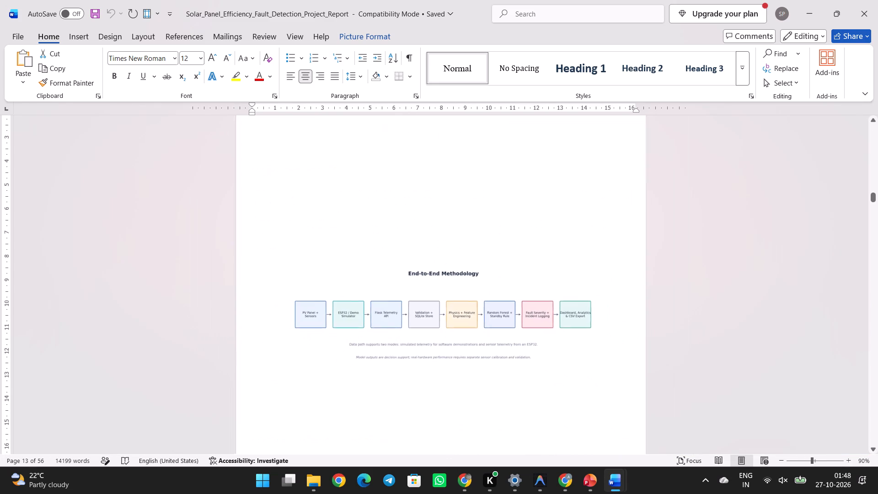
key(ctrl+c)
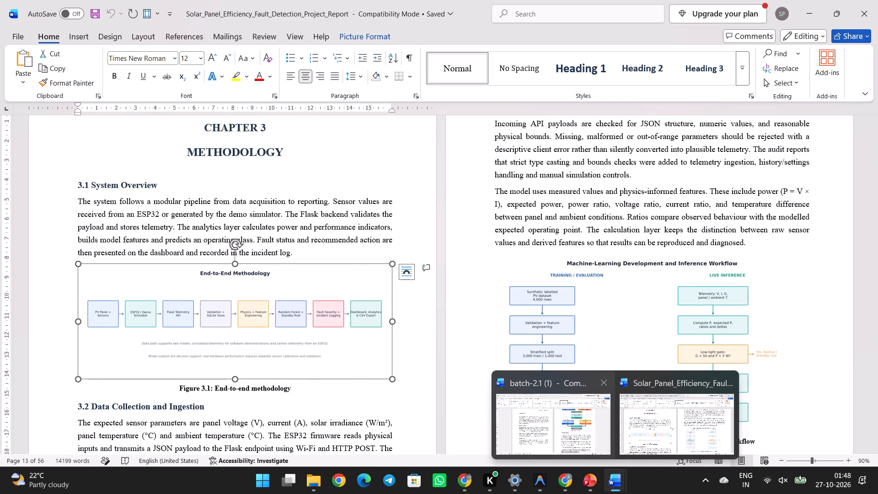
click(653, 427)
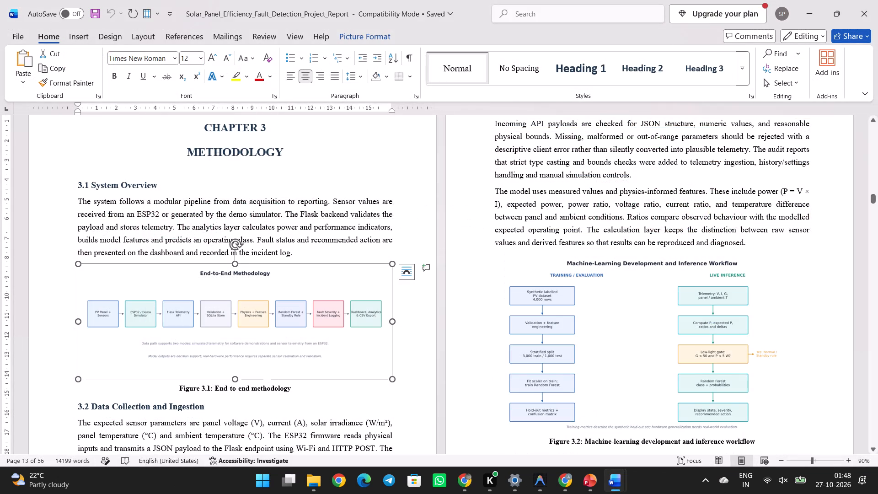
click(578, 440)
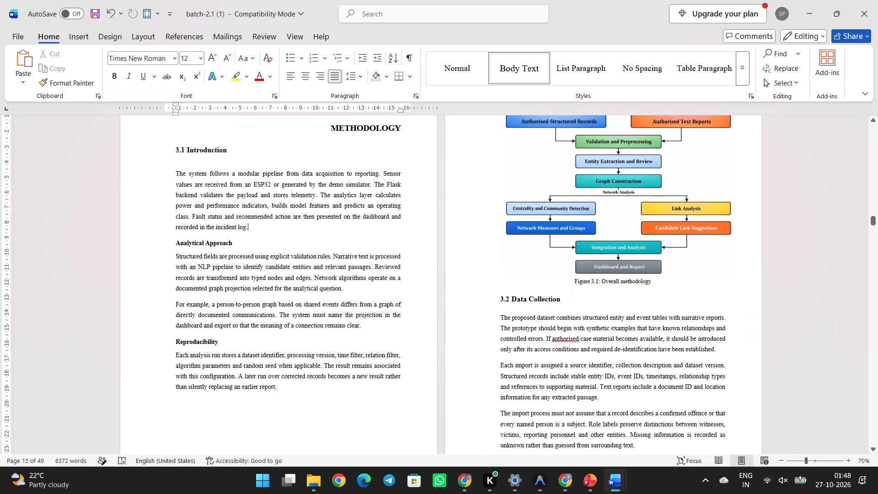
key(Return)
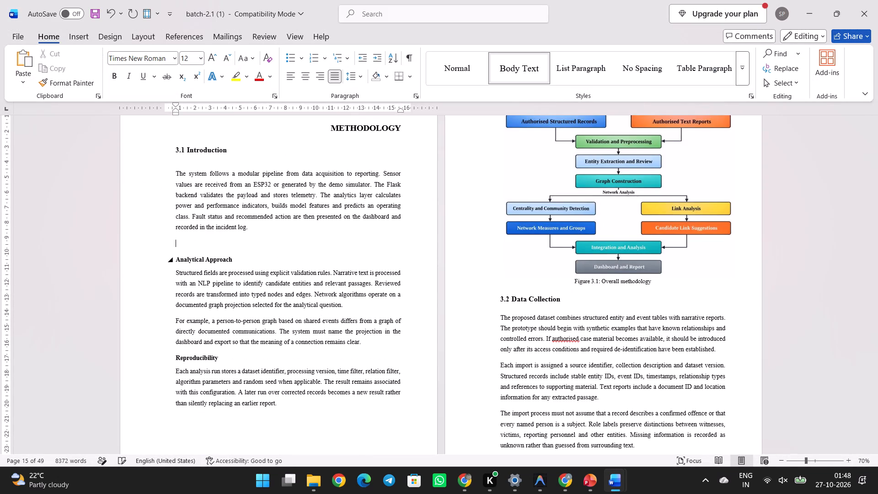
key(ctrl+v)
click(378, 281)
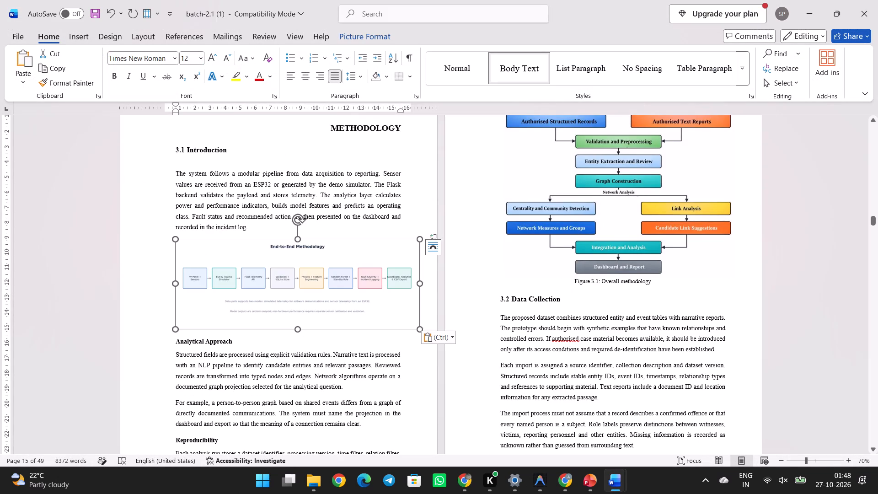
Narrow the pasted End-to-End Methodology figure to about the width of the text column.
drag(418, 285, 410, 285)
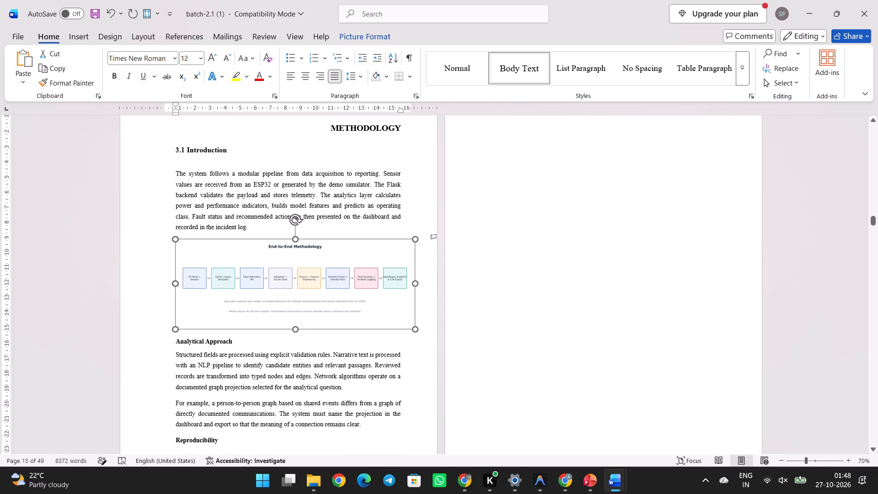
drag(410, 285, 397, 285)
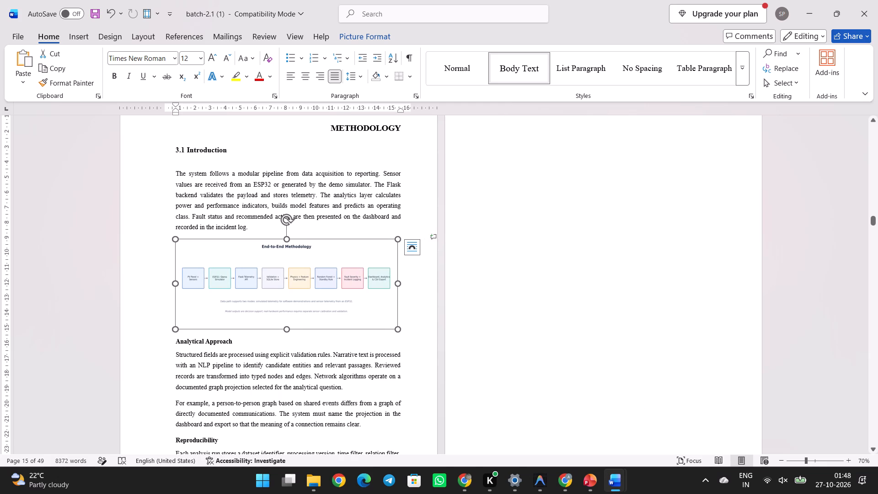
drag(399, 285, 403, 285)
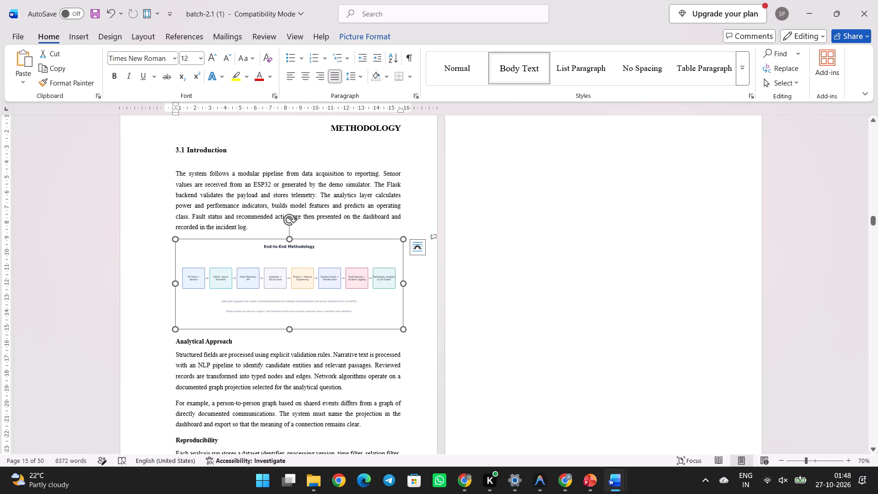
Copy the caption "Figure 3.1: End-to-end methodology" from the solar panel report onto a line below the figure in batch-2.1 (1), removing the leftover blank line.
click(415, 324)
key(Return)
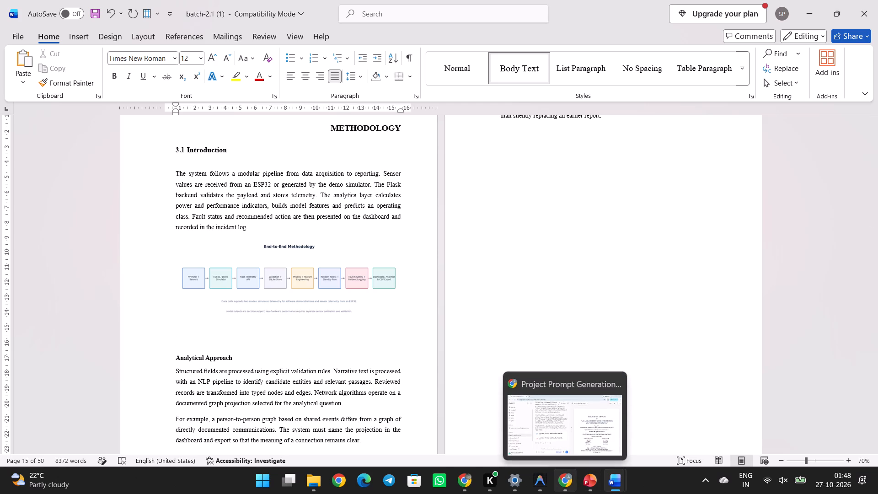
click(638, 430)
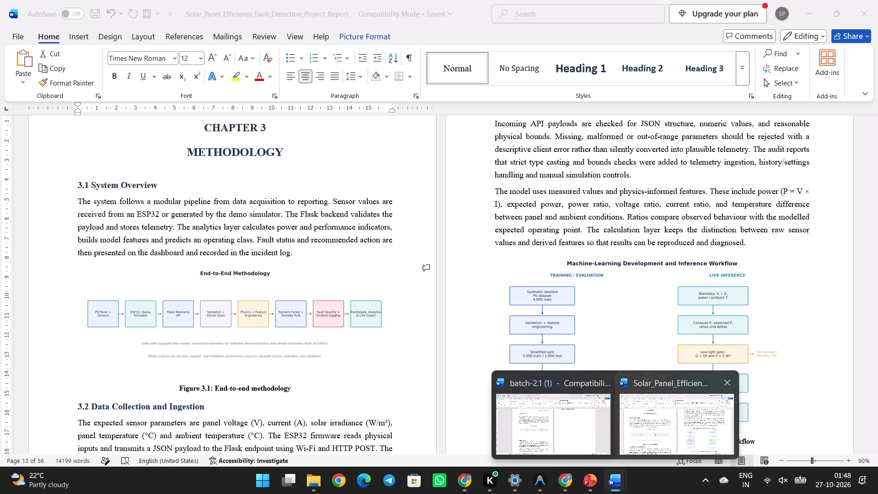
drag(298, 388, 182, 392)
key(ctrl+c)
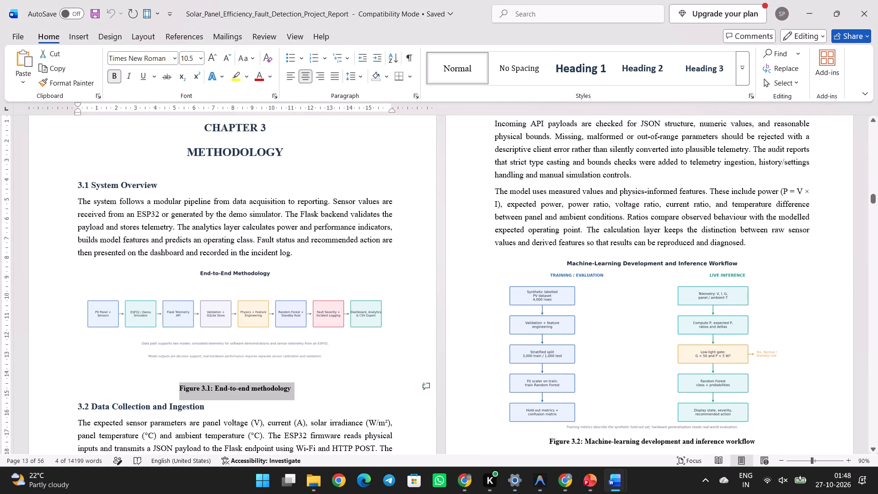
click(573, 428)
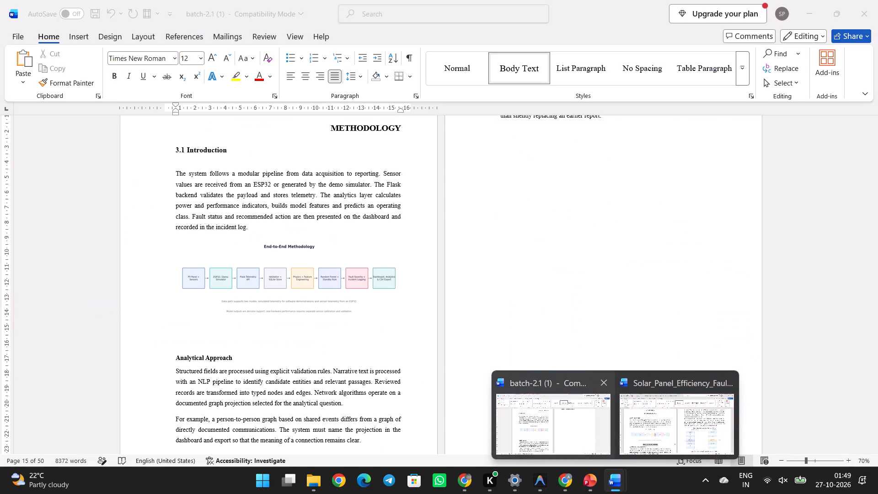
key(ctrl+v)
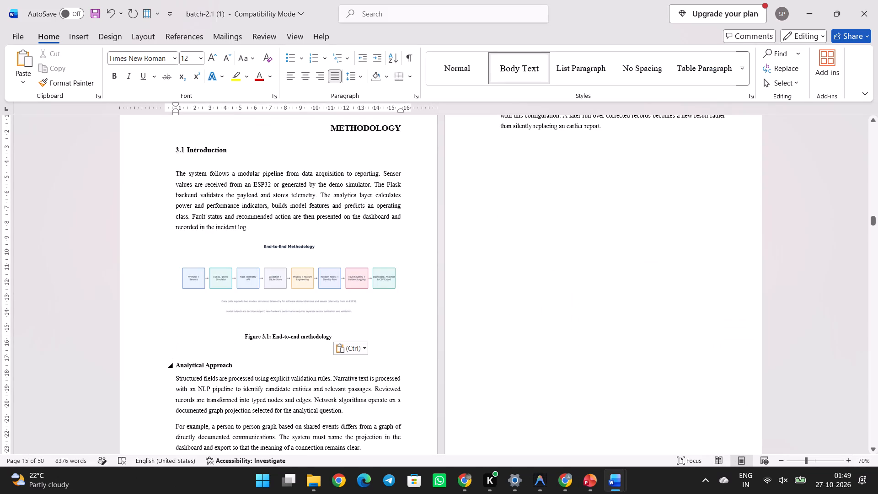
key(Delete)
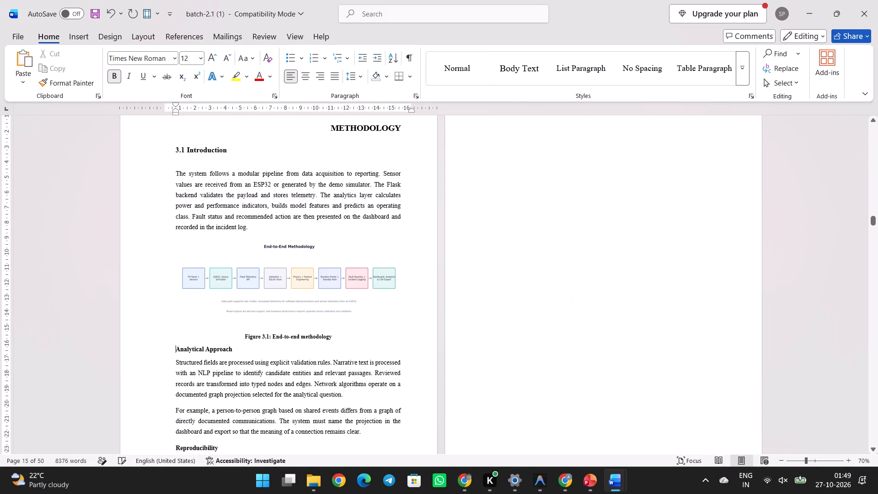
Copy sections 3.2 Data Collection and Ingestion and 3.3 Preprocessing and Feature Engineering, through the Figure 3.2 caption, from the solar panel report.
scroll(365, 393, down, 1)
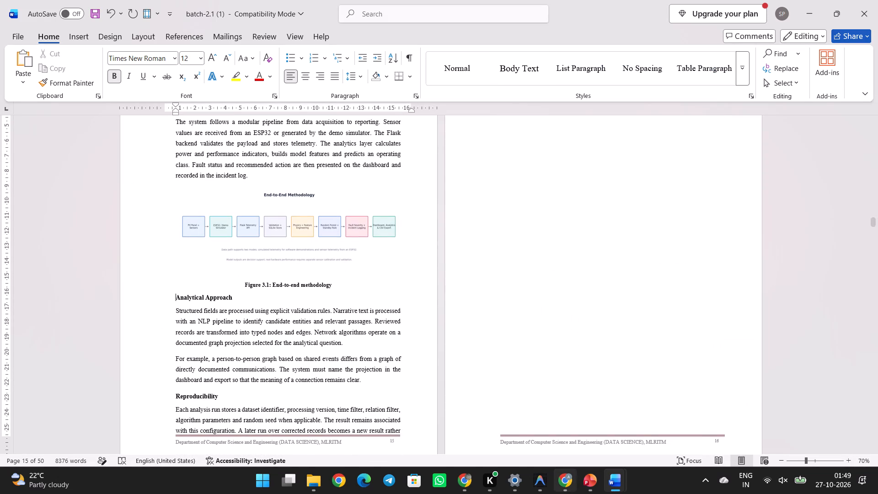
click(566, 481)
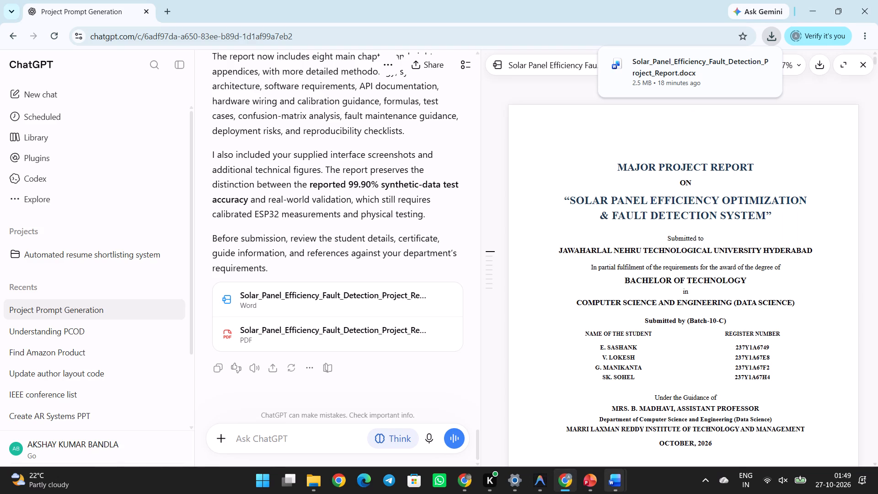
click(616, 477)
click(648, 434)
scroll(292, 358, down, 1)
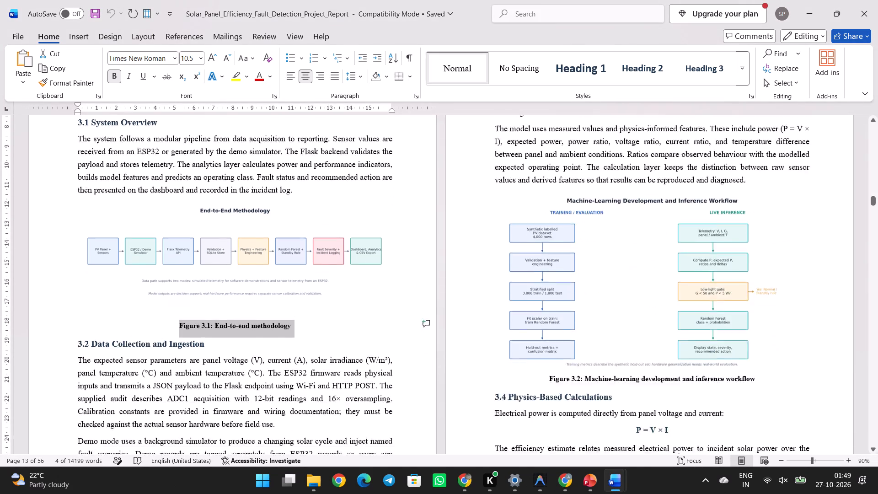
scroll(292, 358, down, 1)
drag(78, 236, 96, 236)
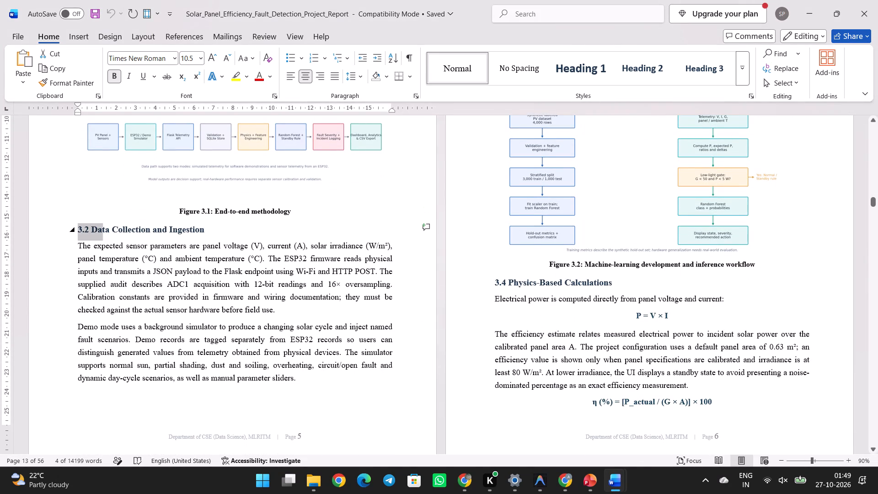
drag(96, 236, 671, 263)
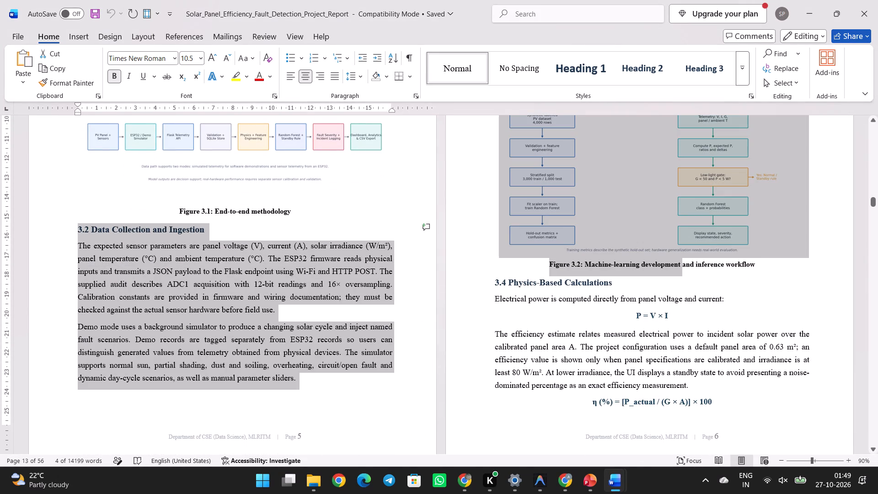
drag(671, 263, 768, 263)
key(ctrl+c)
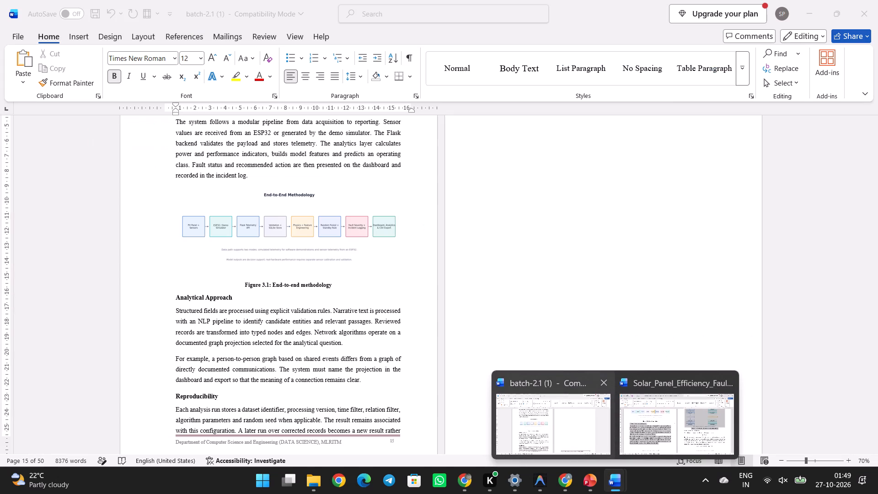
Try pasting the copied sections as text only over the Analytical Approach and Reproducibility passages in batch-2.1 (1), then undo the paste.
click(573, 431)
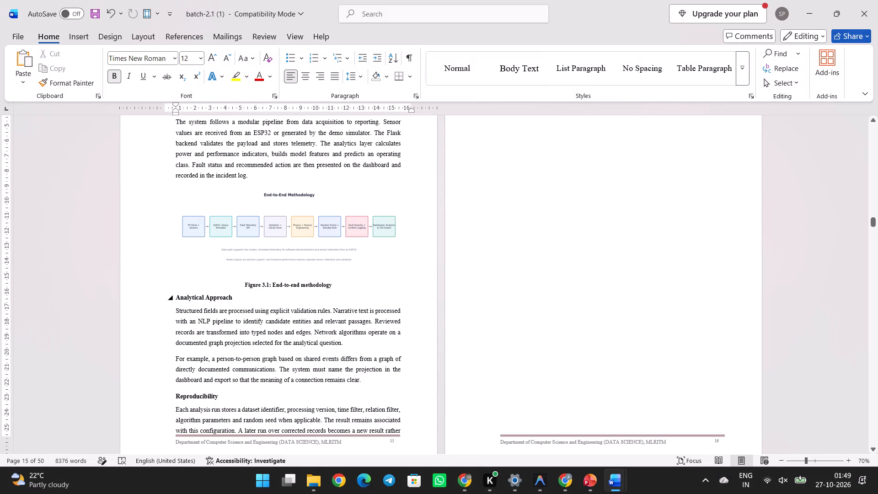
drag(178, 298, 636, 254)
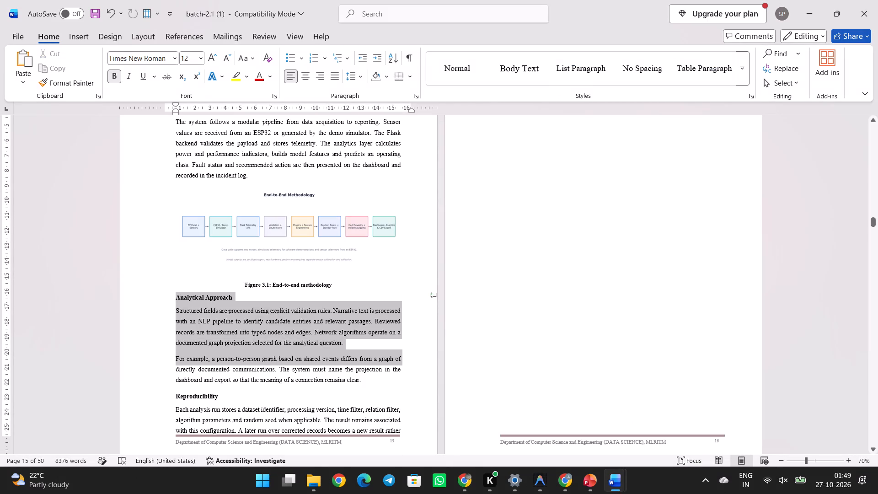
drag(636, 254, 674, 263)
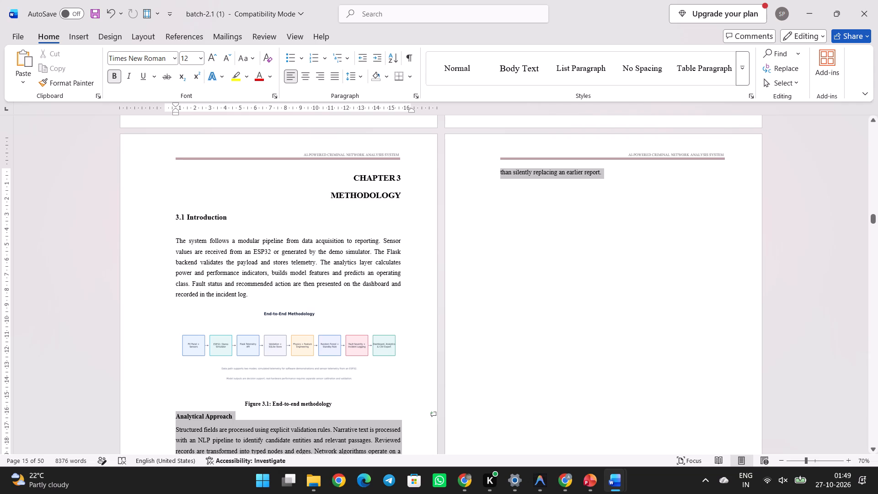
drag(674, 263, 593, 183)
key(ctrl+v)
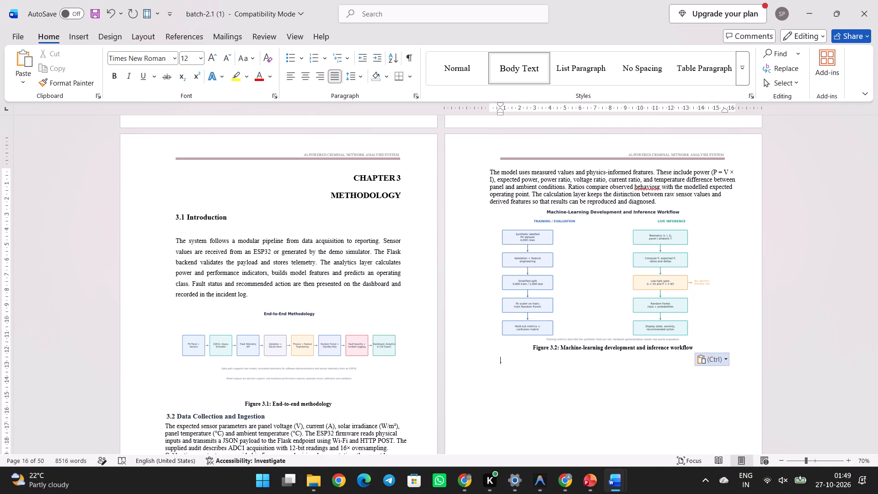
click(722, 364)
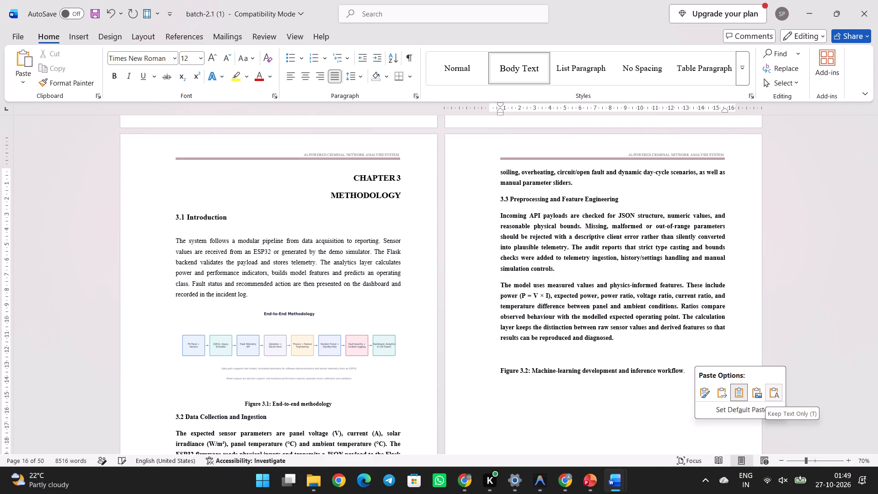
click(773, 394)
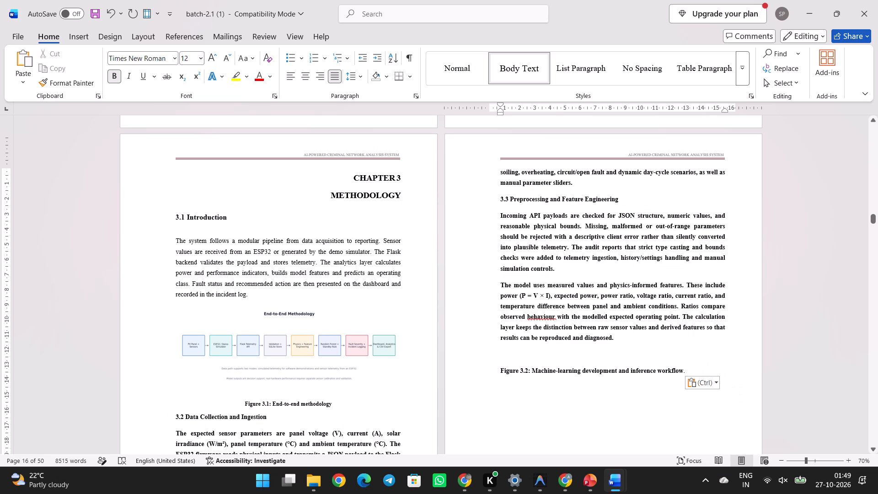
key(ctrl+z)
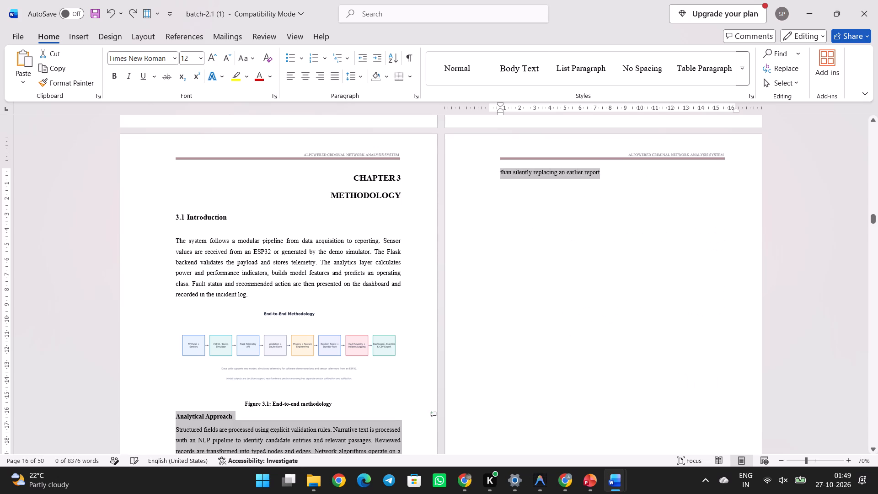
Unbold the Analytical Approach and Reproducibility passages and replace them with the copied sections 3.2 and 3.3 as text only, removing the leftover full stop.
key(ctrl+b)
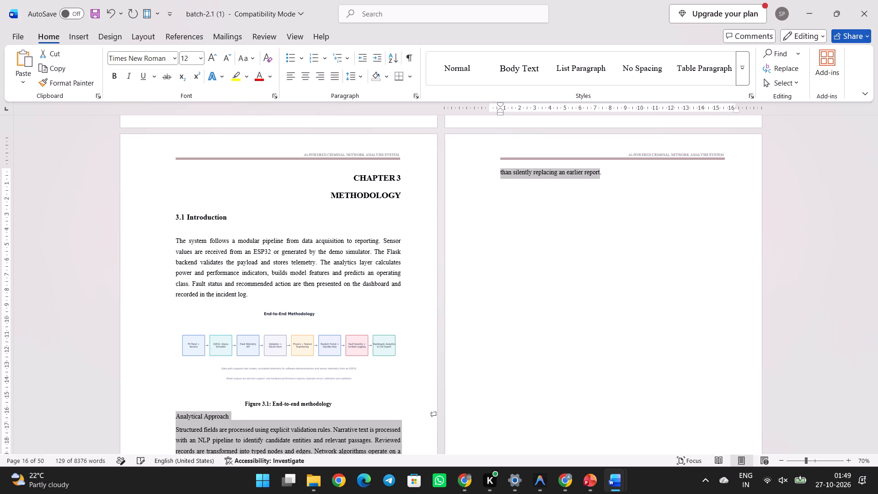
key(ctrl+b)
key(ctrl+b)
key(ctrl+v)
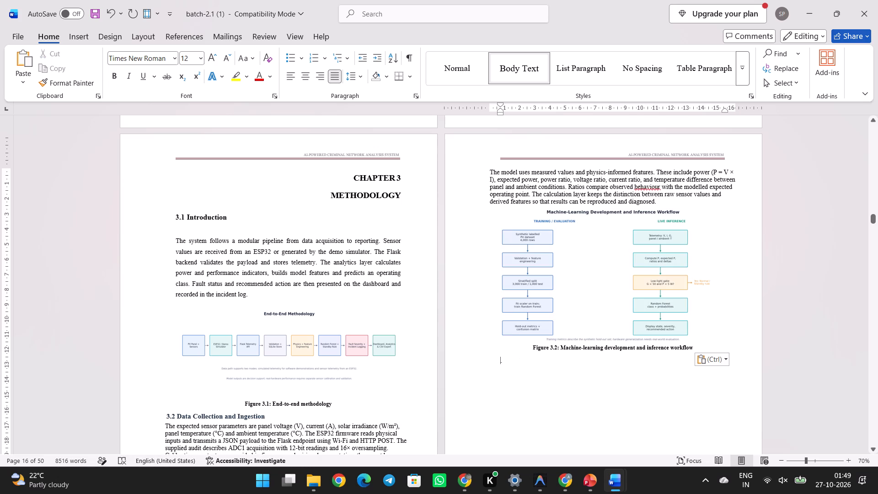
click(719, 365)
click(774, 388)
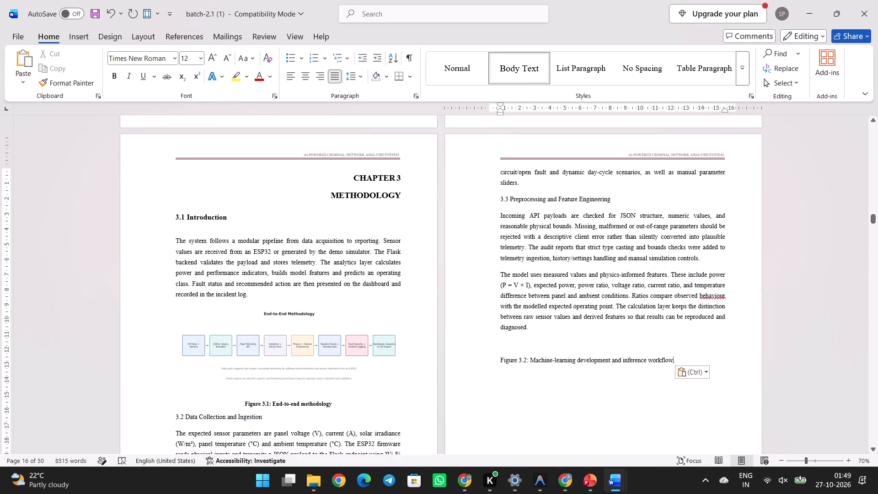
key(Delete)
Make the headings 3.3 Preprocessing and Feature Engineering and 3.2 Data Collection and Ingestion bold.
drag(620, 199, 505, 199)
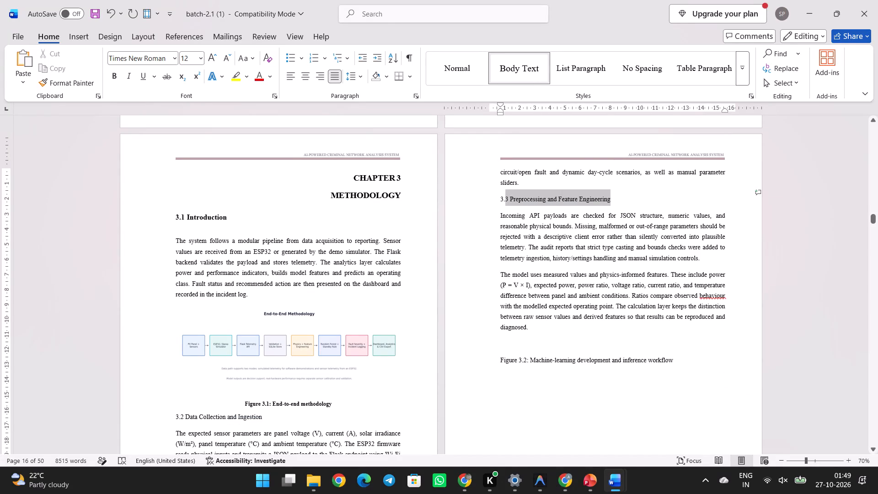
drag(505, 199, 496, 200)
key(ctrl+b)
scroll(496, 200, down, 1)
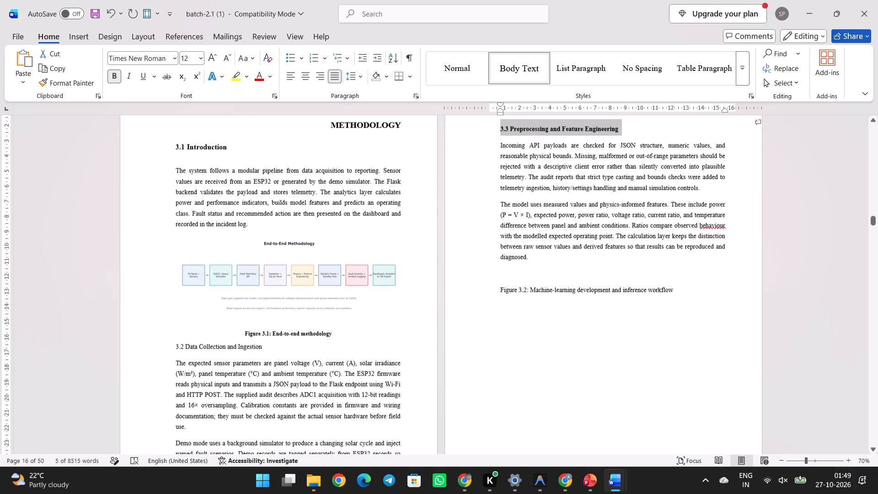
scroll(496, 200, down, 1)
drag(274, 324, 193, 324)
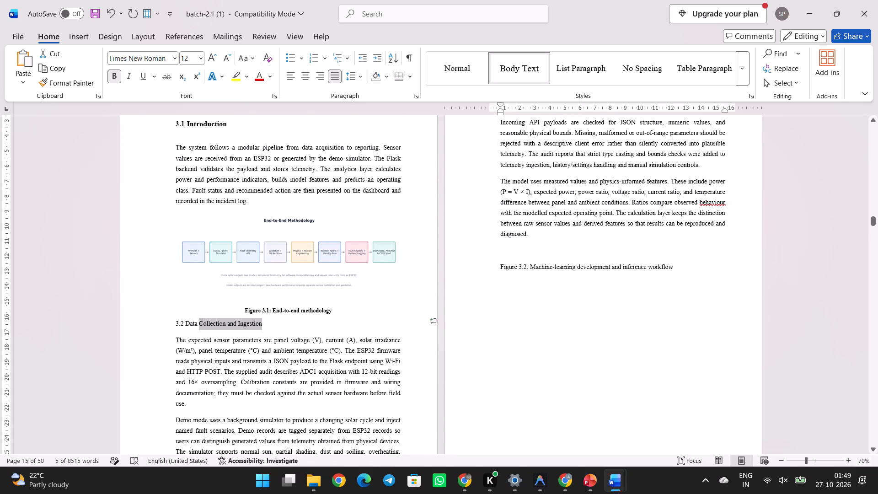
drag(193, 324, 175, 324)
key(ctrl+b)
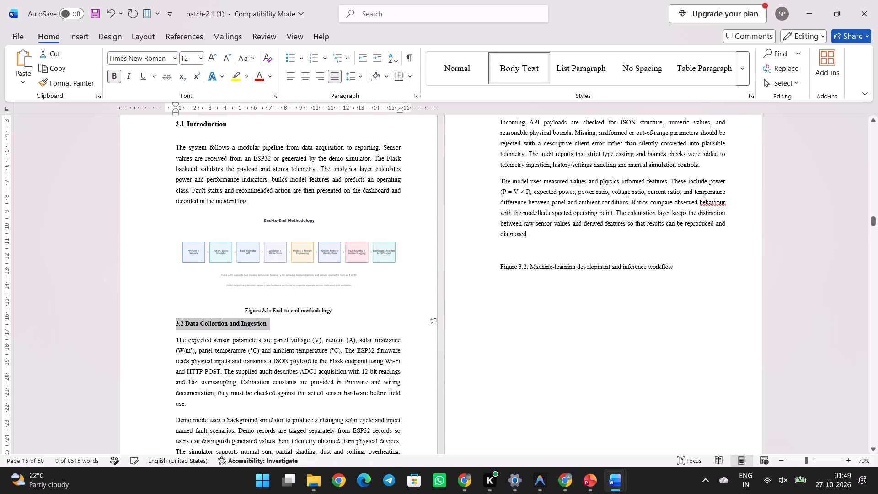
Copy the Machine-Learning Development and Inference Workflow figure from the solar panel report onto the blank line above the Figure 3.2 caption in batch-2.1 (1).
scroll(303, 372, up, 1)
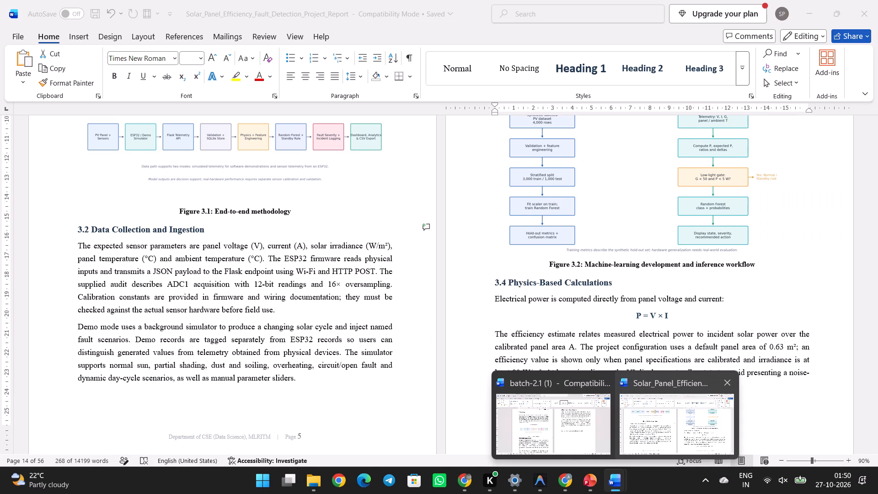
click(662, 426)
scroll(634, 363, up, 3)
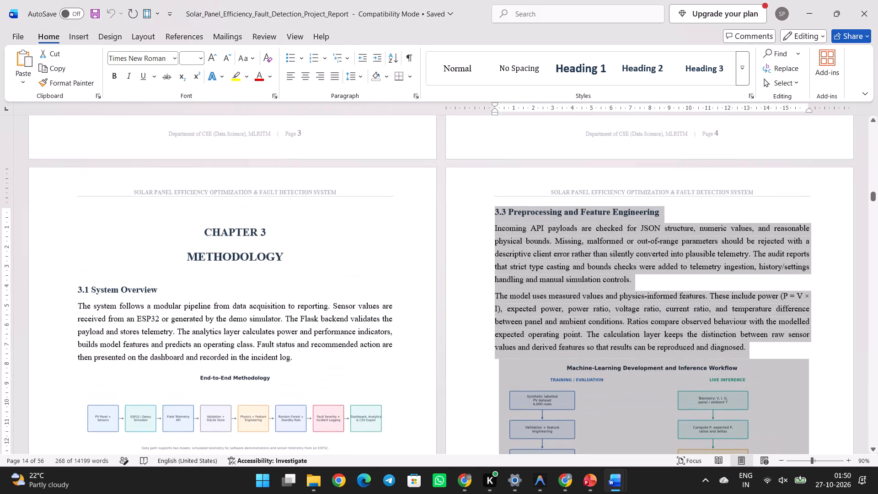
scroll(637, 330, down, 1)
click(591, 301)
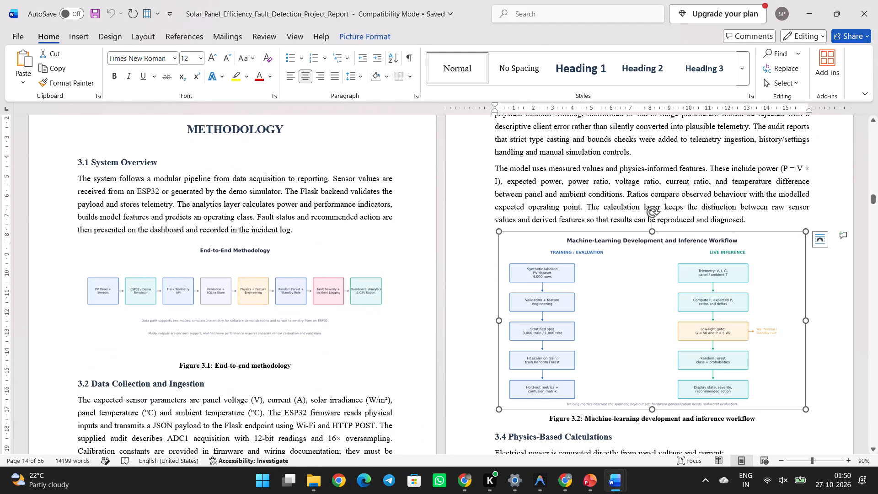
key(ctrl+c)
click(580, 427)
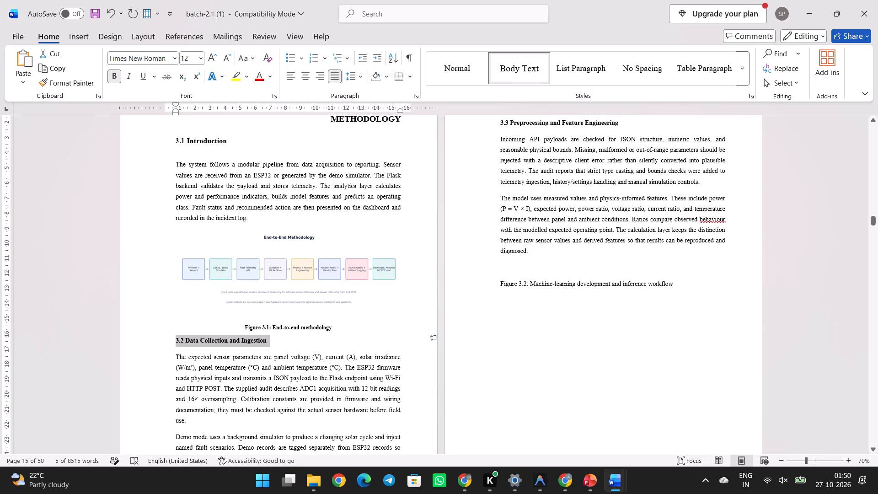
click(519, 266)
key(ctrl+v)
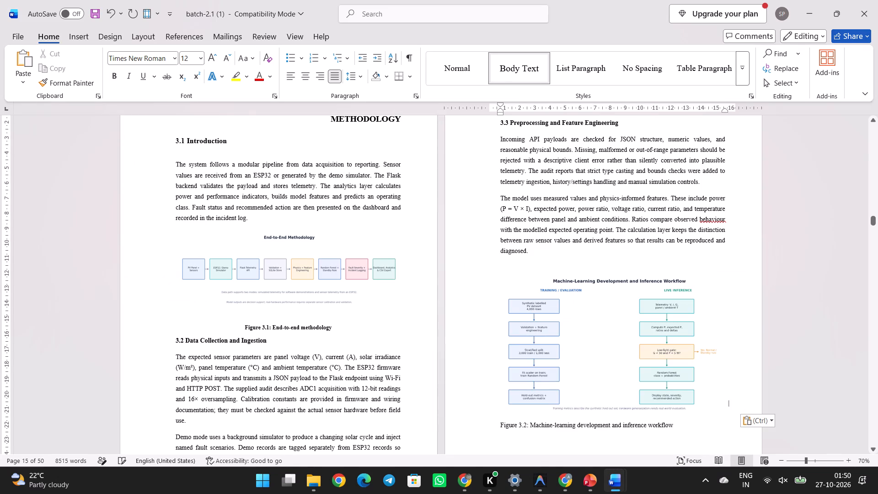
click(620, 313)
scroll(620, 313, down, 3)
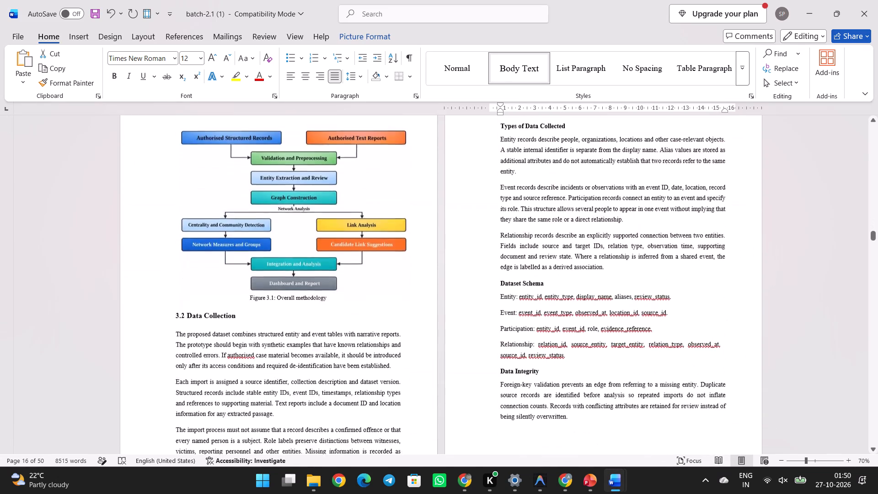
Make the Figure 3.2 Machine-learning development and inference workflow caption bold, centred and 11 pt in size.
scroll(578, 311, up, 5)
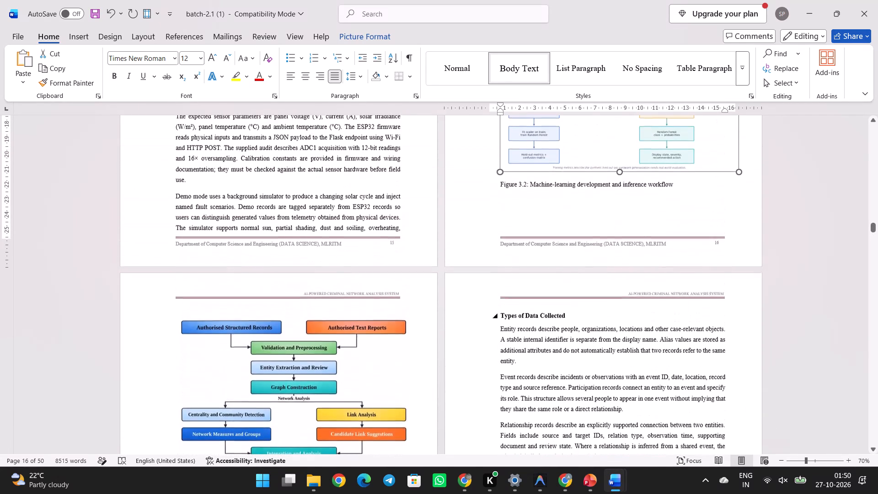
drag(678, 186, 535, 191)
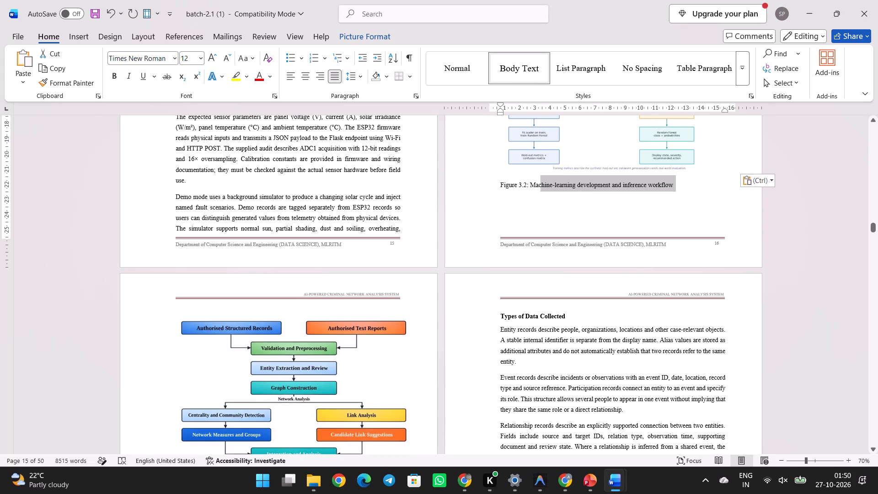
drag(535, 191, 501, 191)
key(ctrl+b)
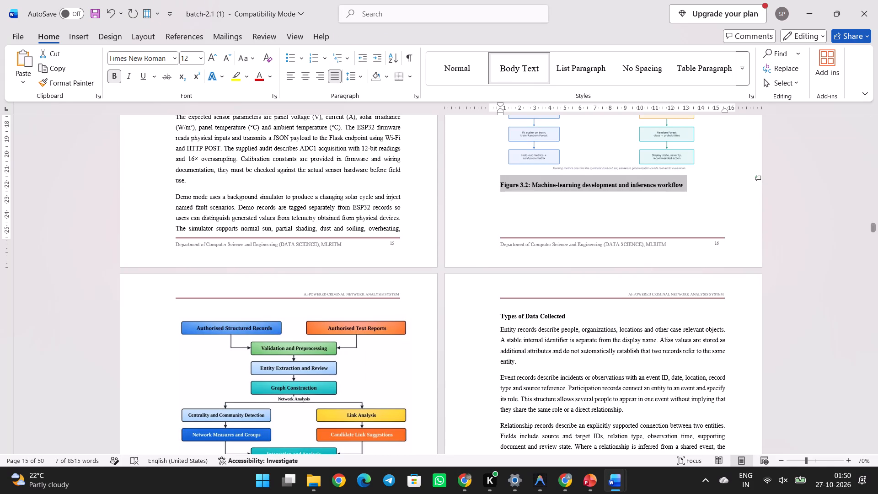
click(305, 73)
scroll(321, 226, down, 1)
click(225, 62)
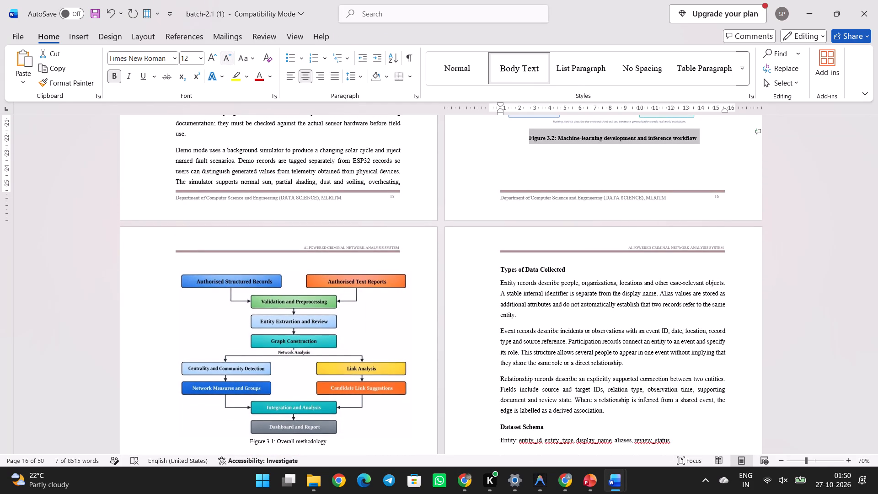
Copy sections 3.4 Physics-Based Calculations through 3.7 Telemetry Flow and Persistence from the solar panel report, up to the Chapter 4 heading.
scroll(301, 318, down, 1)
click(363, 306)
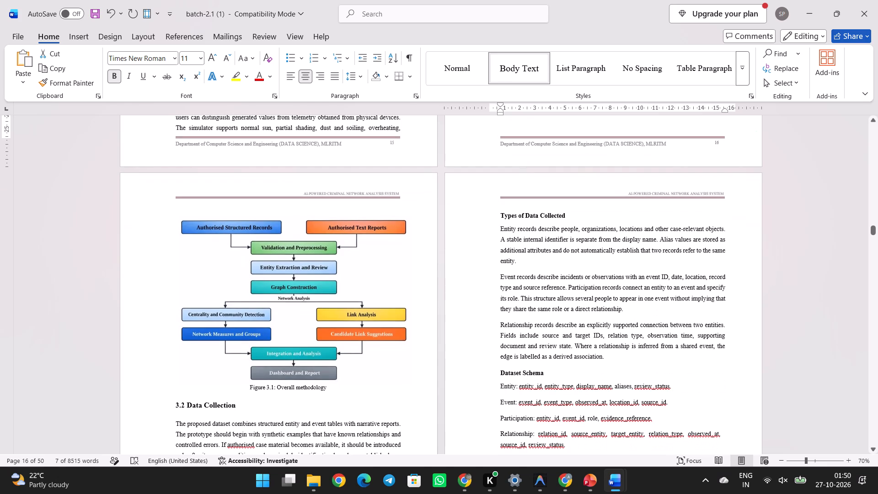
scroll(458, 275, up, 2)
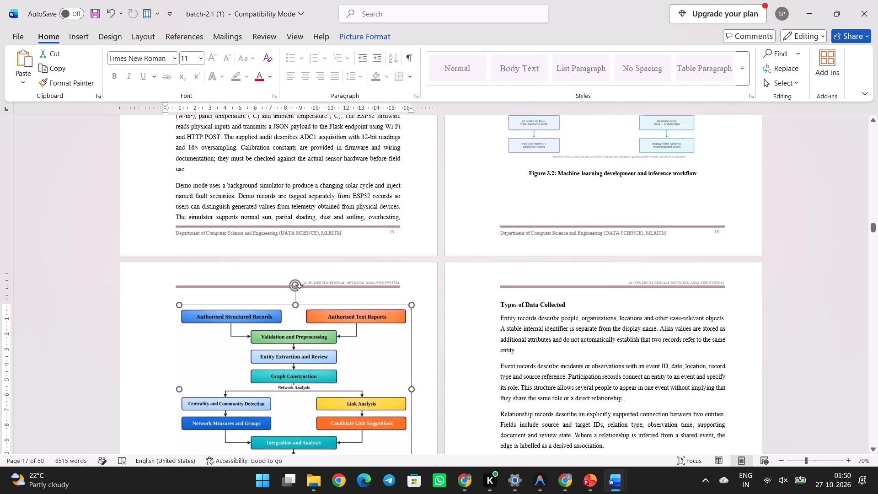
click(571, 480)
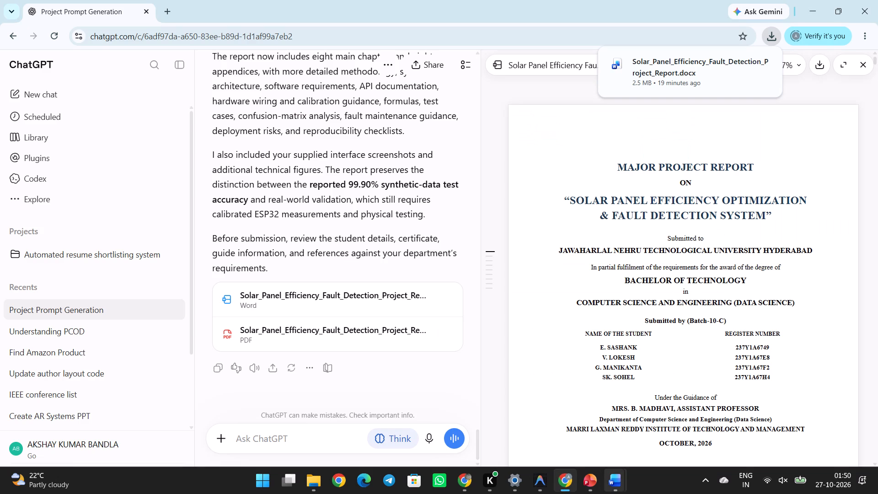
click(616, 487)
click(672, 416)
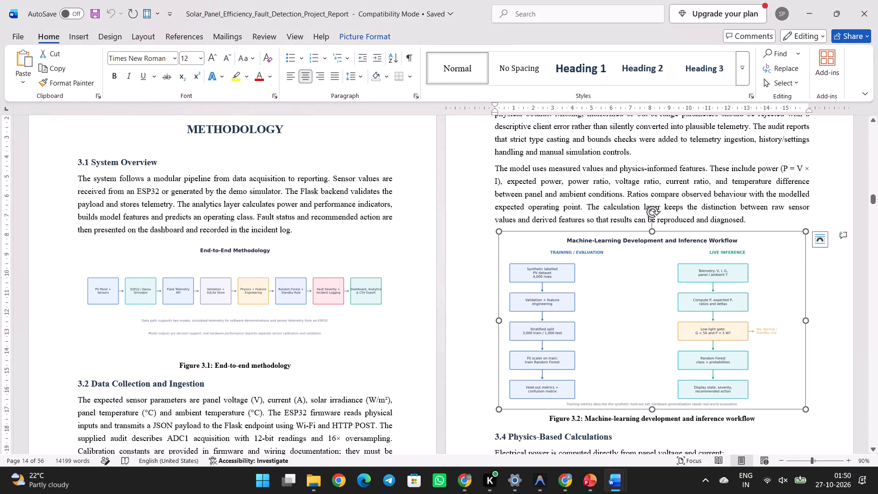
scroll(613, 358, down, 2)
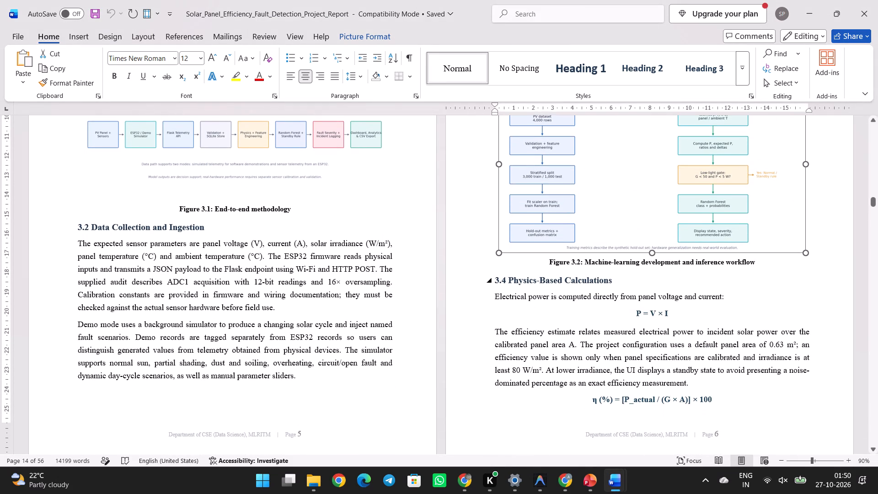
drag(495, 281, 661, 409)
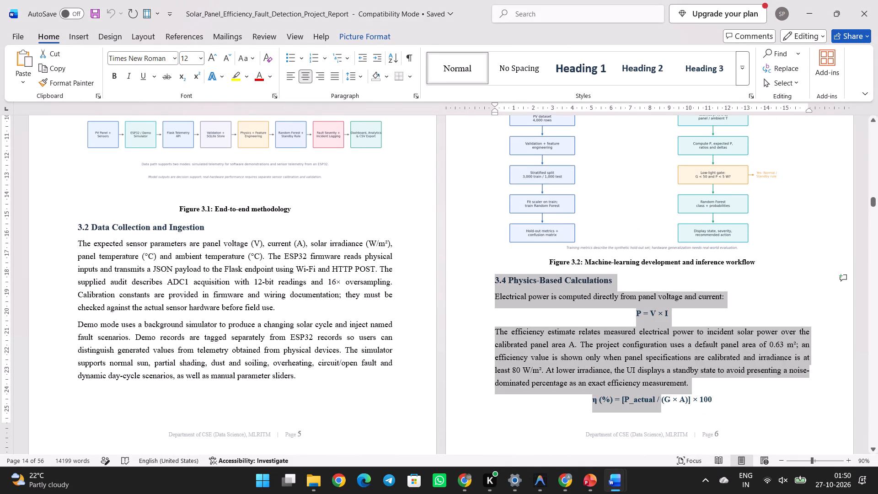
drag(661, 409, 537, 236)
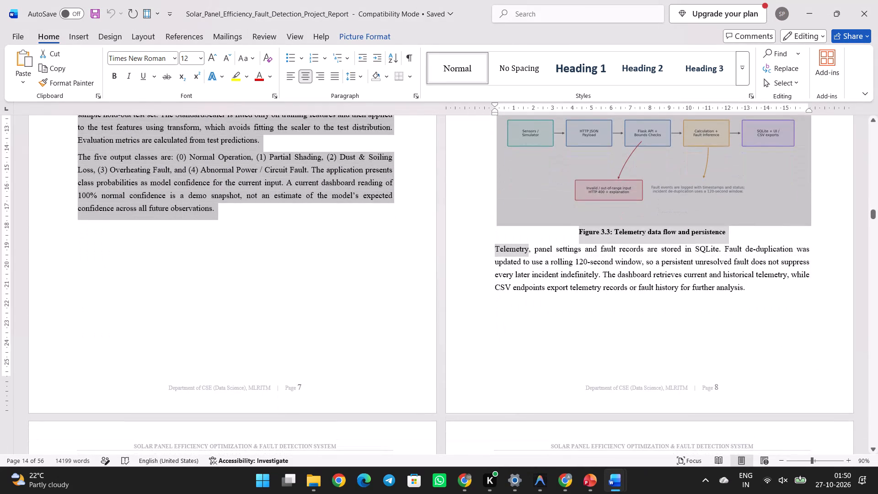
drag(537, 236, 474, 449)
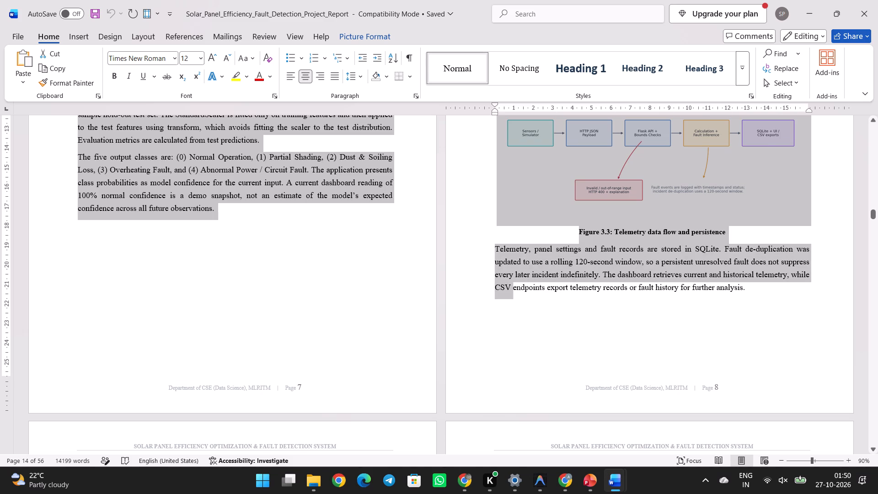
drag(474, 449, 750, 142)
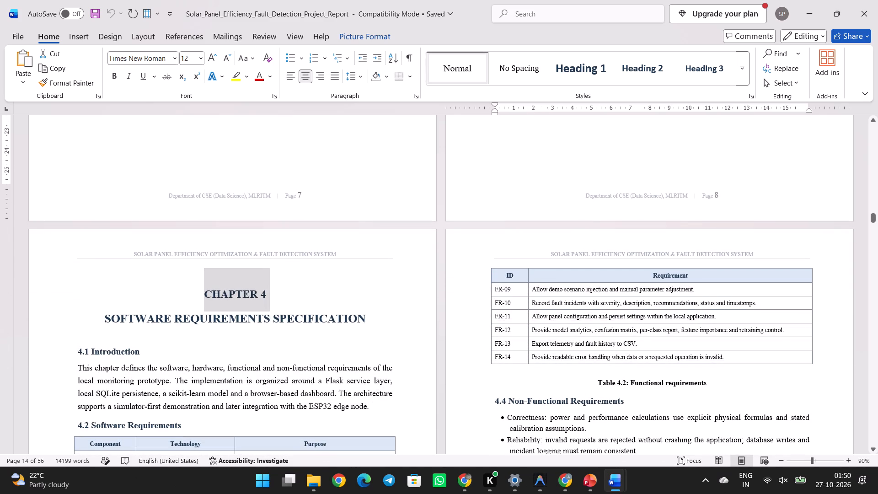
drag(750, 142, 749, 427)
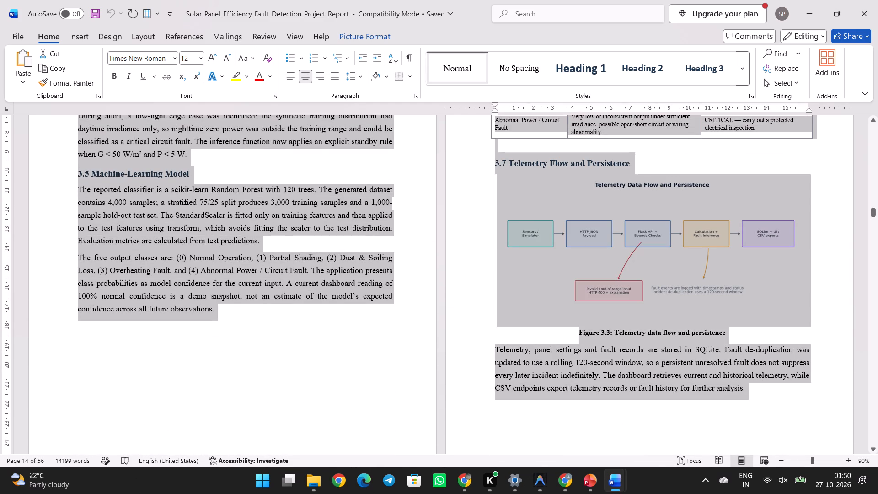
drag(749, 427, 744, 388)
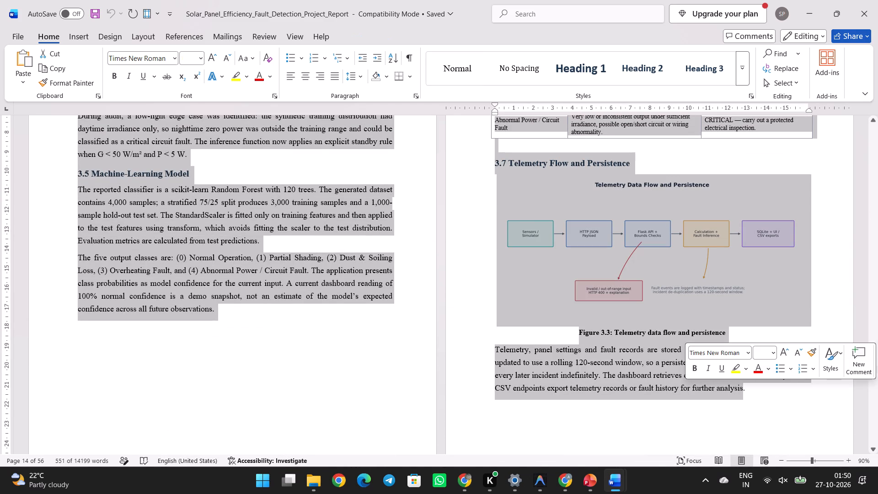
key(ctrl+c)
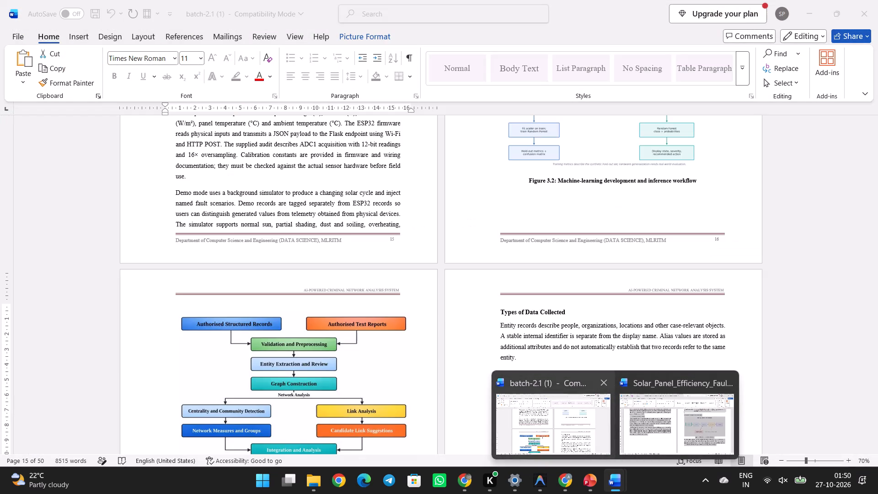
In batch-2.1 (1), delete the remaining old Chapter 3 content from the Overall methodology figure through the Report Generation paragraph.
click(582, 416)
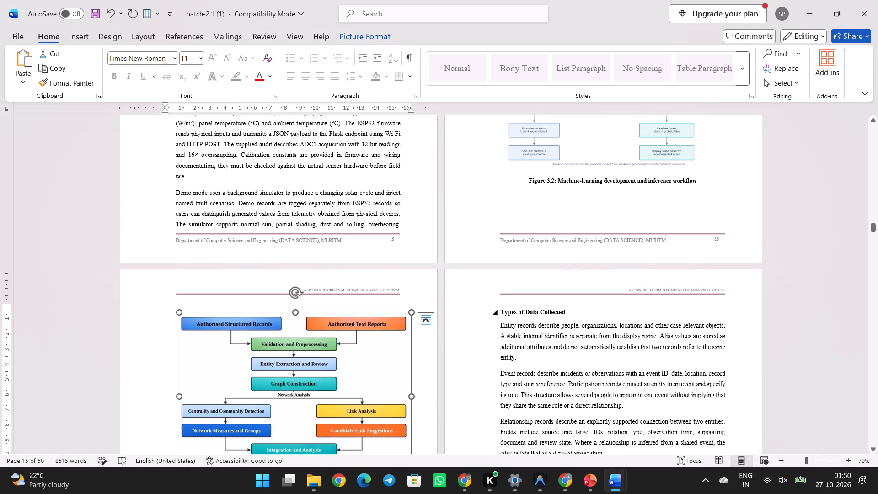
click(301, 337)
key(Delete)
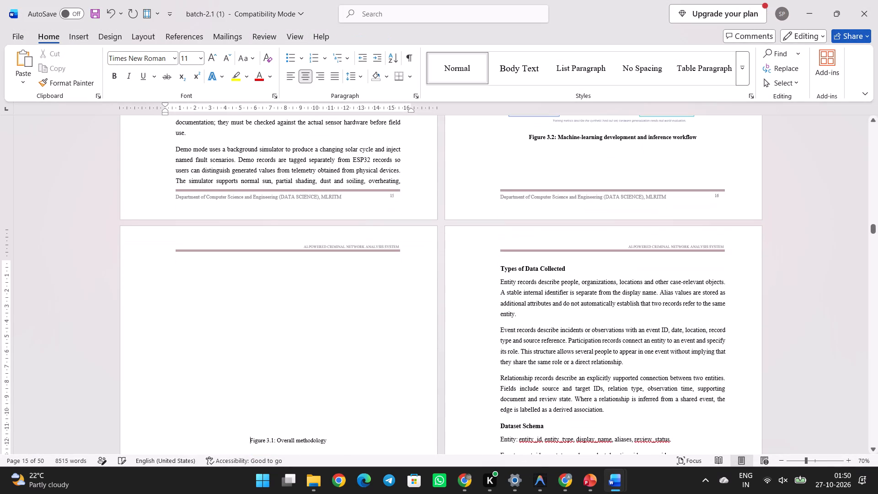
drag(198, 270, 308, 451)
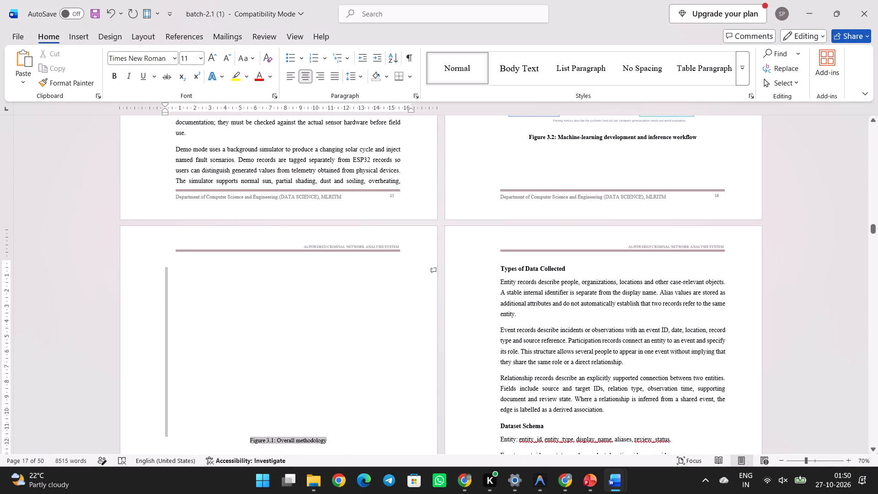
drag(308, 451, 327, 466)
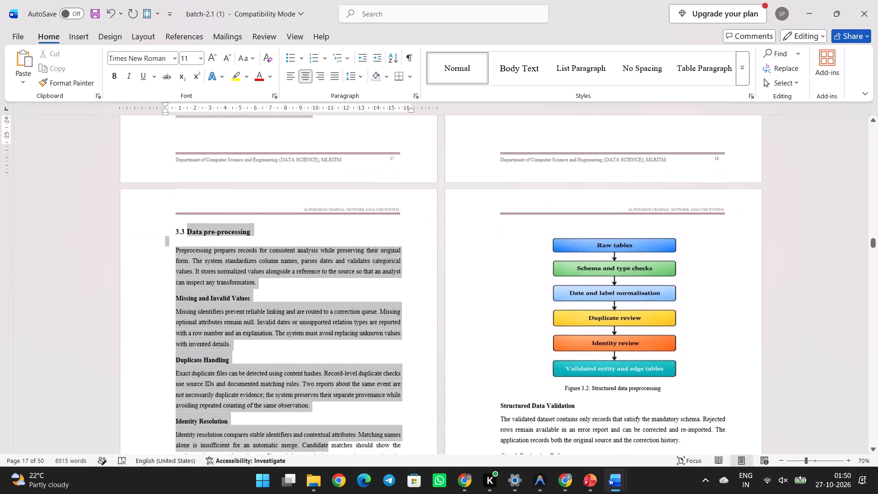
drag(327, 466, 497, 453)
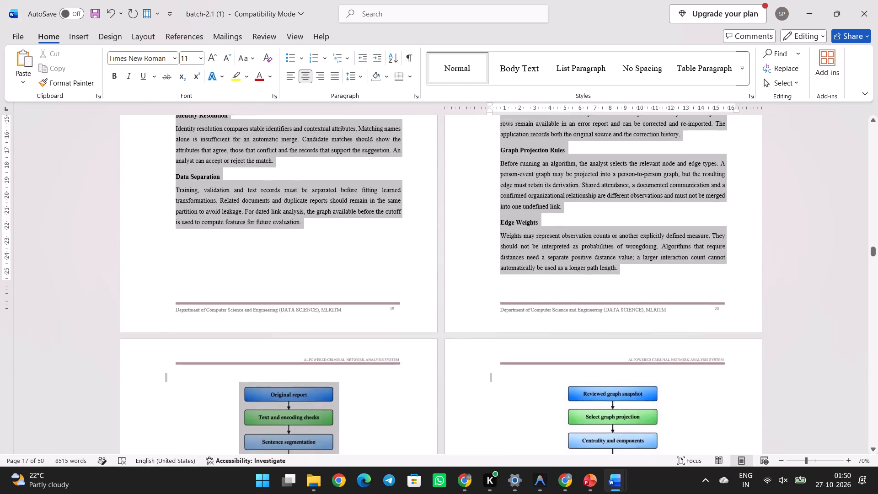
drag(497, 453, 460, 329)
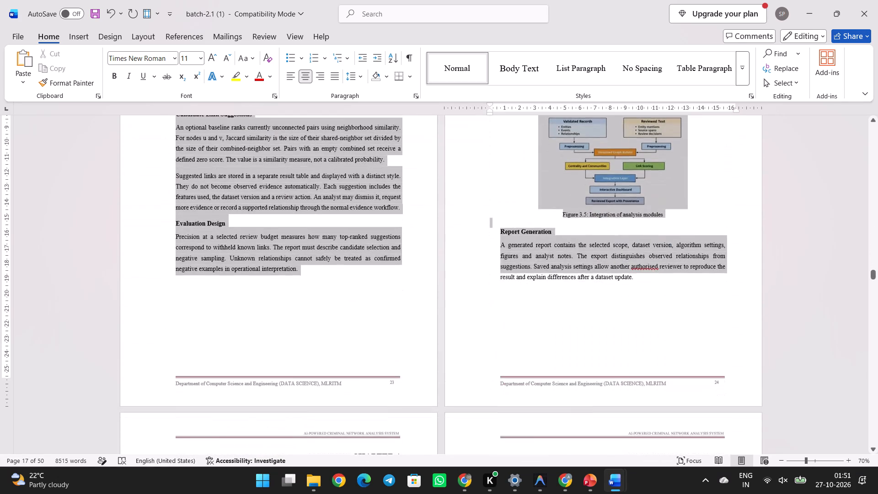
drag(460, 329, 561, 453)
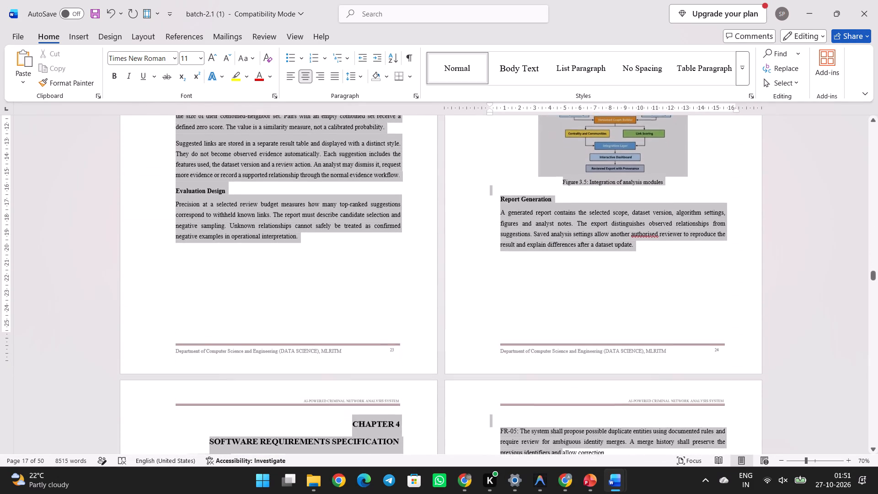
drag(561, 453, 628, 201)
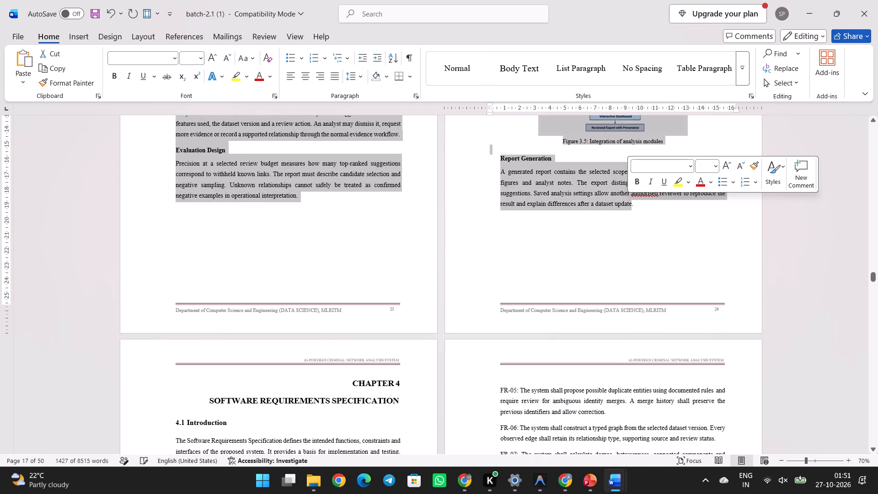
key(Delete)
Paste the copied sections 3.4 to 3.7 as text only in place of the deleted Chapter 3 content.
key(ctrl+v)
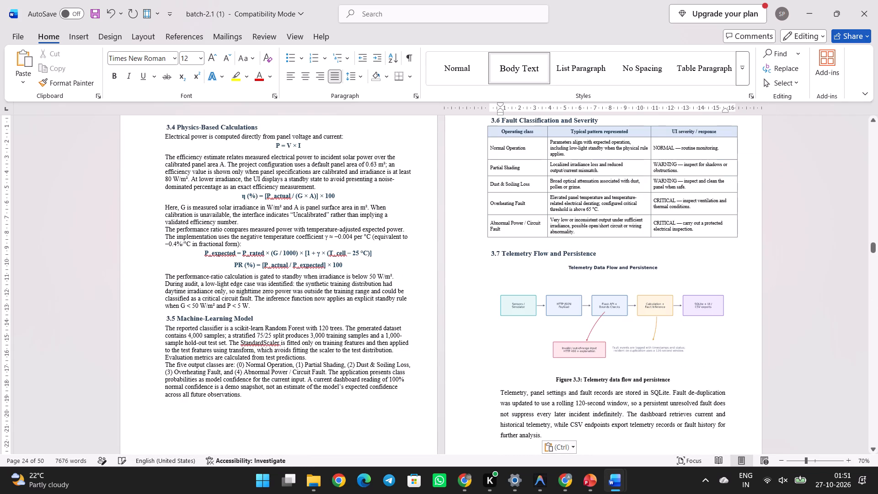
click(556, 452)
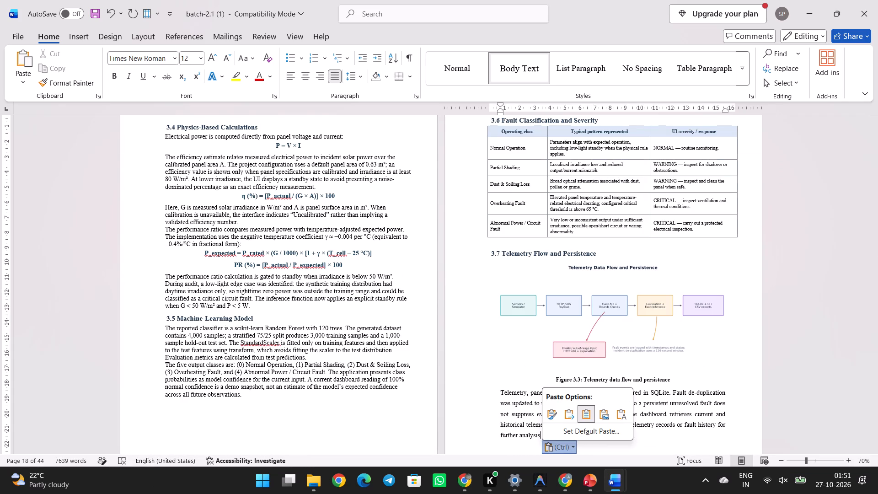
click(621, 412)
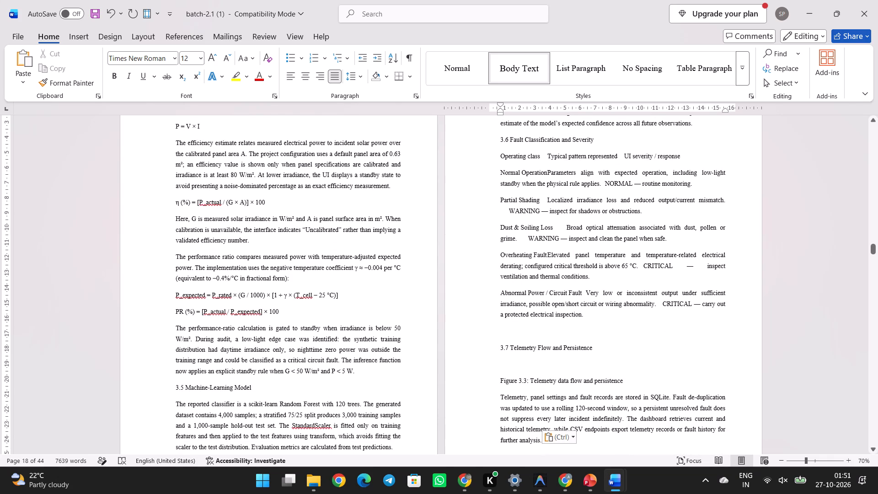
Make the heading 3.4 Physics-Based Calculations and the formula P = V × I bold.
scroll(276, 255, up, 2)
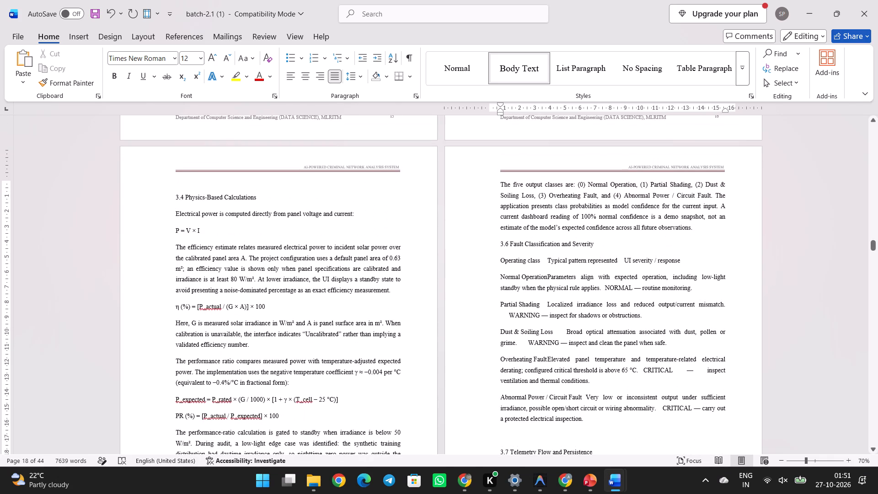
scroll(276, 255, up, 2)
drag(266, 318, 172, 311)
key(ctrl+b)
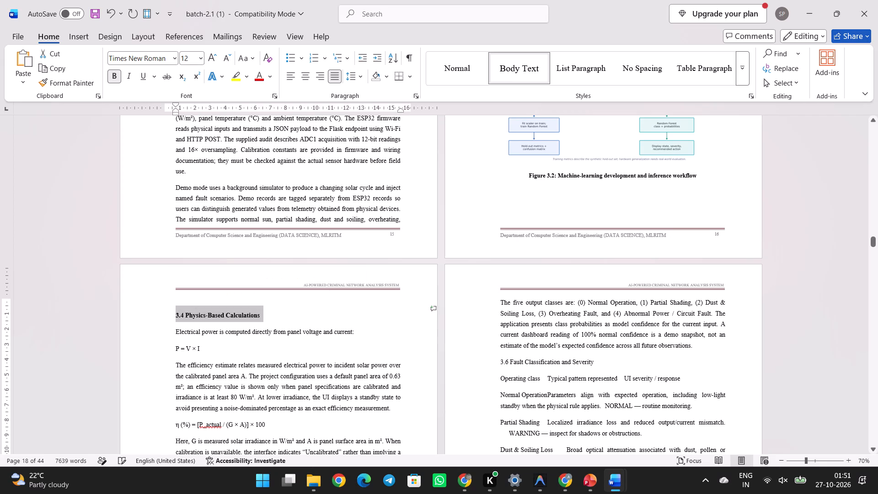
scroll(503, 262, up, 2)
scroll(503, 262, right, 1)
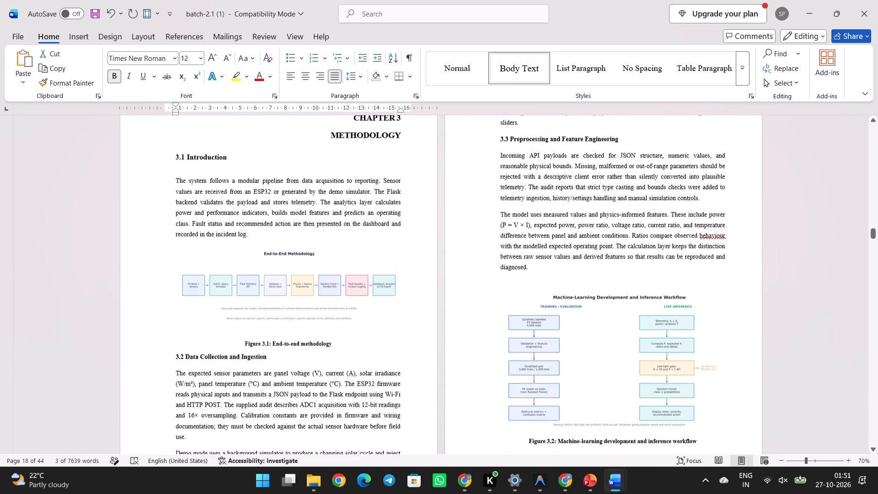
scroll(503, 262, right, 1)
scroll(503, 262, down, 2)
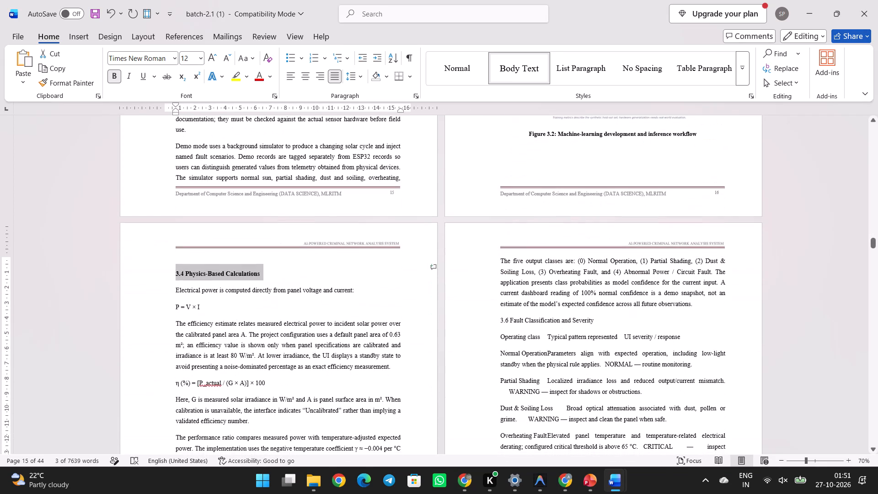
scroll(301, 366, down, 3)
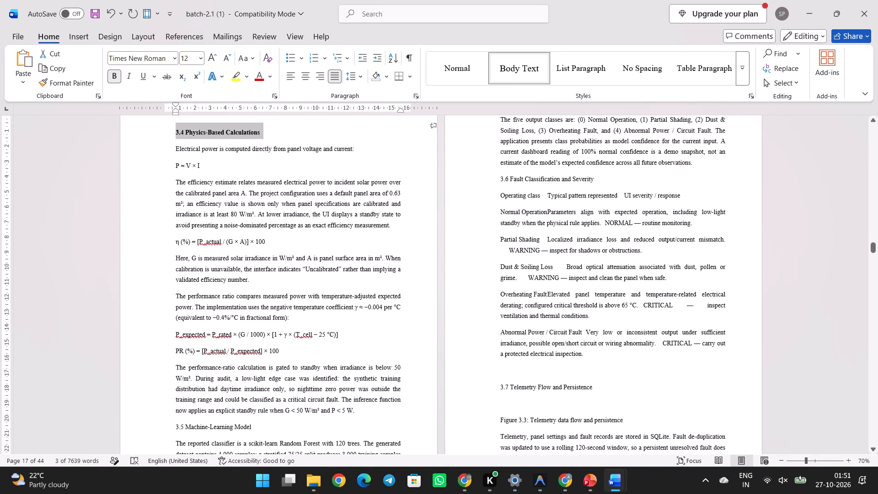
drag(214, 168, 165, 168)
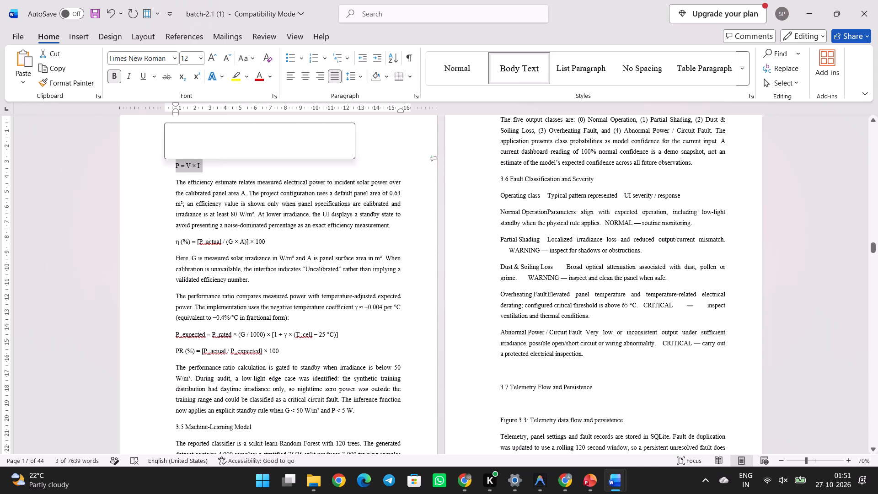
key(ctrl+b)
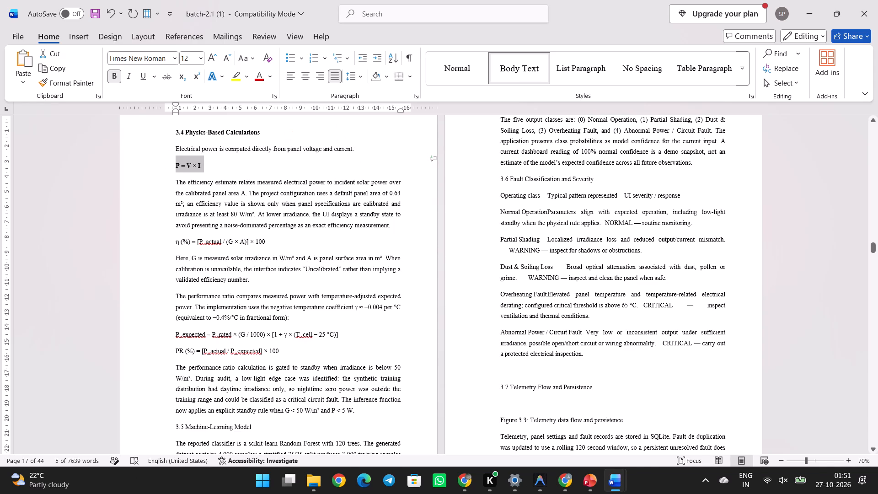
Make the η (%), P_expected and PR (%) formulas in section 3.4 bold.
drag(278, 242, 170, 242)
key(ctrl+n)
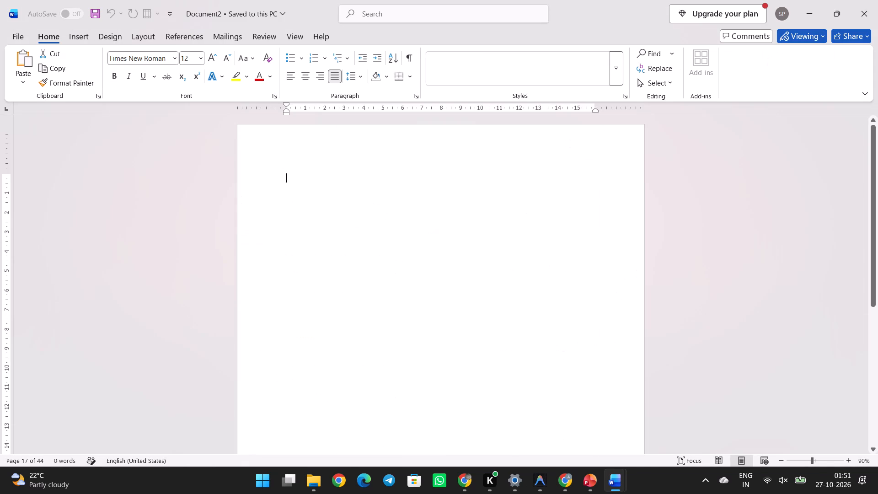
click(871, 0)
key(ctrl+b)
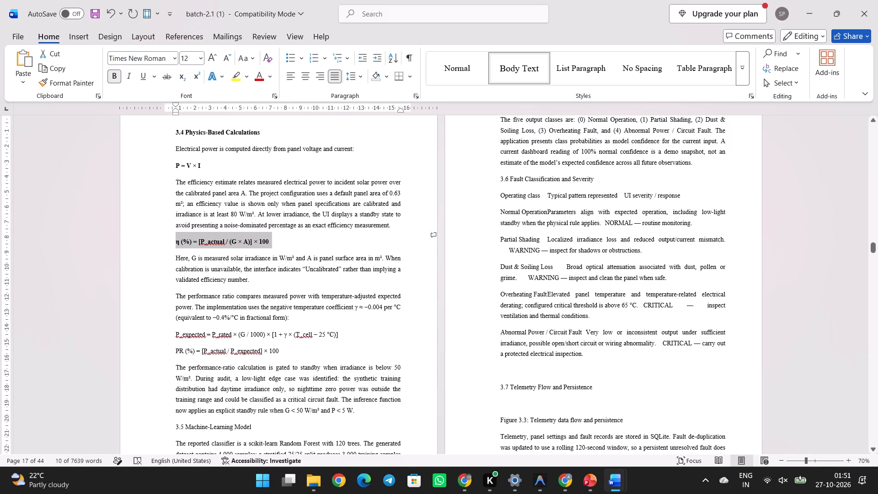
drag(284, 354, 199, 349)
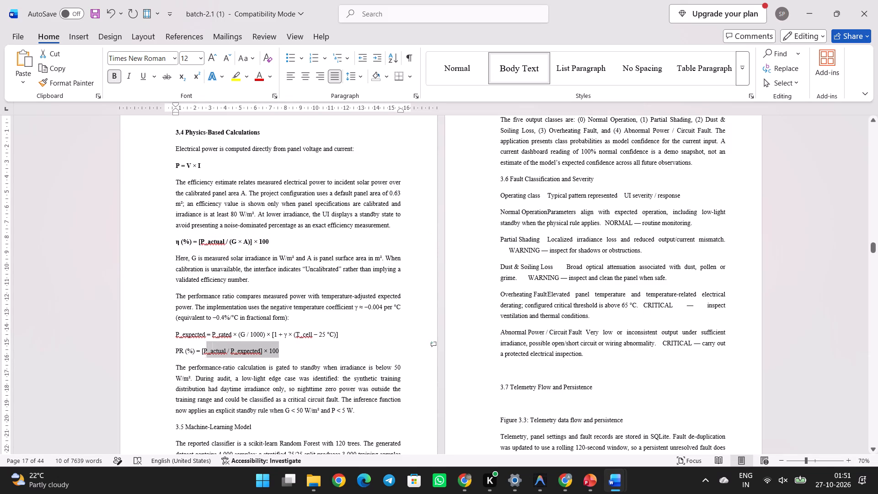
drag(199, 349, 112, 339)
key(ctrl+b)
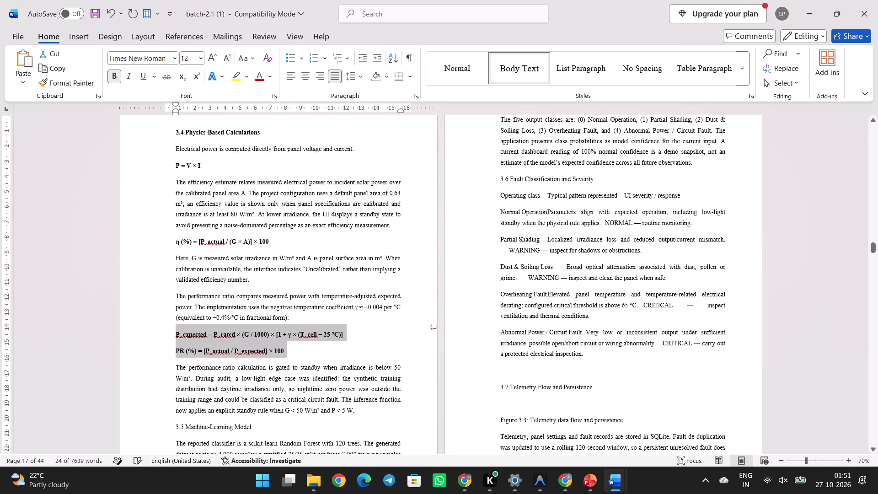
click(300, 352)
Make the heading 3.5 Machine-Learning Model bold.
scroll(300, 352, down, 1)
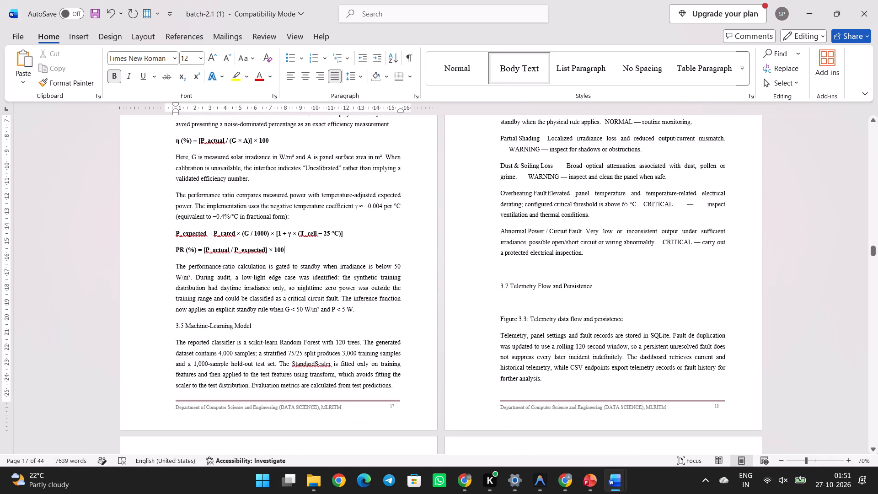
drag(261, 332, 74, 326)
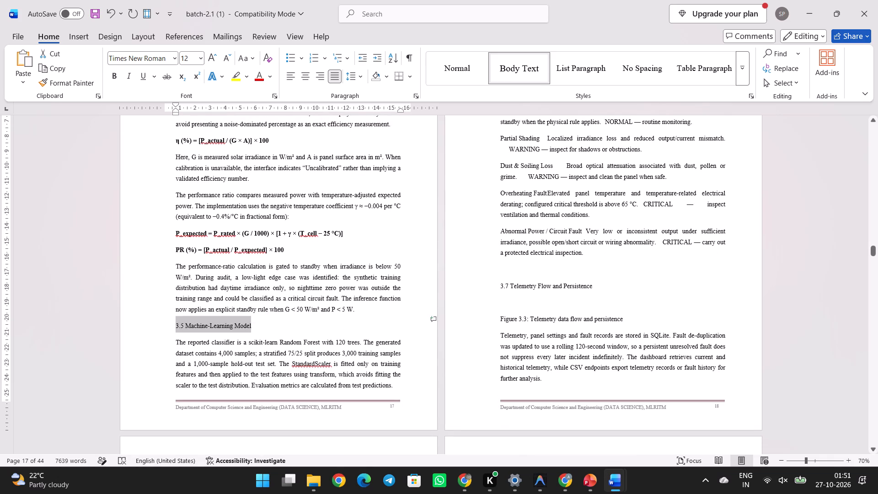
key(ctrl+b)
Replace the plain-text fault class rows under heading 3.6 in batch-2.1 (1) with the table copied from the solar panel report.
scroll(331, 336, up, 1)
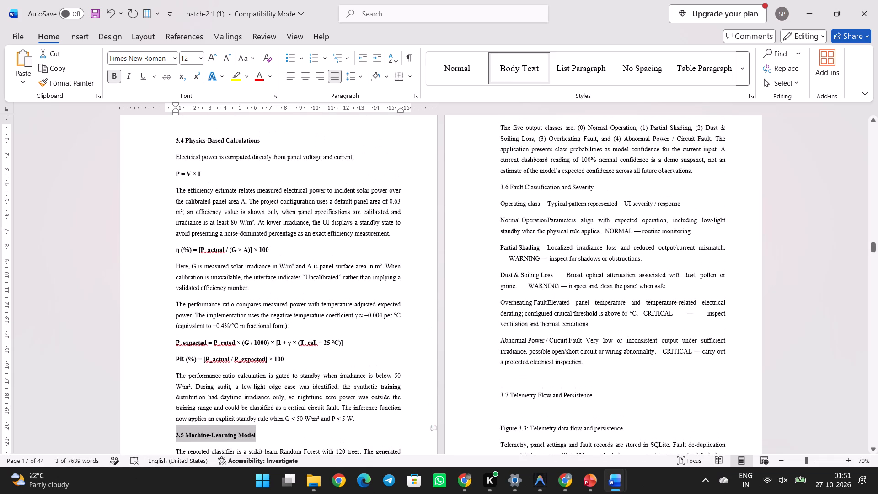
scroll(503, 301, up, 1)
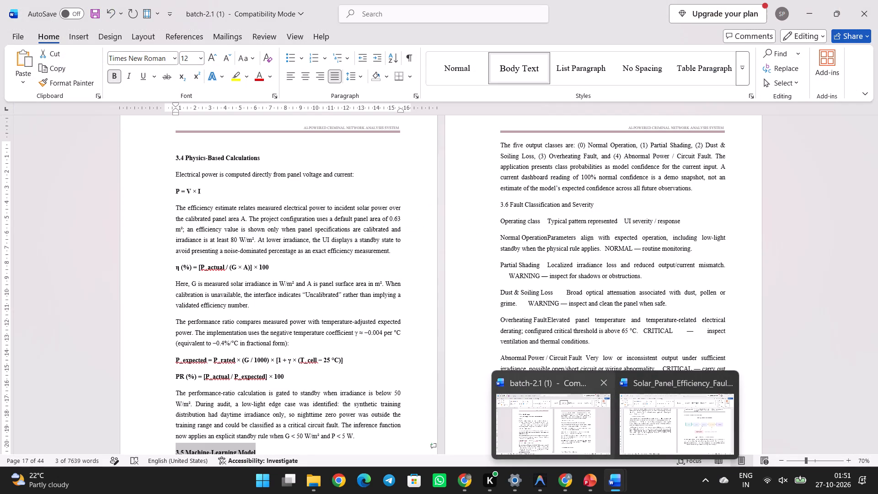
click(602, 418)
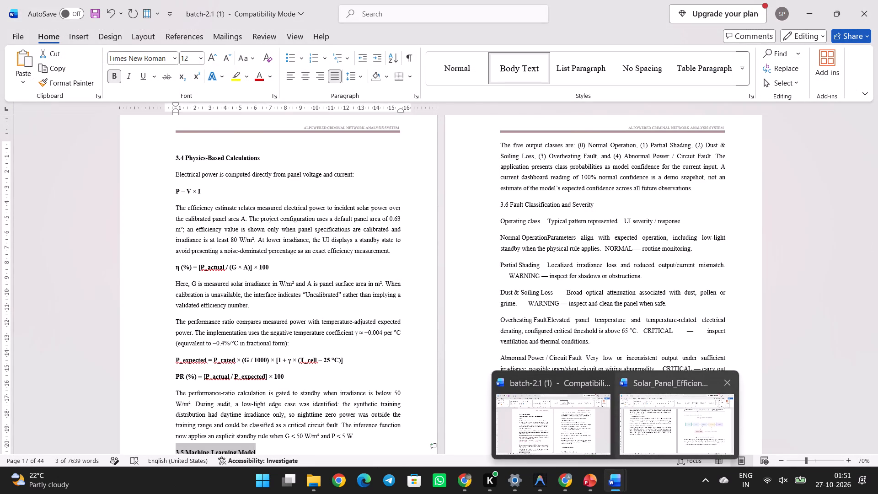
click(656, 435)
scroll(634, 338, up, 2)
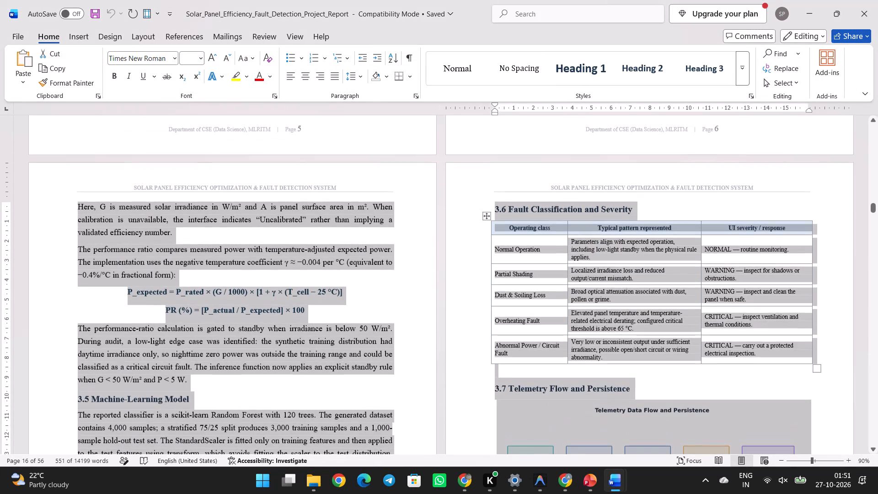
click(557, 278)
click(486, 217)
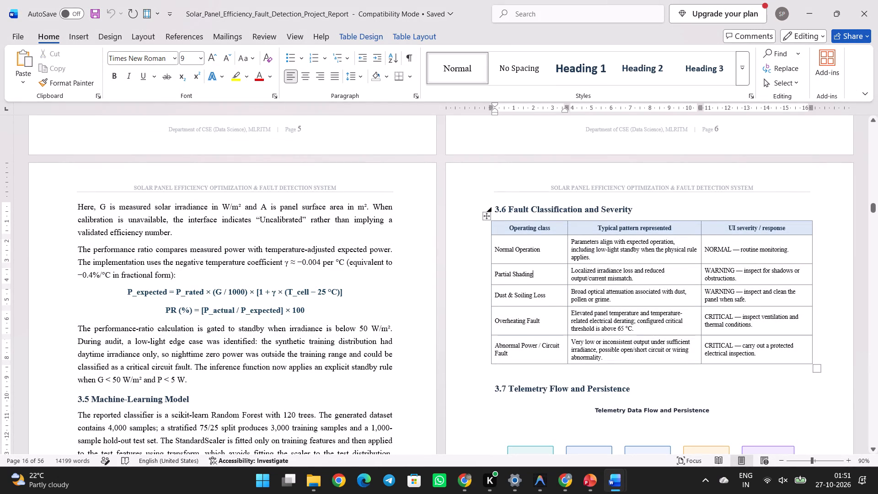
key(ctrl+c)
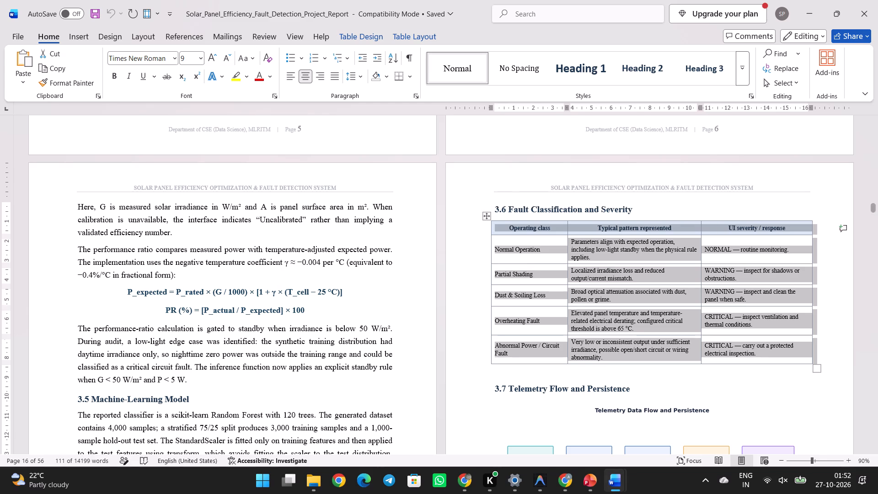
click(570, 416)
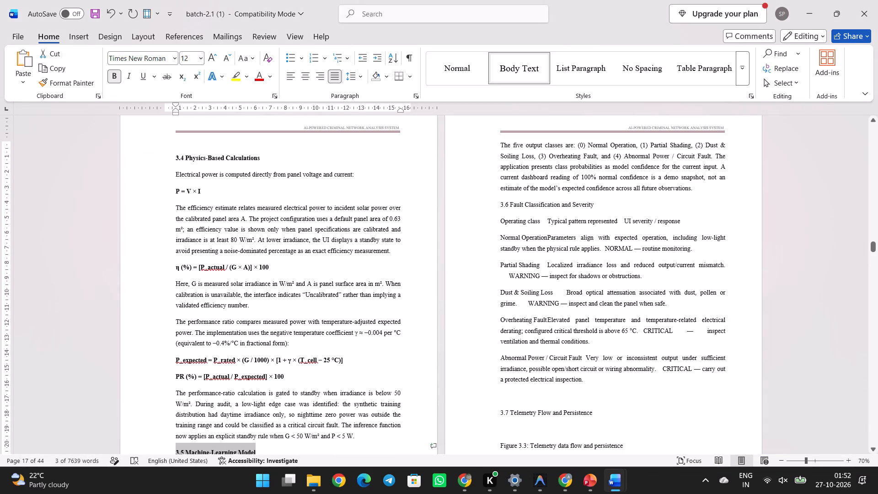
drag(596, 380, 503, 222)
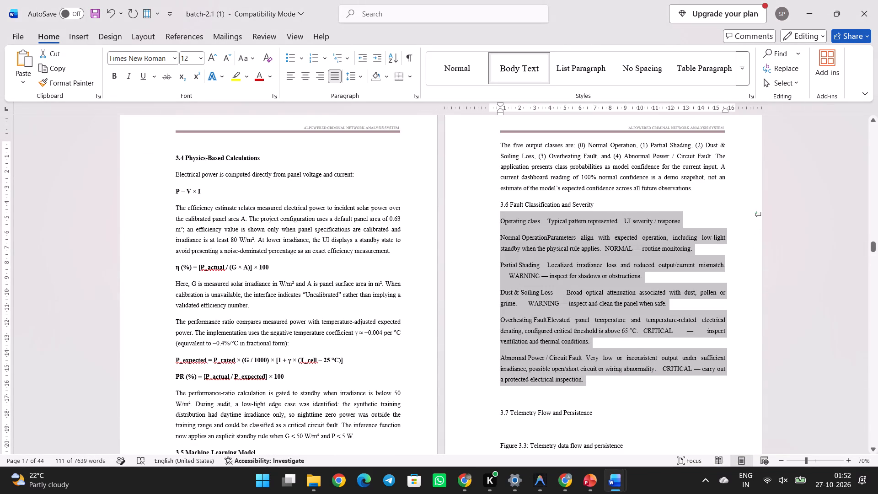
key(ctrl+v)
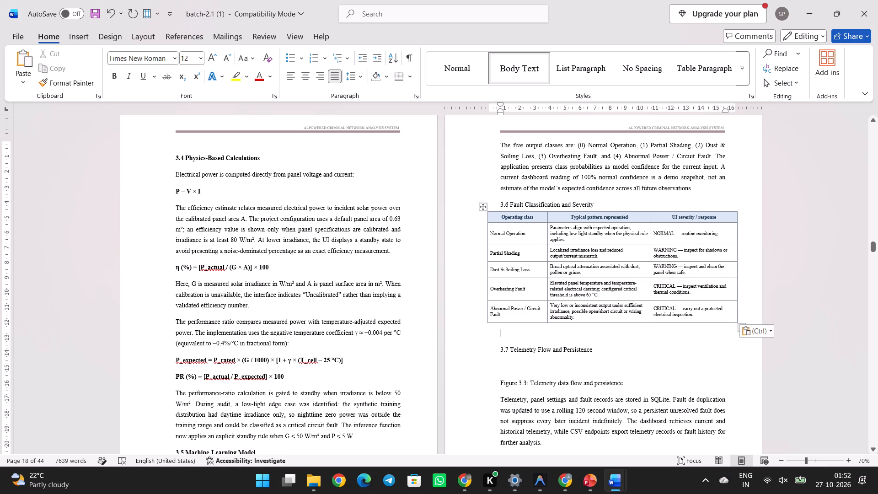
Set the font size of the whole pasted fault classification table to 12.
click(481, 207)
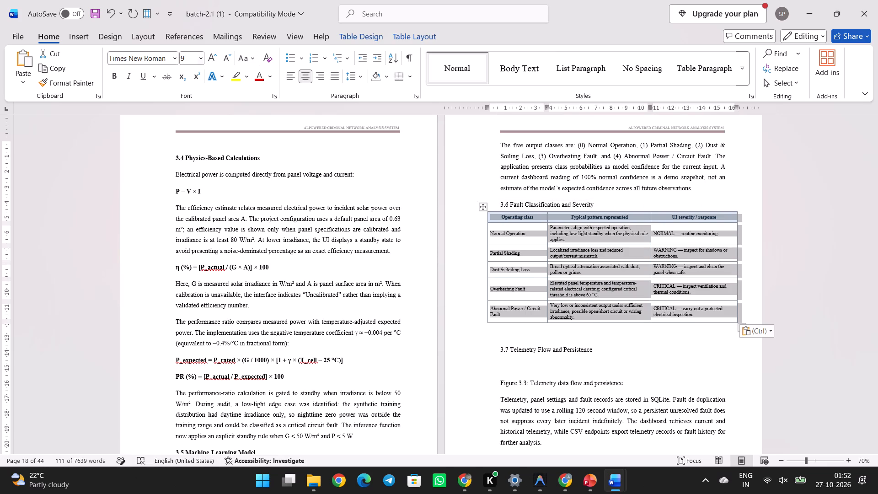
click(194, 57)
text(12)
key(Return)
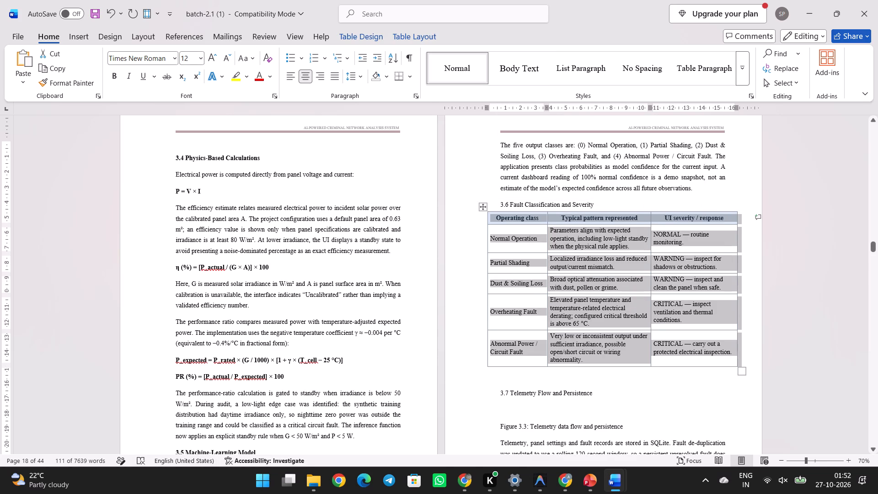
Narrow the fault classification table on both sides so its outer borders line up with the body text margins.
drag(487, 285, 512, 290)
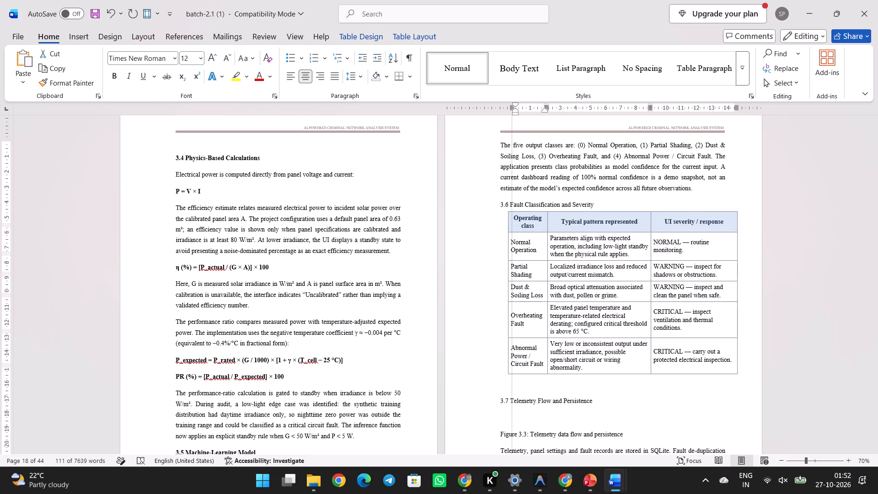
drag(512, 290, 501, 289)
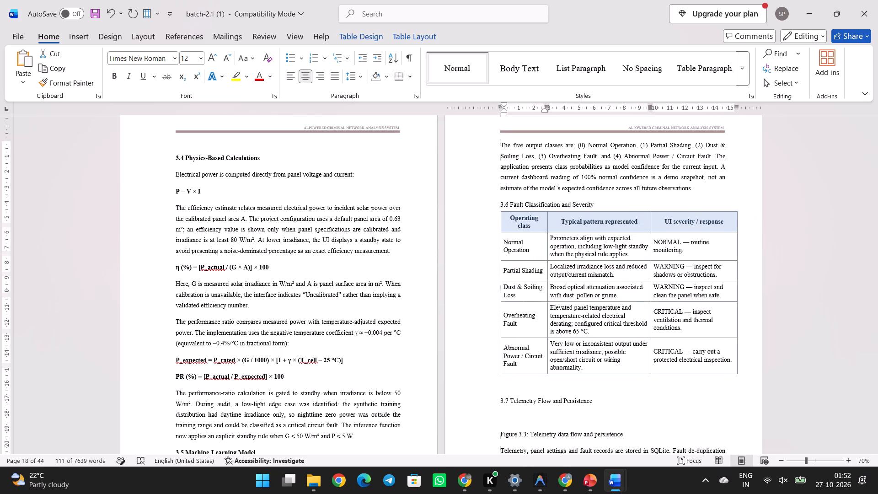
drag(736, 272, 725, 273)
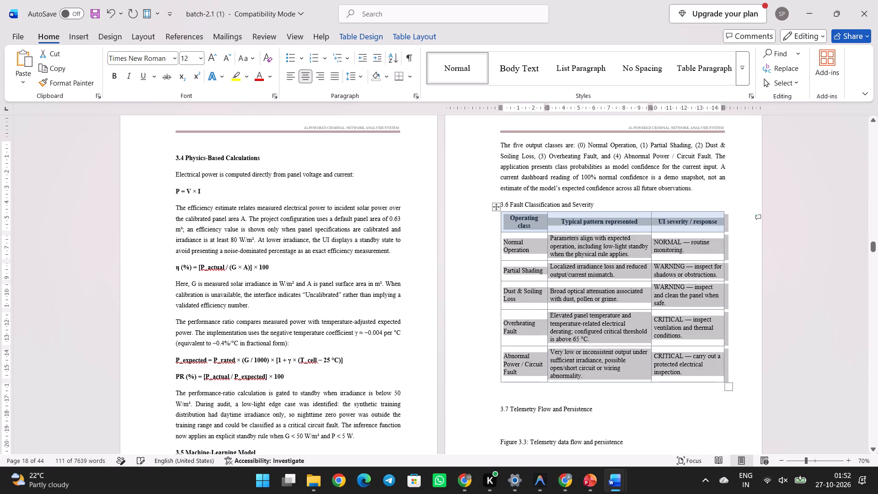
Make the headings 3.6 Fault Classification and Severity and 3.7 Telemetry Flow and Persistence bold.
drag(600, 208, 499, 209)
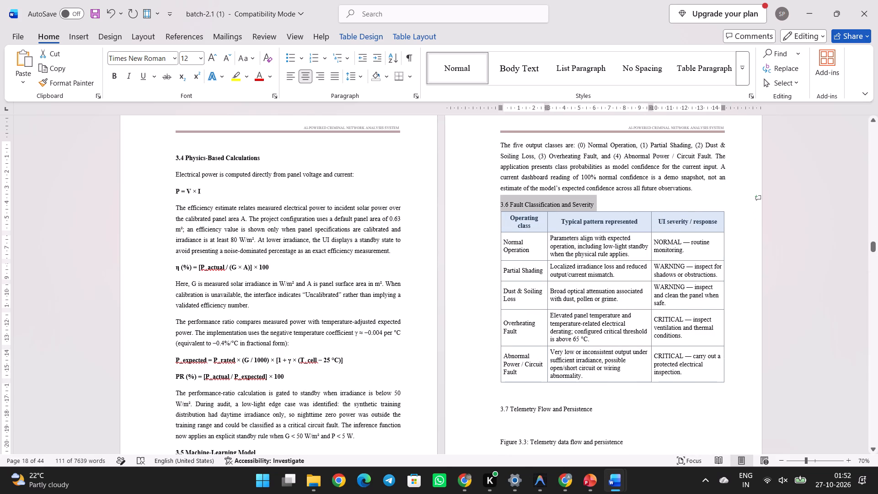
key(ctrl+b)
key(ctrl+n)
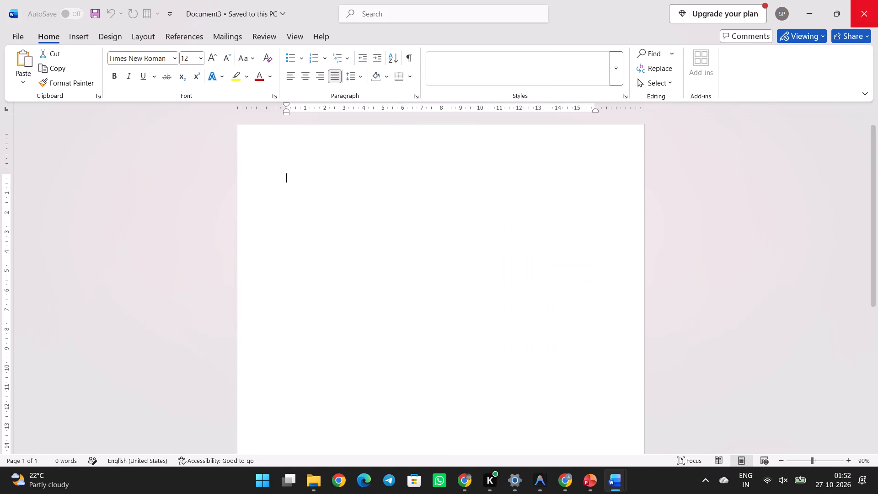
click(877, 0)
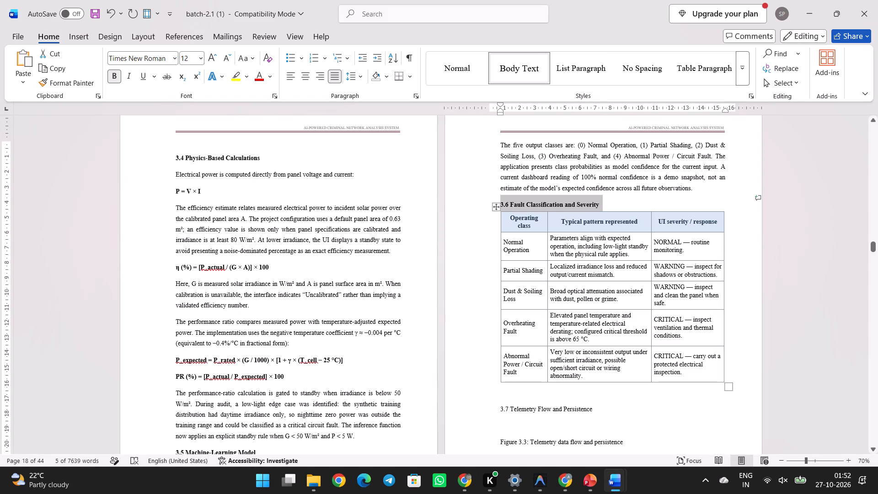
drag(599, 409, 497, 415)
key(ctrl+b)
Copy the Telemetry Data Flow and Persistence figure from the solar panel report into the empty line below heading 3.7 in batch-2.1 (1).
scroll(497, 415, down, 2)
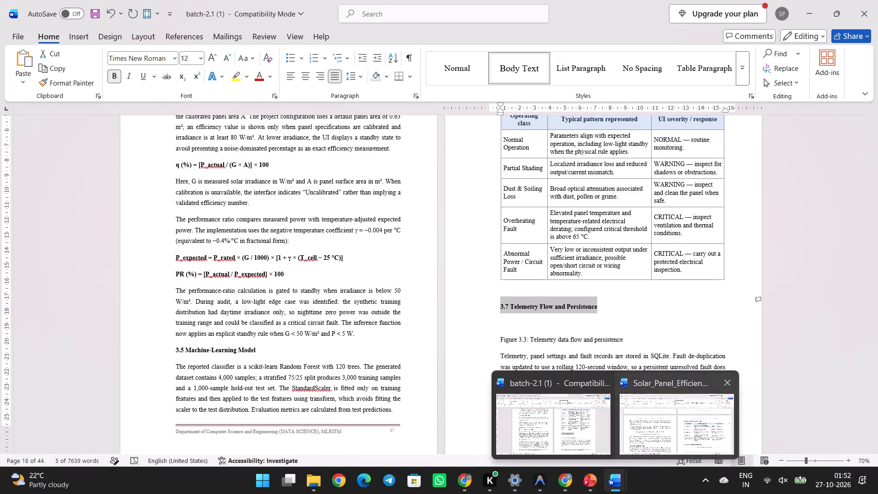
click(651, 435)
scroll(607, 386, down, 3)
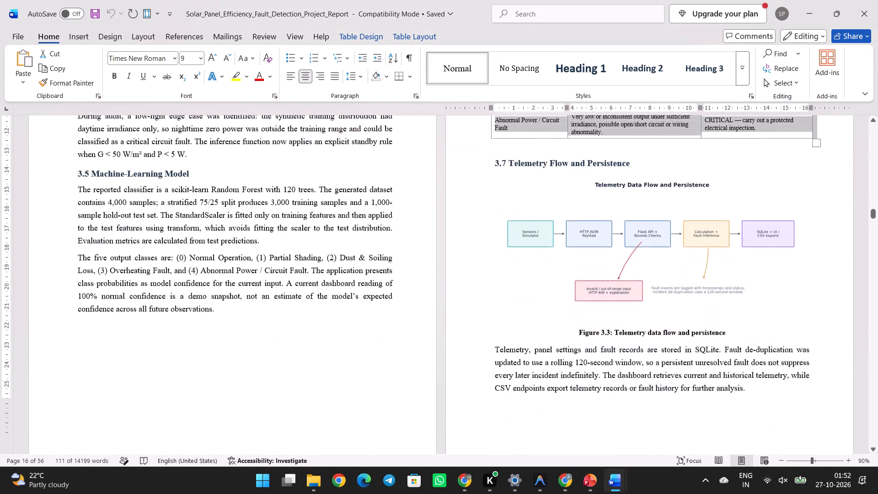
click(636, 178)
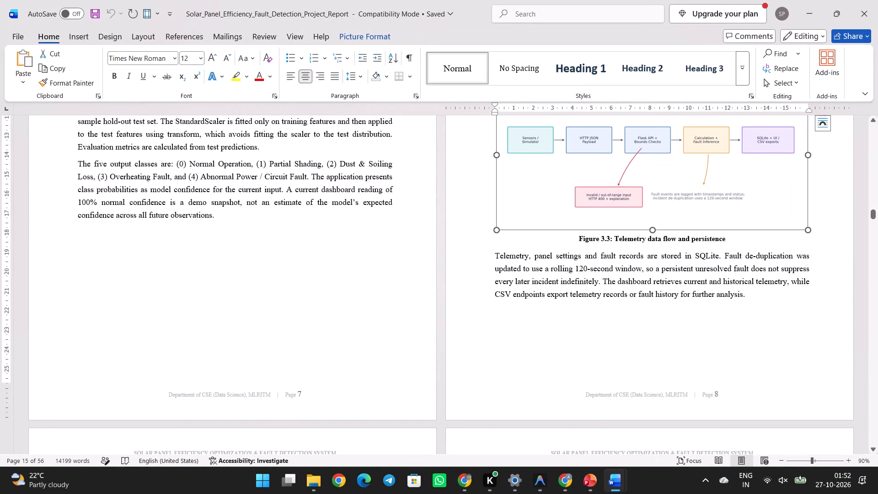
key(ctrl+c)
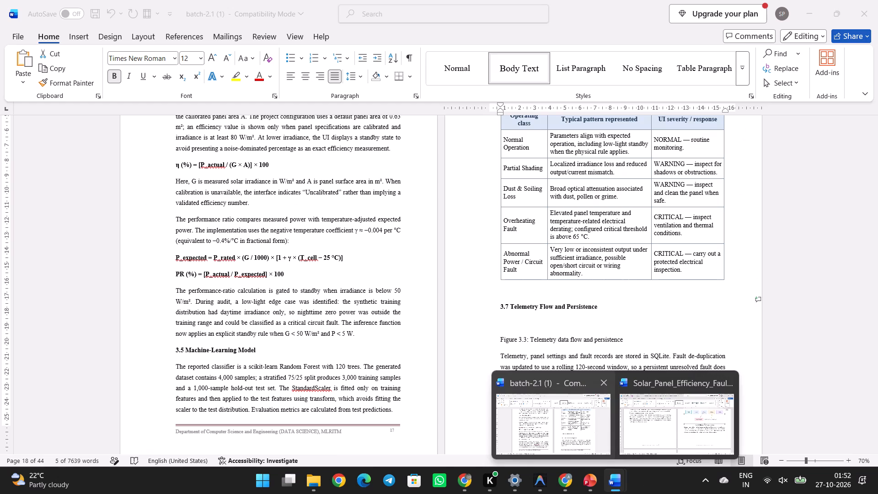
click(573, 421)
click(535, 328)
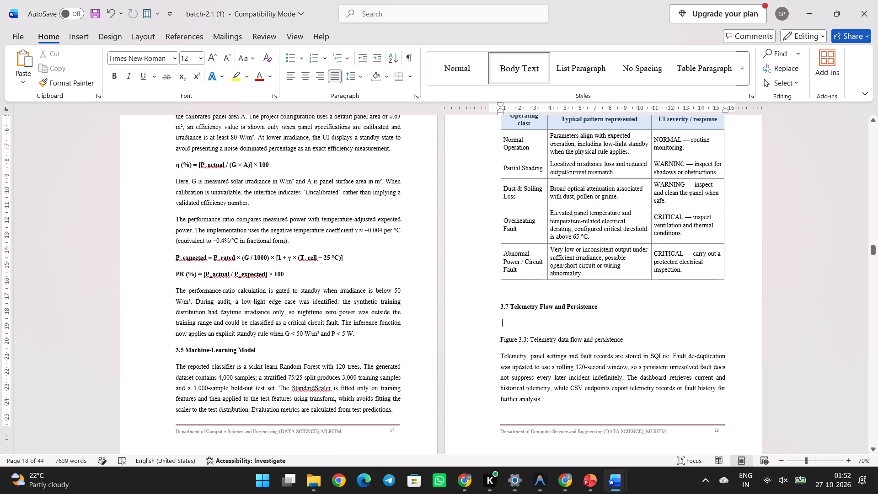
key(ctrl+v)
Reduce the font size of the whole fault classification table under heading 3.6 to 11.
scroll(555, 323, up, 2)
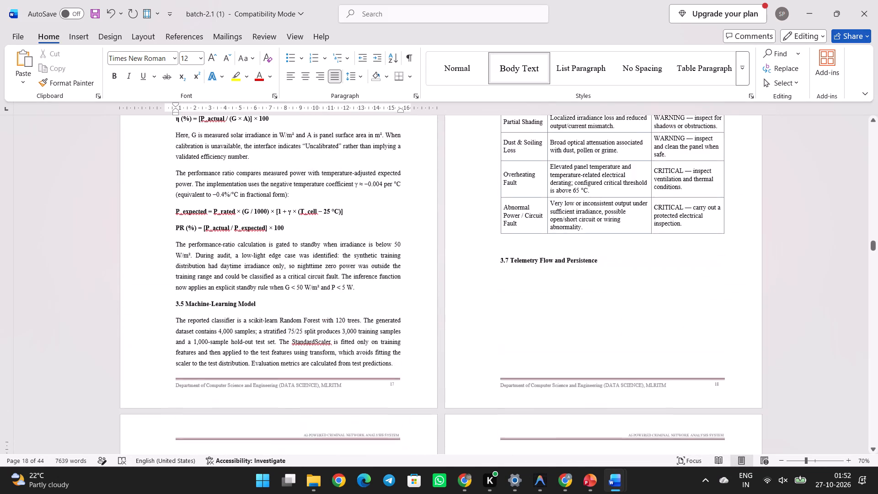
scroll(555, 323, up, 2)
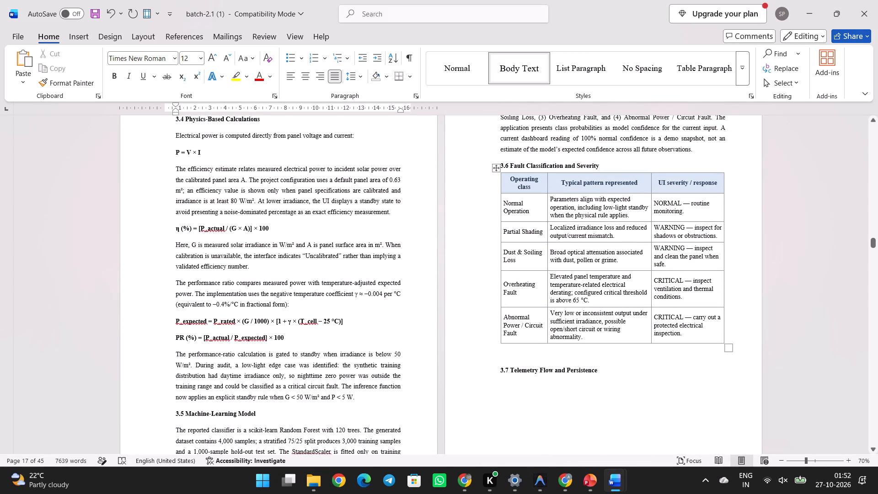
click(497, 170)
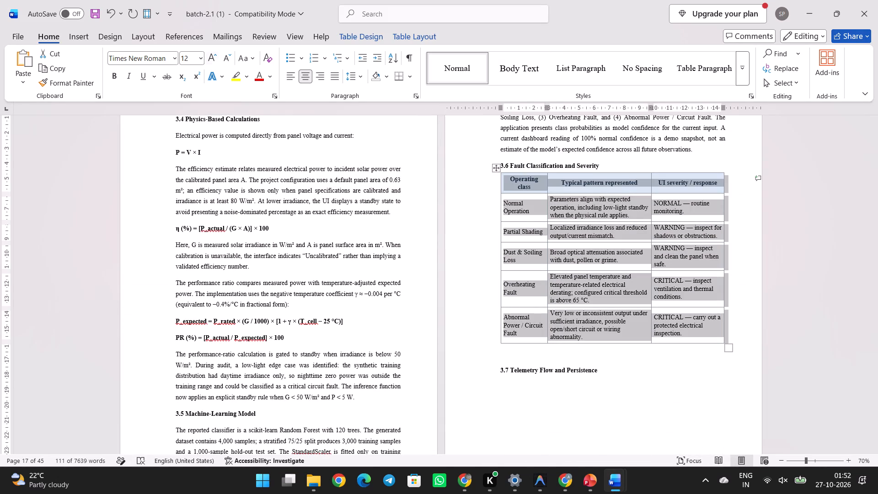
click(231, 61)
scroll(481, 298, down, 1)
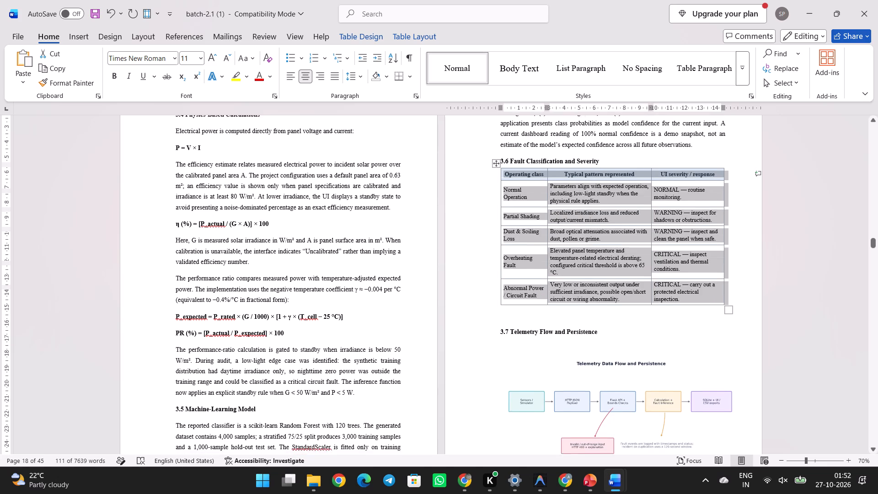
scroll(481, 298, down, 1)
click(549, 299)
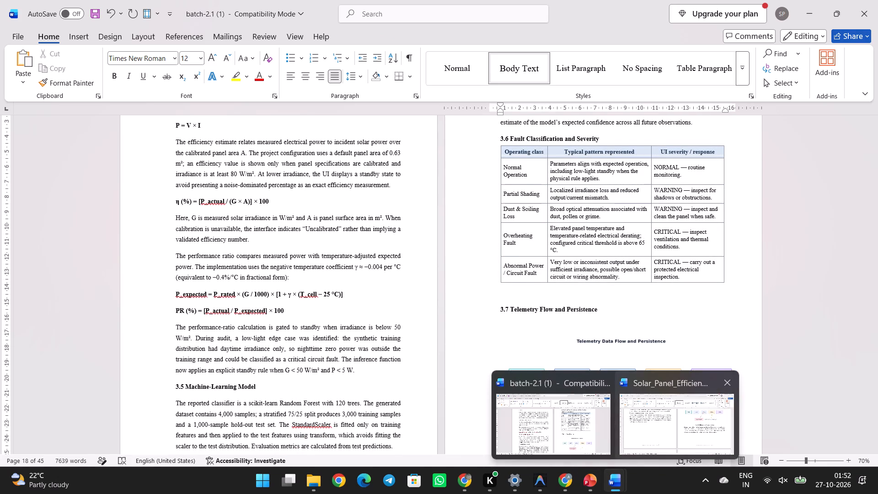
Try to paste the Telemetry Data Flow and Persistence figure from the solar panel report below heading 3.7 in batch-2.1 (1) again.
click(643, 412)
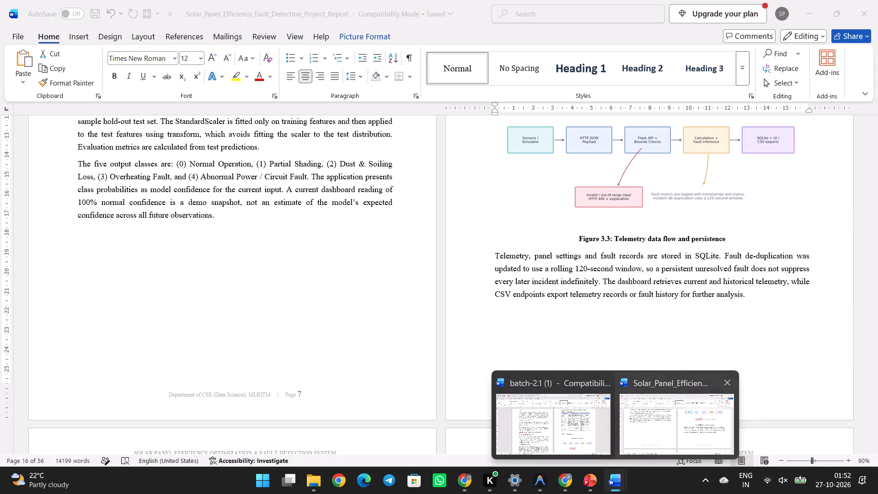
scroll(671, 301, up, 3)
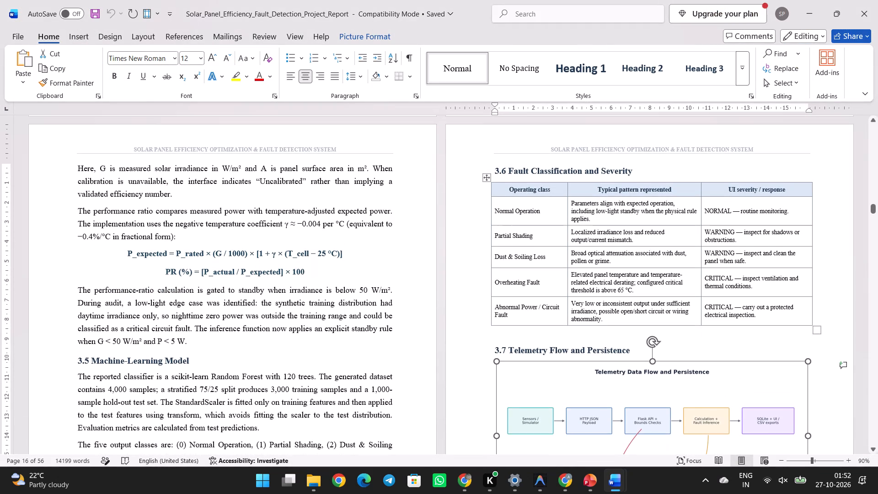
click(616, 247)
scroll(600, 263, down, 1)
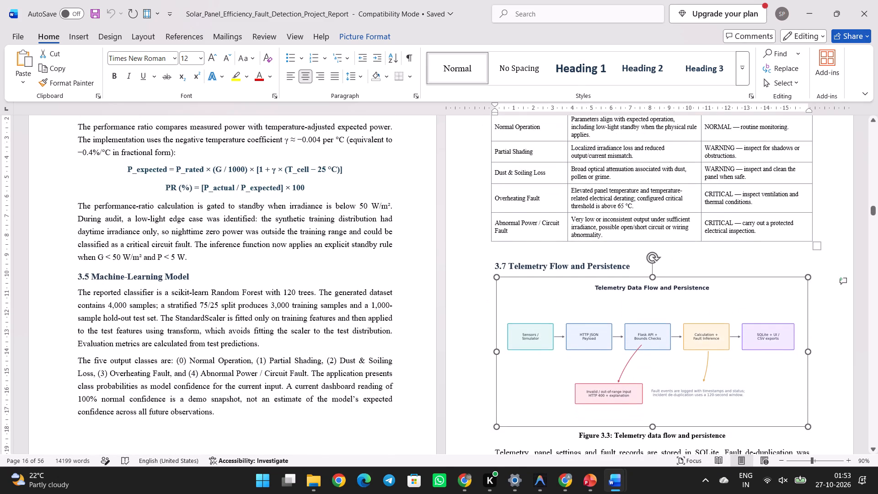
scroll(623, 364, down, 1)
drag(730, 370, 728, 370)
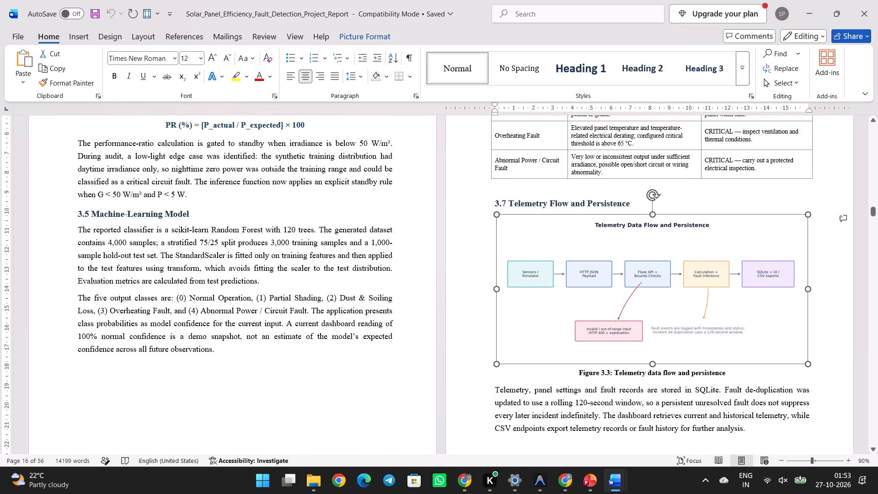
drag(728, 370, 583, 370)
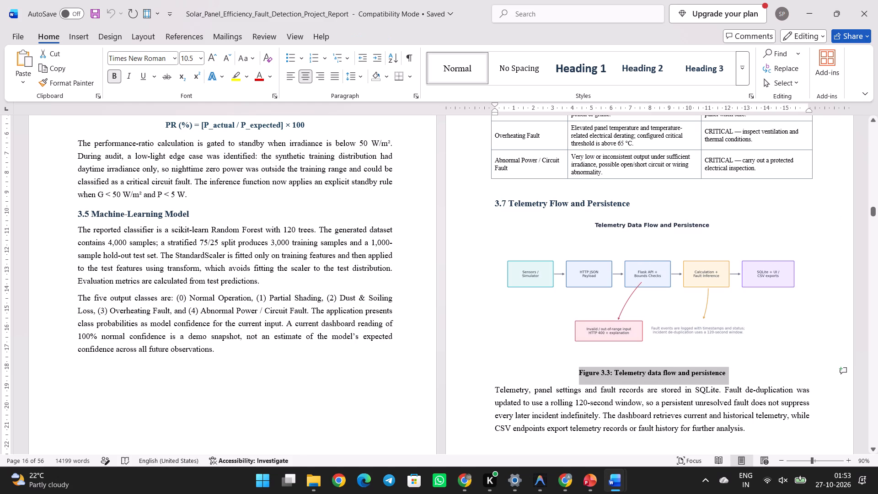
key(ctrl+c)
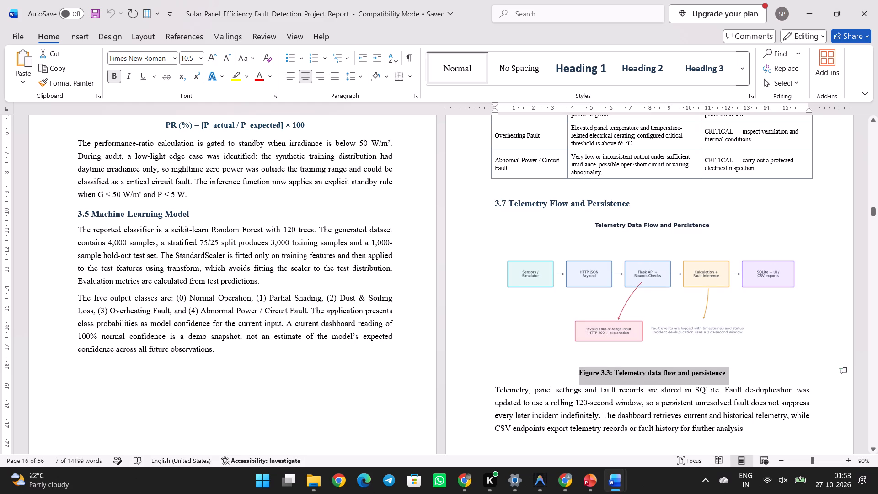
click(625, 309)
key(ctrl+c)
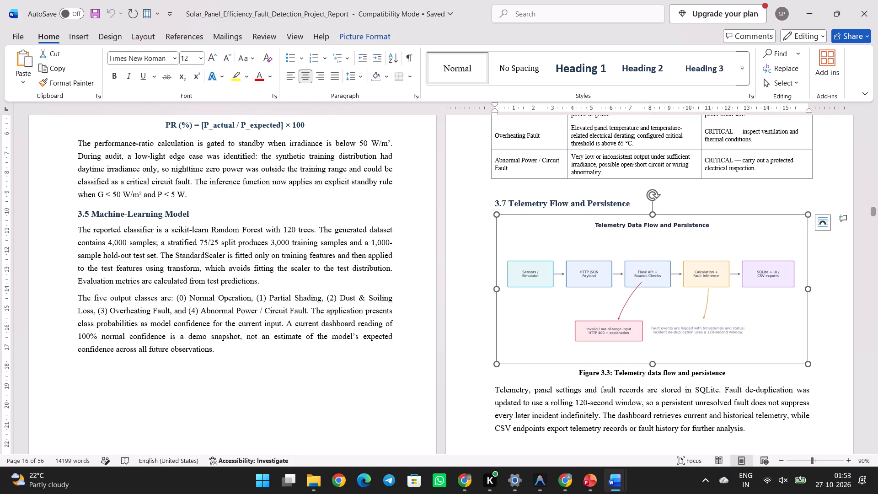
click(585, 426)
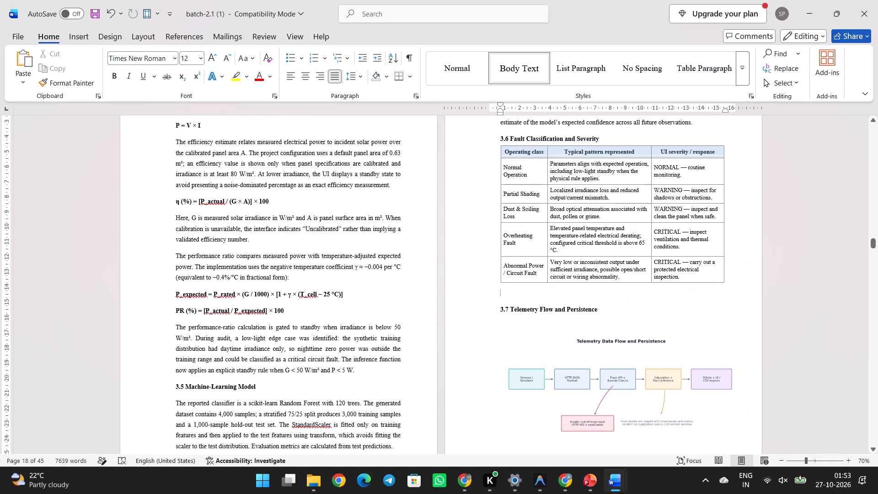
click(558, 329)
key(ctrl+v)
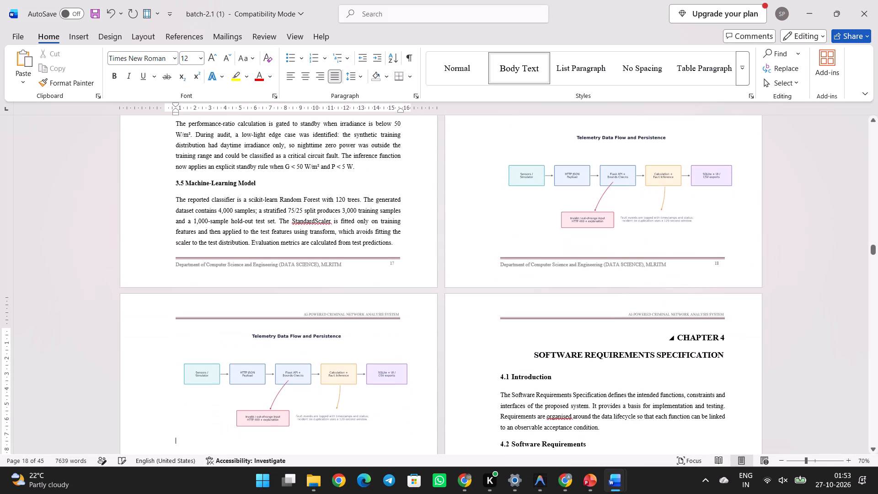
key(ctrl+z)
Remove the empty line between heading 3.7 Telemetry Flow and Persistence and the telemetry figure.
scroll(577, 303, up, 1)
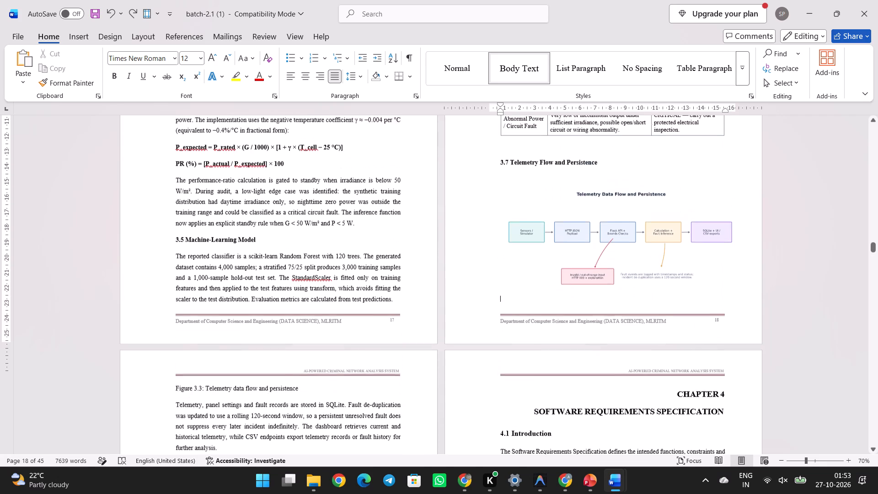
scroll(577, 303, up, 1)
click(653, 237)
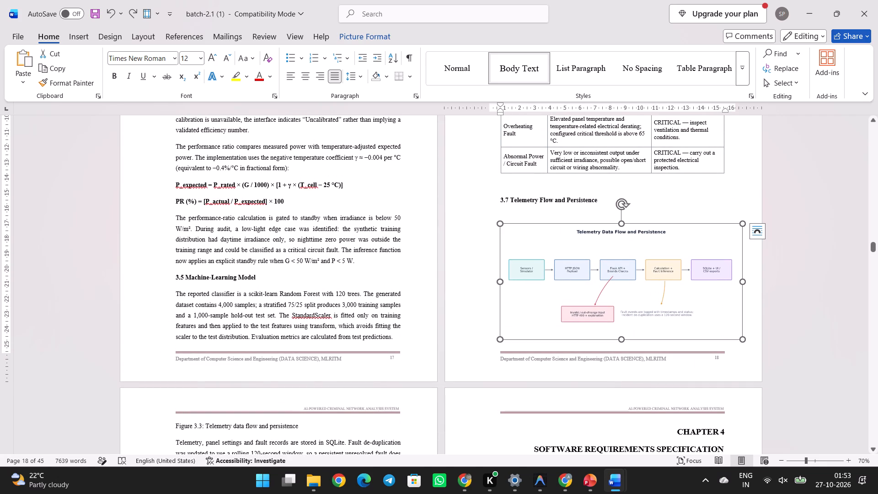
click(594, 210)
key(Delete)
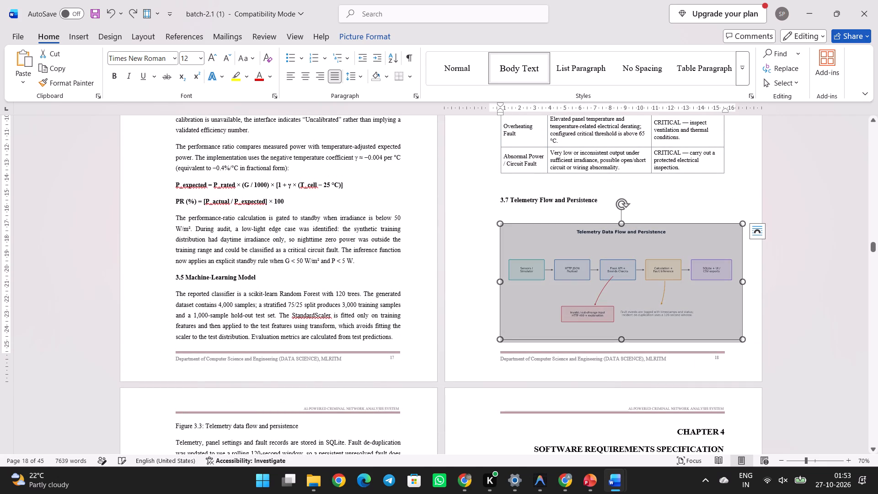
click(594, 210)
key(BackSpace)
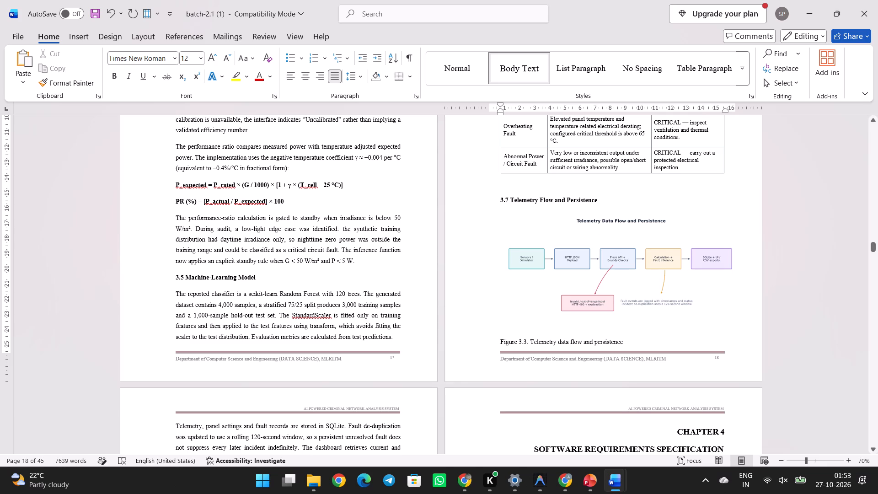
Make the Figure 3.3: Telemetry data flow and persistence caption bold and centred at font size 11.
drag(632, 344, 511, 339)
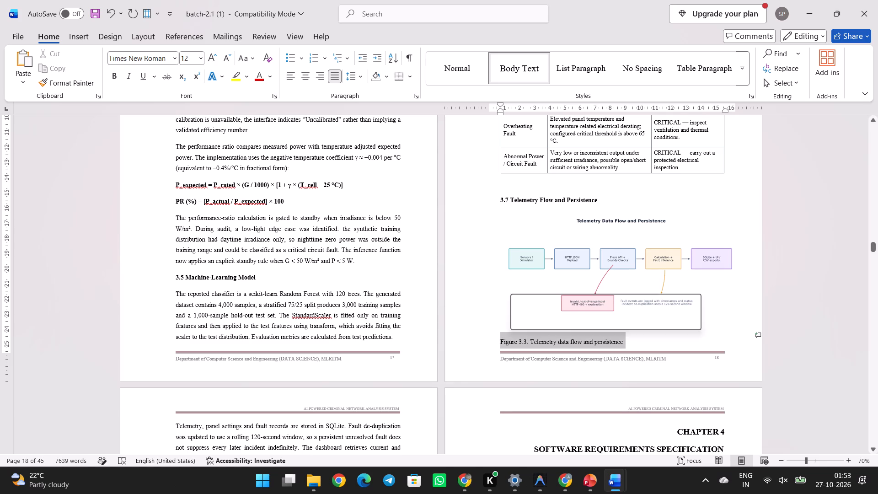
key(ctrl+b)
click(304, 80)
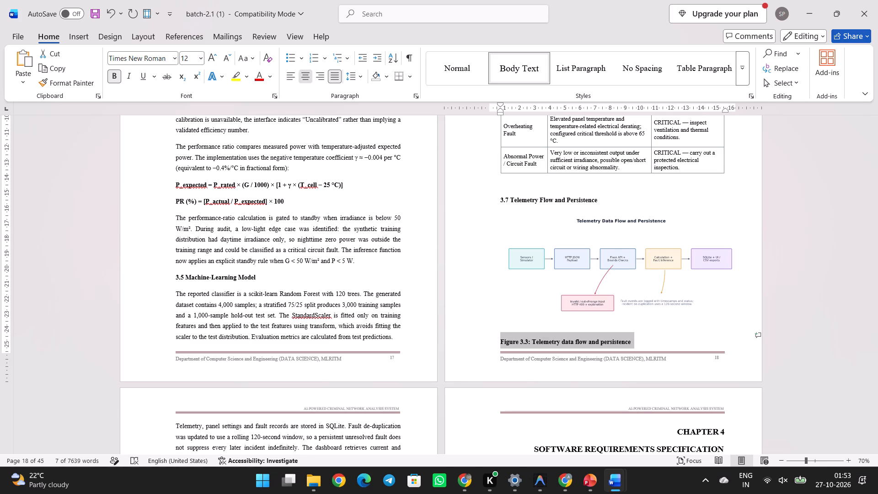
click(228, 59)
Replace the paragraph after the Figure 3.3 caption in batch-2.1 (1) with the telemetry storage paragraph from the solar panel report, ending in "further analysis.".
scroll(560, 319, down, 3)
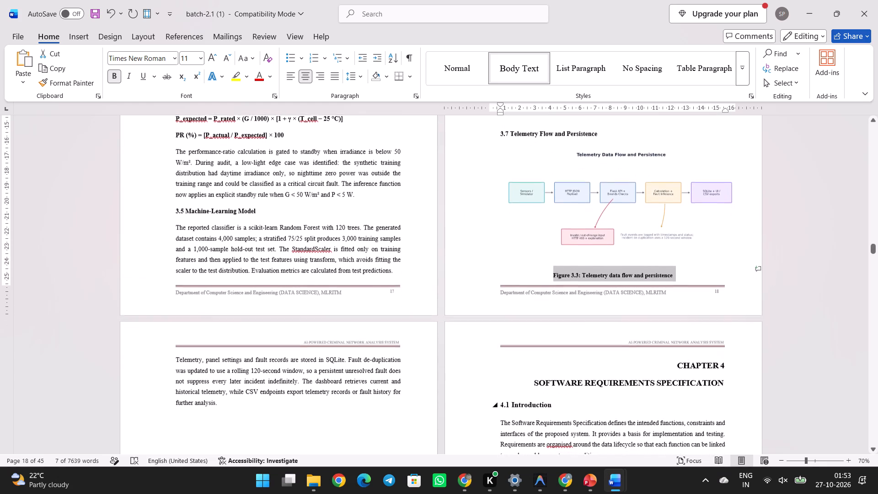
click(663, 440)
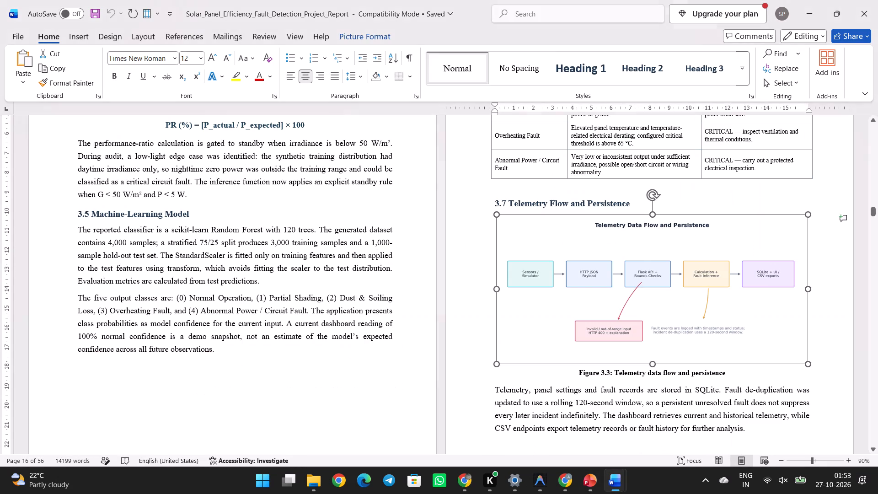
scroll(588, 343, down, 2)
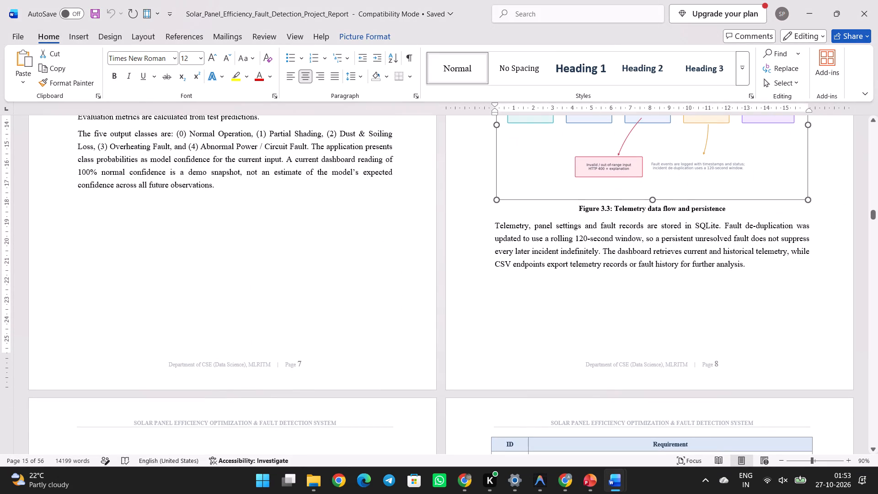
drag(497, 226, 607, 297)
click(607, 297)
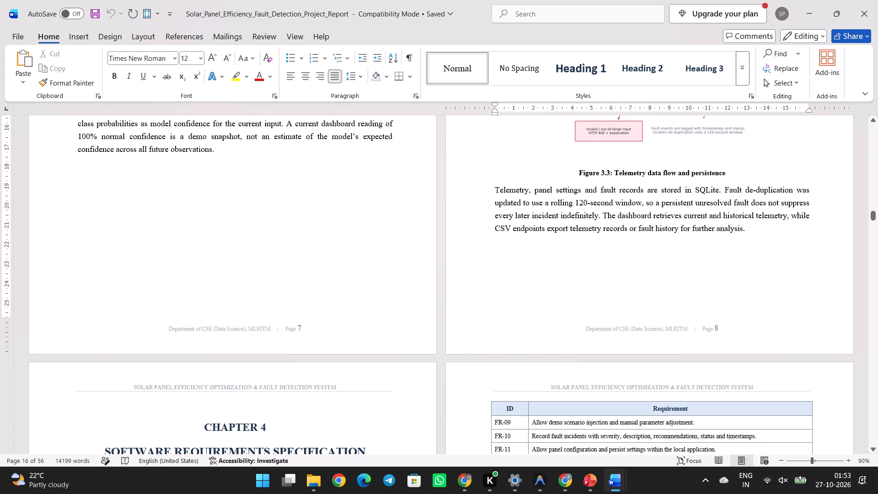
drag(497, 191, 741, 221)
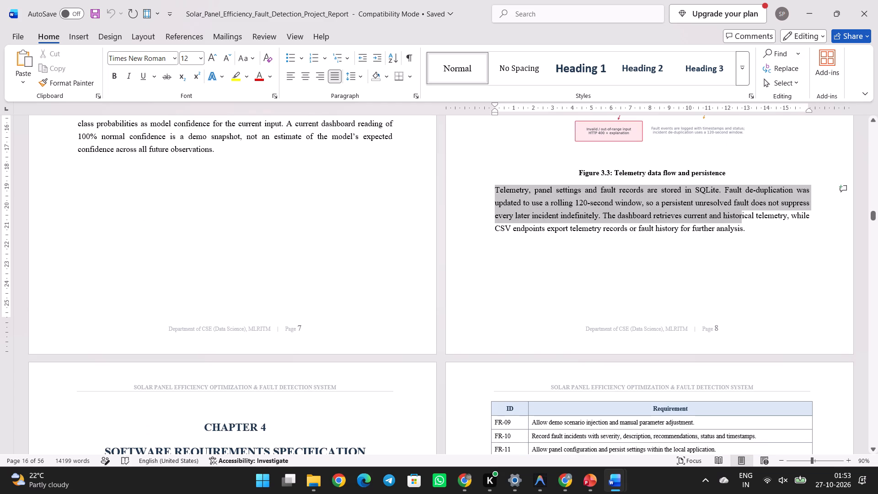
drag(741, 221, 742, 225)
key(ctrl+c)
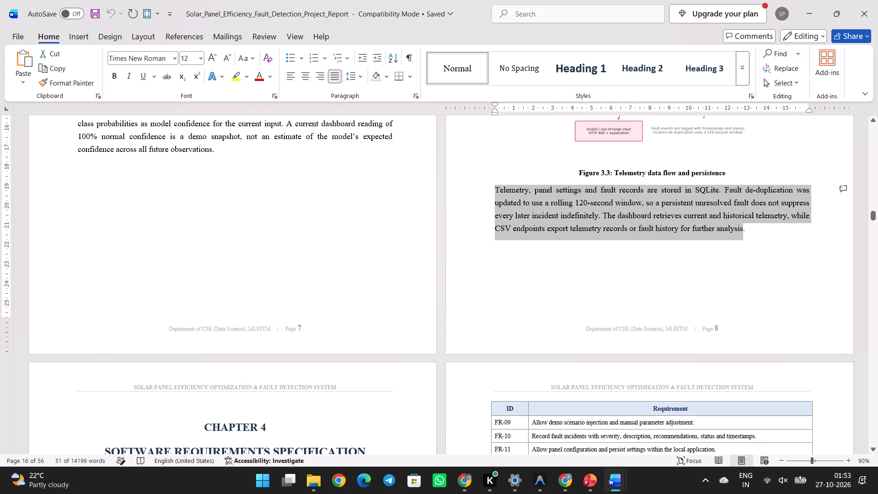
click(580, 417)
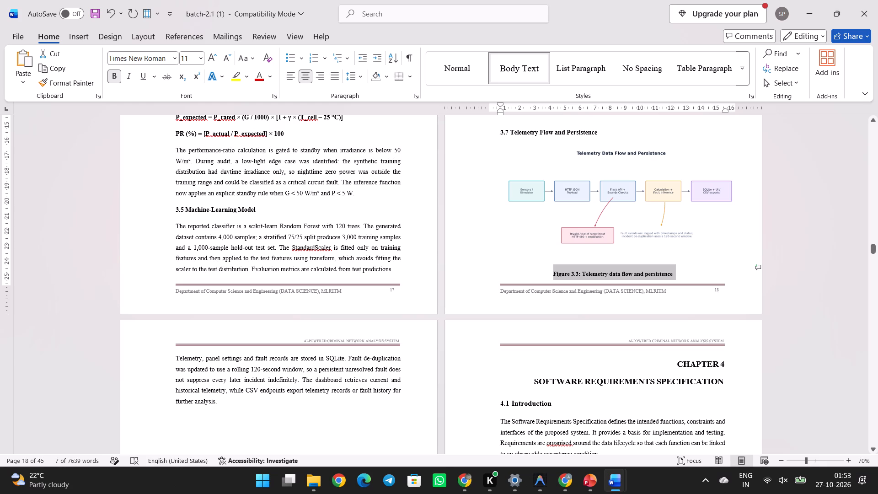
drag(176, 360, 213, 400)
key(ctrl+v)
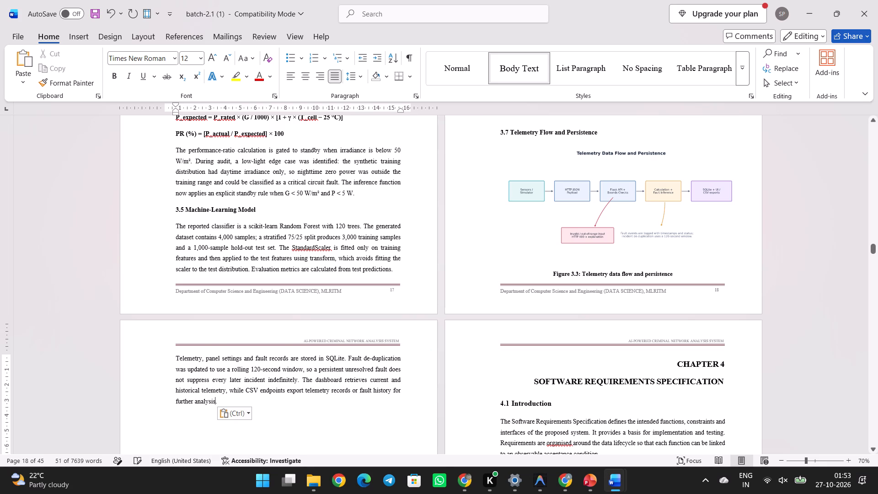
ctrl+click(213, 400)
key(Delete)
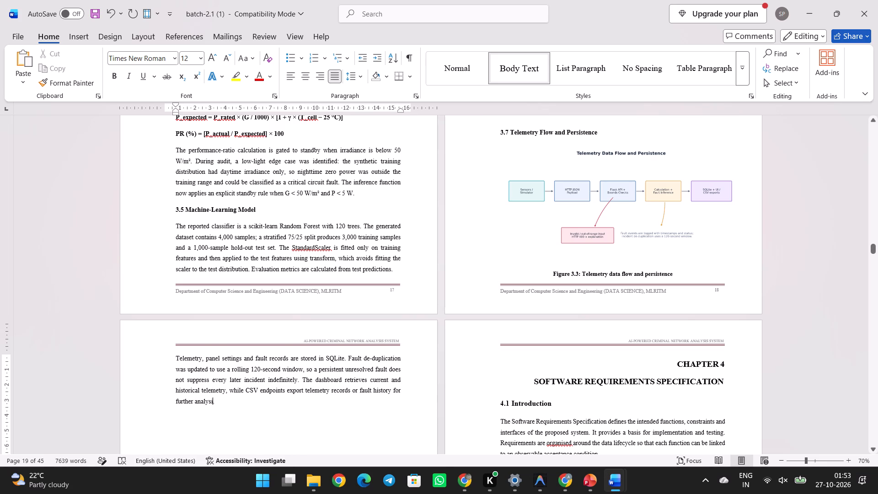
key(s)
Review the pages from section 3.6 to the start of Chapter 4 in batch-2.1 (1) for layout and remaining old content.
scroll(389, 374, up, 3)
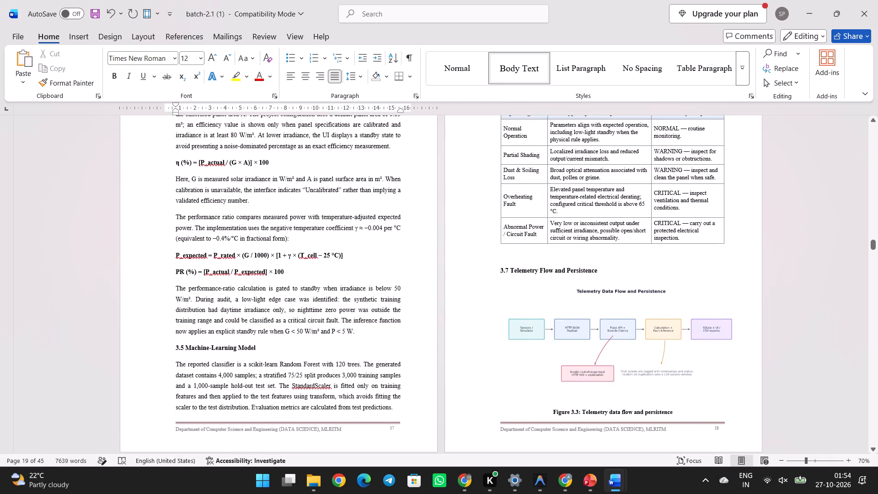
scroll(389, 374, up, 2)
scroll(389, 374, down, 2)
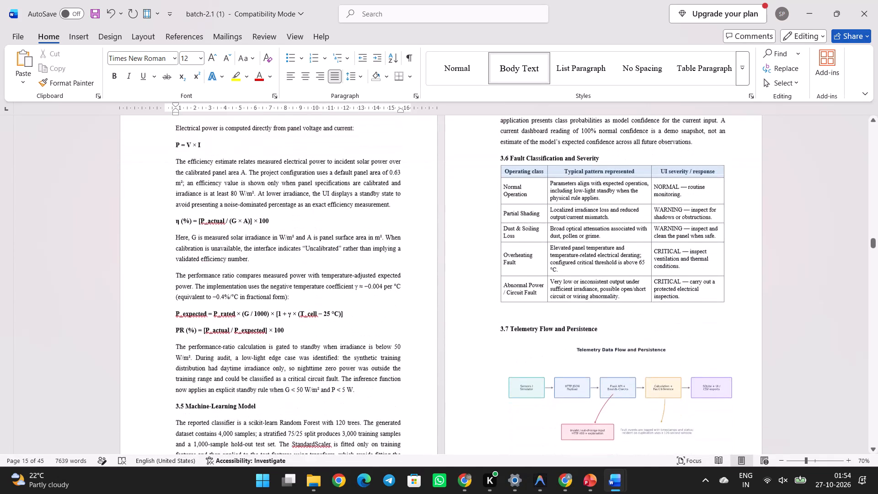
scroll(389, 374, down, 3)
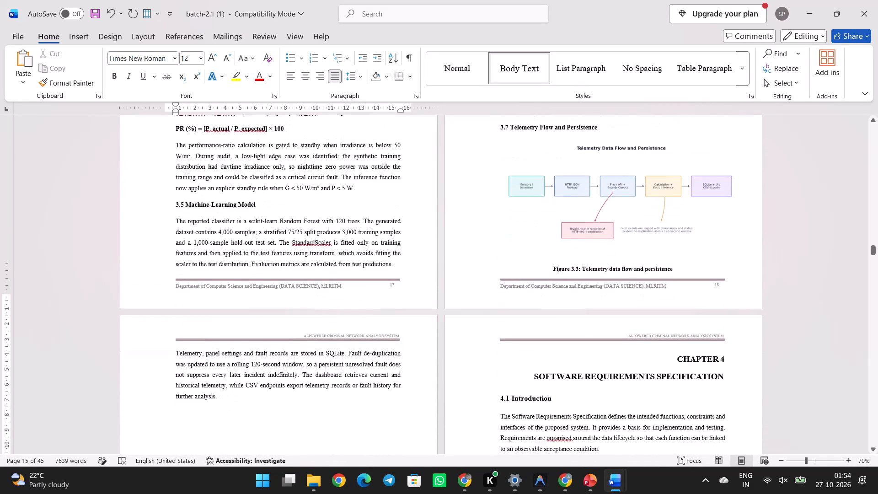
scroll(389, 374, down, 1)
scroll(389, 374, up, 4)
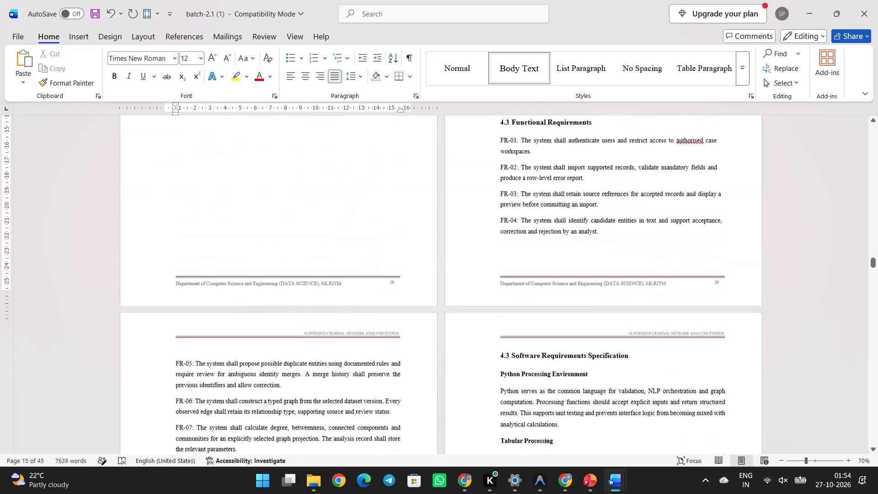
scroll(389, 374, up, 4)
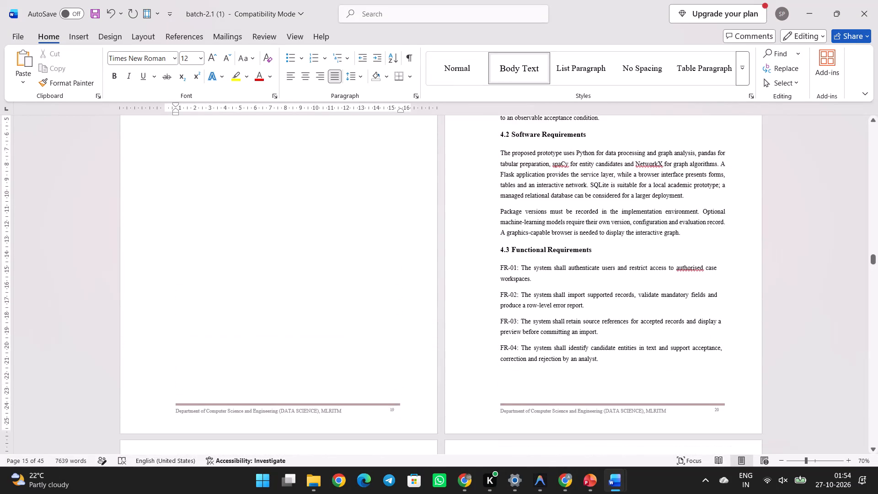
scroll(389, 374, up, 1)
scroll(554, 412, up, 1)
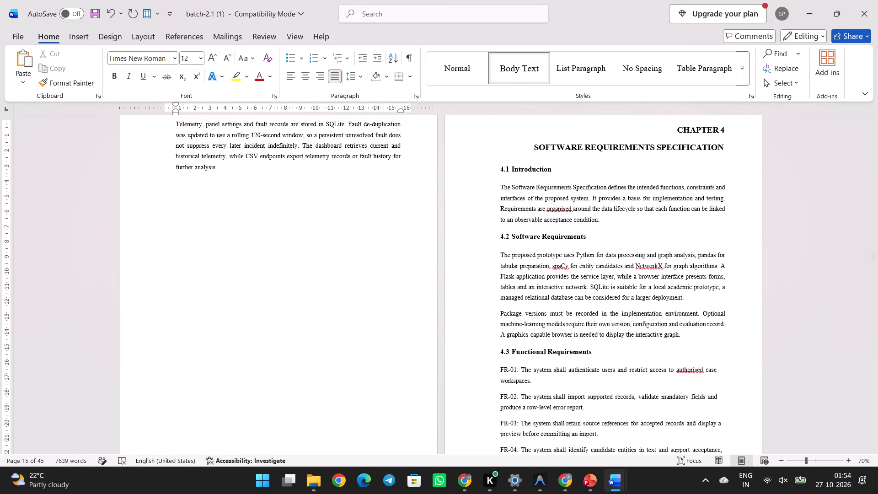
Replace the 4.1 Introduction paragraph in batch-2.1 (1) with the one from the solar panel report, ending in "ESP32 edge node.".
click(571, 426)
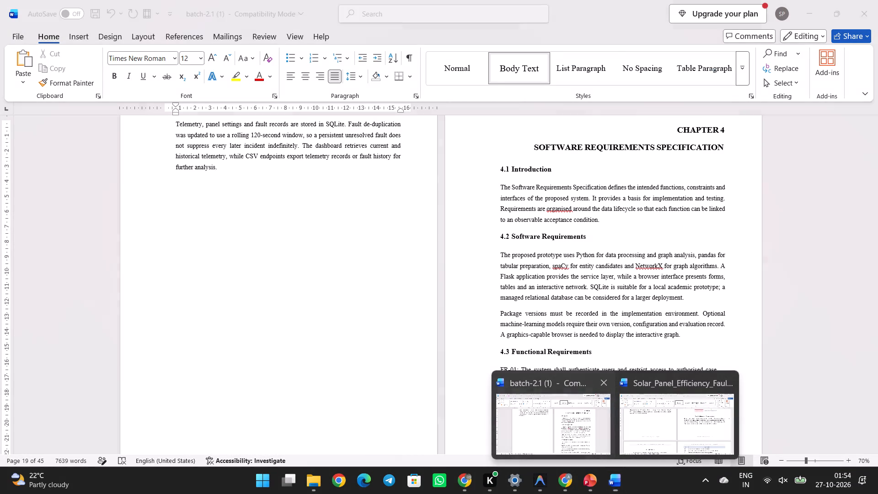
click(650, 431)
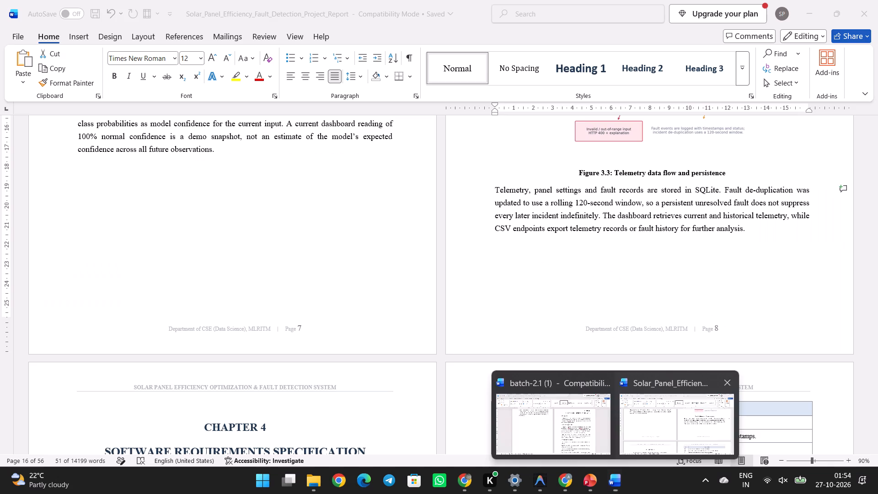
scroll(650, 431, down, 3)
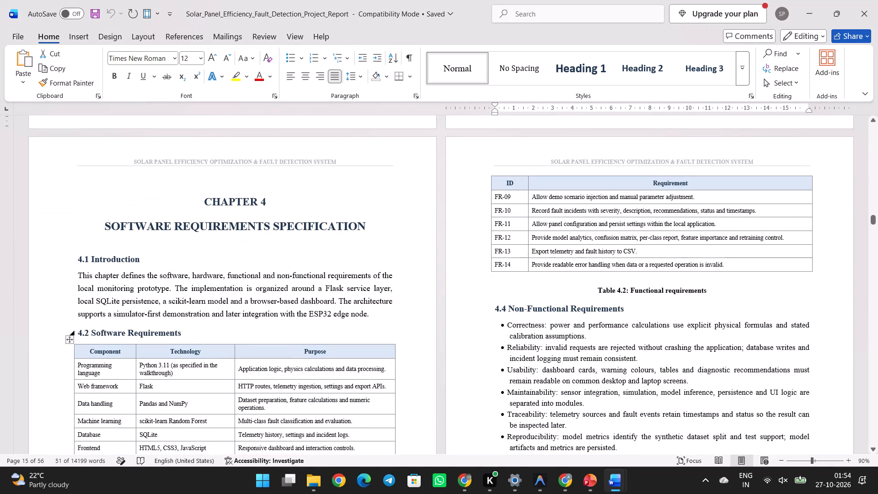
drag(77, 276, 120, 278)
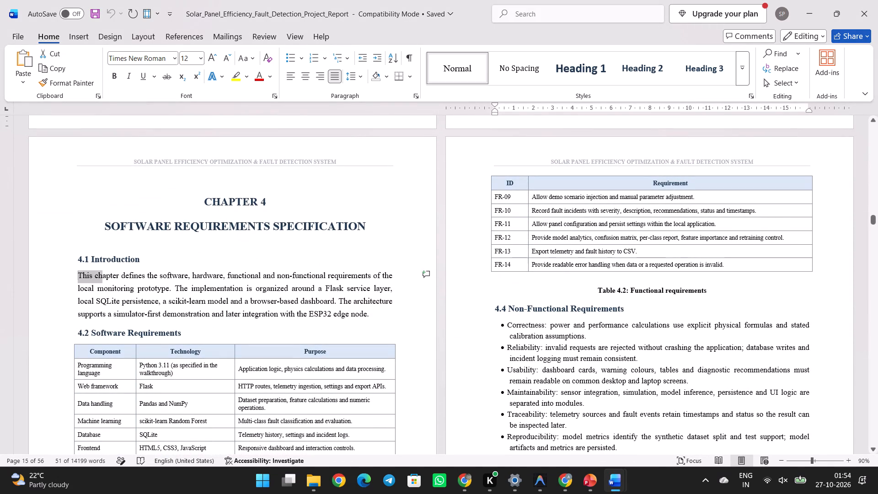
drag(120, 278, 364, 310)
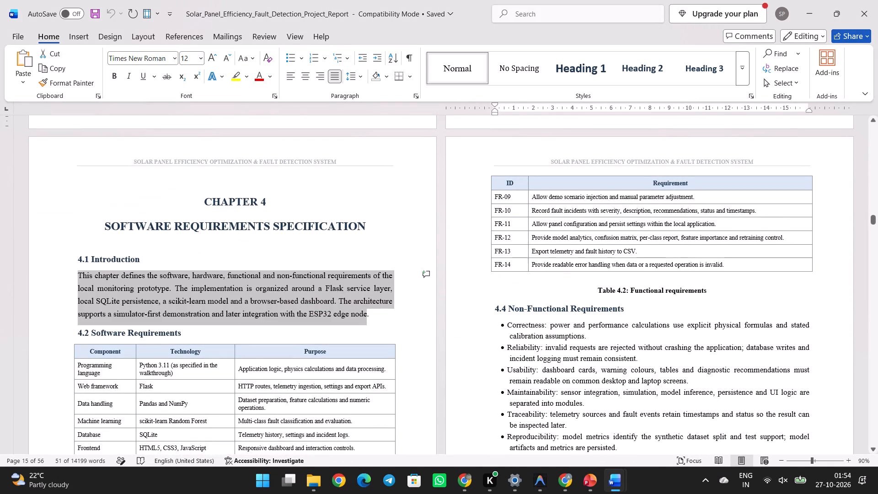
drag(364, 310, 366, 310)
key(ctrl+c)
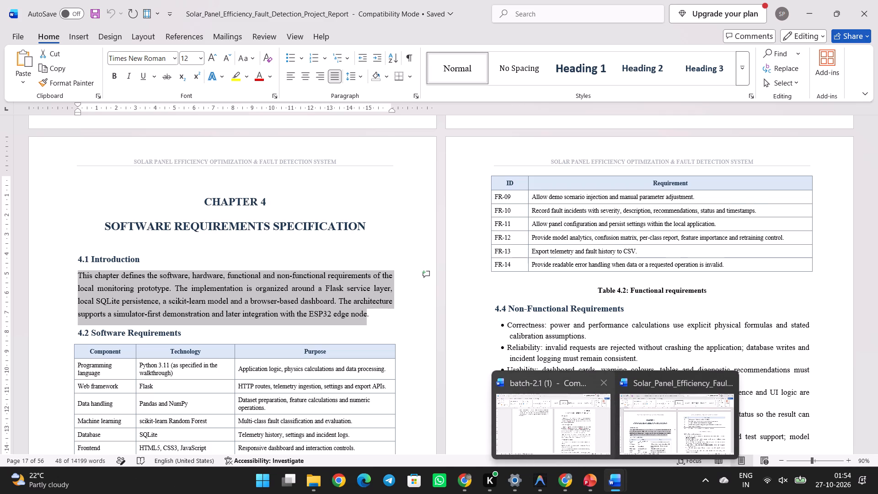
click(552, 415)
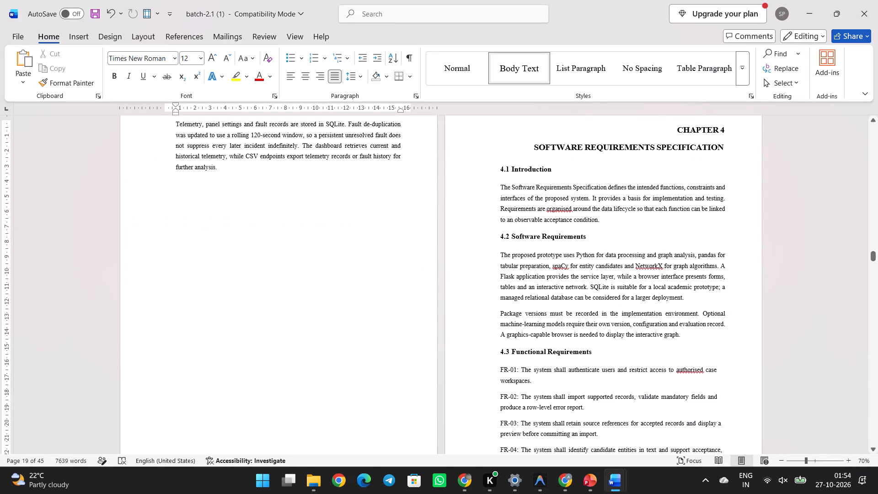
drag(500, 189, 595, 216)
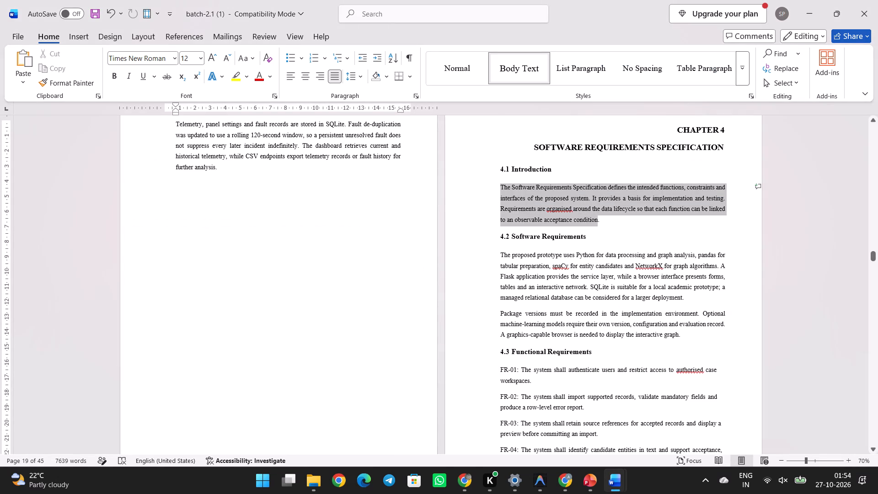
drag(595, 216, 595, 217)
key(ctrl+v)
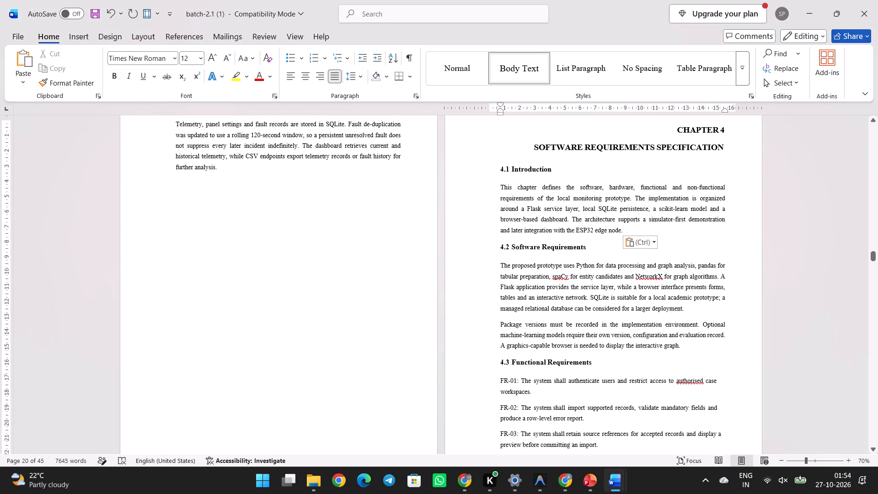
key(Delete)
key(period)
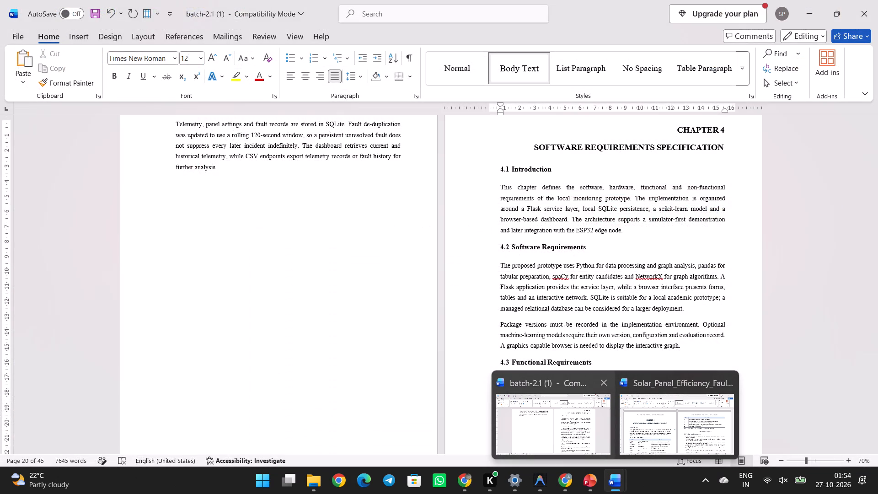
Replace both paragraphs under 4.2 Software Requirements in batch-2.1 (1) with the Component, Technology and Purpose table from the solar panel report.
click(649, 420)
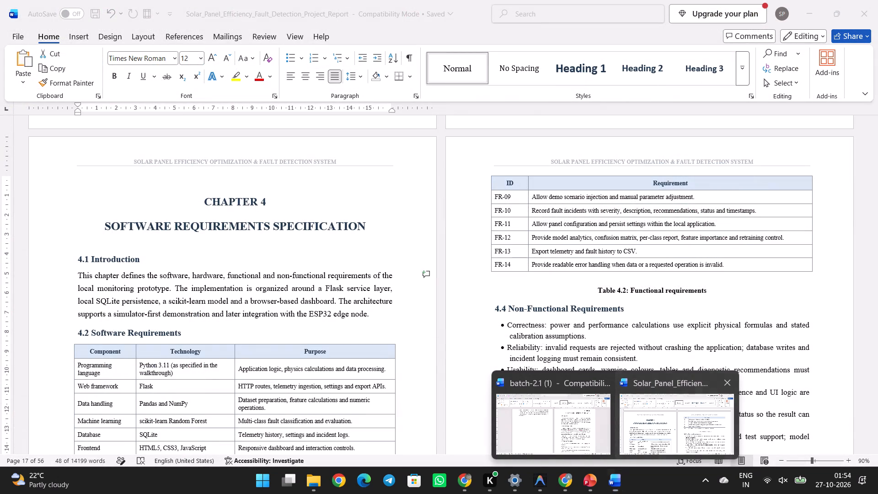
scroll(369, 360, down, 2)
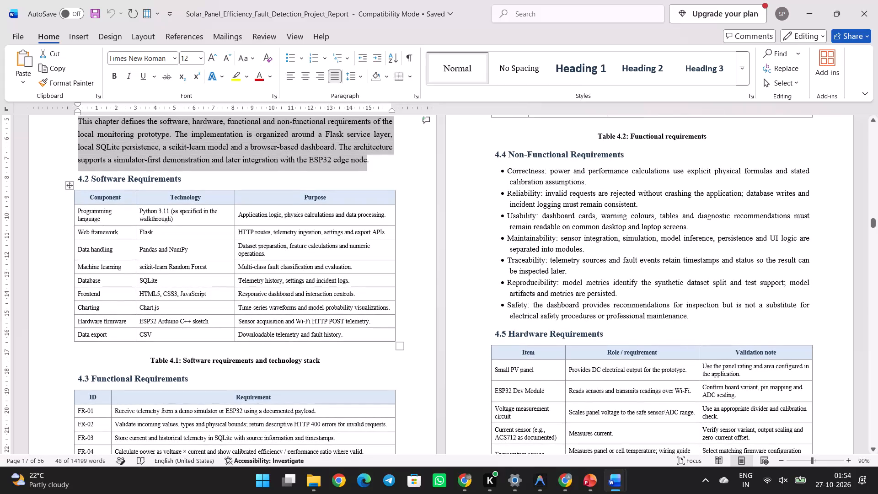
click(71, 188)
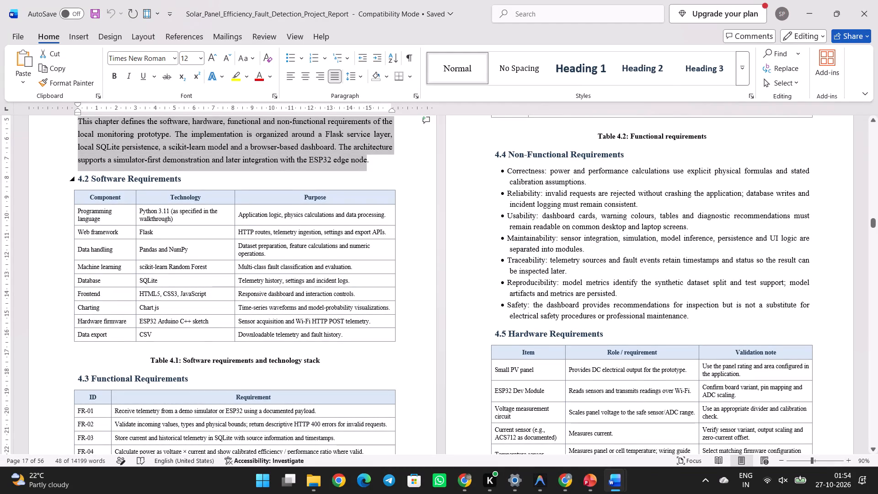
click(85, 202)
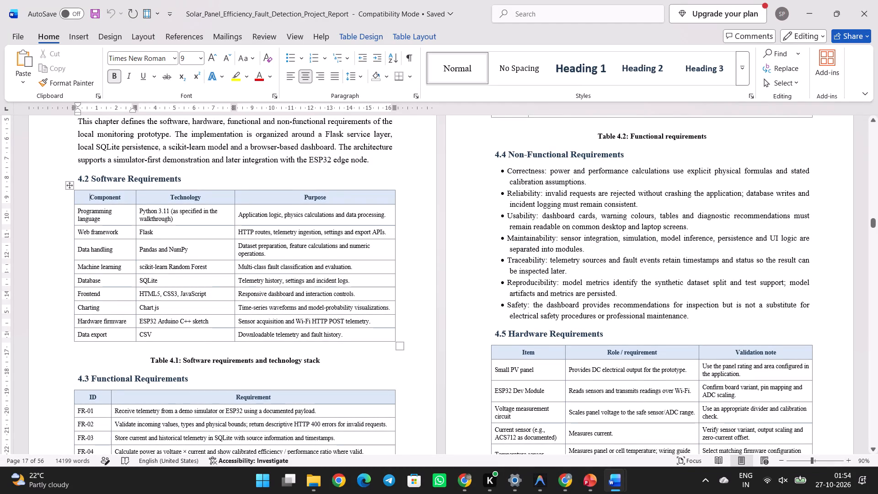
click(69, 183)
key(ctrl+c)
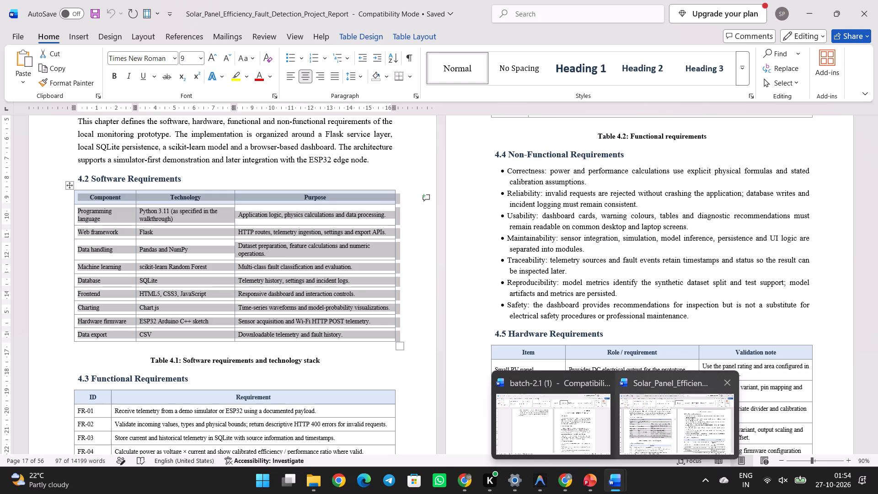
click(578, 407)
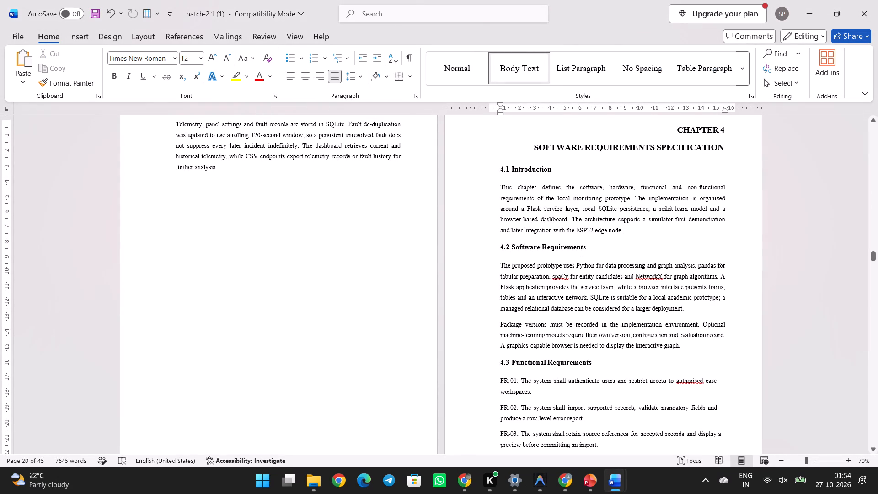
click(503, 265)
key(Left)
key(shift+Down)
key(shift+Down)
key(shift+Down)
key(shift+Down)
key(shift+Down)
key(shift+Down)
key(shift+Down)
key(shift+Down)
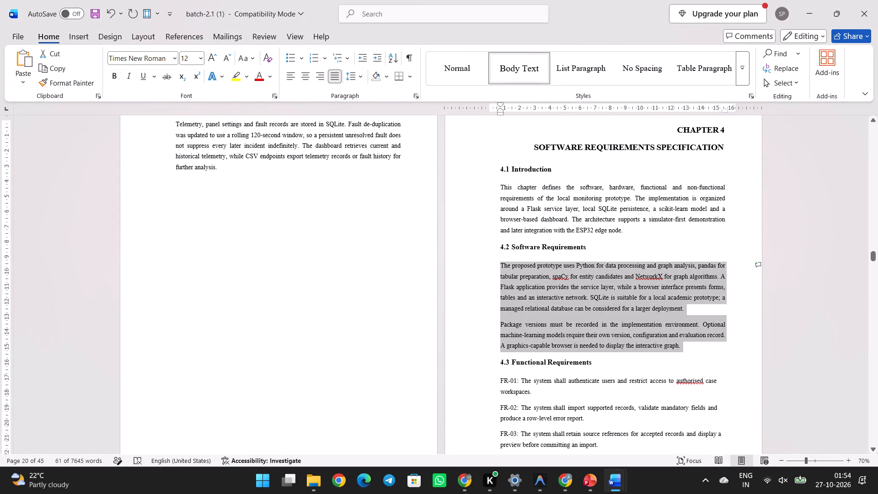
key(shift+Left)
key(shift+Left)
key(ctrl+v)
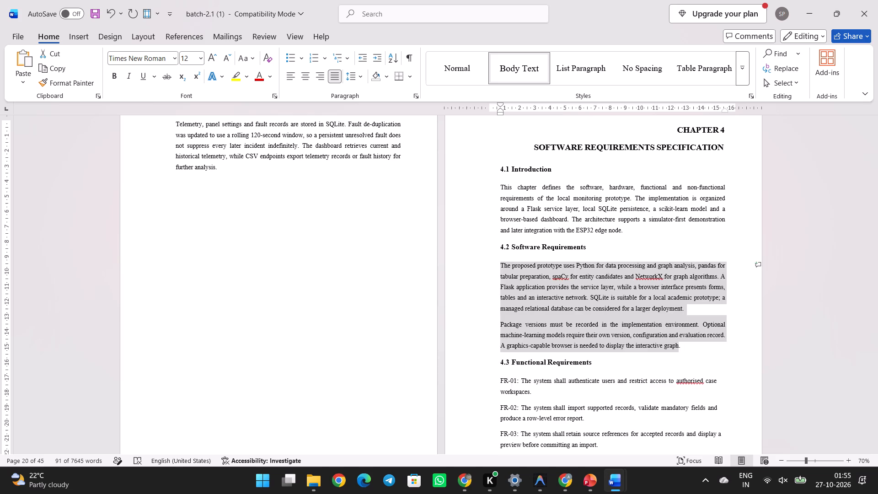
key(Delete)
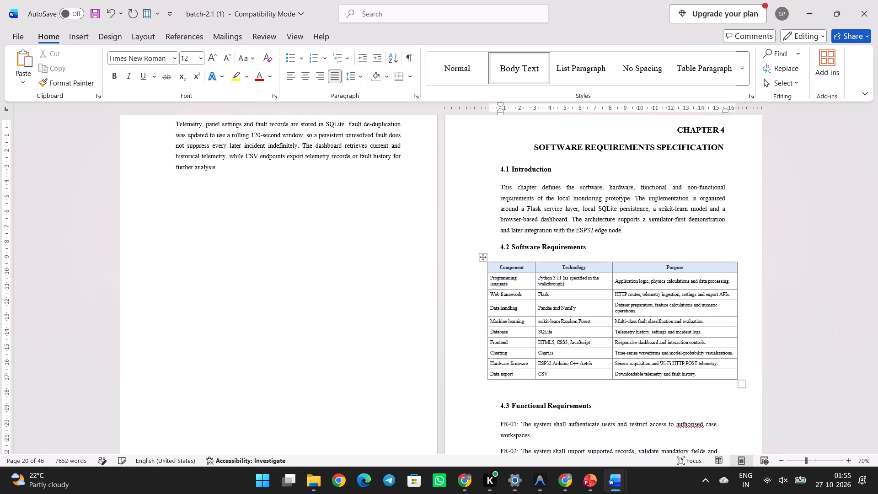
Increase the font size of the whole software requirements table to 11.
click(483, 254)
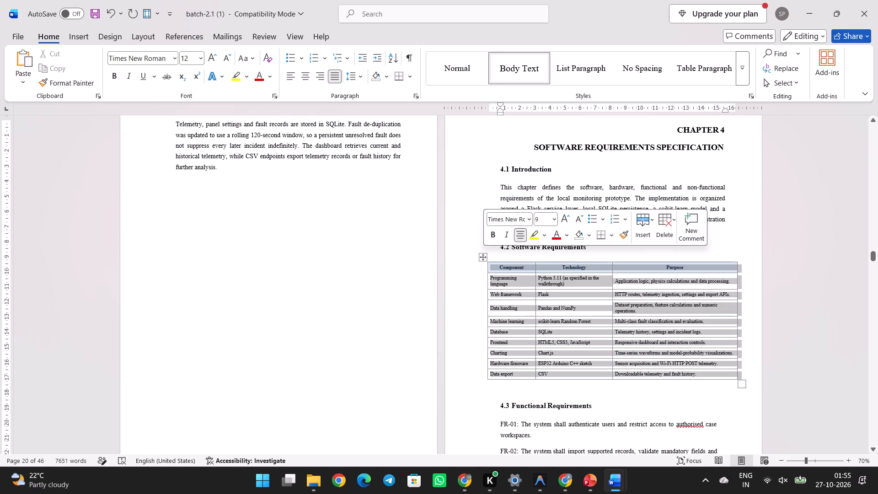
click(214, 62)
click(214, 62)
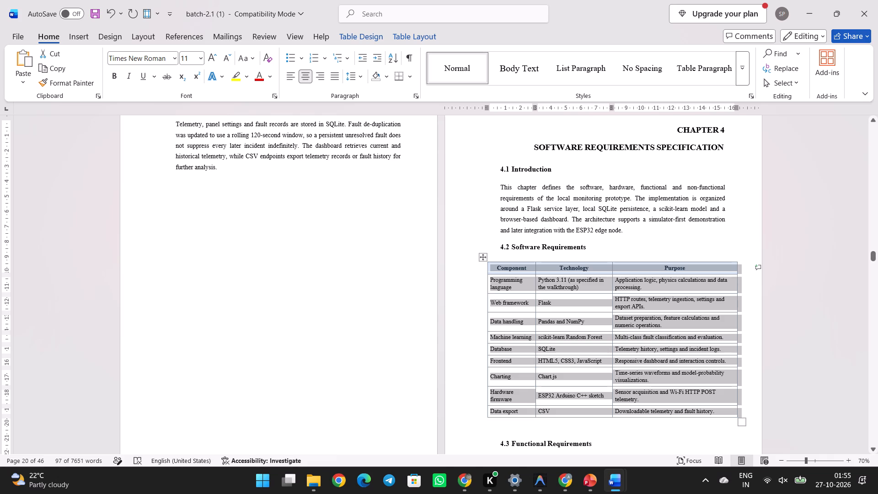
Narrow the software requirements table from both sides so it fits within the page's text margins.
drag(487, 304, 503, 311)
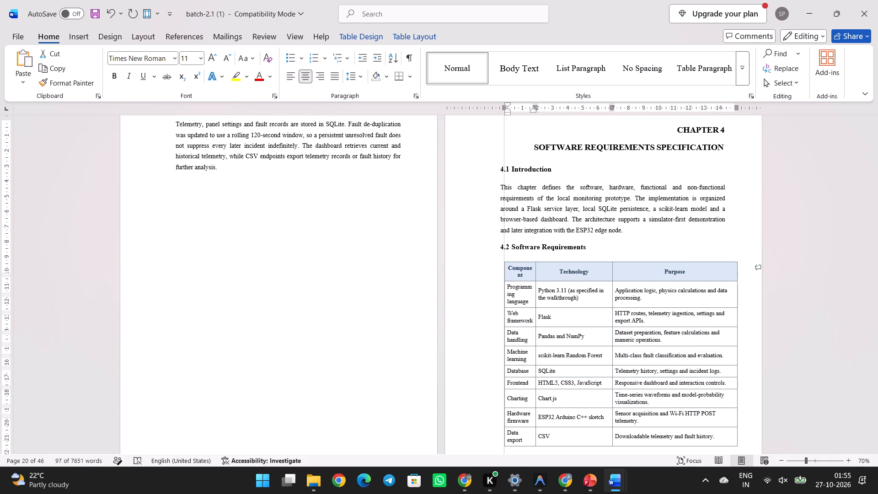
drag(503, 311, 502, 312)
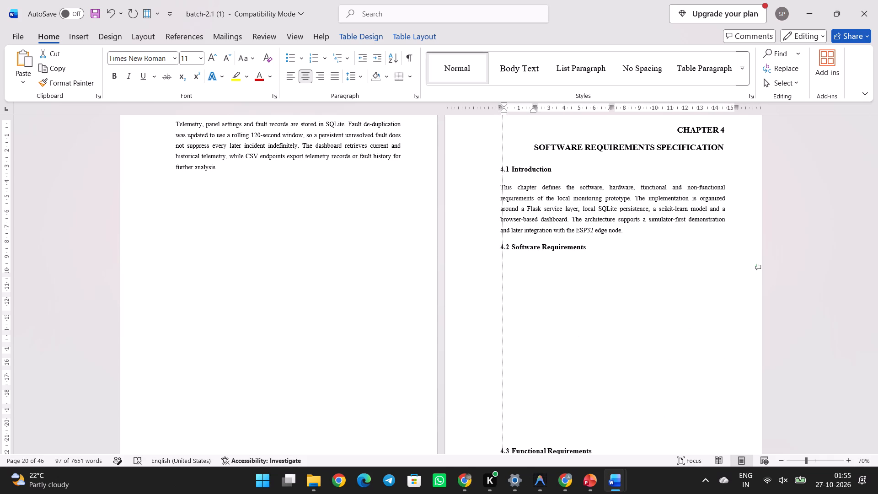
drag(502, 312, 503, 311)
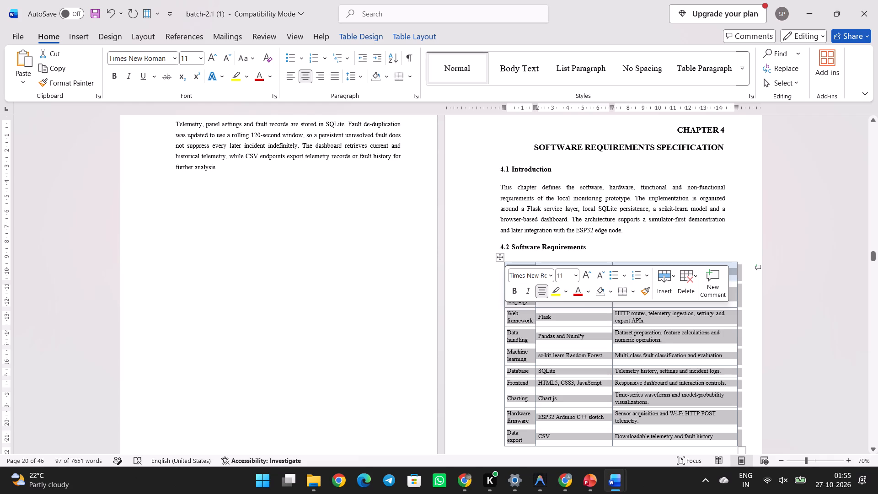
drag(737, 335, 725, 334)
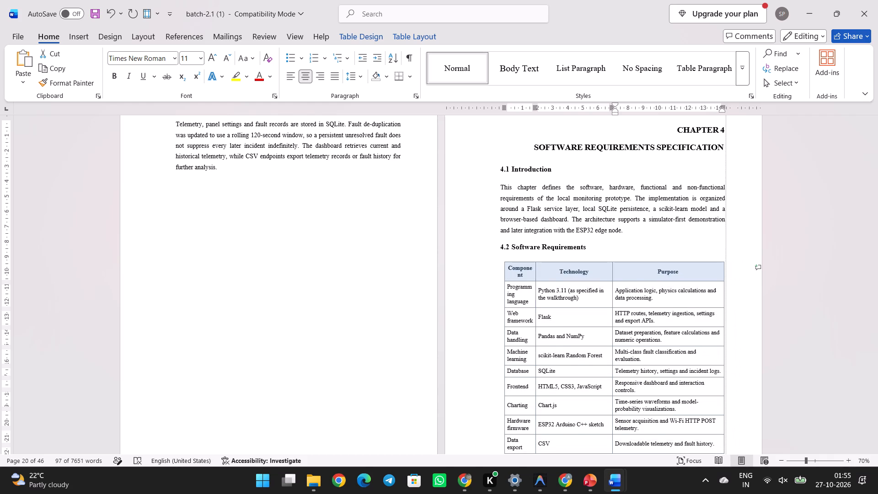
drag(725, 334, 725, 334)
Remove the empty line between the software requirements table and heading 4.3 Functional Requirements.
scroll(617, 349, down, 2)
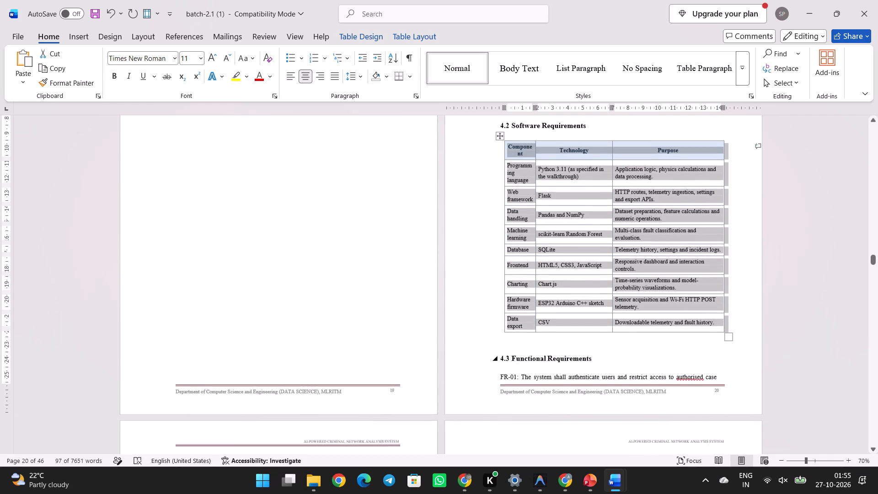
click(555, 342)
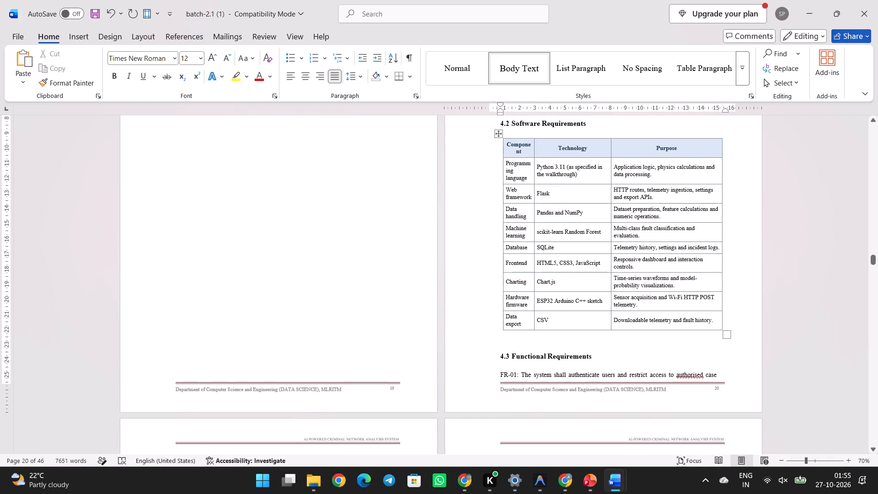
key(Delete)
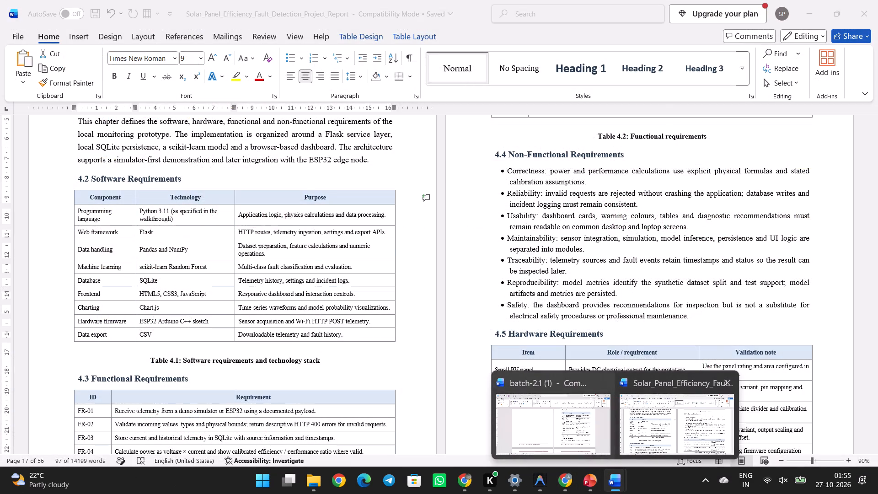
Copy the caption "Table 4.1: Software requirements and technology stack" from the solar panel report and return to batch-2.1 (1).
click(638, 430)
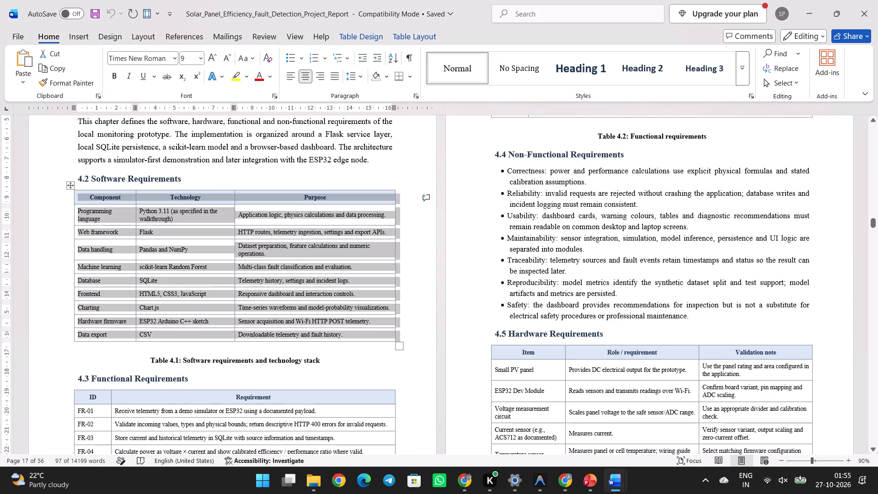
drag(325, 363, 160, 361)
key(ctrl+c)
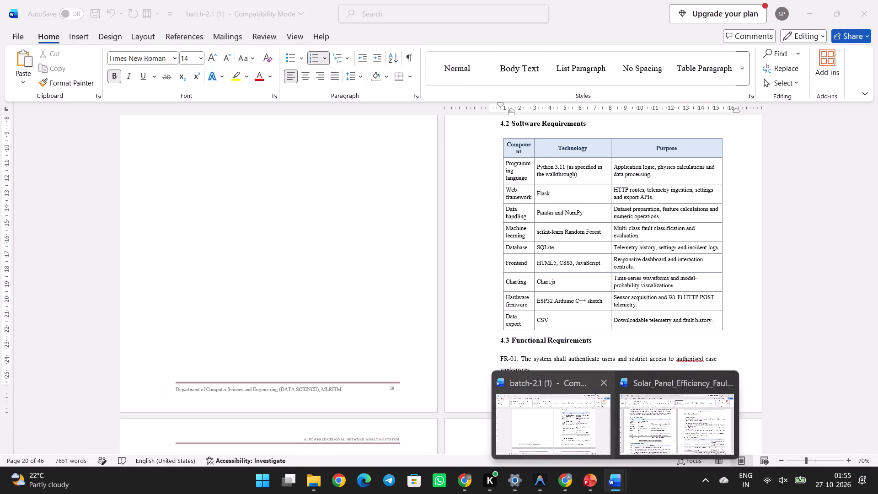
click(578, 416)
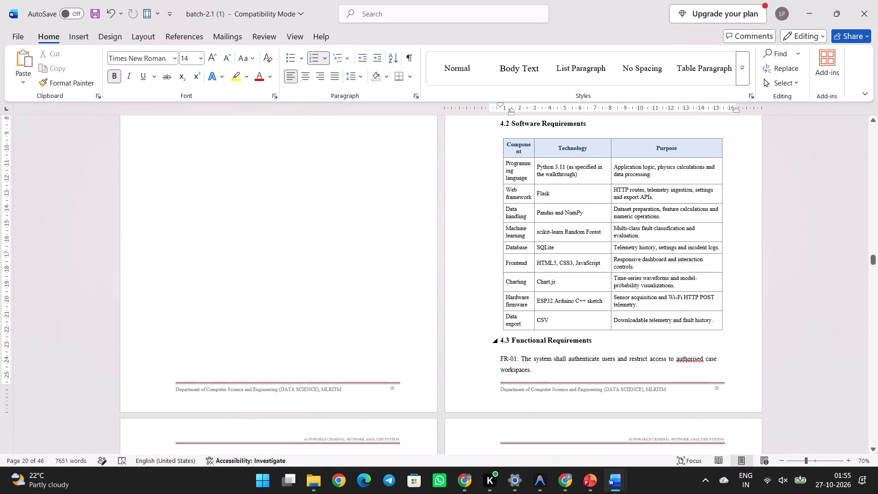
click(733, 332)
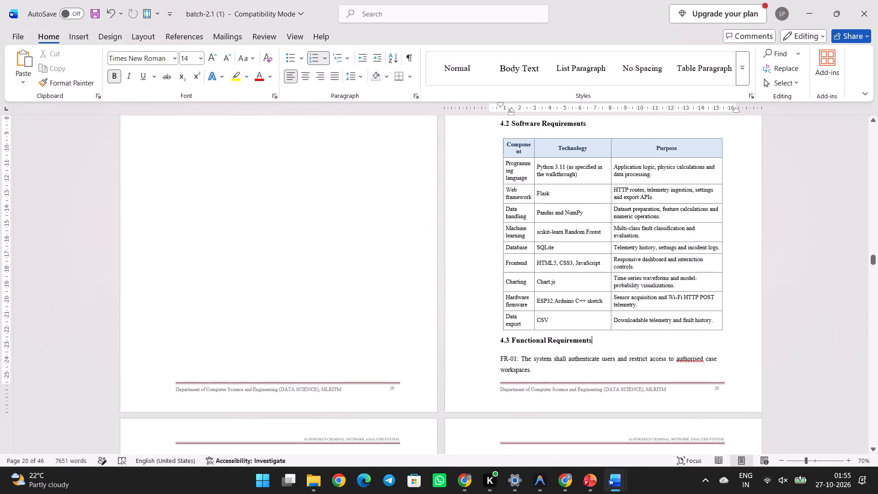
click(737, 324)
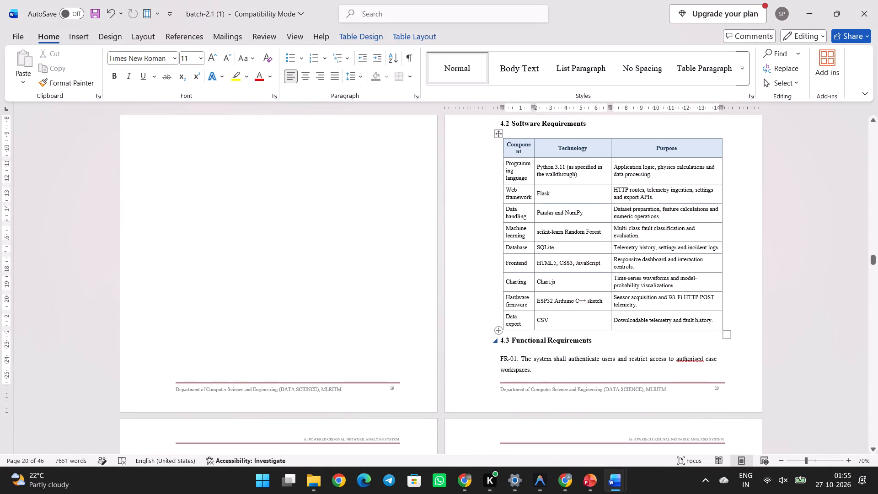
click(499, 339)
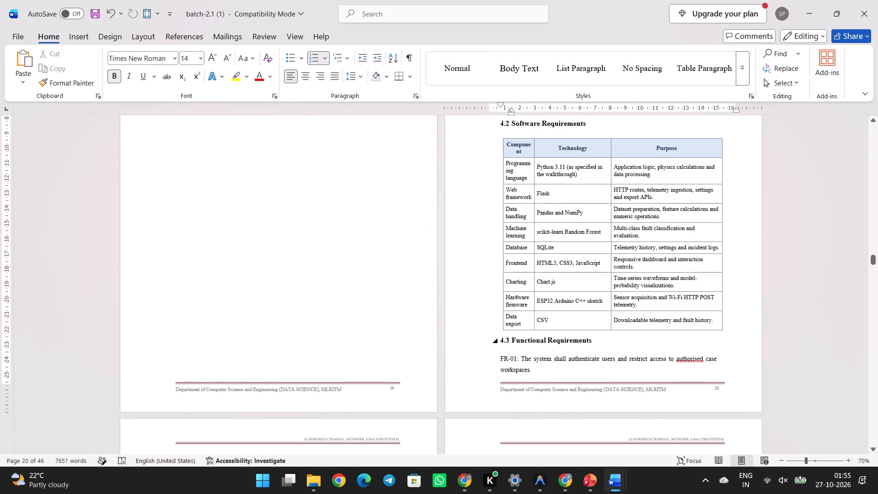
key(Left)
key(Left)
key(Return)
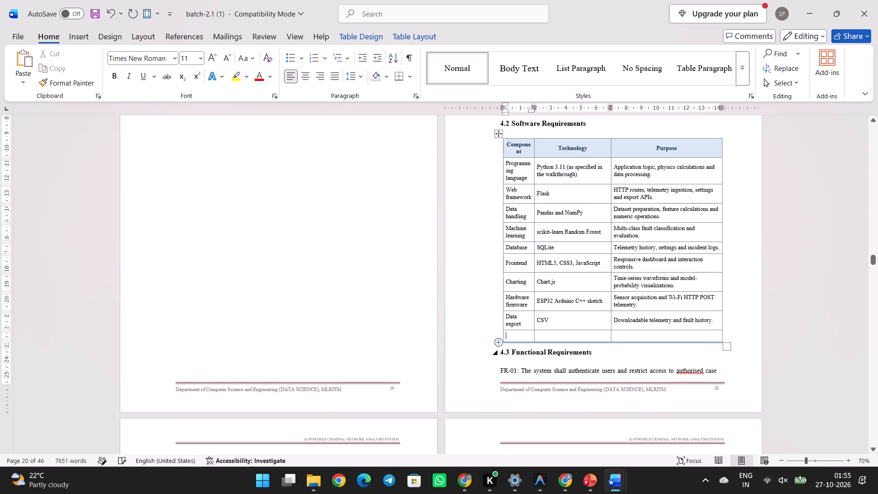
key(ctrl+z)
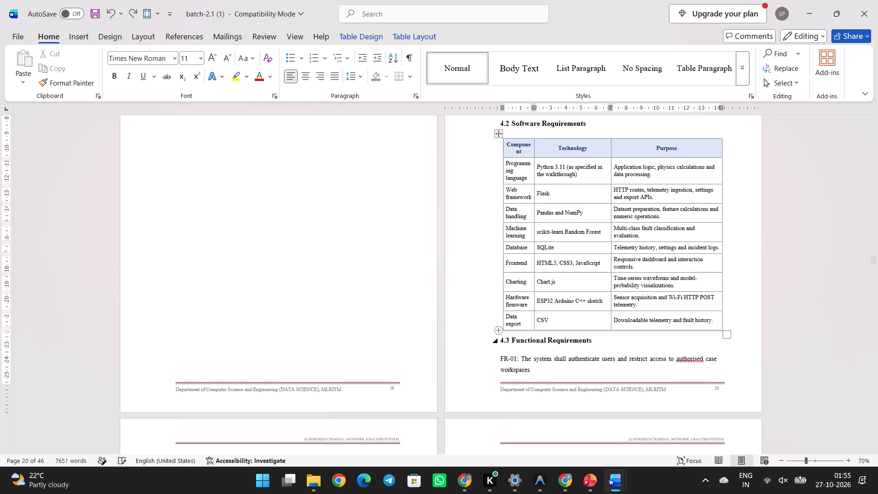
Undo the removal of the empty line below the software requirements table and paste the Table 4.1 caption there.
key(ctrl+z)
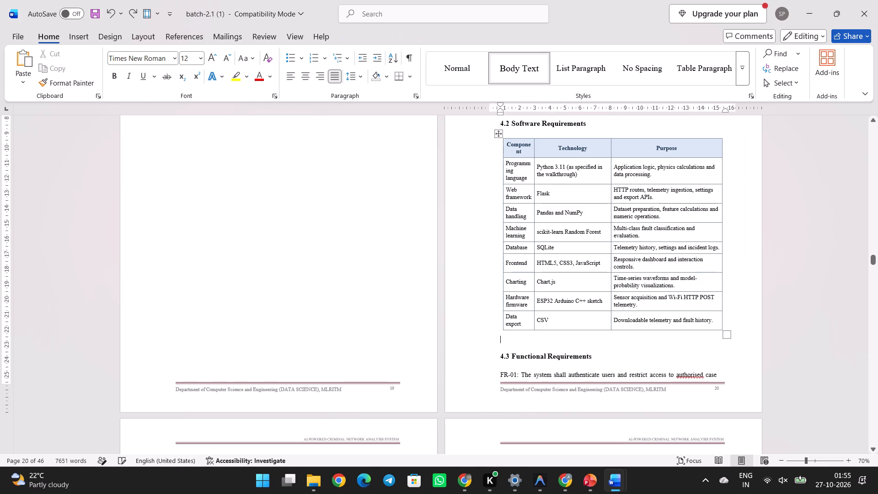
key(ctrl+v)
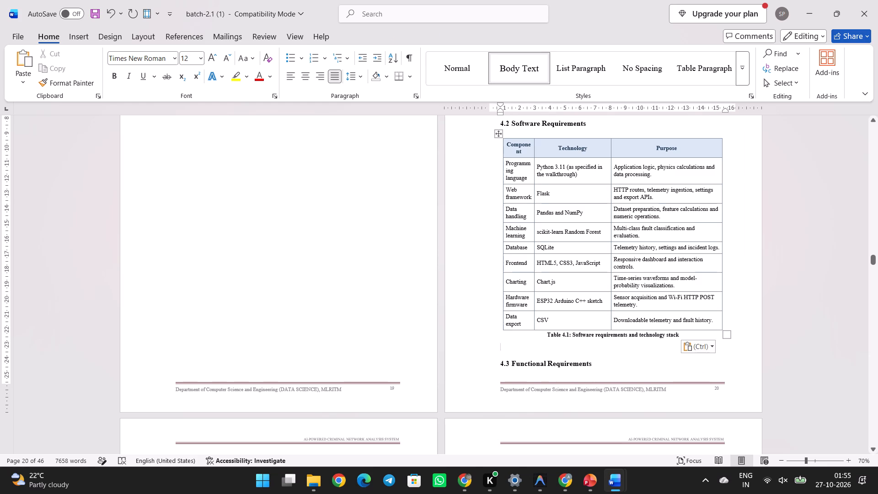
Add two empty lines below the Table 4.1 caption to push heading 4.3 onto a new page, and one empty line above it.
key(Return)
key(Return)
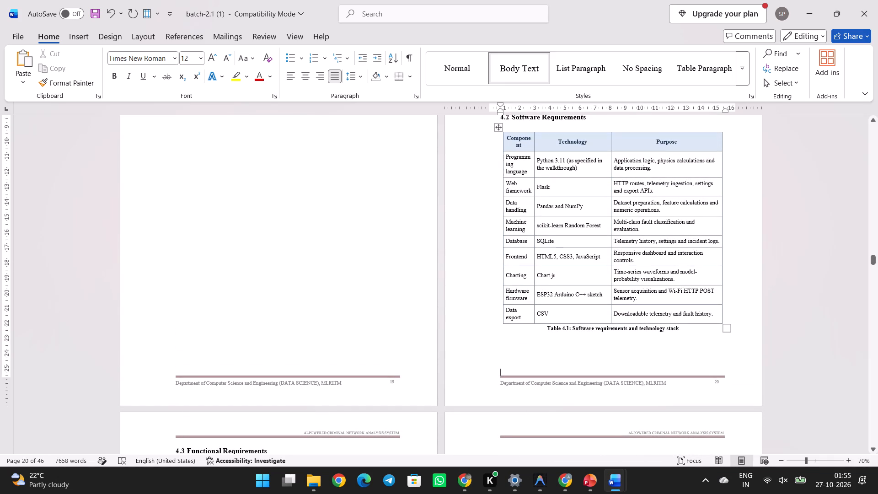
click(546, 328)
key(Return)
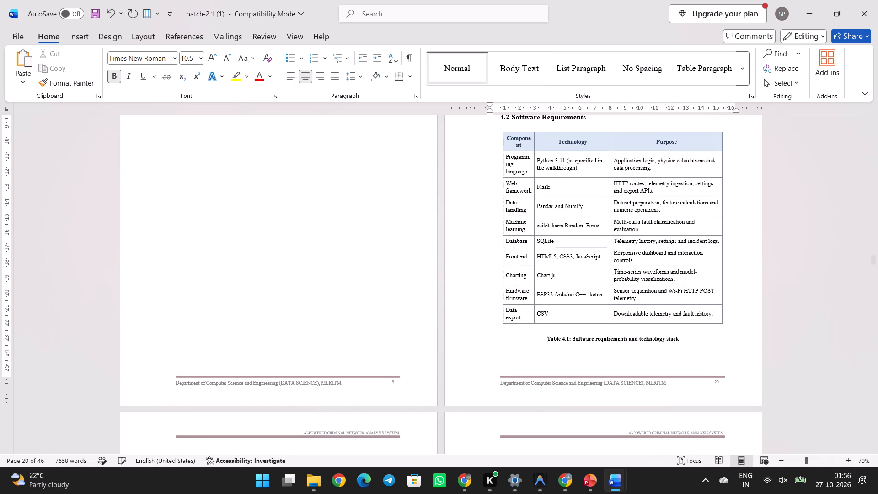
Compare the start of Chapter 4 through section 4.3 in batch-2.1 (1) with the same part of the solar panel report.
scroll(514, 349, up, 2)
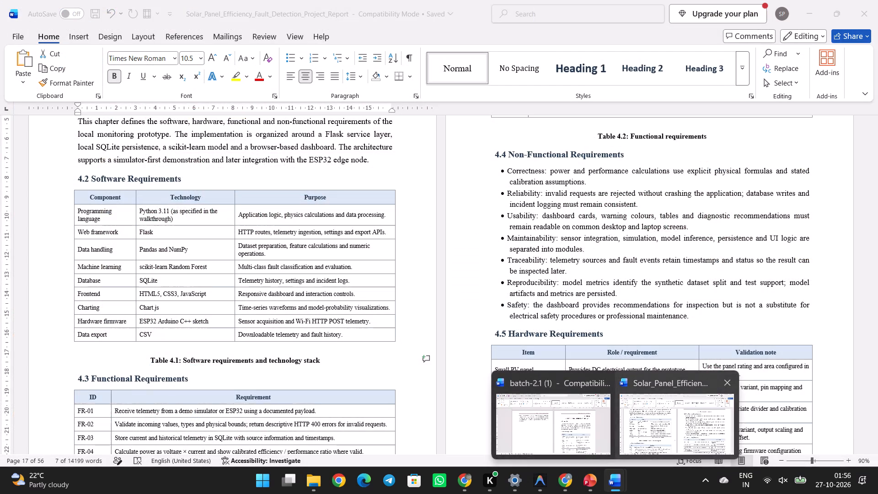
click(669, 430)
scroll(562, 377, up, 3)
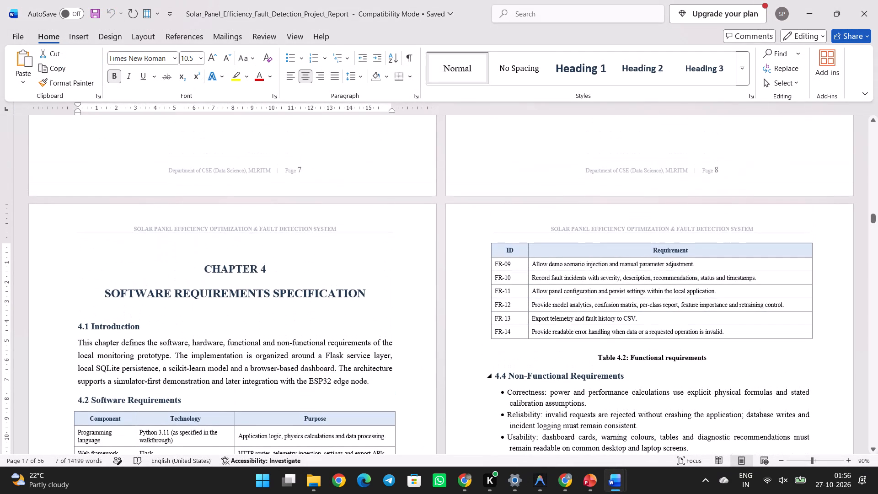
scroll(562, 377, down, 3)
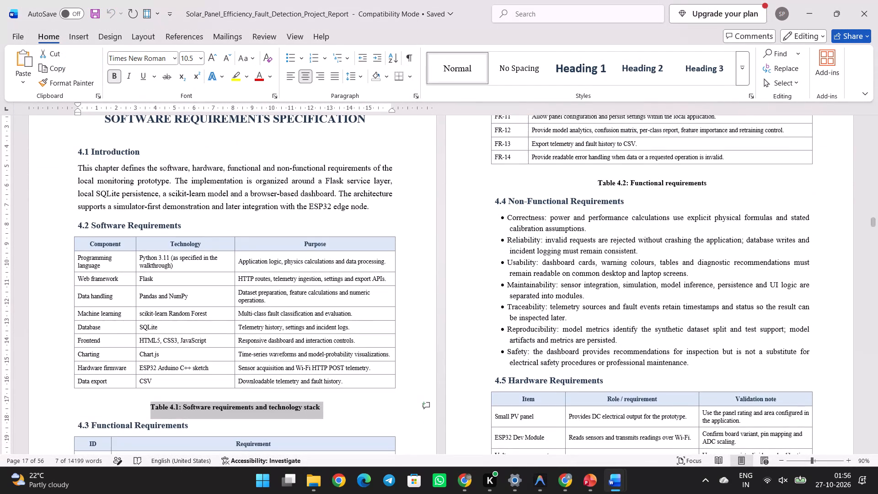
click(584, 444)
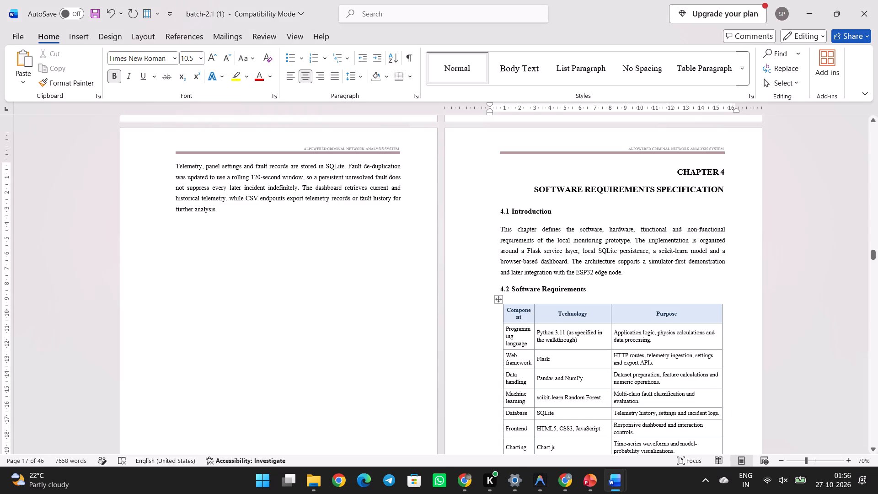
scroll(617, 374, down, 5)
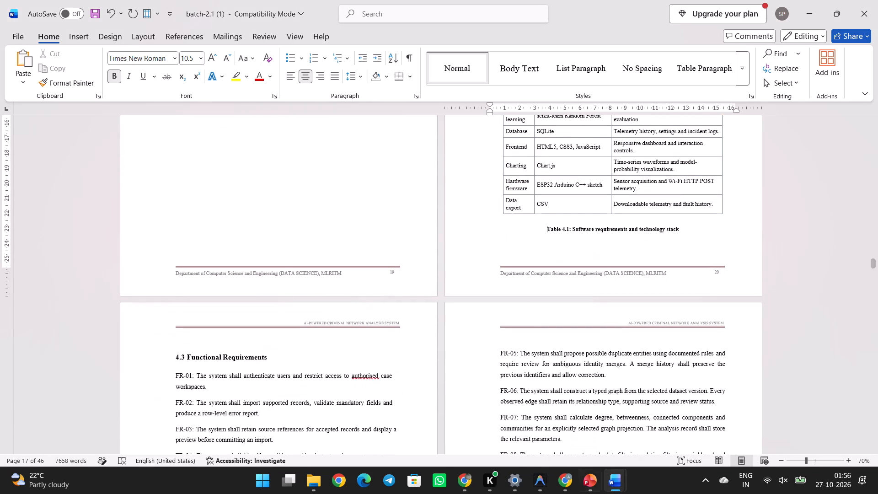
Replace paragraphs FR-01 to FR-04 under 4.3 in batch-2.1 (1) with the solar panel report's ID and Requirement table, deleting the leftover full stop.
click(667, 423)
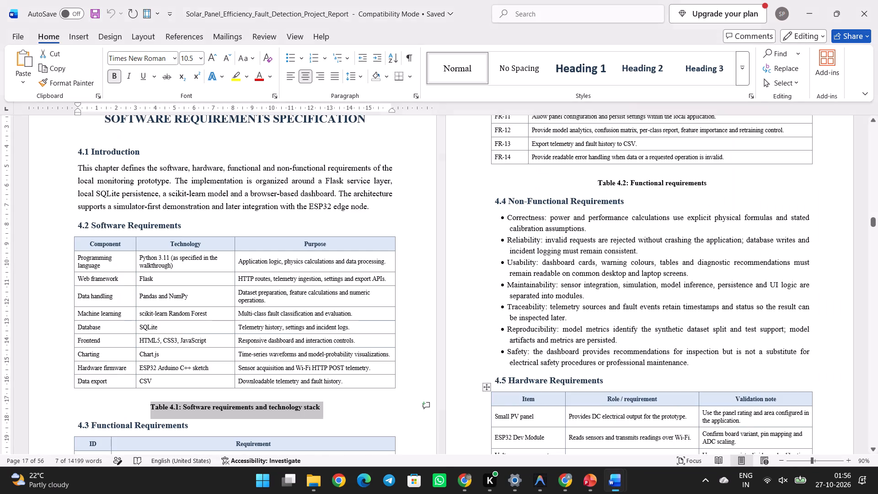
scroll(384, 331, down, 1)
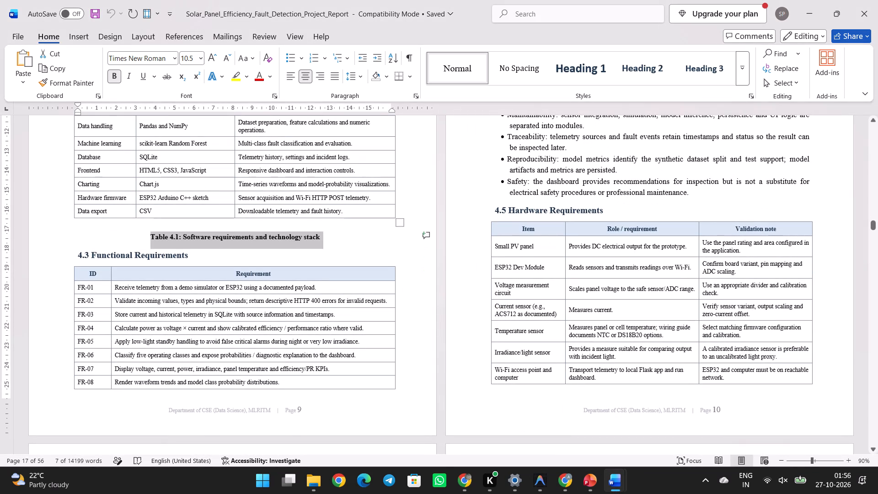
click(95, 273)
click(70, 264)
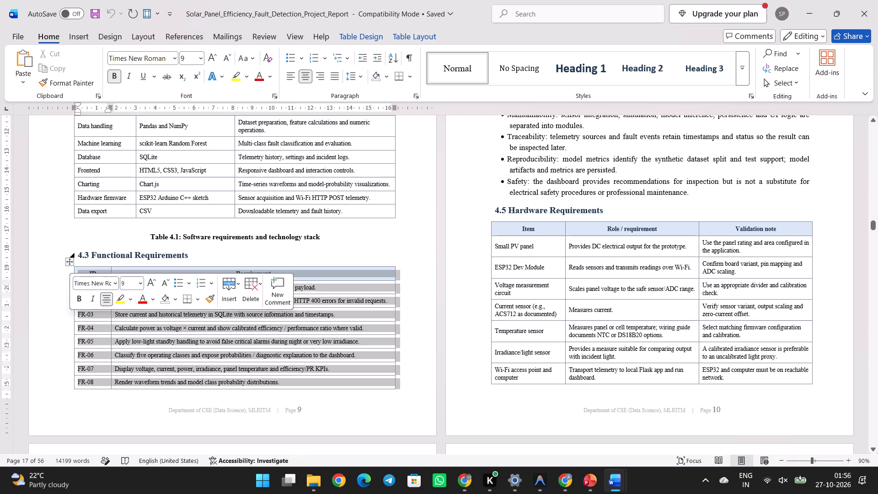
key(ctrl+c)
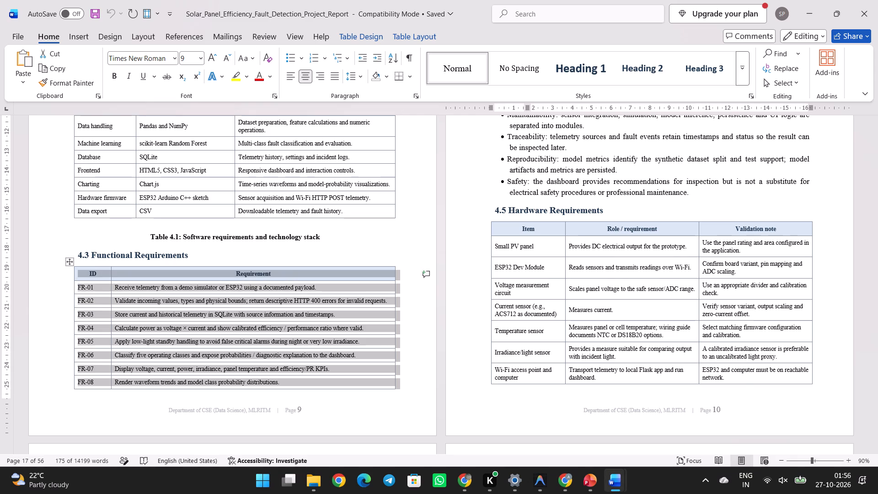
click(585, 423)
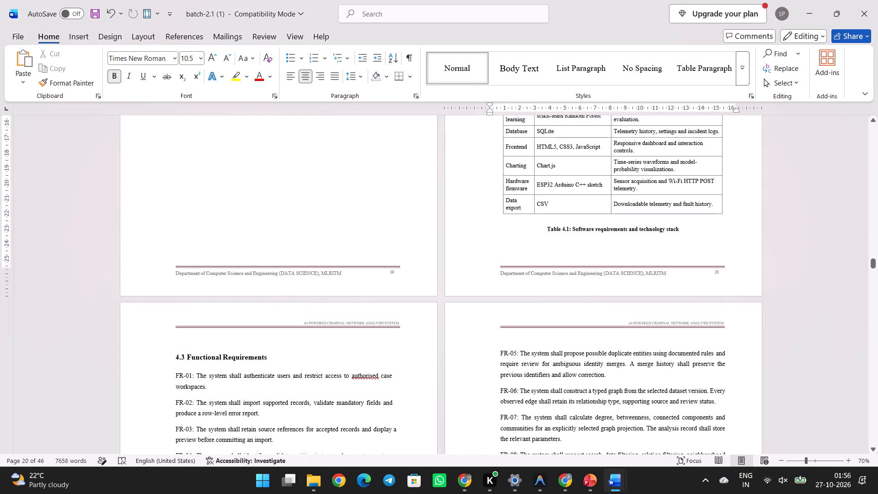
scroll(332, 403, down, 2)
drag(178, 263, 184, 268)
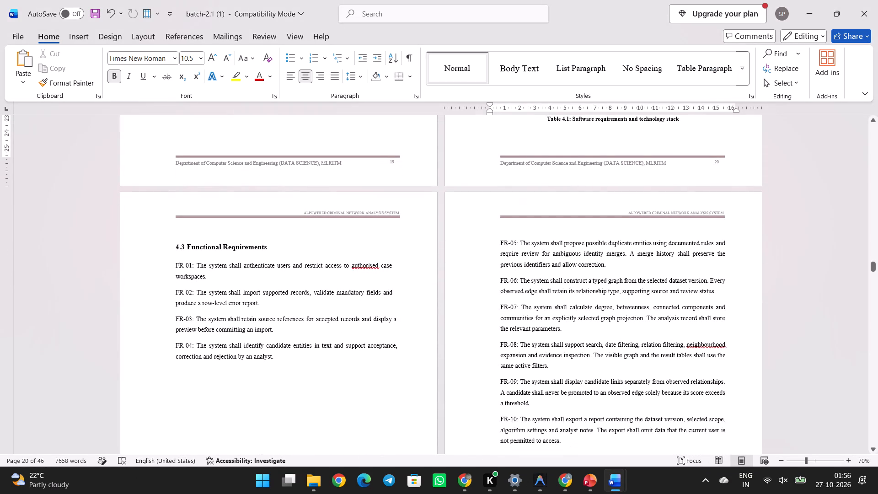
drag(184, 268, 268, 354)
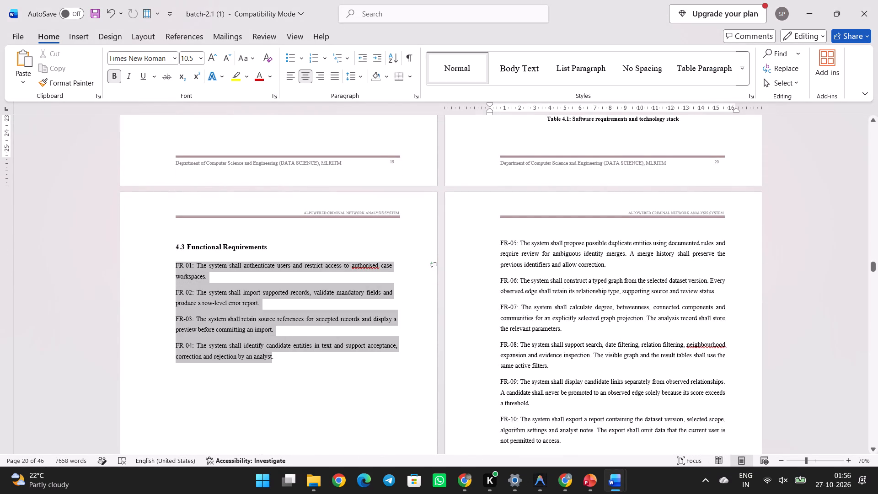
drag(268, 354, 268, 355)
key(ctrl+v)
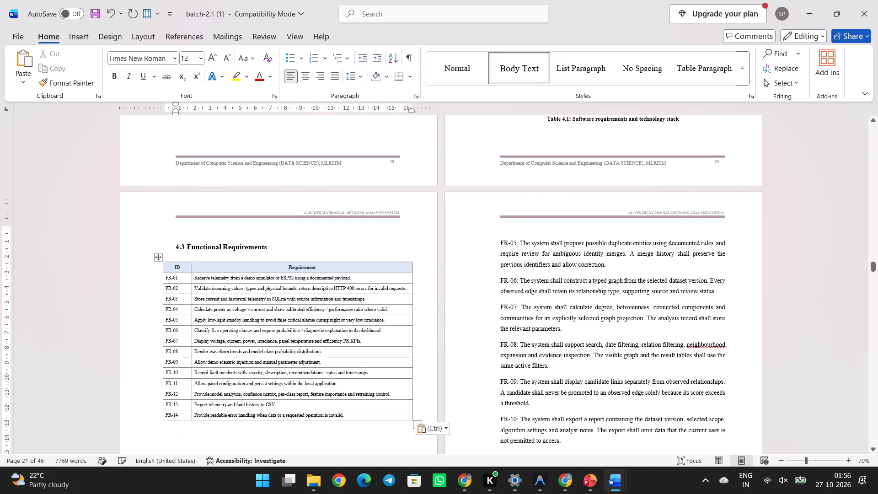
key(Delete)
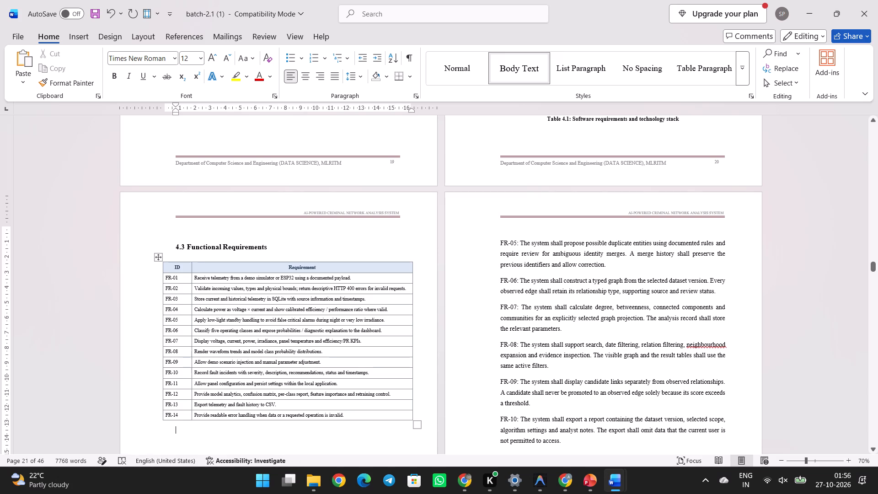
Increase the font size of the whole functional requirements table to 11.
click(160, 258)
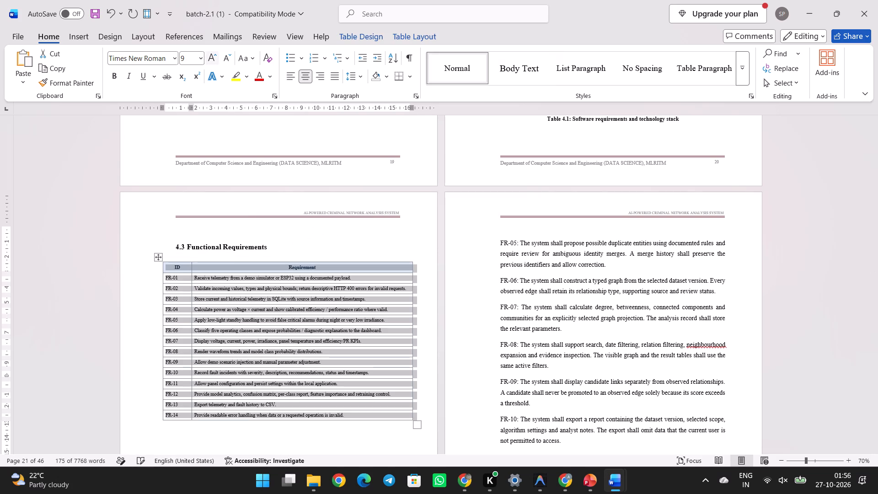
double_click(218, 55)
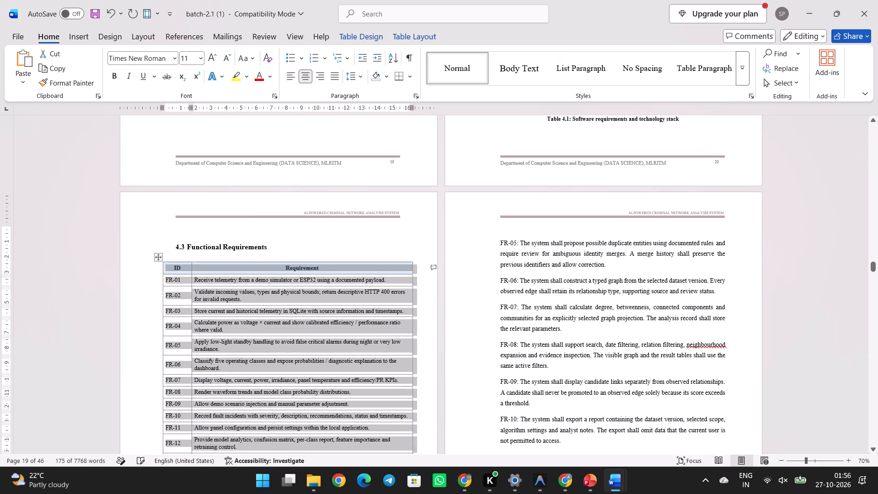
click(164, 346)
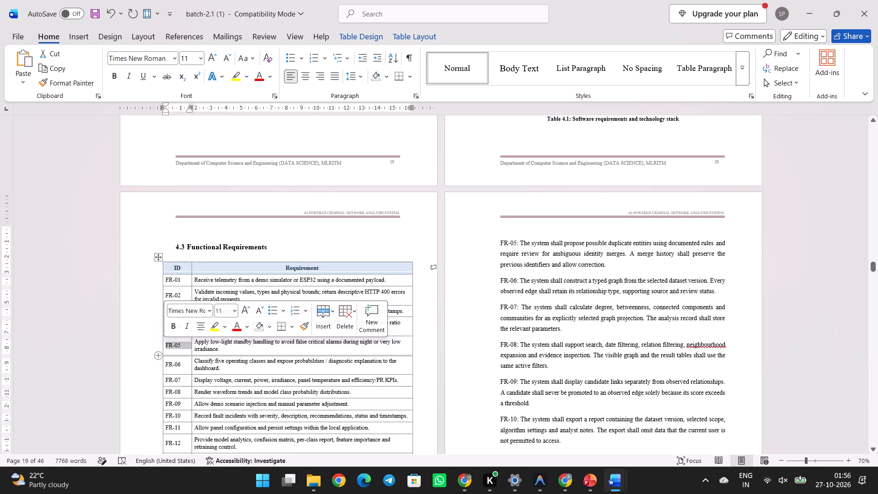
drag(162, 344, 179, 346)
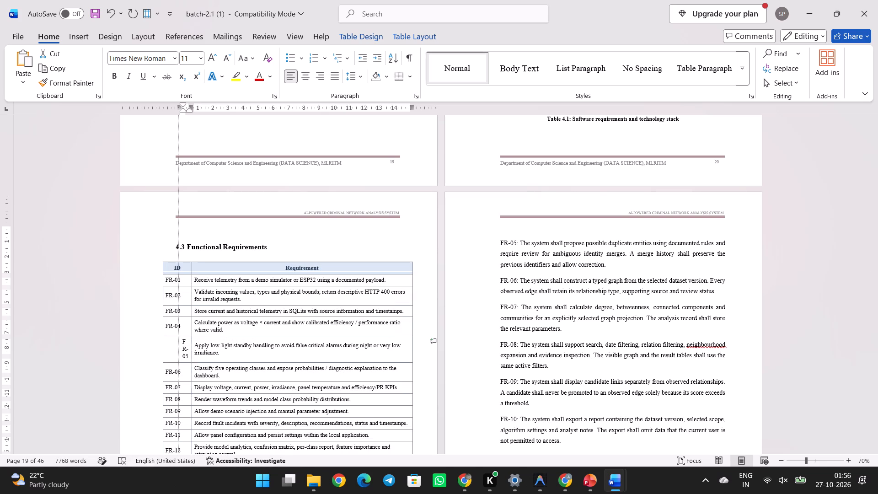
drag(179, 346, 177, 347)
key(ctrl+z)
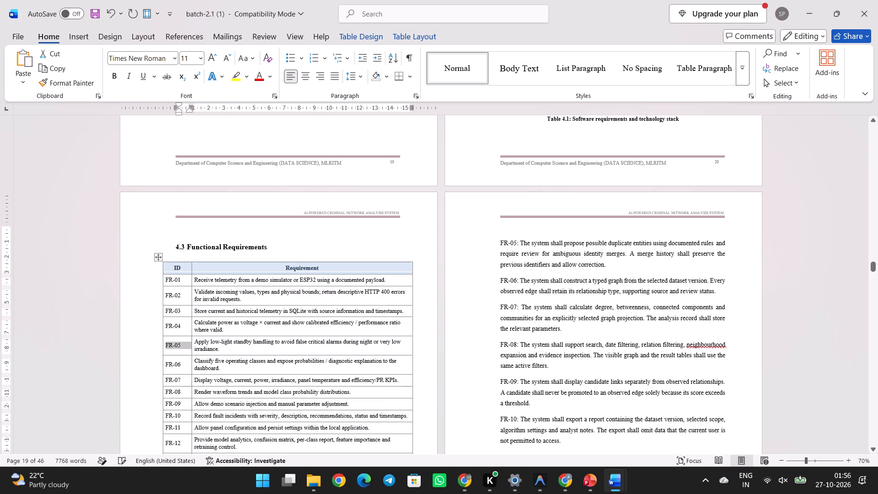
Narrow the ID column of the whole functional requirements table so the table's left edge aligns with the page's left text margin.
click(160, 257)
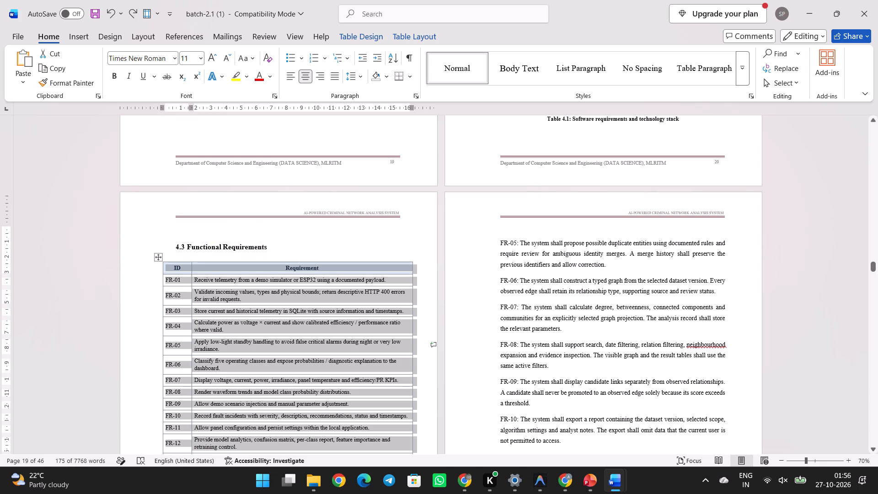
drag(162, 349, 176, 354)
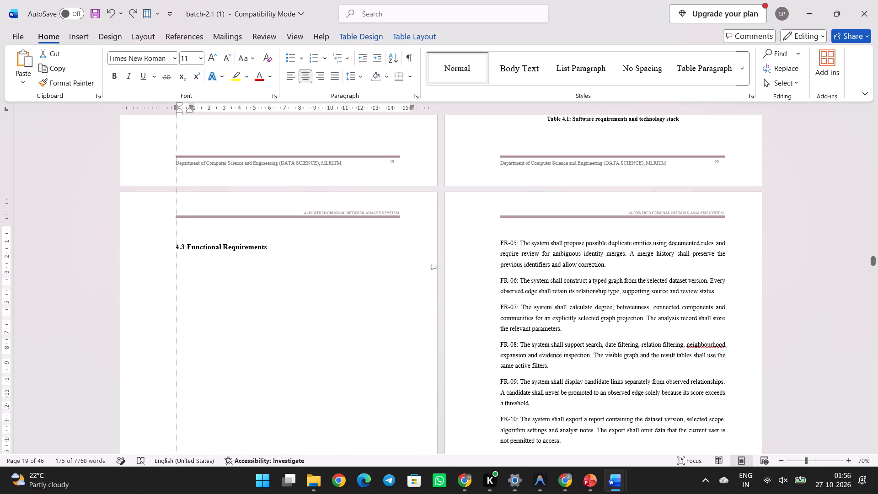
drag(176, 354, 175, 354)
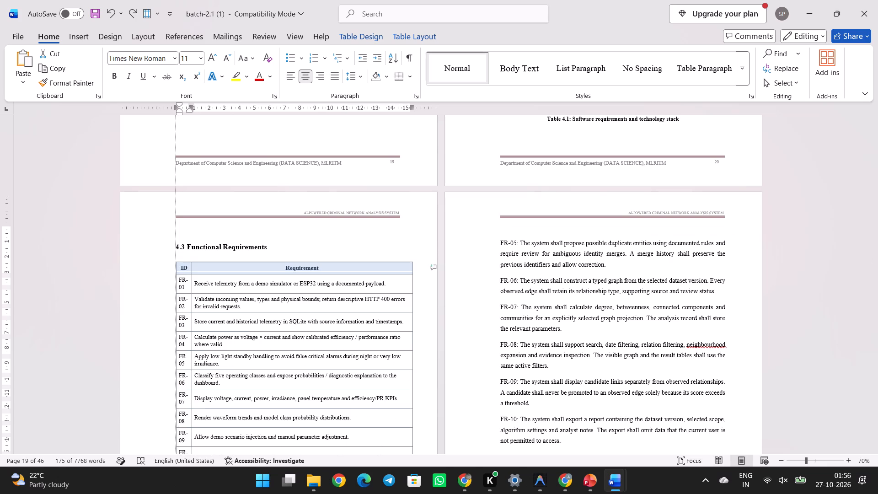
drag(175, 354, 176, 354)
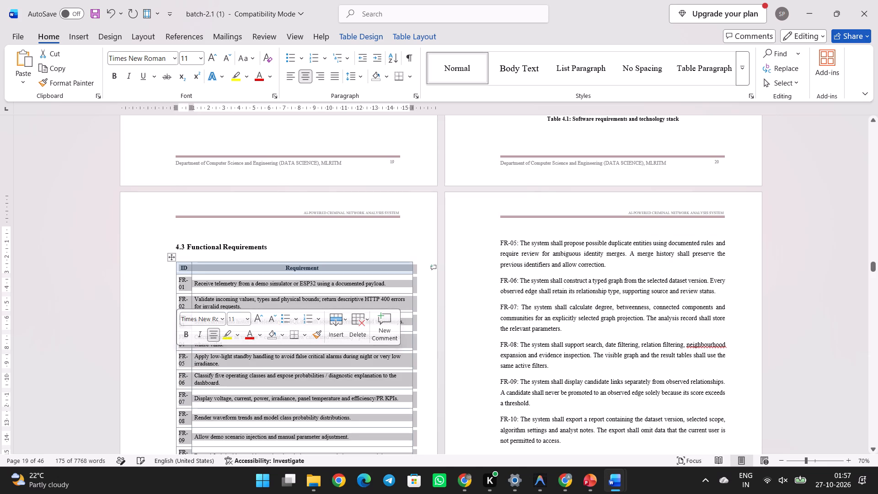
Widen the functional requirements table's ID column so each FR number fits on one line, and align the table's right edge with the right text margin.
drag(192, 359, 204, 360)
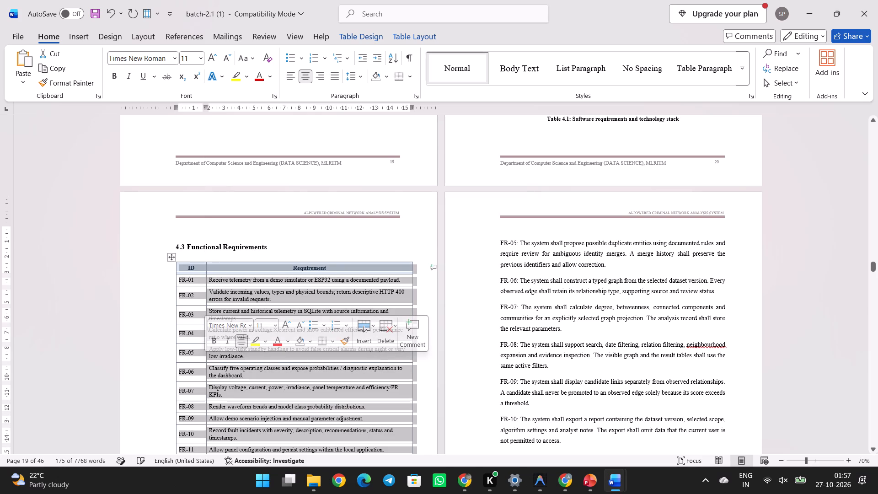
drag(412, 372, 395, 371)
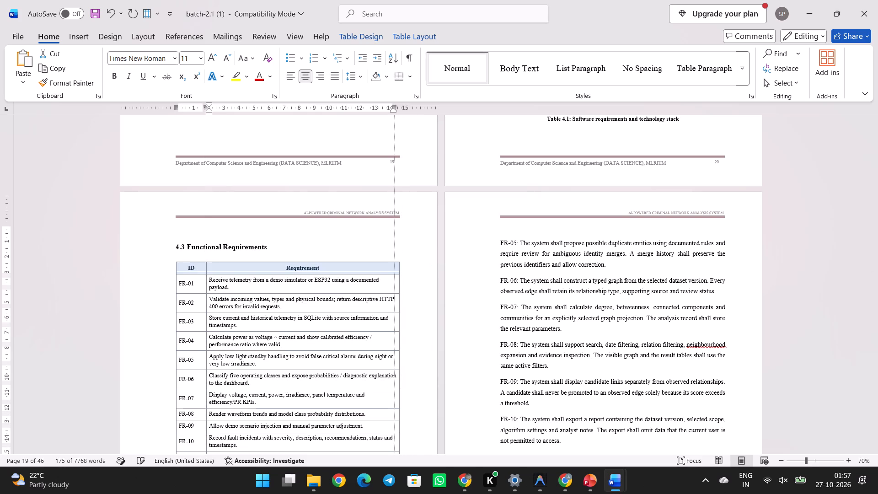
drag(395, 371, 399, 370)
scroll(319, 371, down, 7)
scroll(499, 380, up, 3)
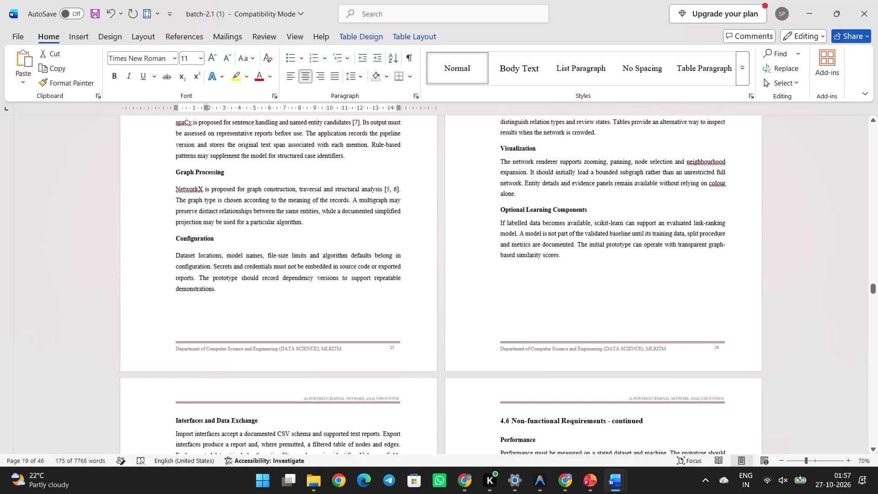
scroll(499, 380, up, 8)
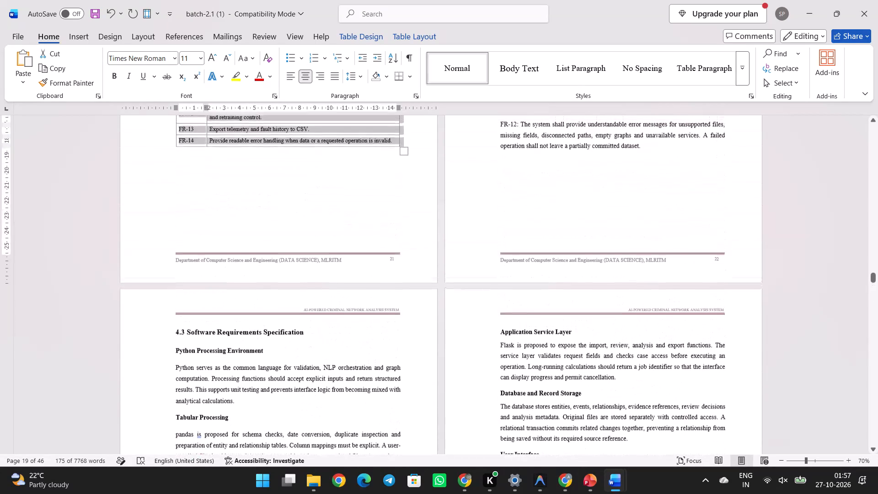
scroll(499, 380, up, 2)
scroll(573, 419, up, 2)
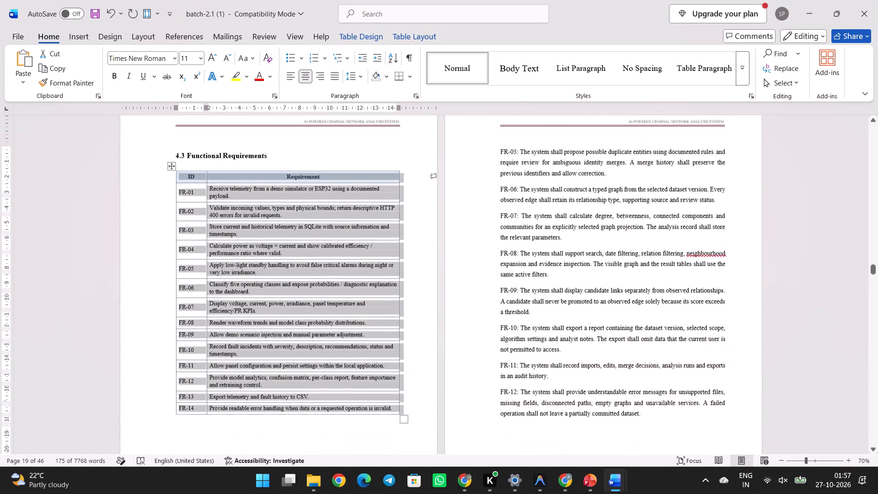
scroll(573, 419, up, 1)
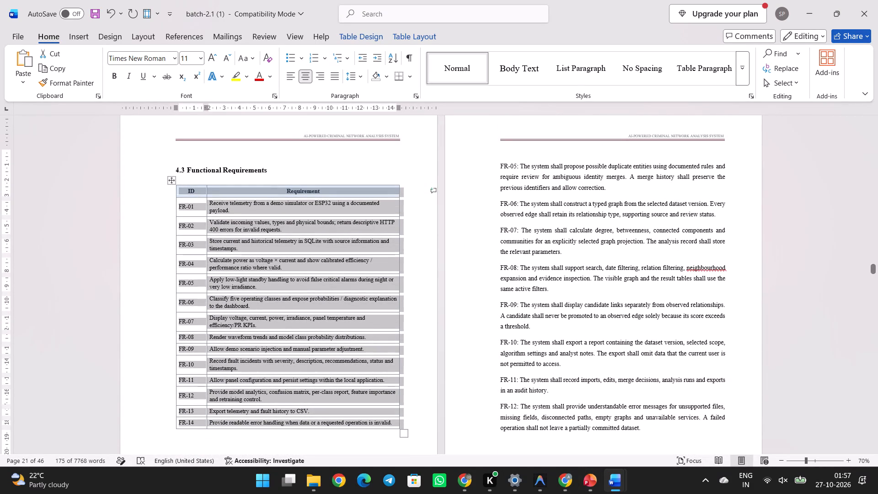
Copy the caption "Table 4.2: Functional requirements" from the solar panel report and paste it below the functional requirements table in batch-2.1 (1).
click(587, 429)
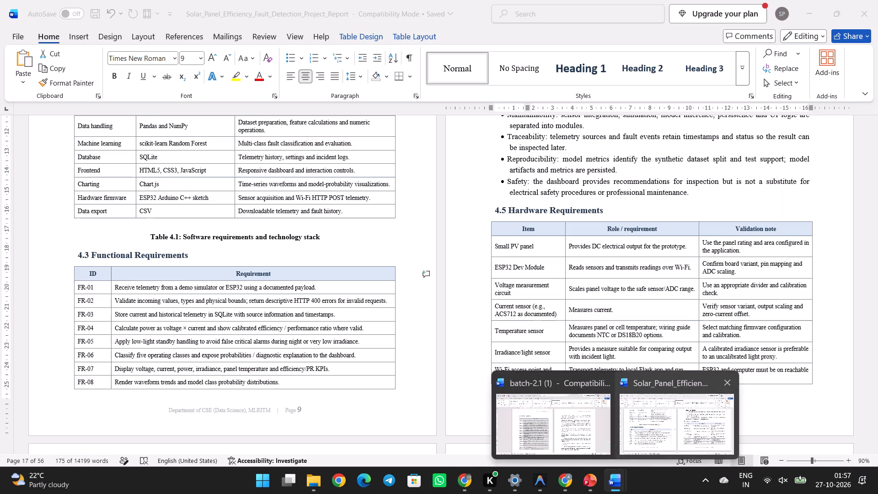
click(669, 427)
scroll(669, 427, up, 2)
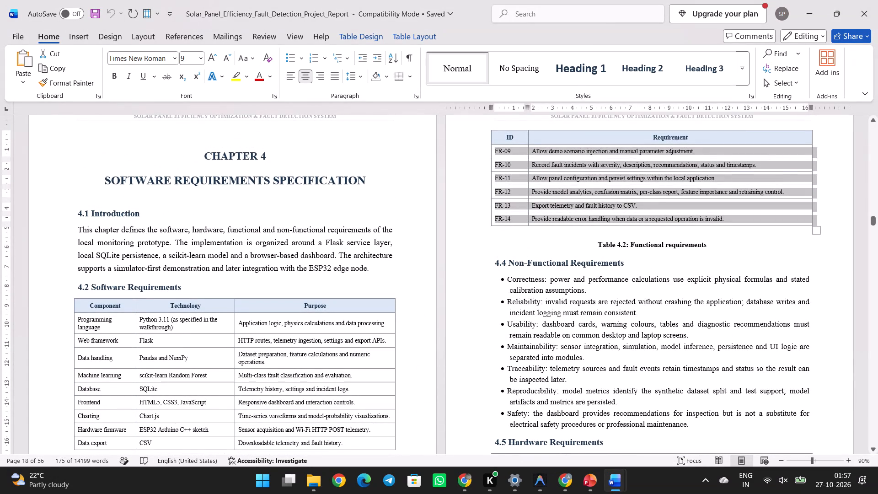
drag(712, 244, 607, 242)
key(ctrl+c)
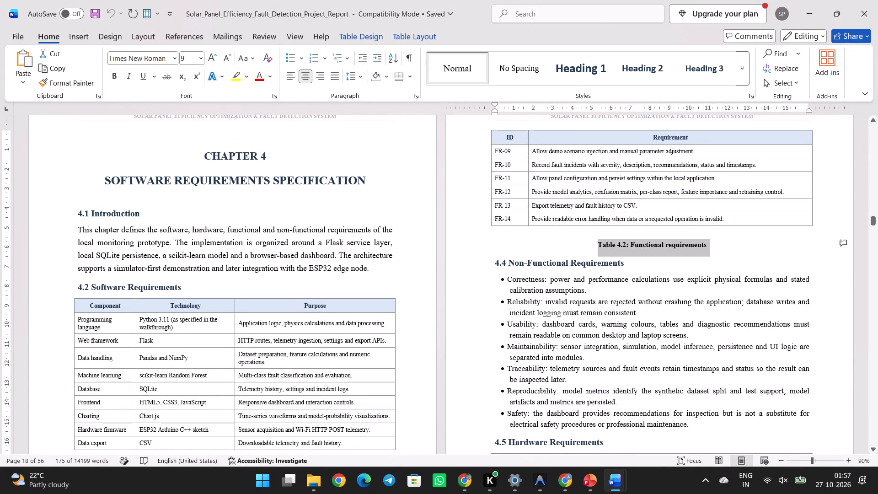
click(574, 441)
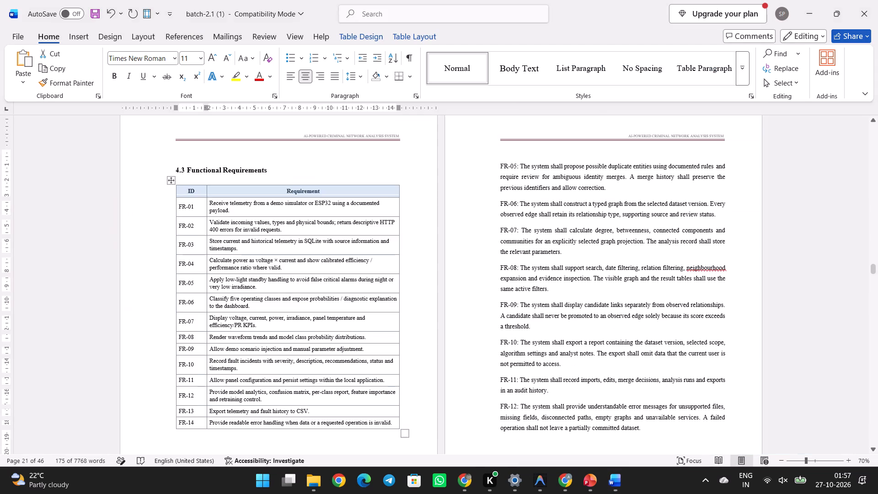
scroll(310, 375, down, 1)
click(279, 379)
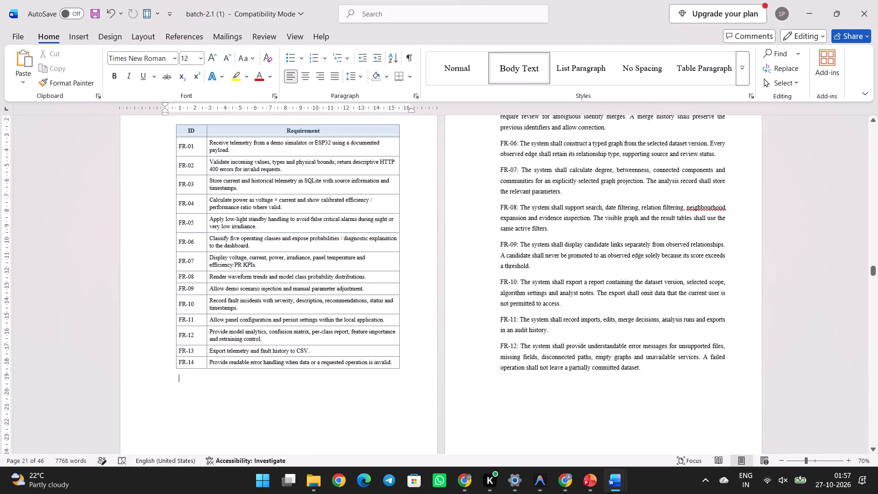
key(ctrl+v)
Delete the old requirement paragraphs FR-05 to FR-12 on the page after the functional requirements table.
scroll(362, 359, up, 1)
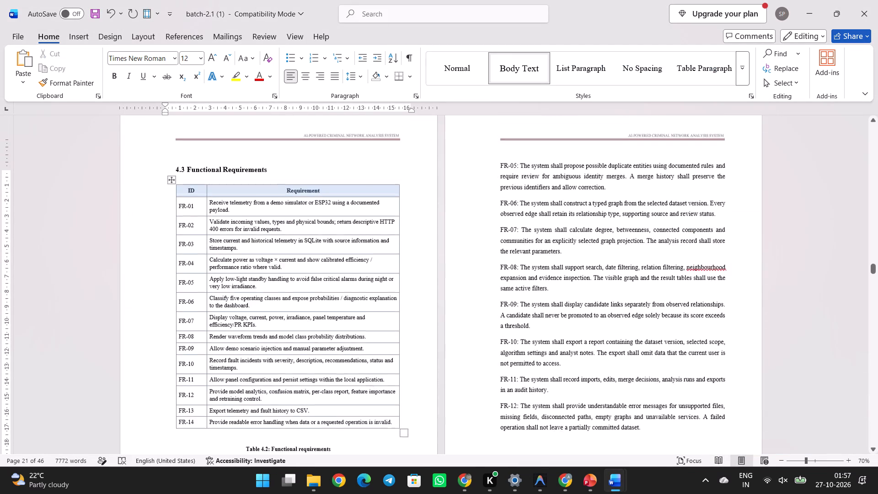
scroll(362, 359, up, 1)
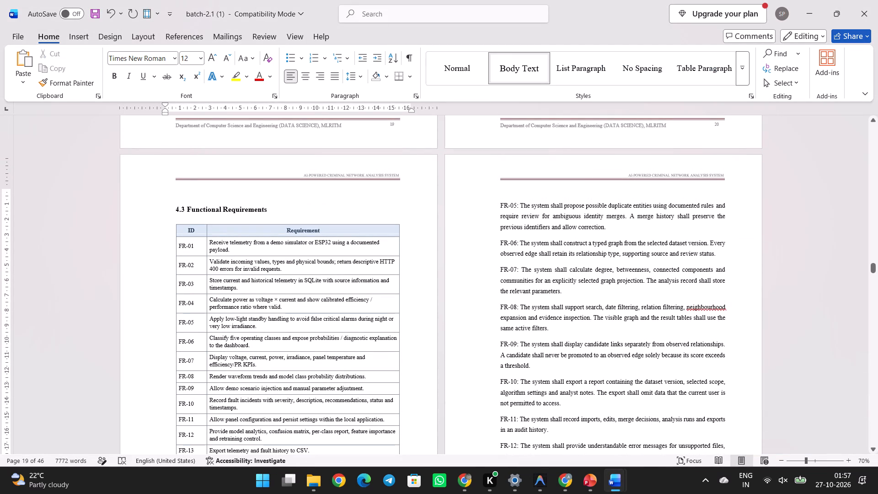
drag(503, 201, 574, 430)
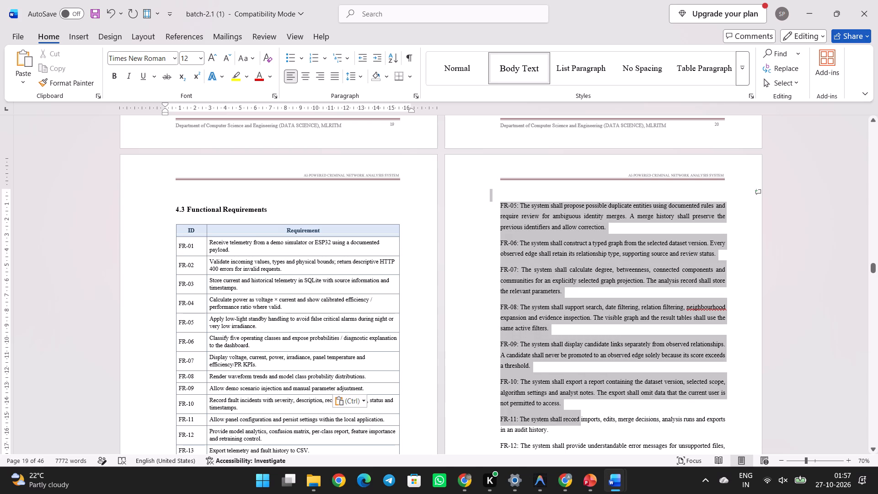
drag(574, 430, 658, 145)
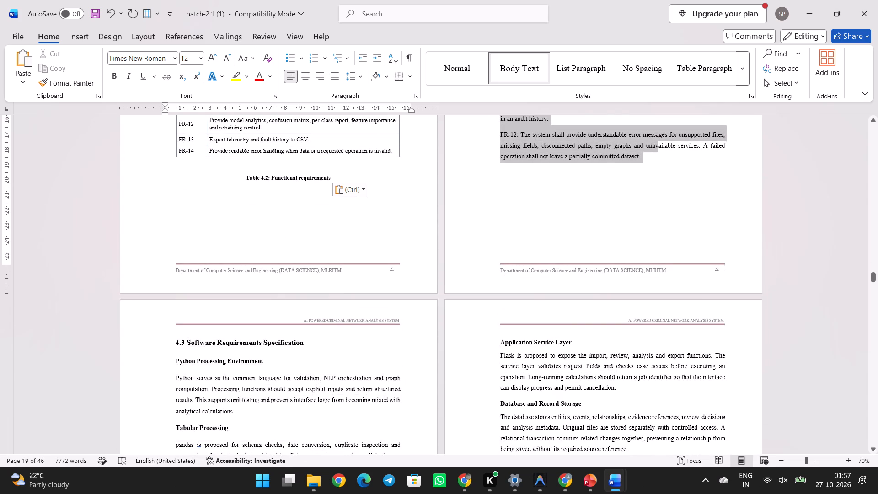
drag(658, 145, 639, 182)
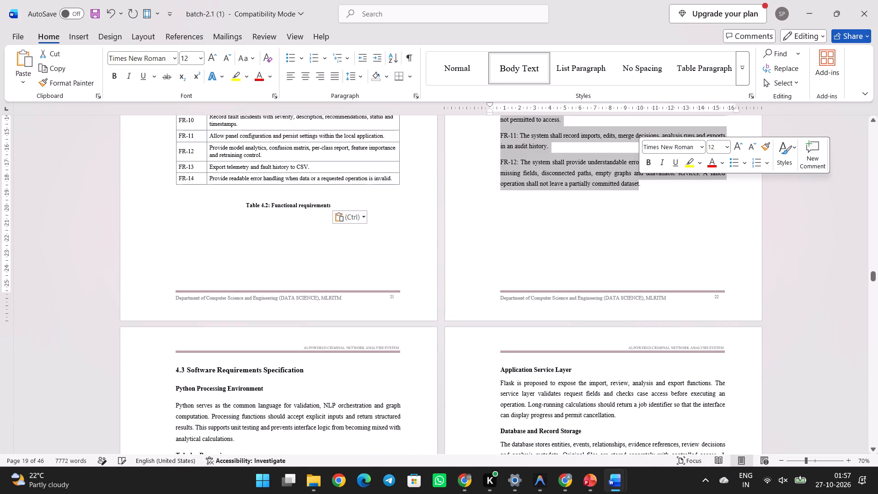
key(Delete)
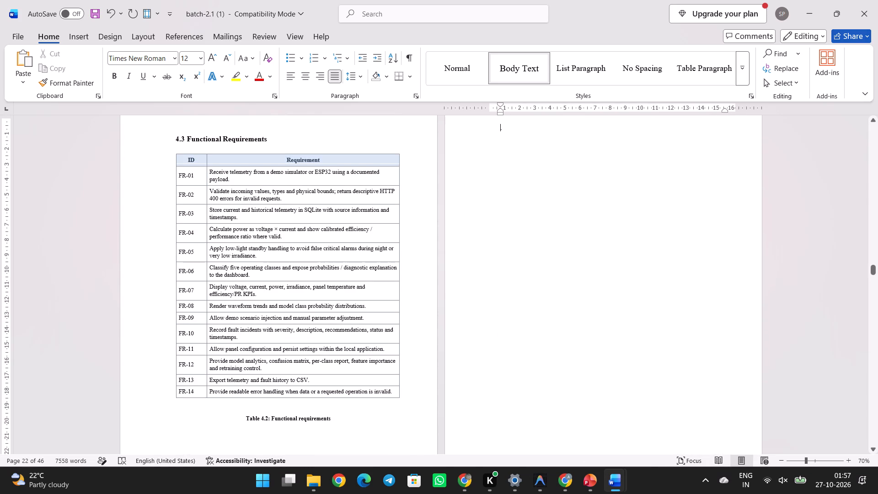
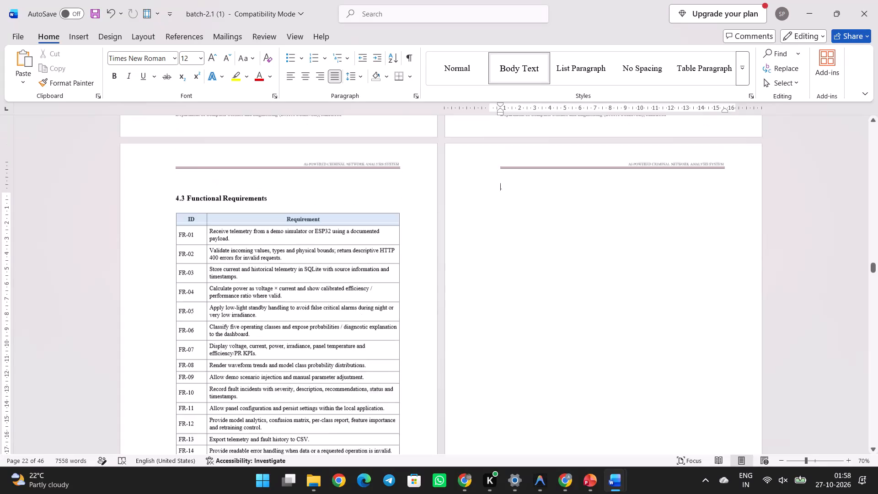
Copy section 4.4 and the 4.5 heading from the solar panel report and paste them as text only onto the emptied page of batch-2.1 (1).
key(Delete)
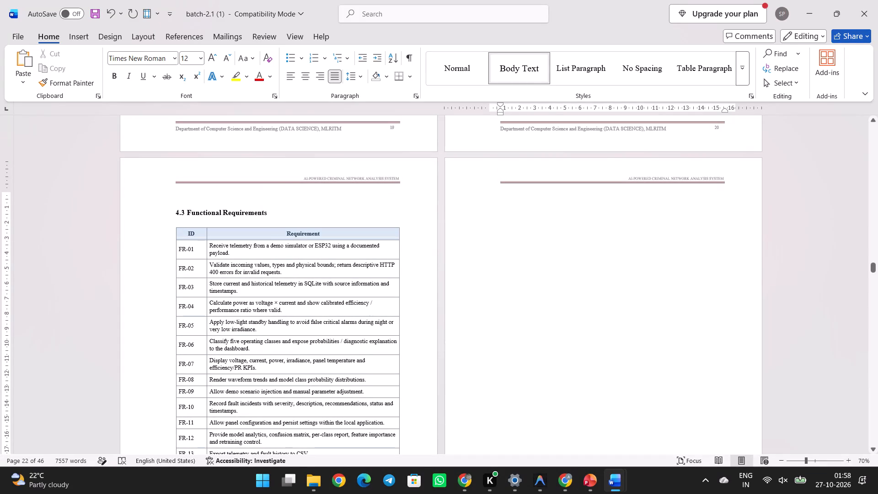
click(653, 433)
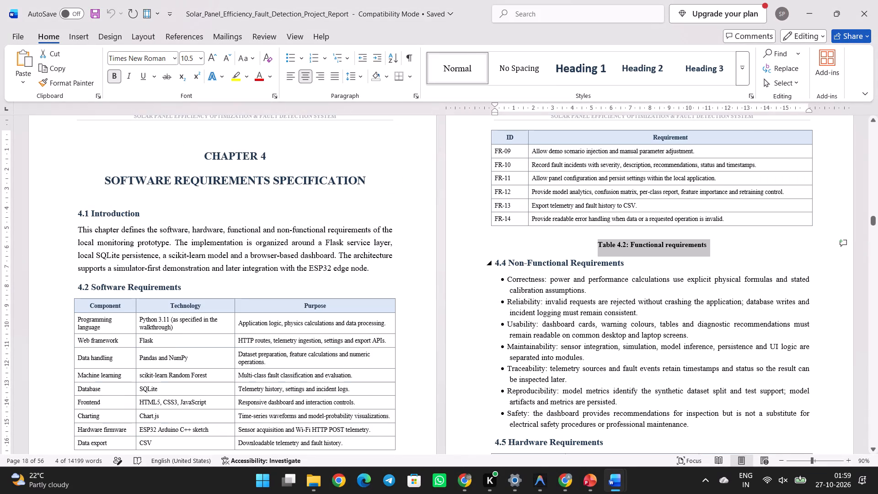
drag(495, 263, 578, 458)
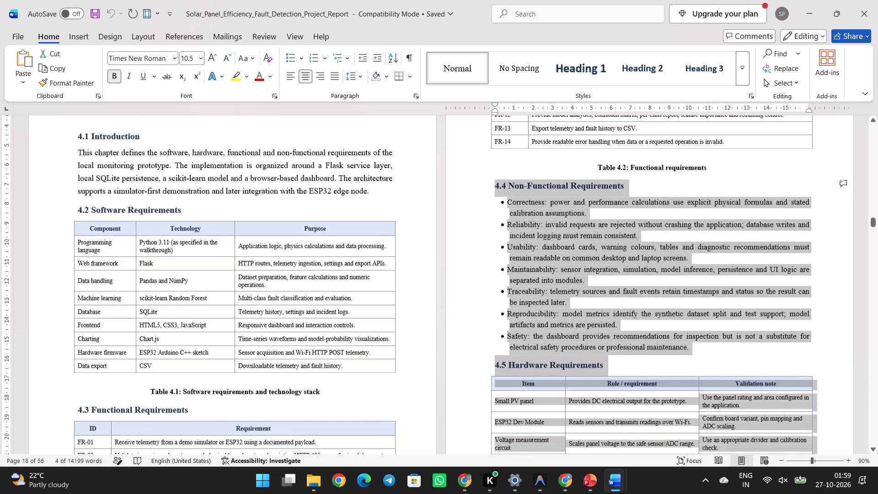
drag(578, 458, 621, 342)
key(ctrl+c)
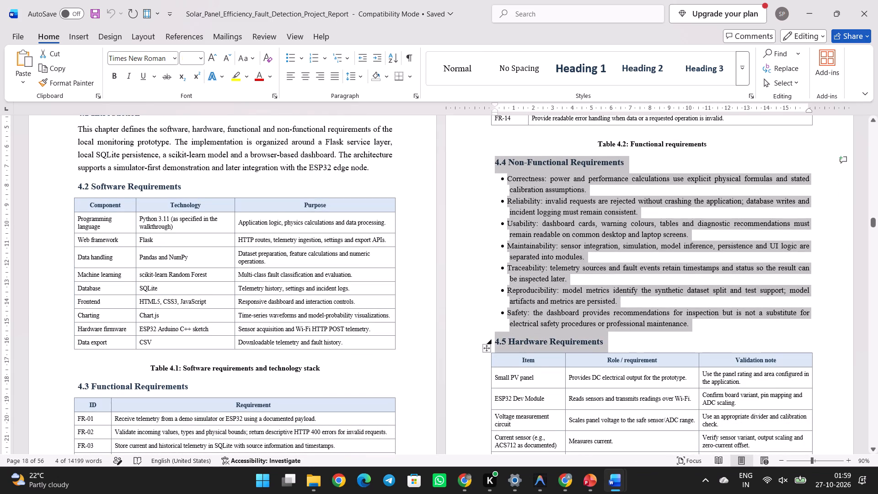
click(566, 426)
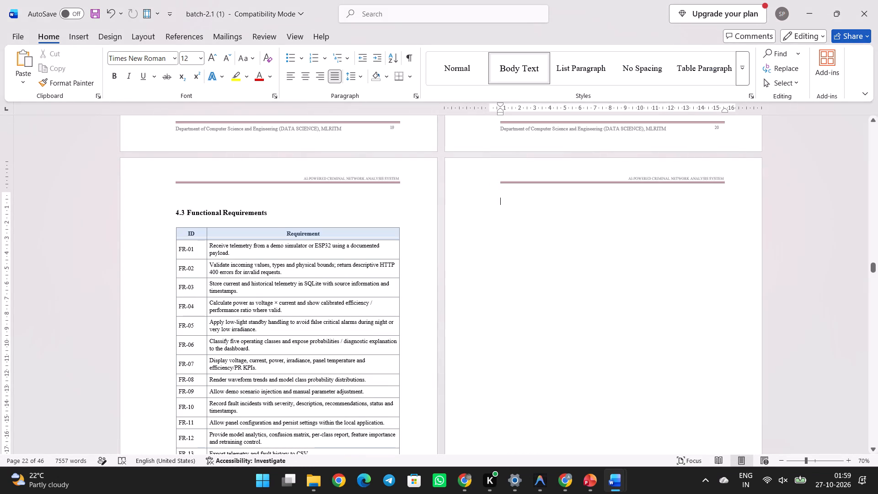
key(ctrl+v)
click(587, 349)
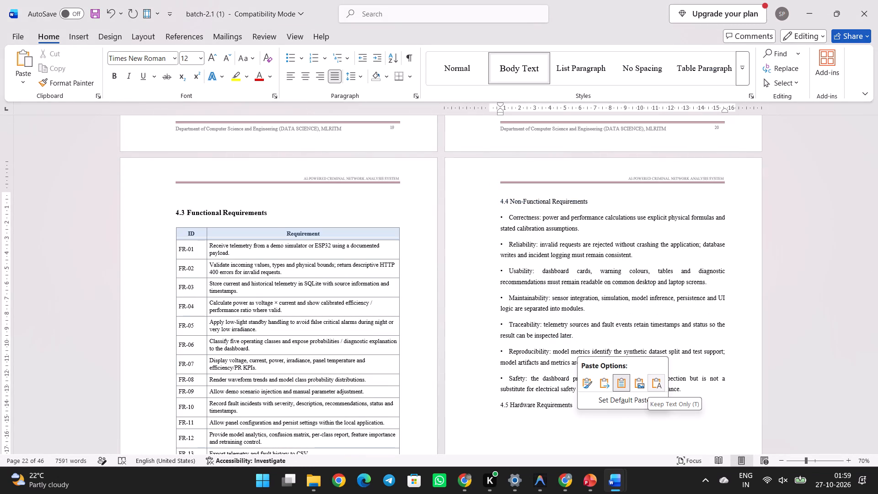
click(654, 383)
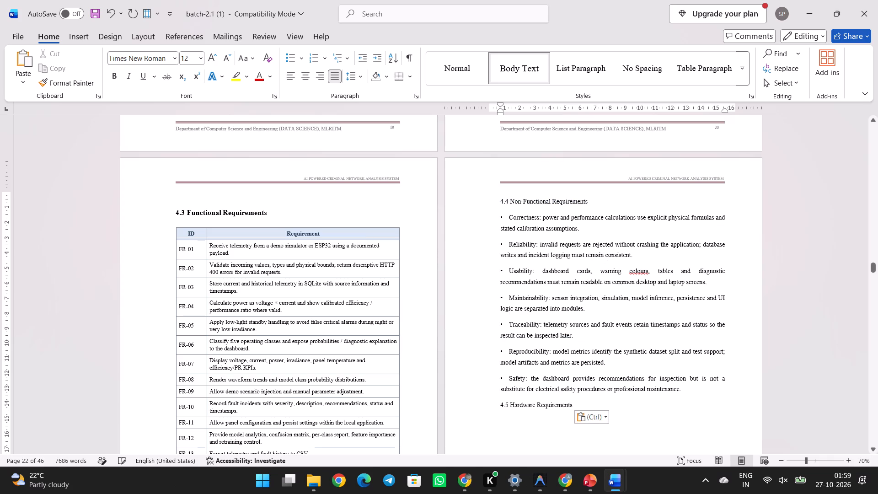
Make the pasted heading "4.4 Non-Functional Requirements" bold.
drag(595, 200, 509, 198)
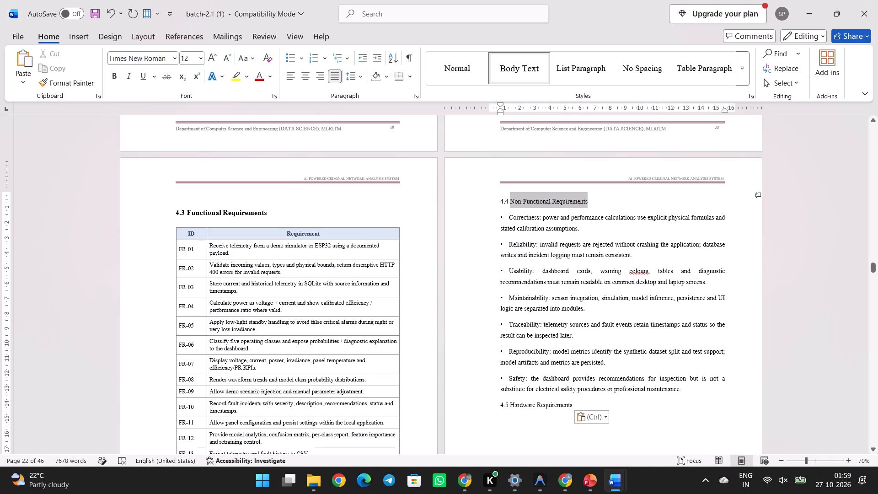
drag(509, 198, 502, 198)
key(shift+Left)
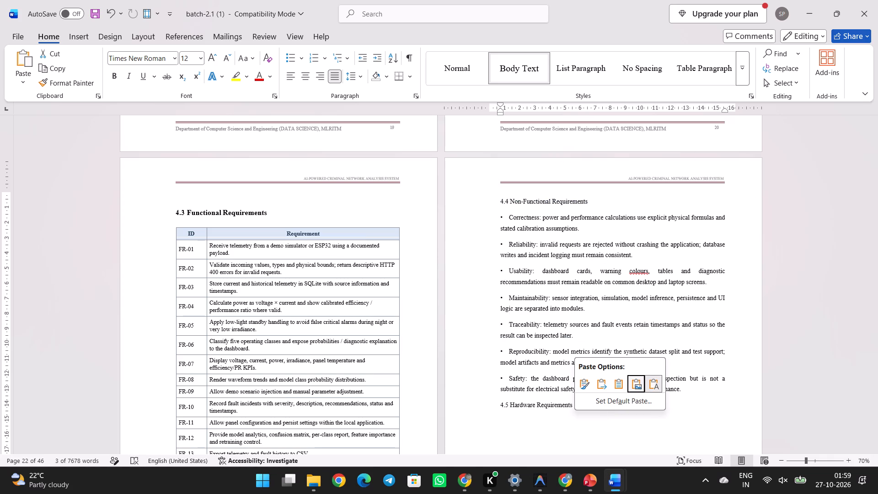
click(604, 207)
drag(600, 204, 494, 201)
key(ctrl+b)
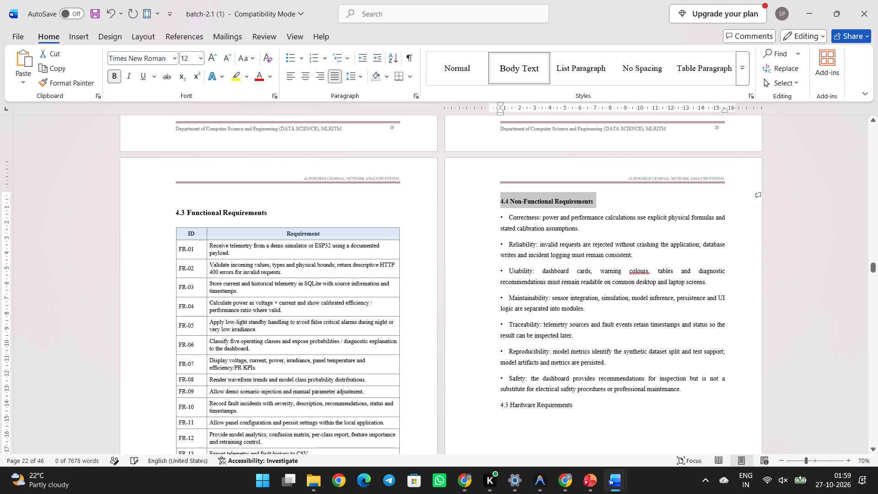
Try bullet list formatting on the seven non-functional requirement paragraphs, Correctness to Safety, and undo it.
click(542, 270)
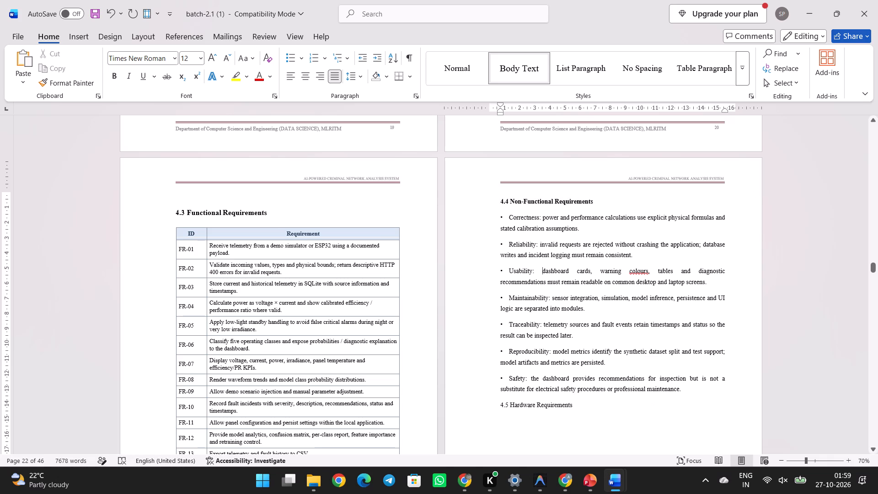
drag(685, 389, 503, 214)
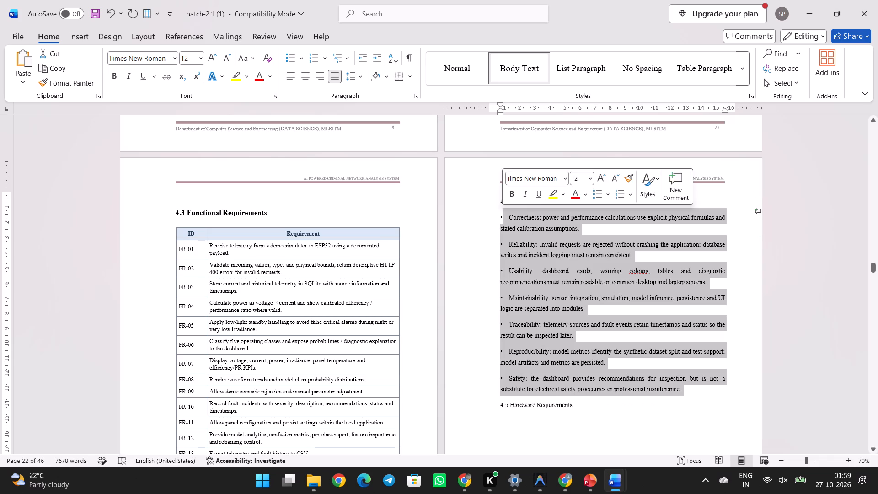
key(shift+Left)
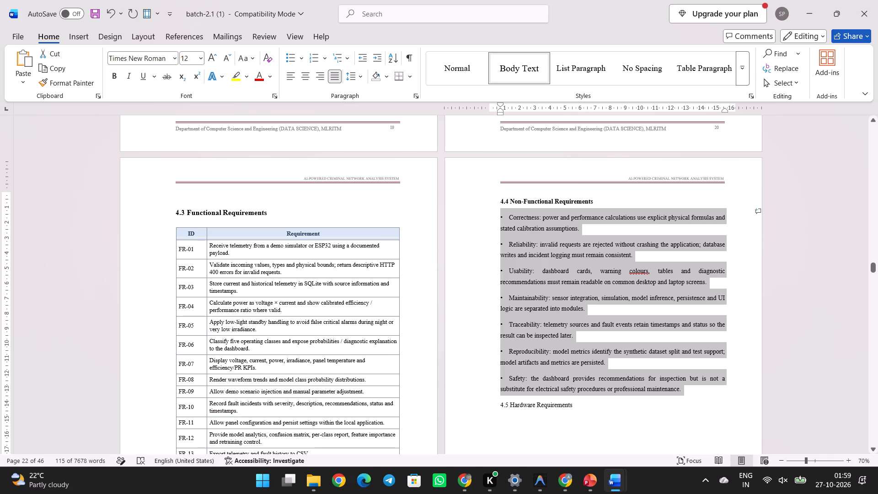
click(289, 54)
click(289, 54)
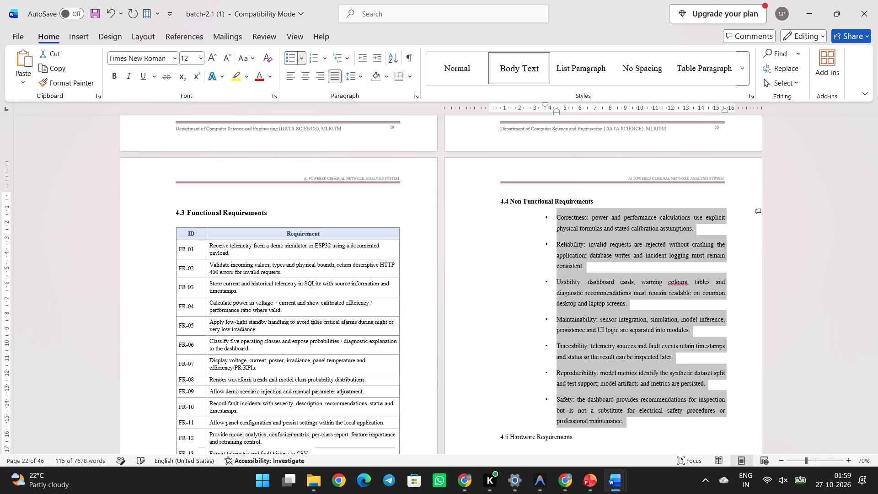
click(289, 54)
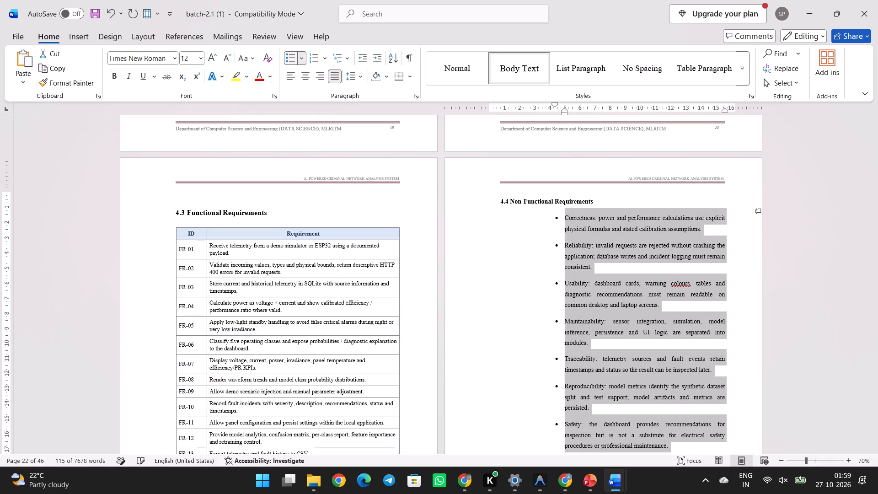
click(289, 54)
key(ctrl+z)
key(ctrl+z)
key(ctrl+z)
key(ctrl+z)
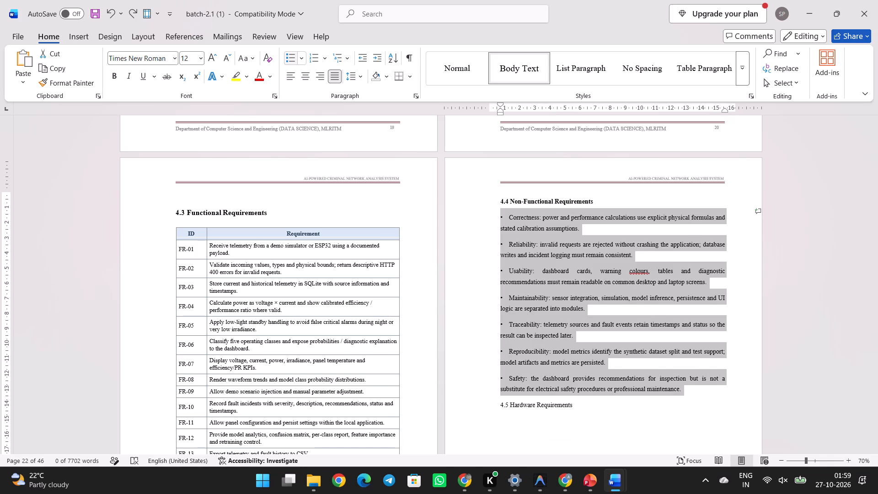
Convert the seven requirement paragraphs to list items, and strip the bullet and indent from Correctness, Reliability, Usability and Maintainability.
click(289, 58)
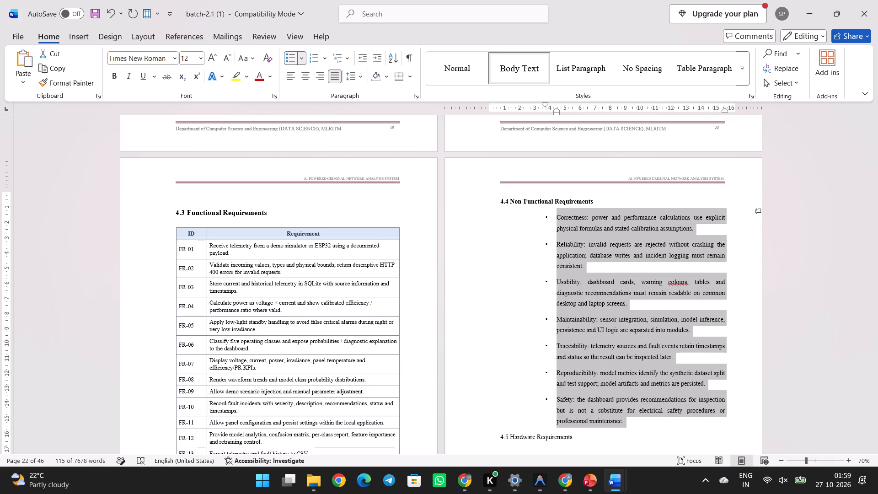
click(558, 213)
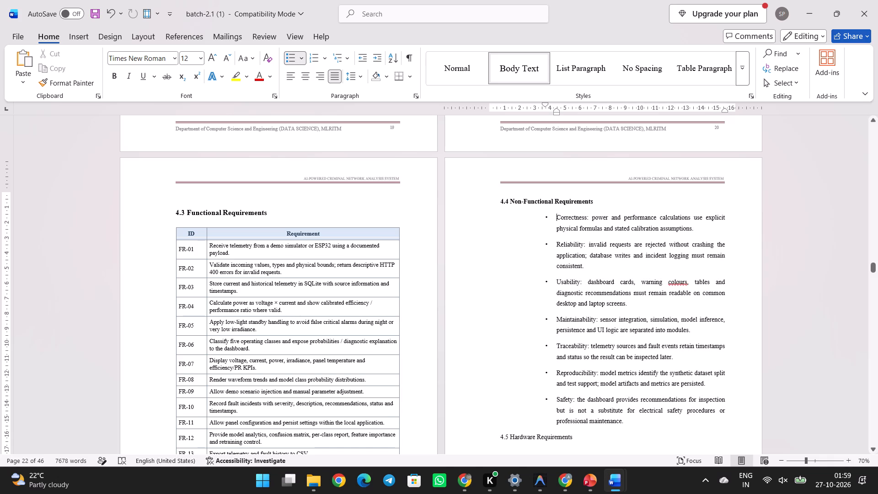
key(BackSpace)
key(BackSpace)
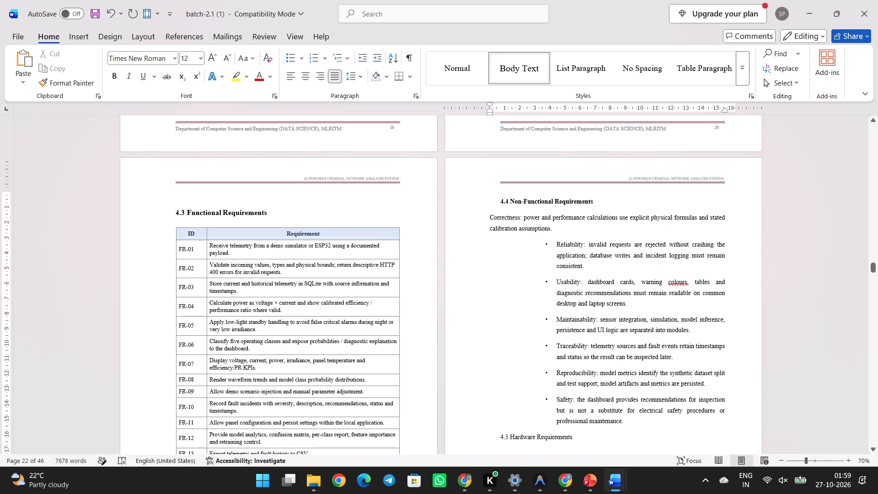
click(556, 242)
key(BackSpace)
key(BackSpace)
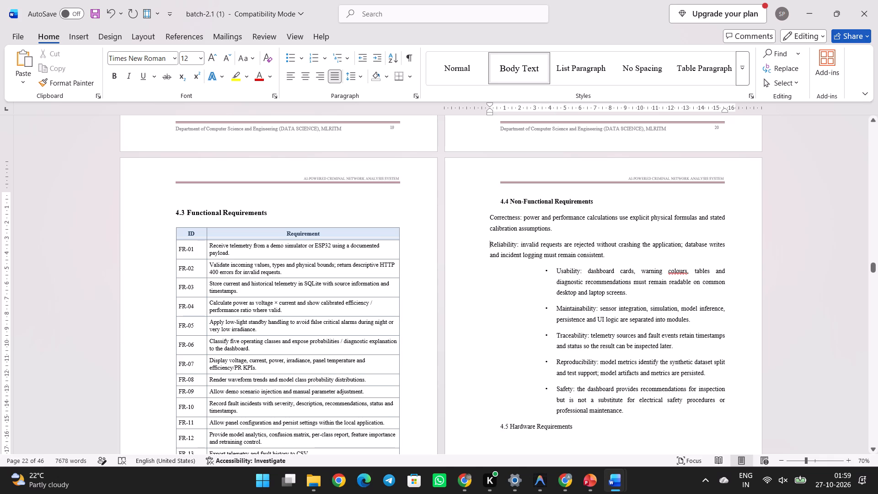
click(558, 270)
key(BackSpace)
key(BackSpace)
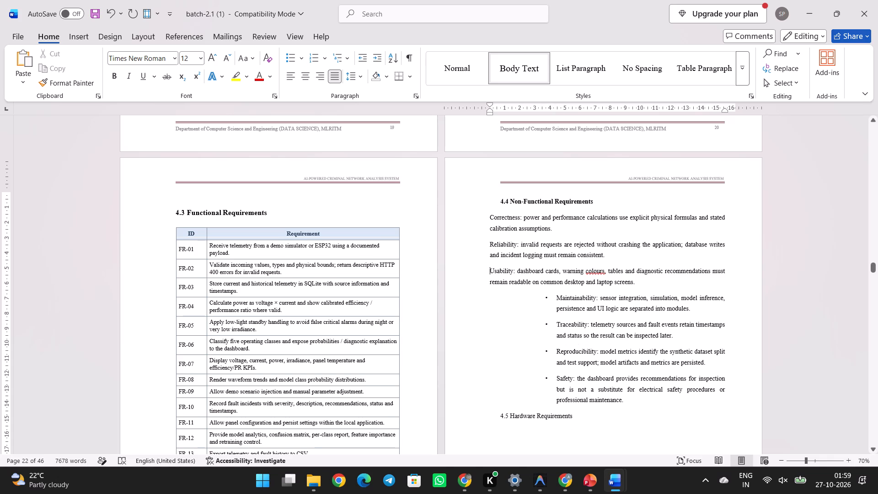
click(558, 300)
key(BackSpace)
key(BackSpace)
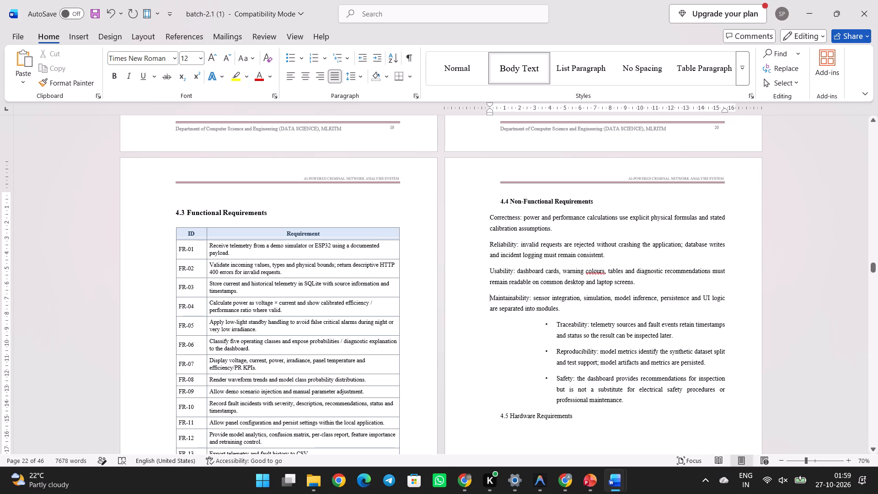
Remove the bullet and indent from the Traceability, Reproducibility and Safety paragraphs.
click(557, 323)
key(BackSpace)
key(BackSpace)
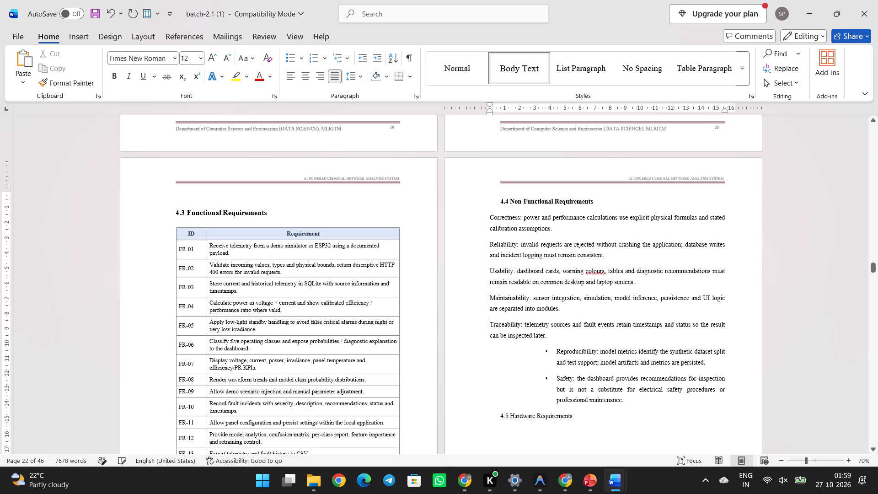
click(559, 354)
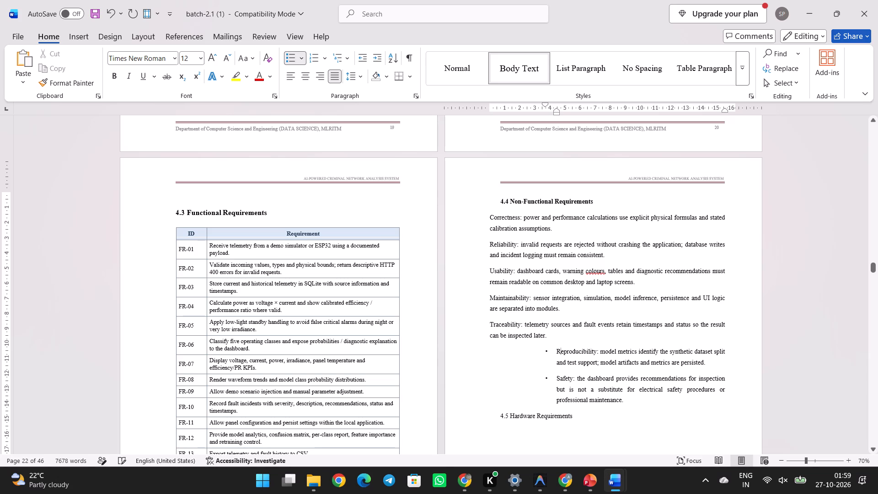
key(Left)
key(BackSpace)
key(BackSpace)
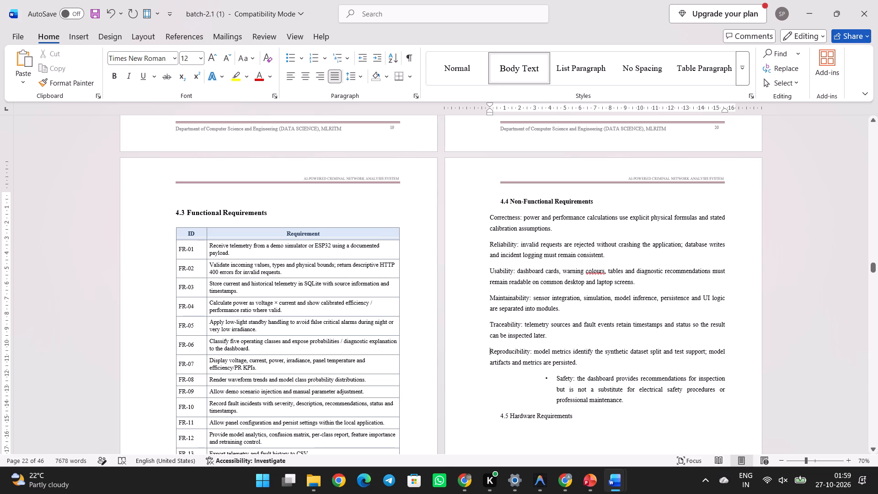
click(558, 377)
key(BackSpace)
key(BackSpace)
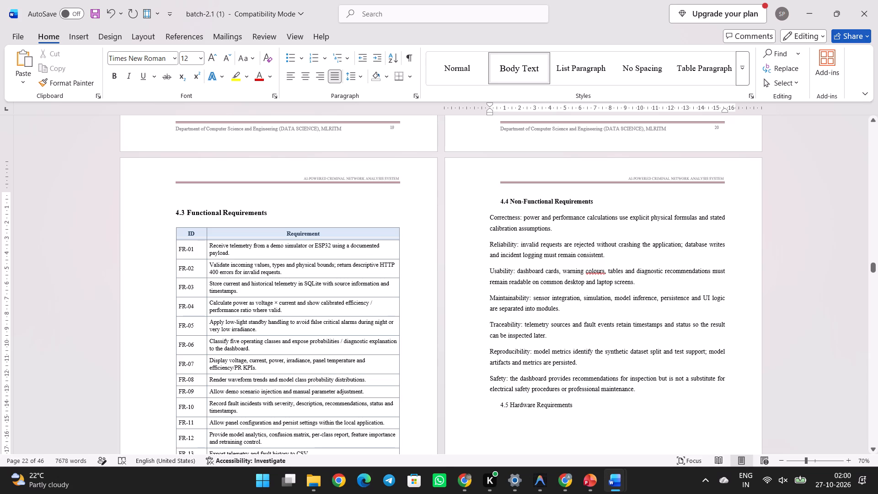
Format the seven non-functional requirement paragraphs, Correctness to Safety, as a bulleted list.
drag(644, 391, 487, 222)
click(292, 54)
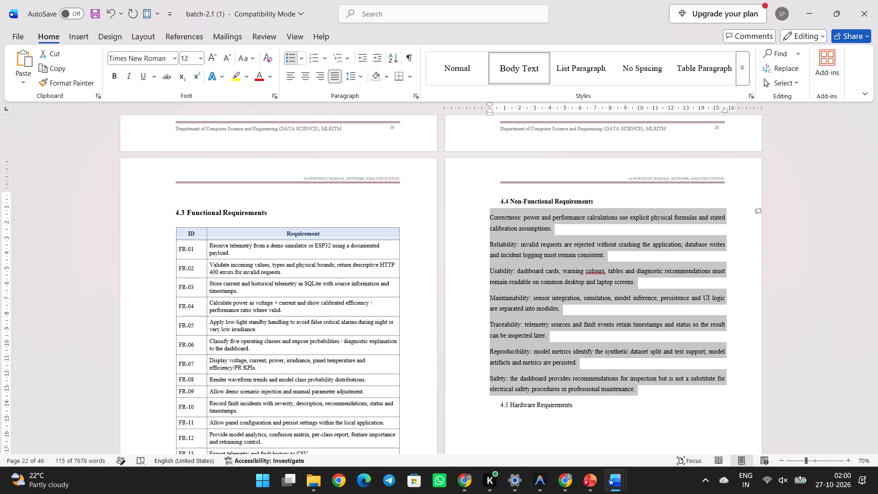
click(534, 216)
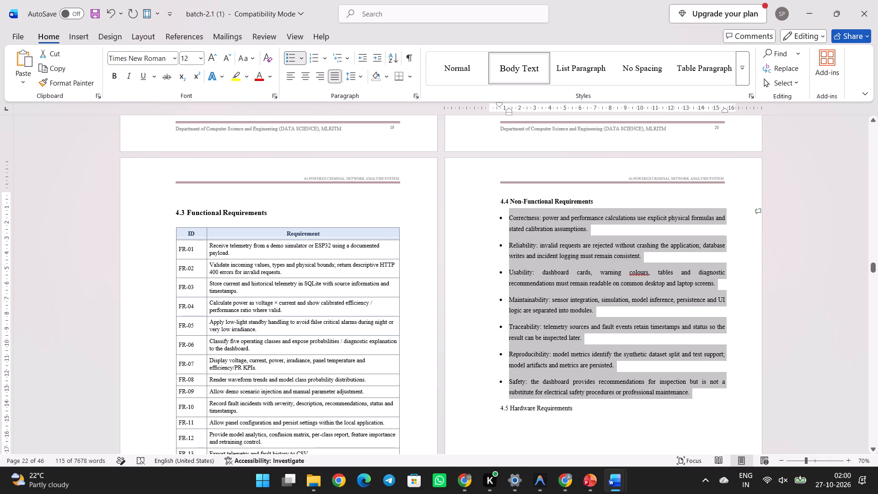
Bold the lead-in terms of the seven non-functional requirement bullets: Correctness, Reliability, Usability, Maintainability, Traceability, Reproducibility and Safety.
drag(512, 218, 541, 222)
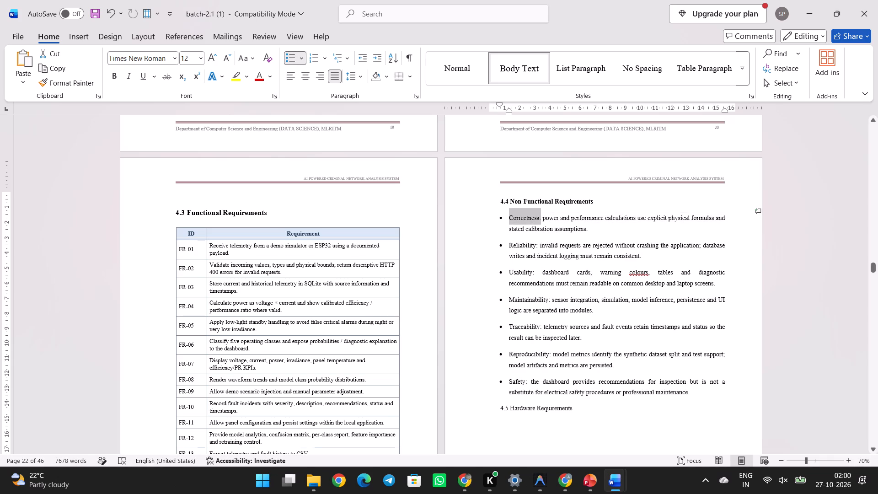
key(ctrl+b)
double_click(523, 246)
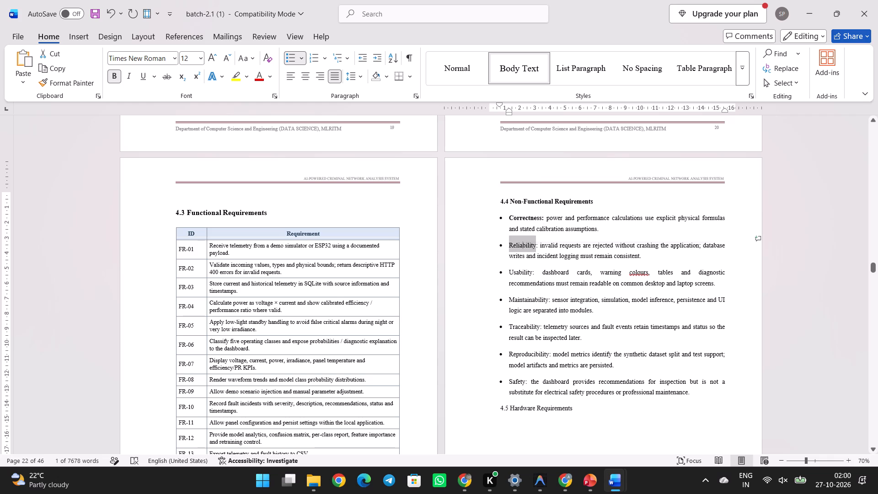
key(ctrl+b)
double_click(526, 271)
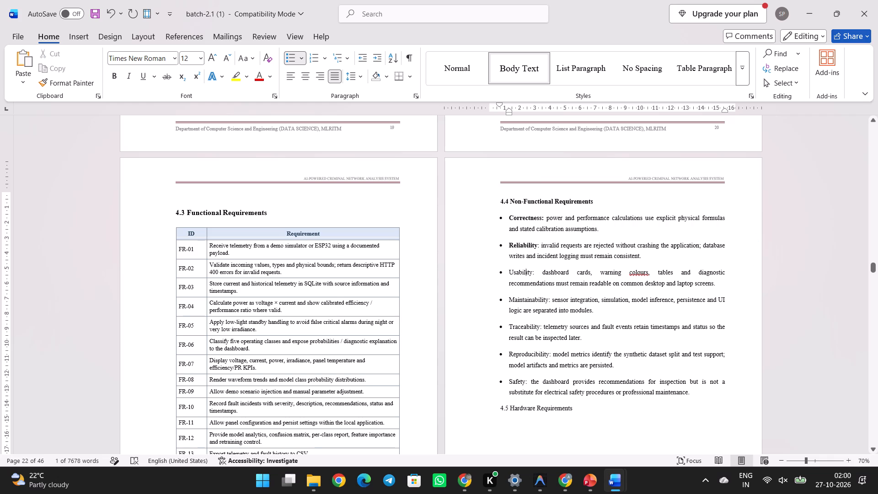
key(ctrl+b)
double_click(528, 301)
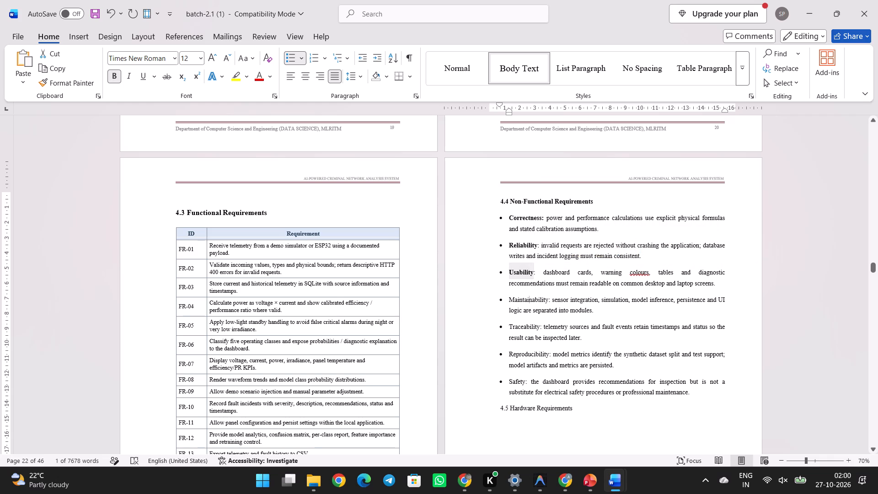
key(ctrl+b)
double_click(526, 328)
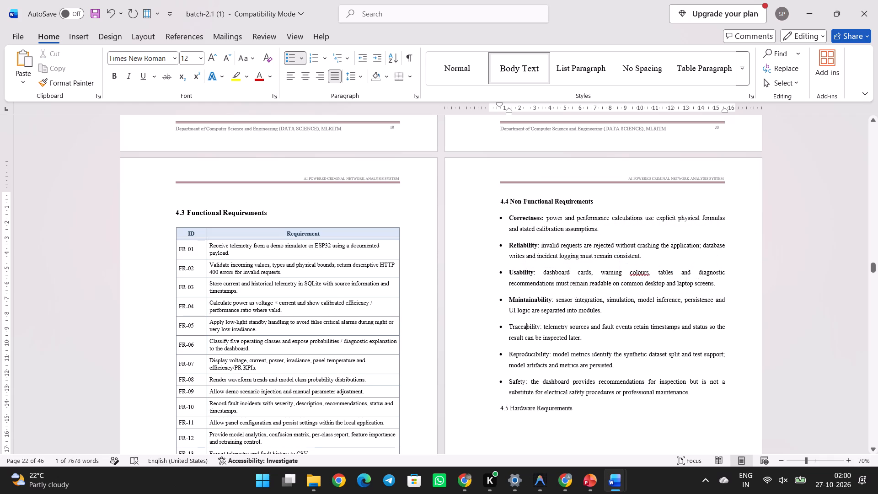
key(ctrl+b)
double_click(533, 355)
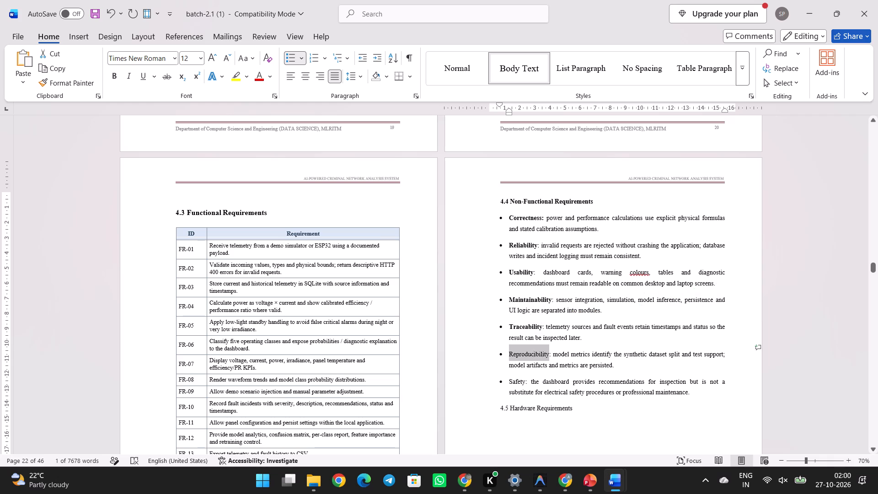
key(ctrl+b)
double_click(515, 381)
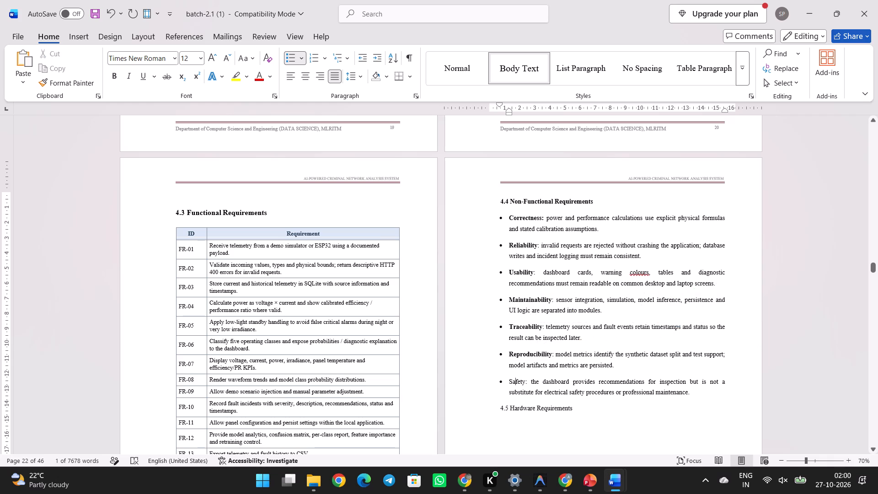
key(ctrl+b)
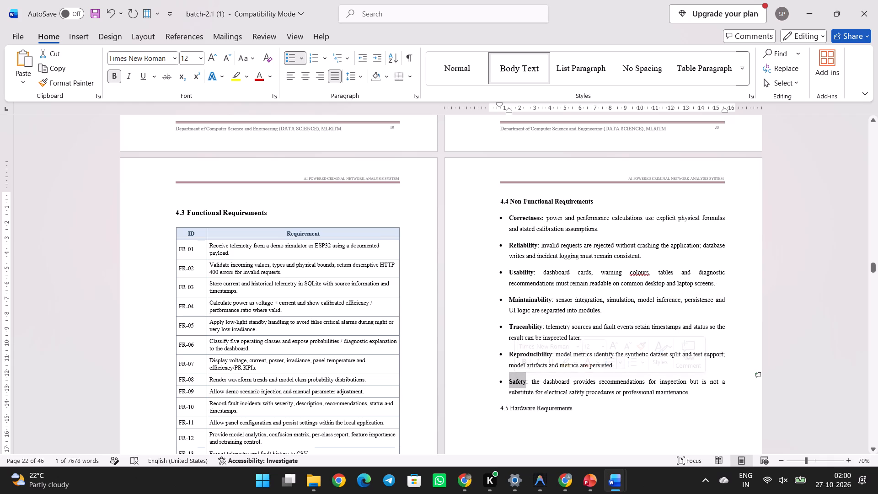
Bold the 4.5 Hardware Requirements heading.
drag(576, 413, 502, 413)
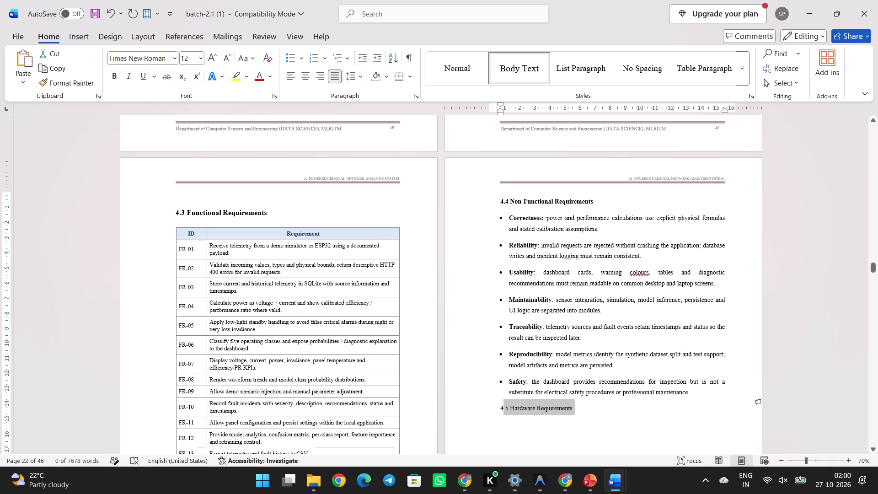
key(shift+Left)
key(ctrl+b)
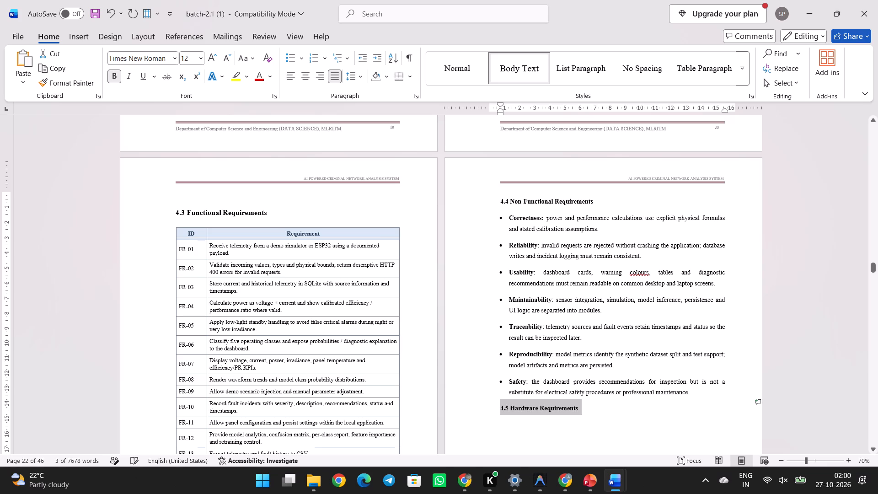
Copy the hardware requirements table from the Solar_Panel_Efficiency_Fault_Detection_Project_Report document onto a new line under the 4.5 heading in batch-2.1 (1).
click(636, 406)
key(Return)
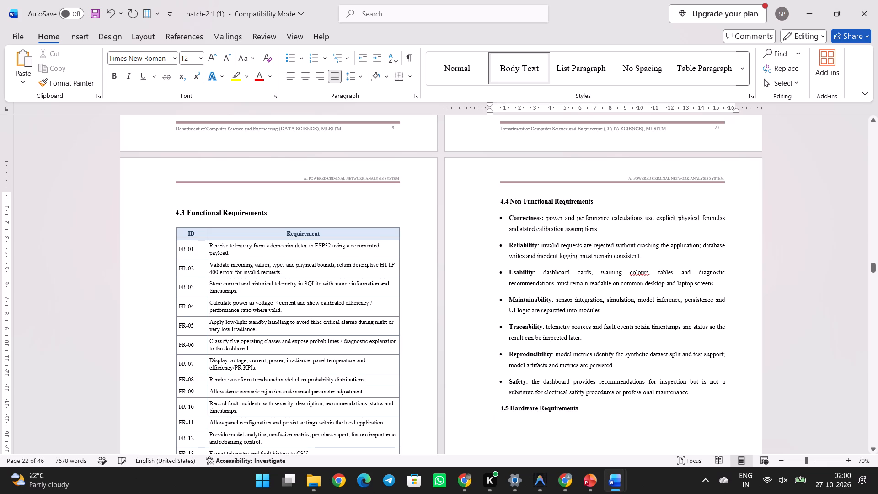
scroll(612, 407, down, 2)
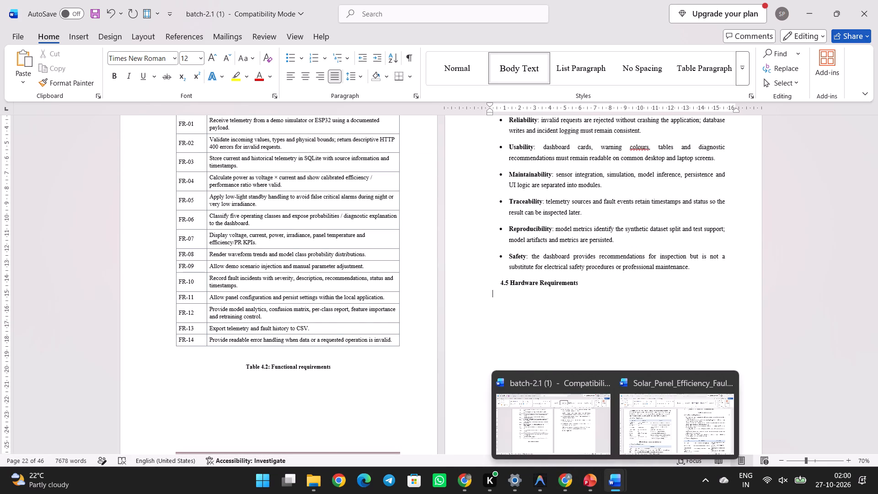
click(662, 425)
click(591, 256)
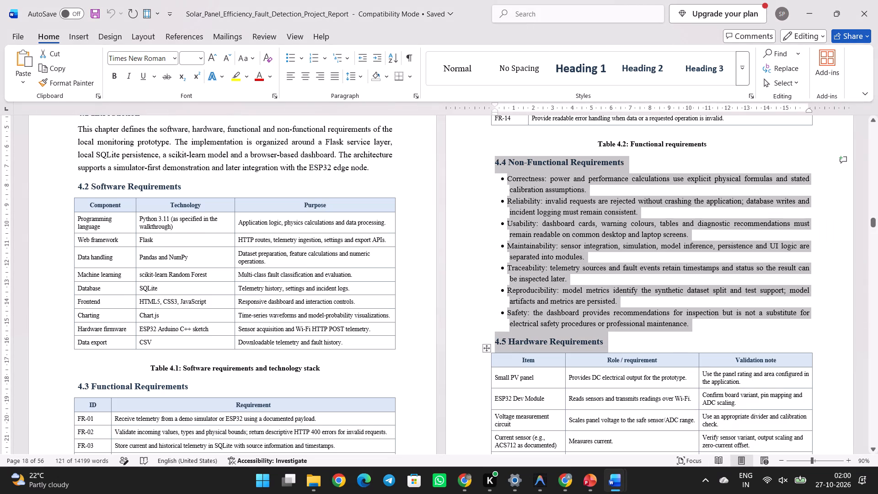
scroll(626, 321, down, 2)
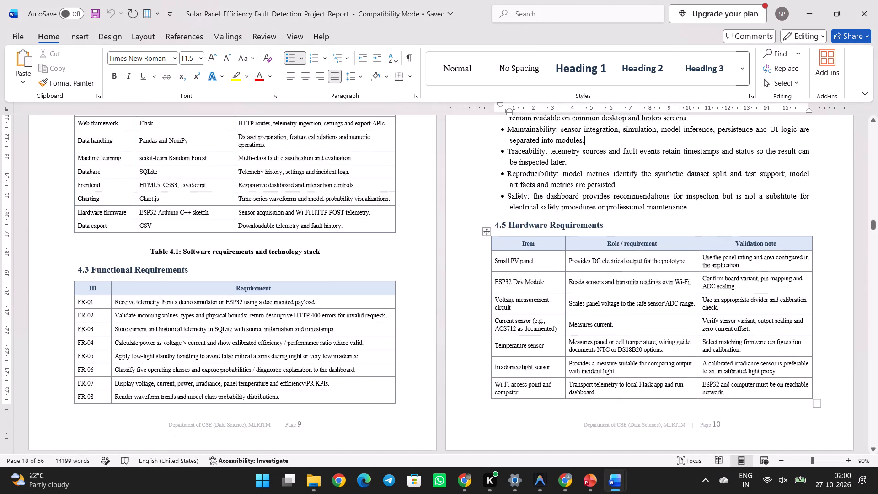
scroll(626, 321, down, 1)
click(487, 225)
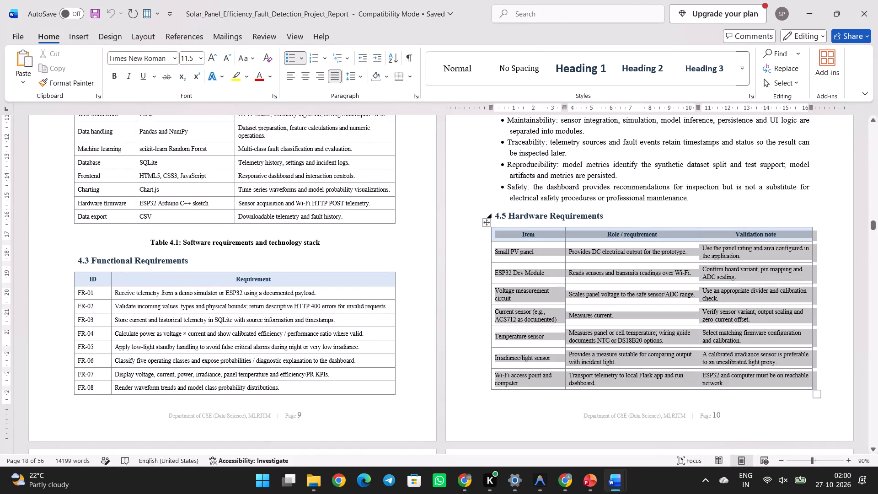
key(ctrl+c)
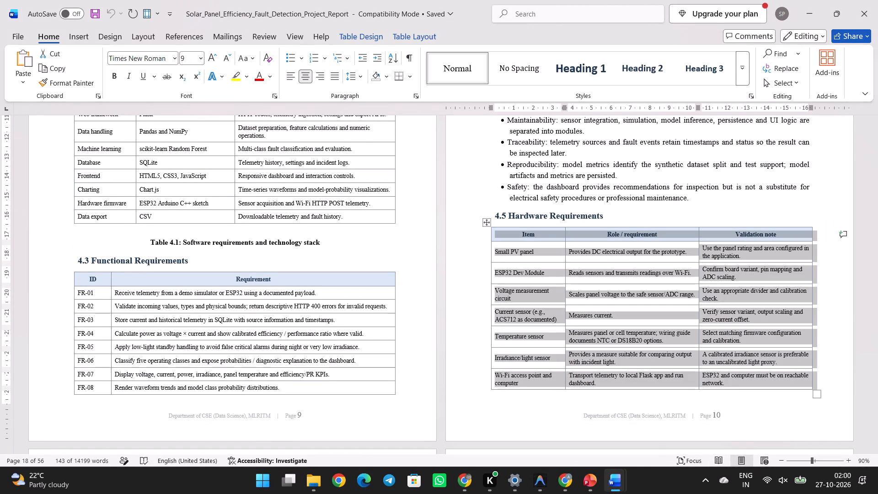
click(584, 431)
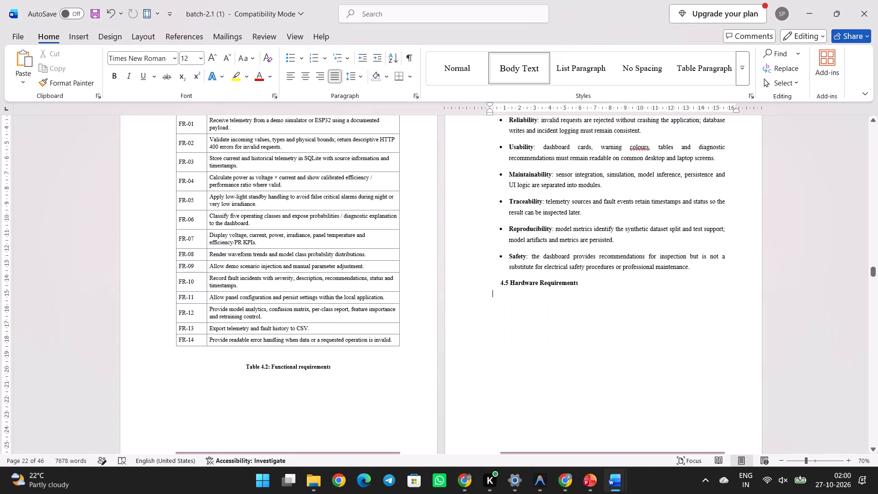
key(ctrl+v)
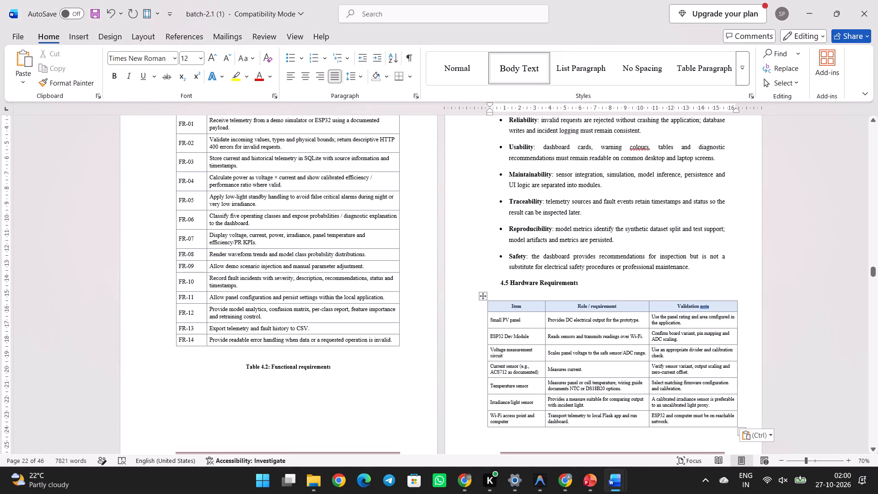
Increase the text size of the whole hardware requirements table to 11 pt.
click(485, 297)
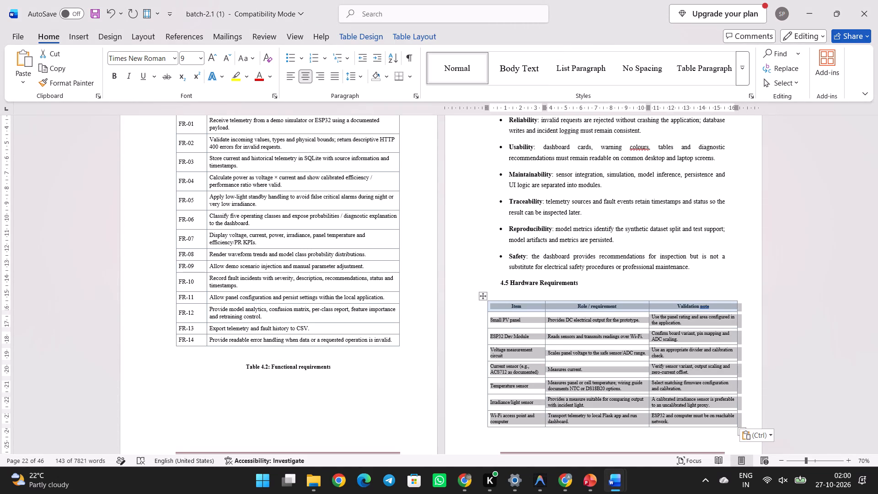
click(214, 58)
scroll(294, 200, down, 1)
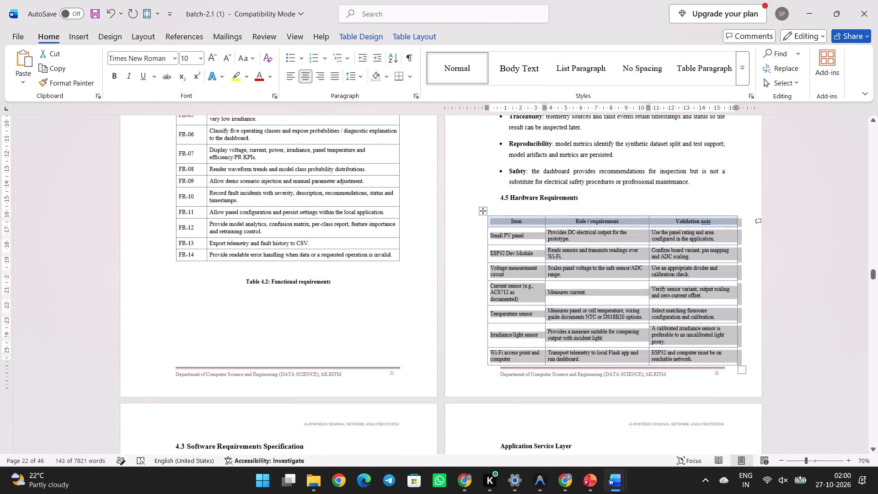
scroll(294, 200, down, 1)
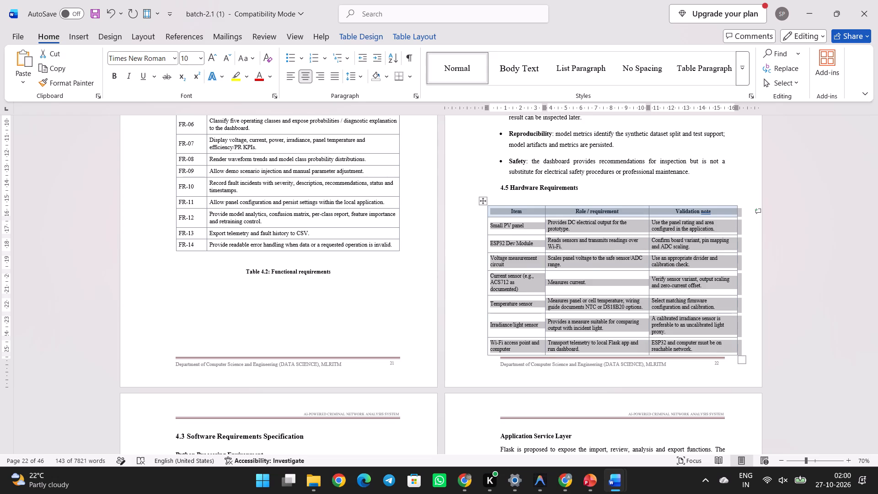
click(210, 58)
Delete the empty line between the 4.5 Hardware Requirements heading and its table.
click(503, 196)
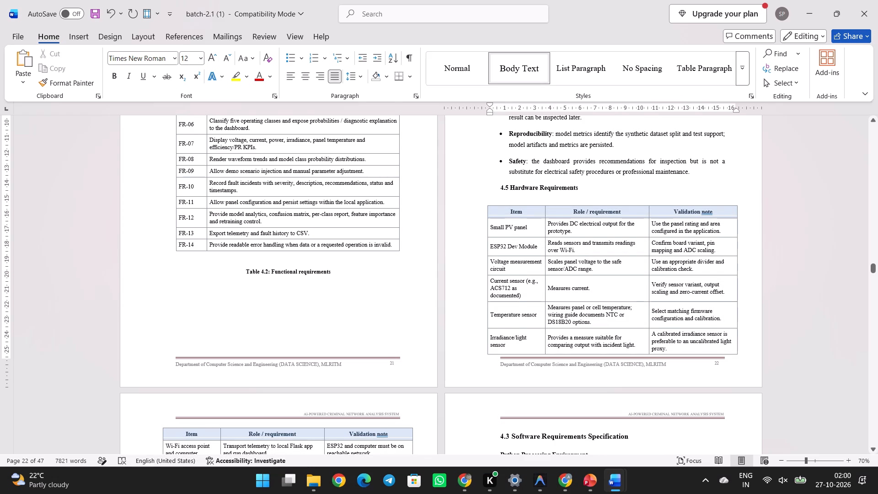
key(Delete)
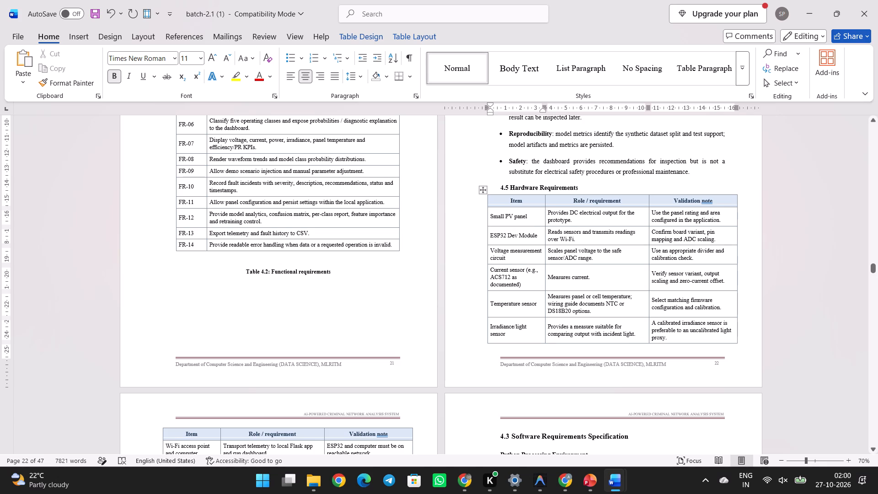
Narrow the Item column of the hardware table by moving its outer border in to the page's text margin.
click(487, 192)
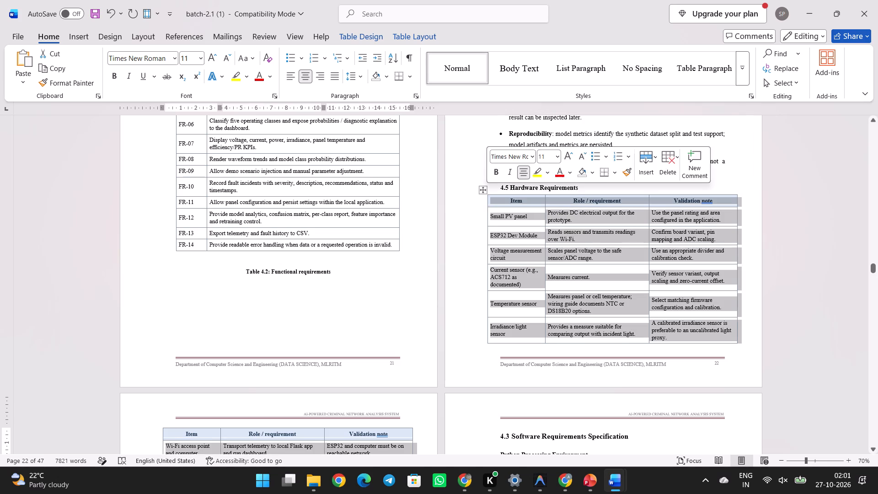
drag(487, 218, 502, 220)
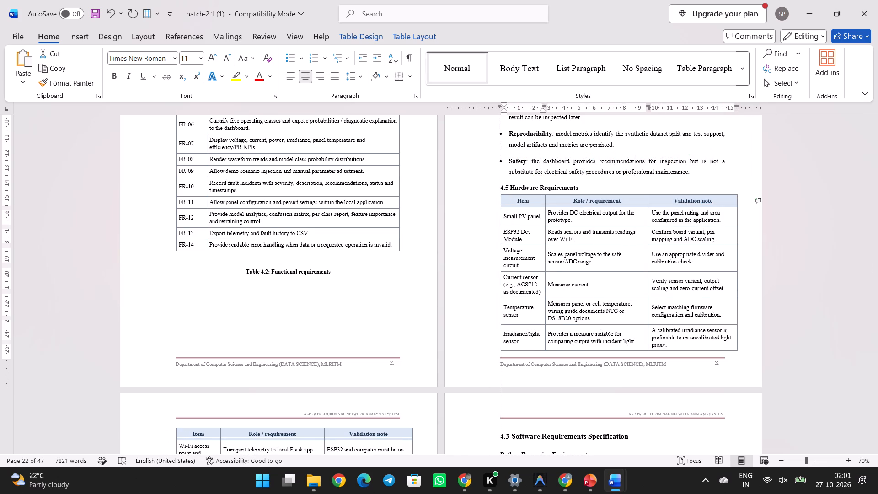
drag(502, 220, 501, 221)
click(696, 330)
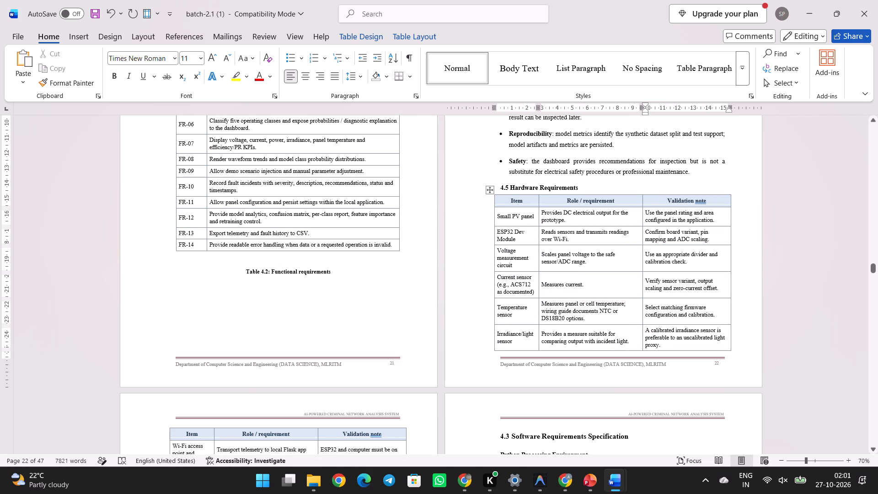
Clear the Wi-Fi access point and computer row that spills onto the following page and delete the entire row from the hardware table.
scroll(639, 299, down, 1)
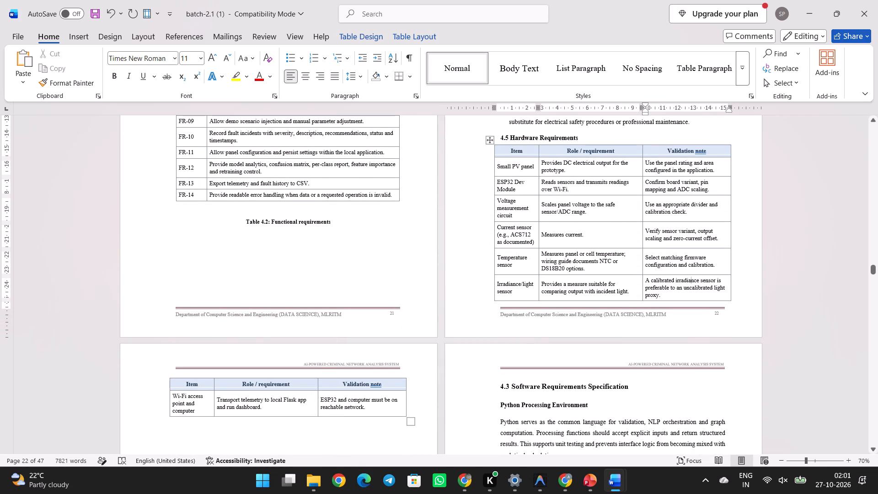
drag(173, 397, 321, 401)
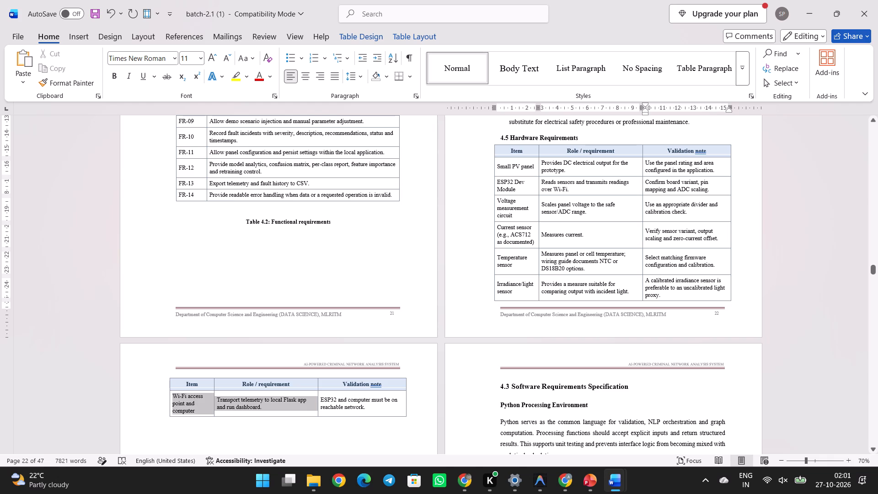
drag(321, 401, 367, 403)
key(Delete)
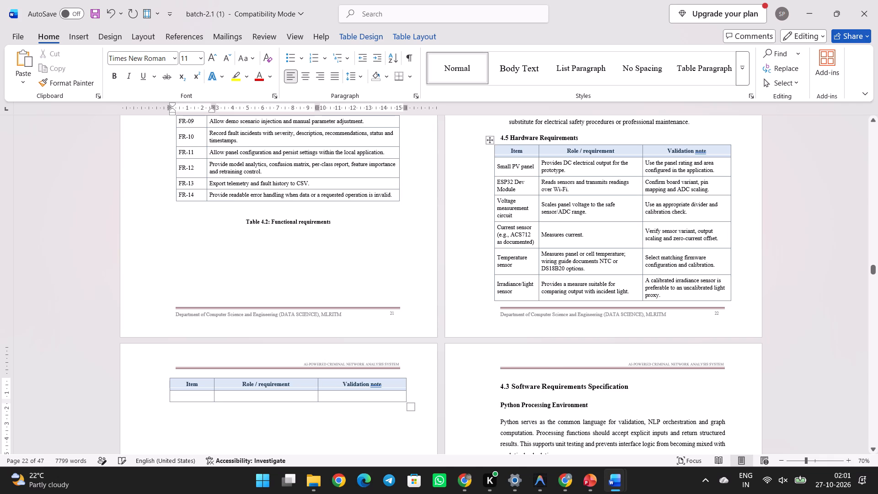
key(BackSpace)
key(Delete)
drag(337, 395, 231, 397)
right_click(231, 397)
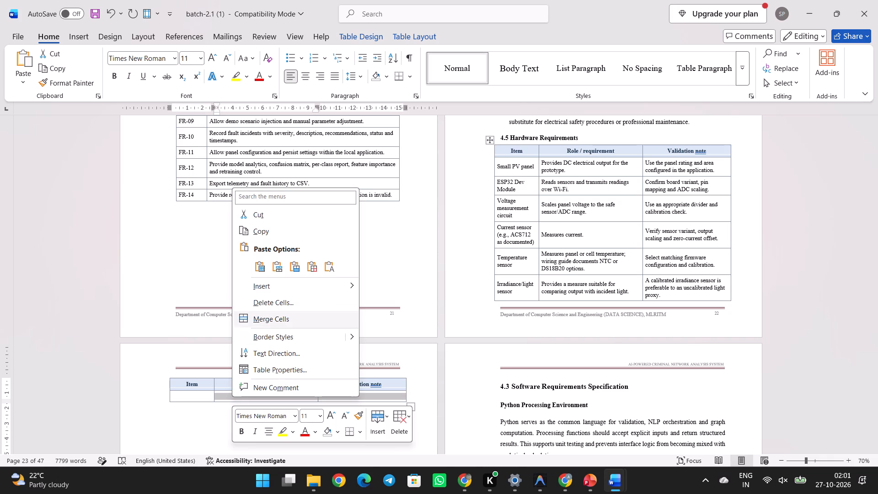
click(315, 303)
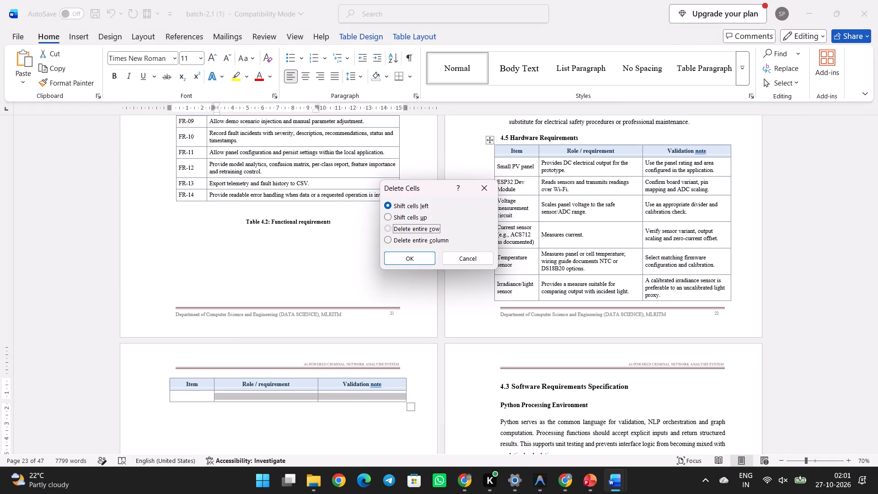
click(391, 228)
click(413, 256)
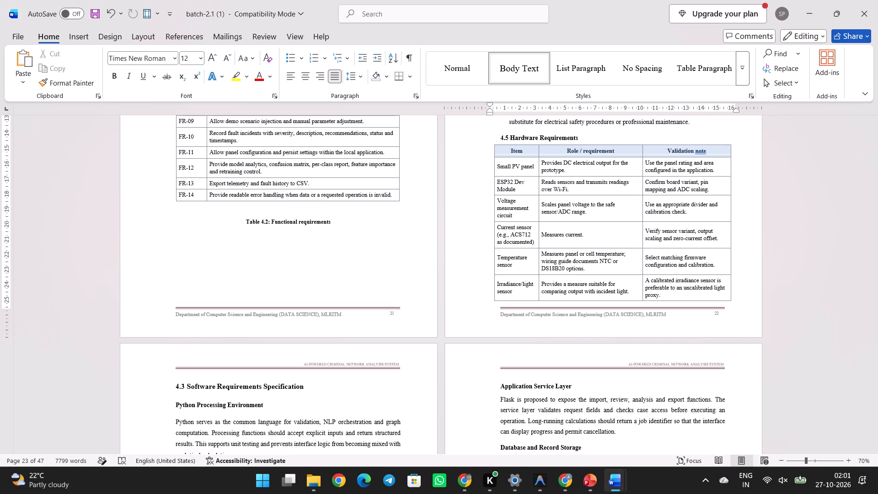
Copy the wiring guide paragraph below the Table 4.3 caption in Solar_Panel_Efficiency_Fault_Detection_Project_Report.
click(672, 414)
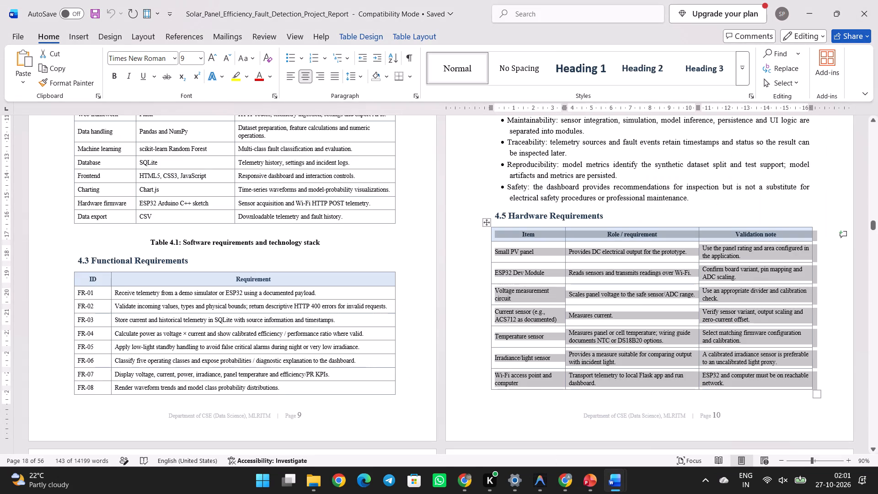
click(614, 480)
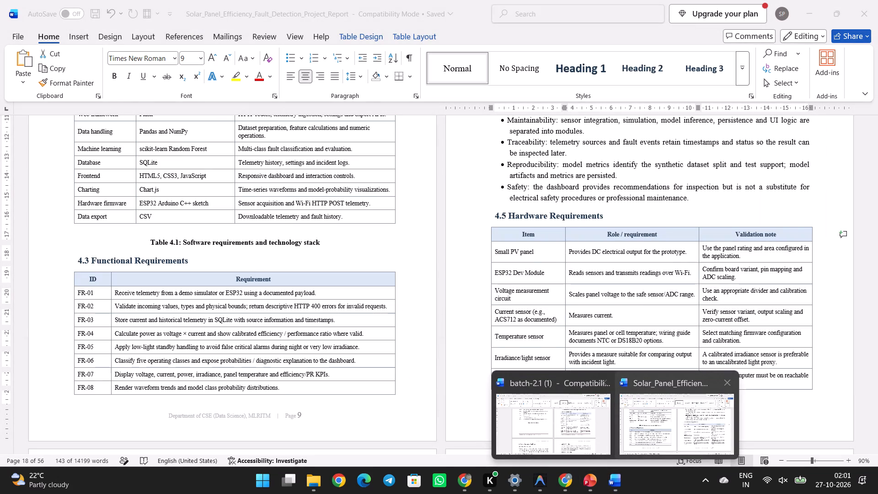
click(658, 435)
scroll(585, 365, down, 3)
click(317, 247)
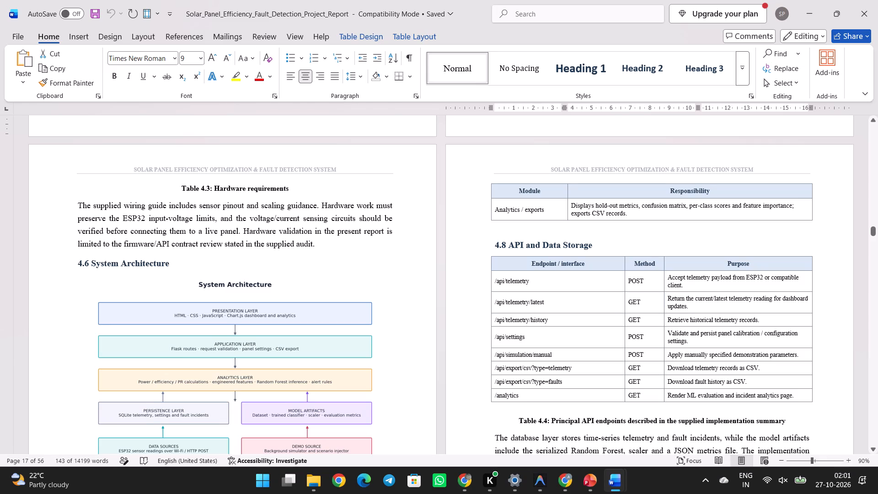
drag(72, 204, 156, 232)
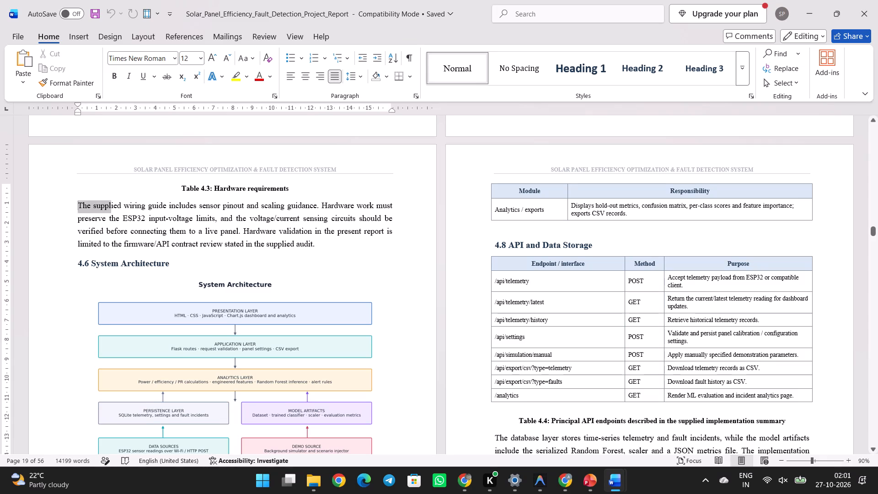
drag(156, 232, 308, 241)
key(ctrl+c)
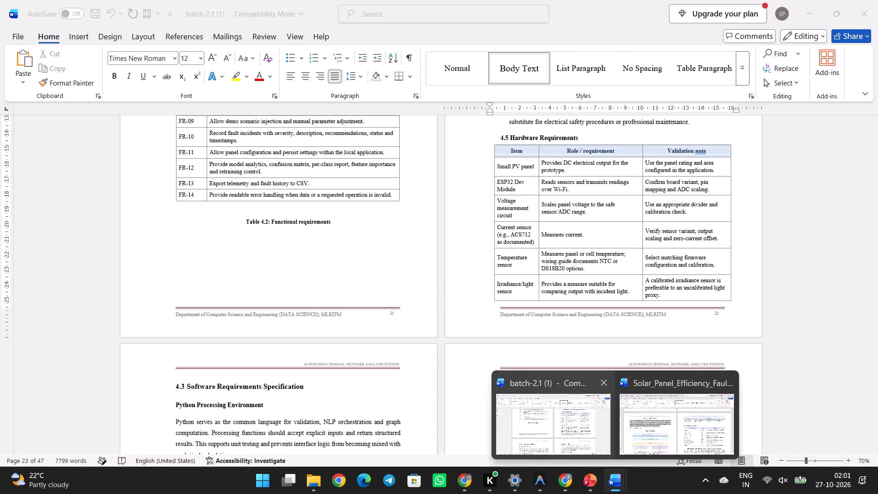
In batch-2.1 (1), replace the text from the 4.3 Software Requirements Specification heading into Natural Language Processing with the copied paragraph, ending it with a period.
click(579, 408)
scroll(272, 387, down, 1)
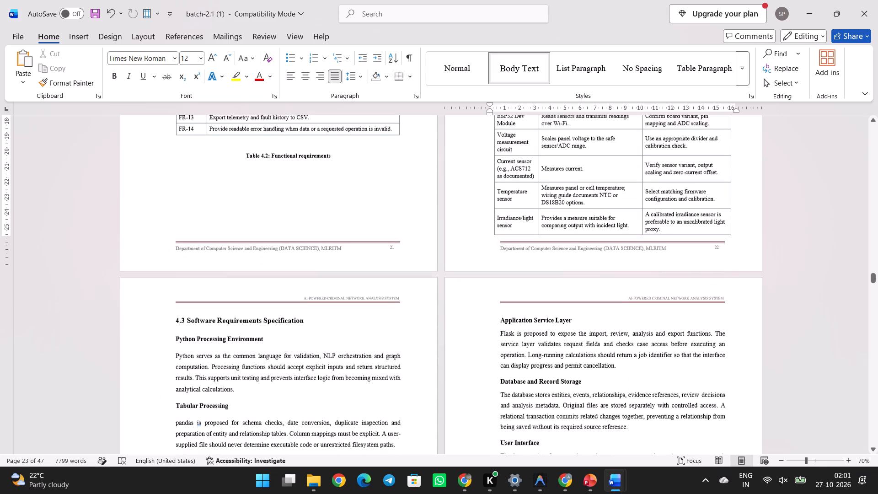
scroll(272, 387, down, 1)
drag(175, 312, 268, 403)
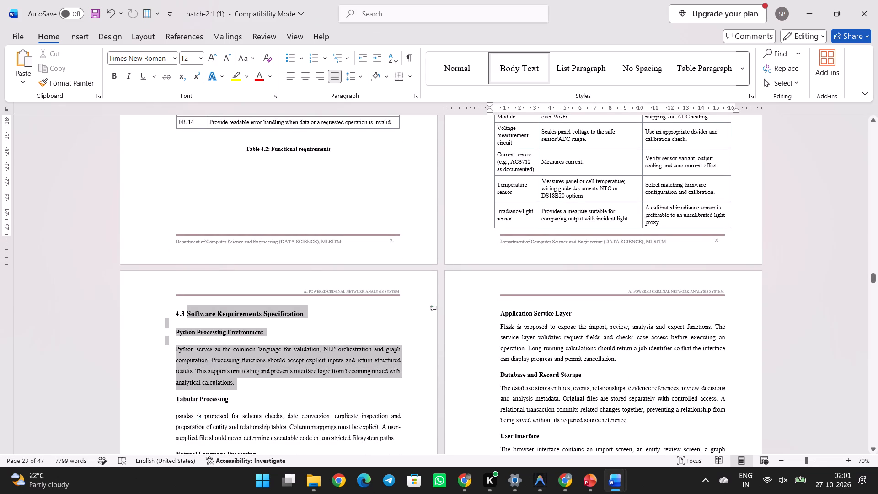
drag(268, 403, 298, 462)
key(BackSpace)
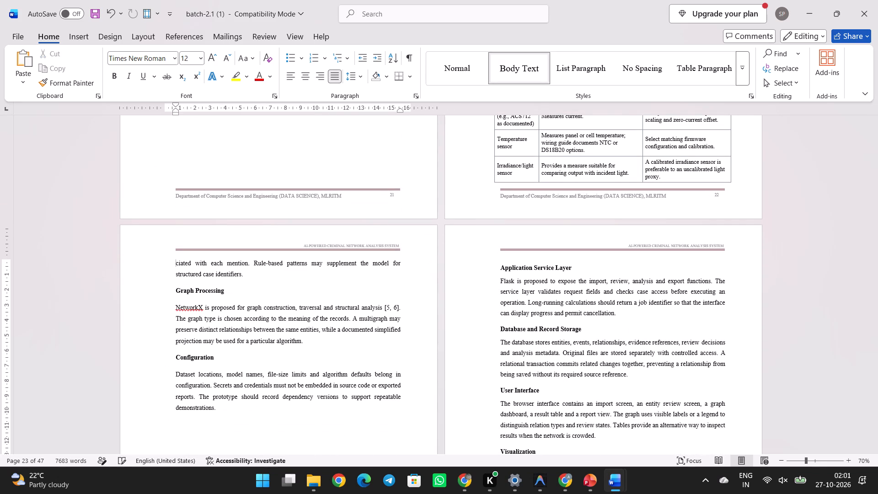
key(ctrl+v)
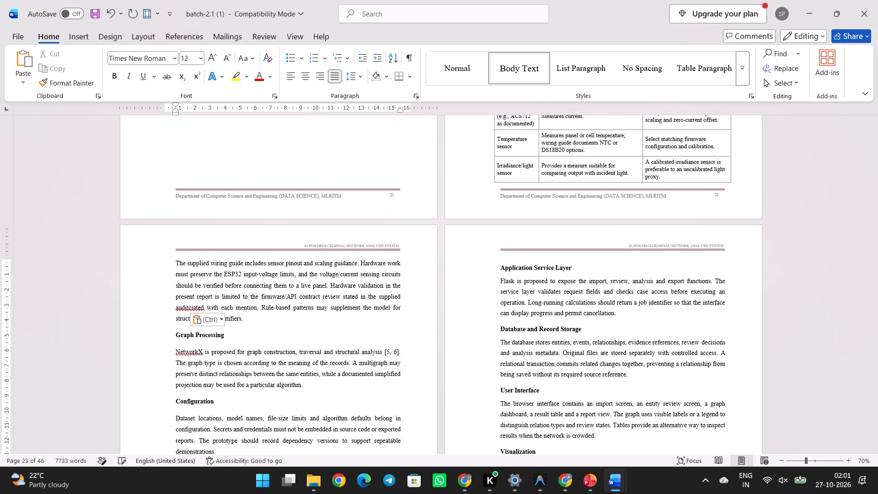
key(period)
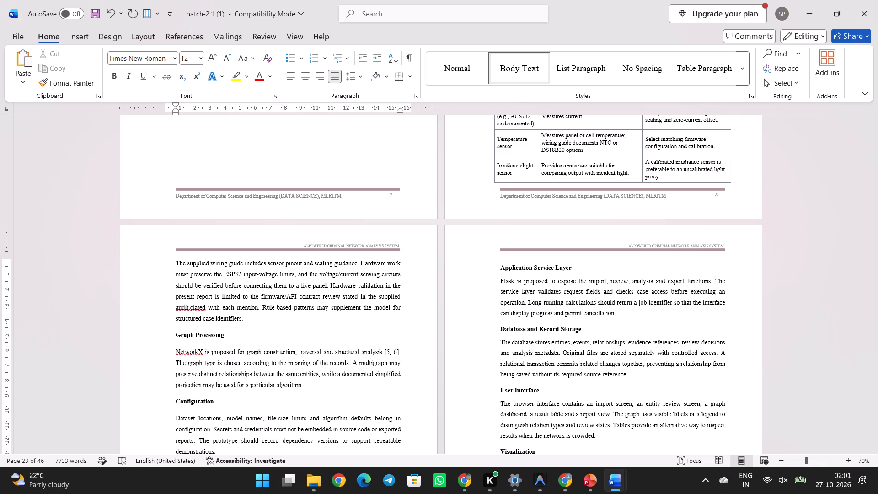
Delete the leftover old text after the wiring guide paragraph, from "ciated with each mention" up to the Graph Processing heading.
key(shift+Down)
key(shift+Right)
key(shift+Right)
key(shift+Right)
key(shift+Right)
key(shift+Right)
key(shift+Right)
key(shift+Right)
key(shift+Right)
key(shift+Right)
key(shift+Right)
key(shift+Right)
key(shift+Right)
key(shift+Right)
key(shift+Right)
key(shift+Right)
key(shift+Right)
key(shift+Right)
key(shift+Right)
key(shift+Right)
key(shift+Right)
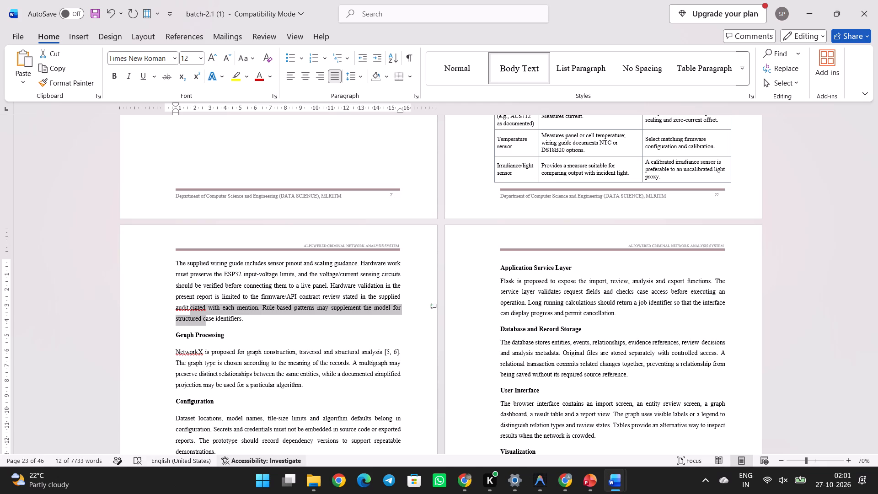
key(BackSpace)
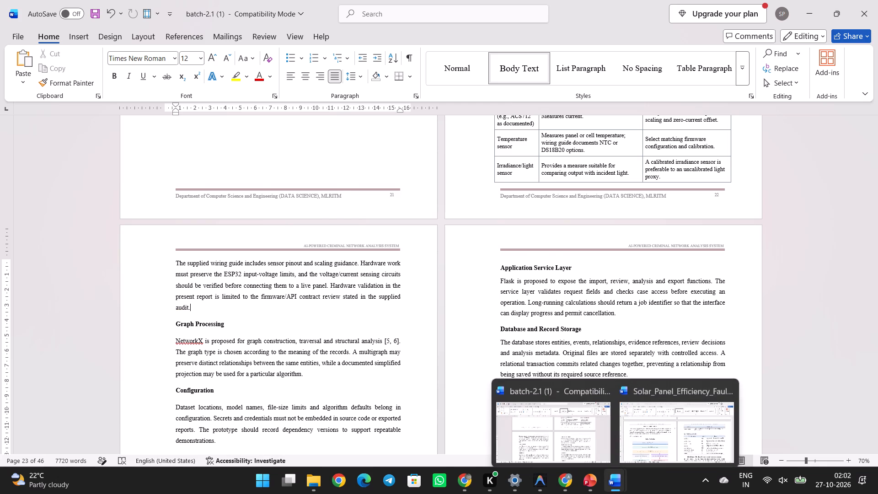
Copy the 4.6 System Architecture heading from the solar panel report and paste it two lines below the wiring guide paragraph in batch-2.1 (1).
click(676, 422)
scroll(390, 318, down, 1)
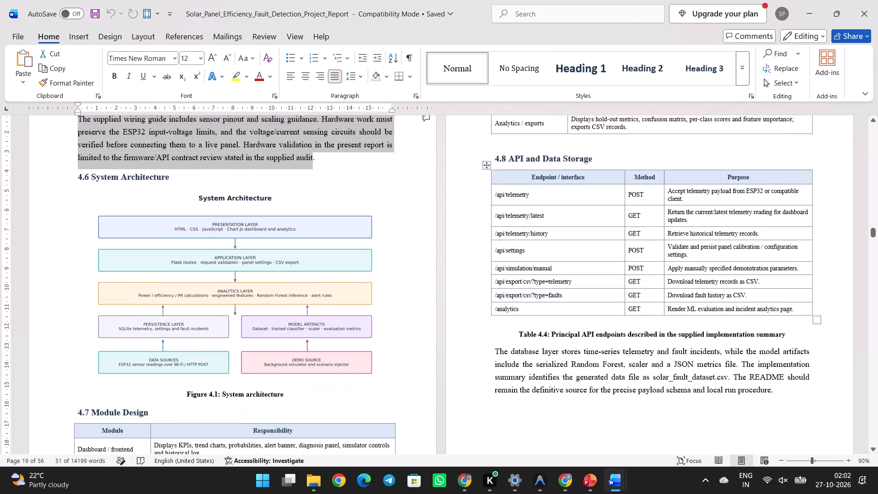
drag(77, 173, 181, 178)
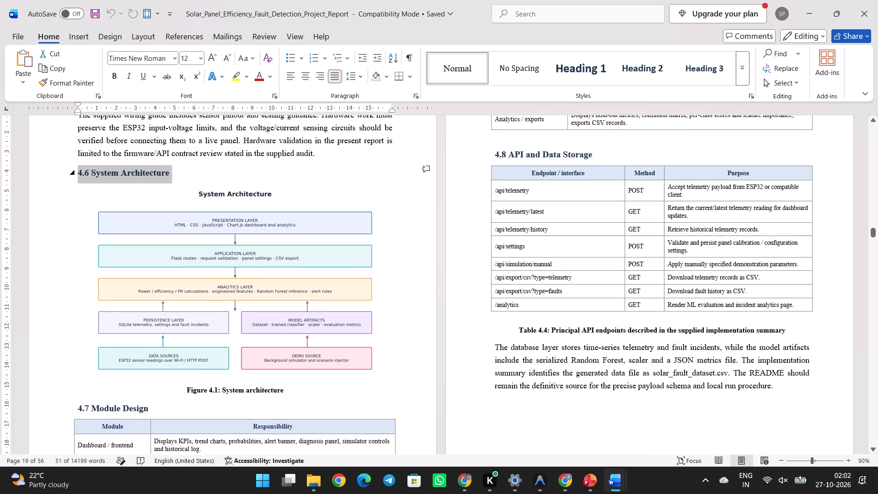
drag(181, 178, 184, 177)
key(ctrl+c)
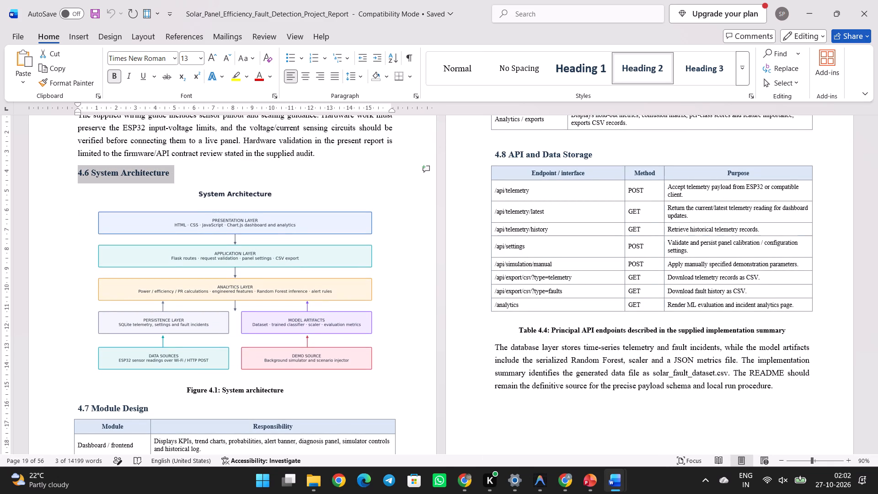
click(574, 426)
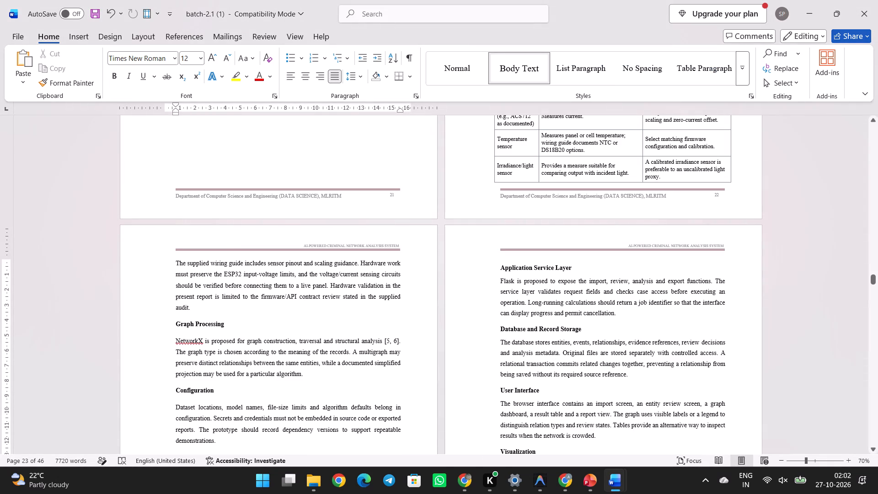
key(Return)
key(Return)
key(ctrl+v)
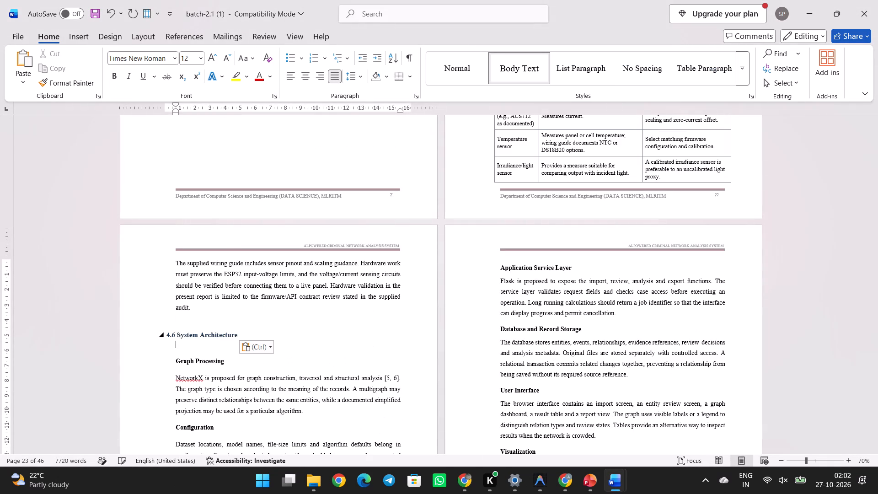
Replace the 4.5 Hardware Requirements heading's indent with five leading spaces so it sits near the 4.4 heading's alignment.
scroll(342, 383, up, 2)
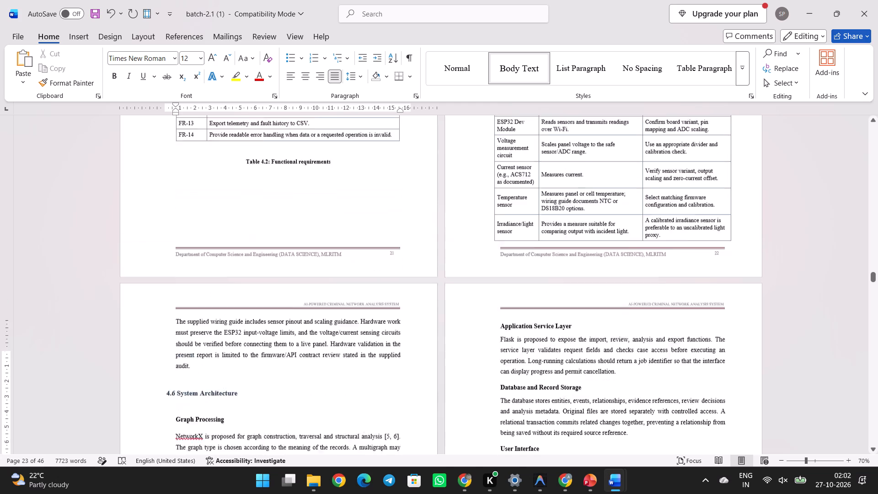
scroll(342, 383, up, 2)
scroll(342, 383, down, 2)
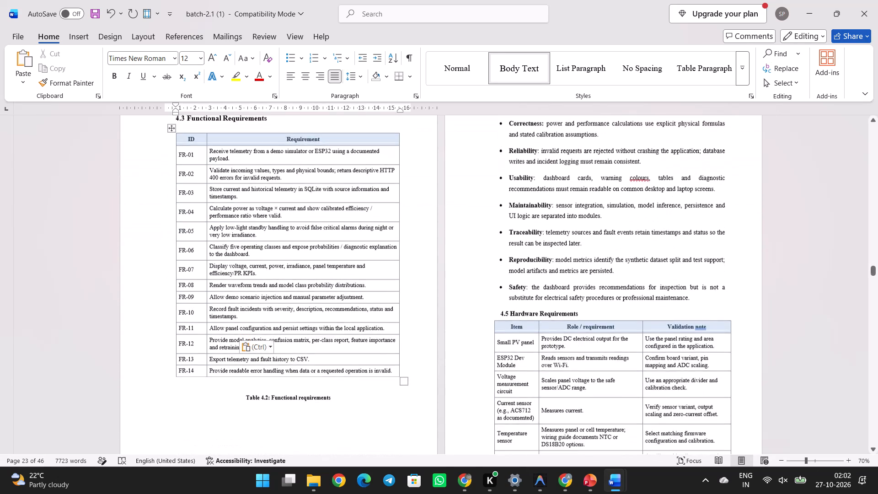
scroll(342, 383, down, 2)
scroll(526, 247, up, 1)
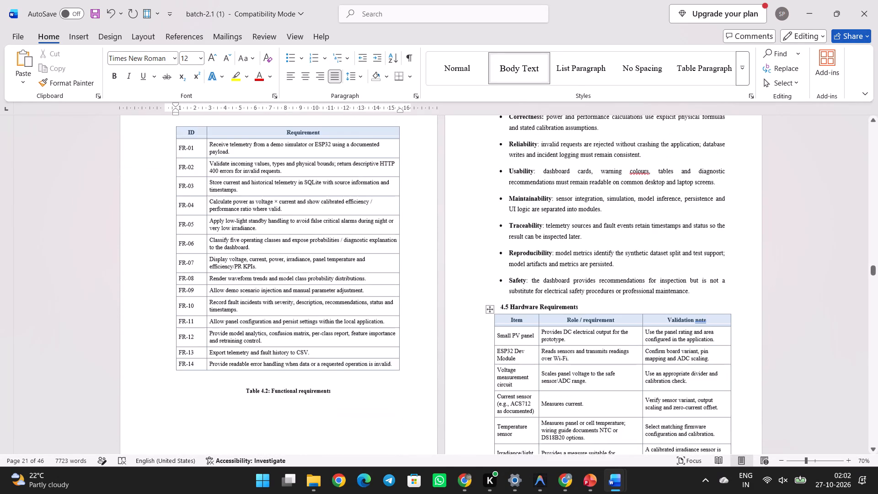
scroll(526, 247, up, 1)
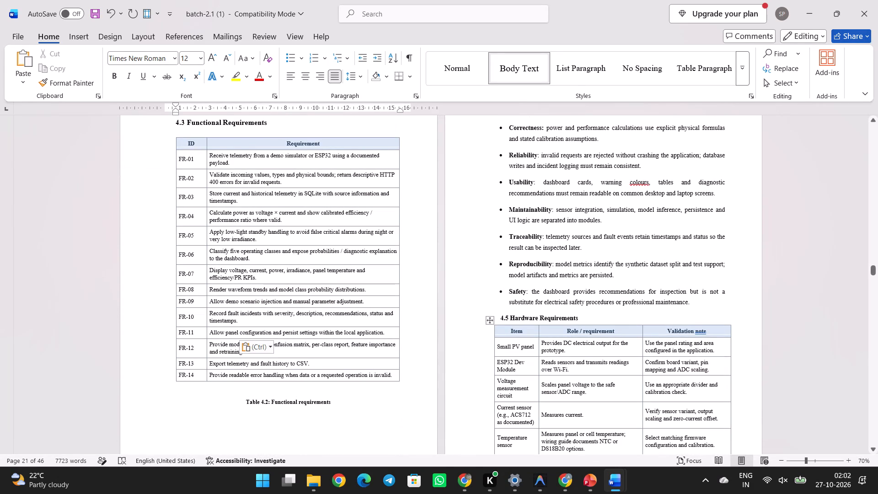
click(501, 317)
key(BackSpace)
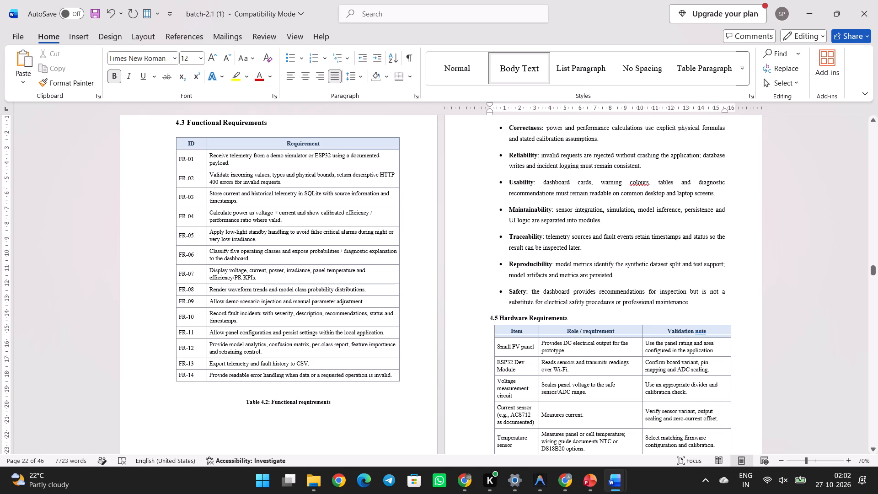
scroll(501, 317, up, 1)
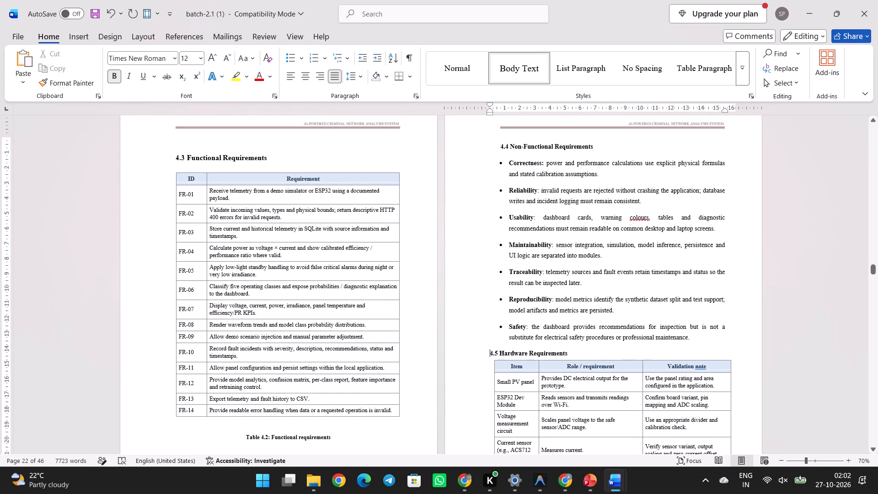
key(space)
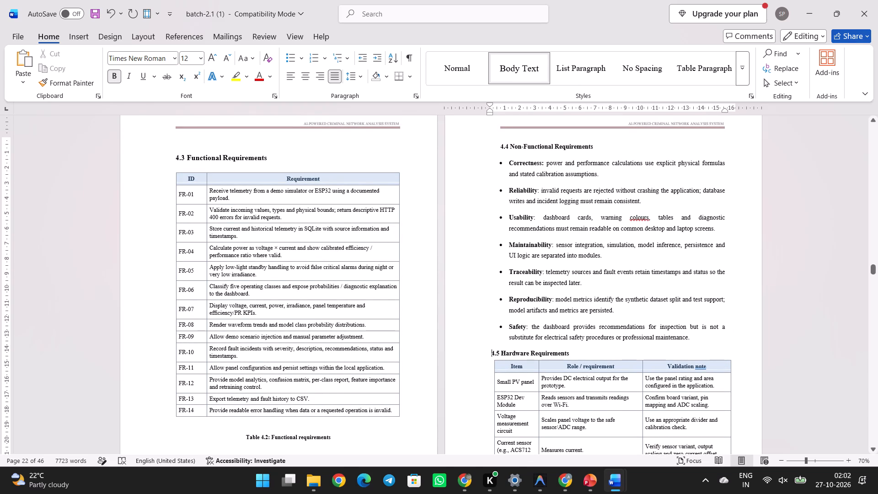
scroll(543, 374, down, 1)
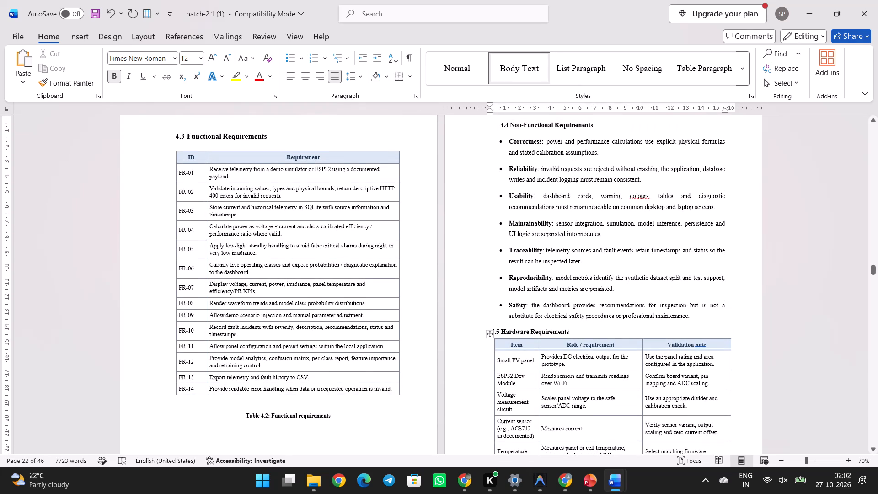
scroll(543, 374, down, 1)
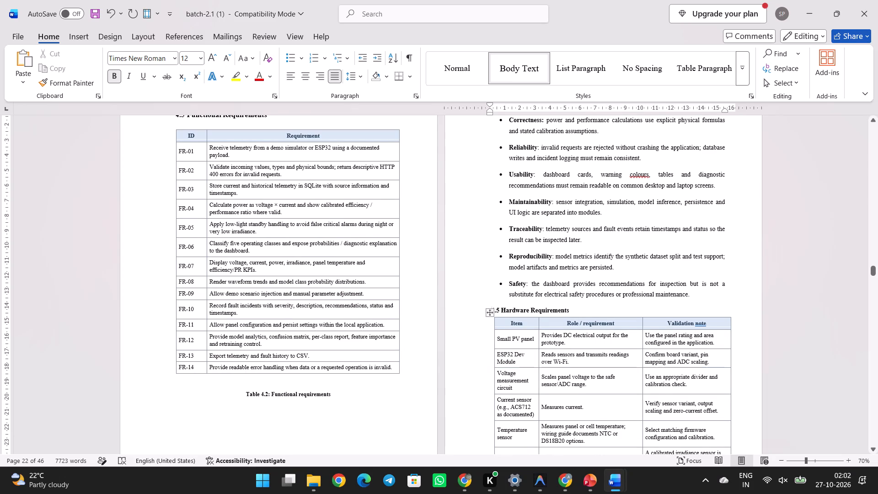
scroll(497, 367, up, 1)
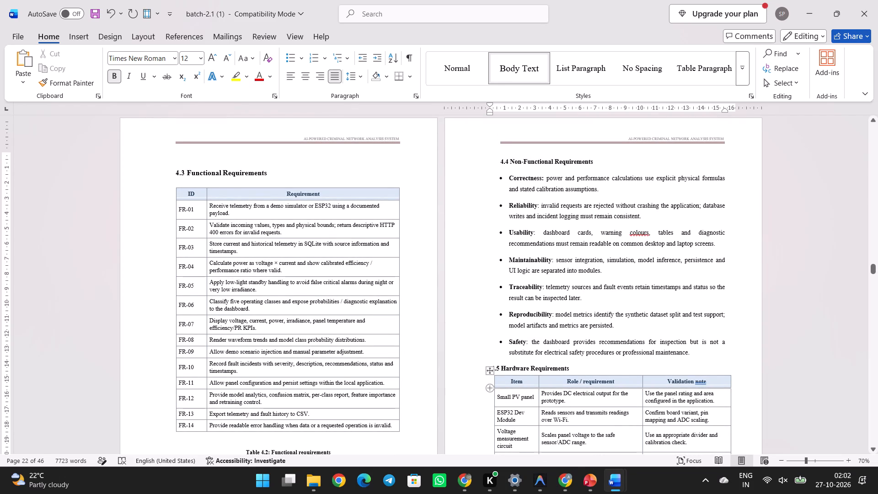
key(space)
key(space)
key(space)
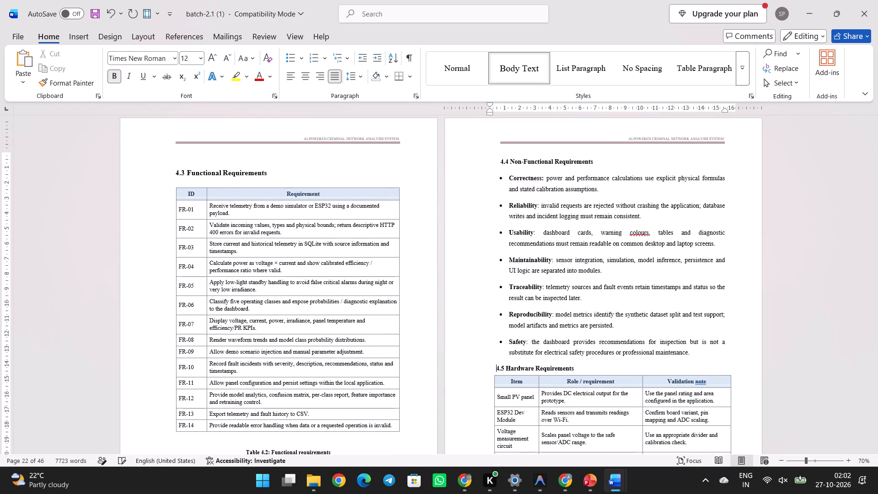
key(space)
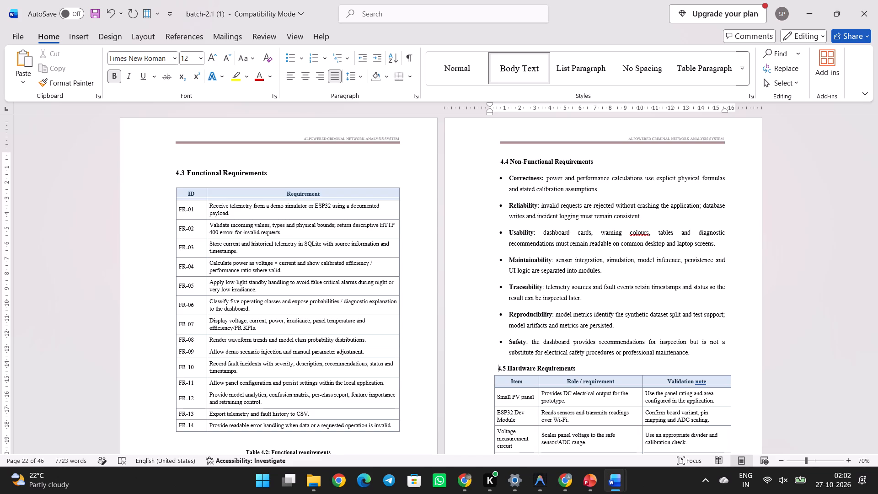
Copy the System Architecture diagram from the solar panel report and paste it under the 4.6 System Architecture heading in batch-2.1 (1).
scroll(486, 378, down, 3)
scroll(486, 378, up, 1)
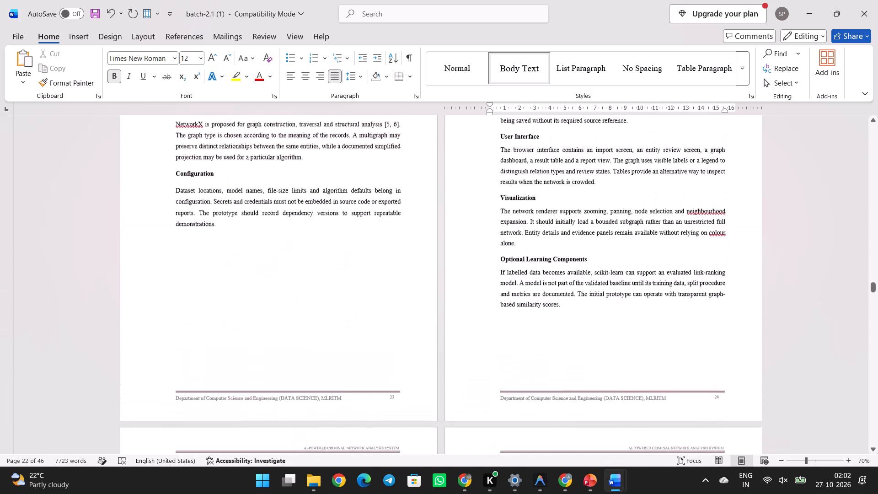
scroll(486, 378, up, 2)
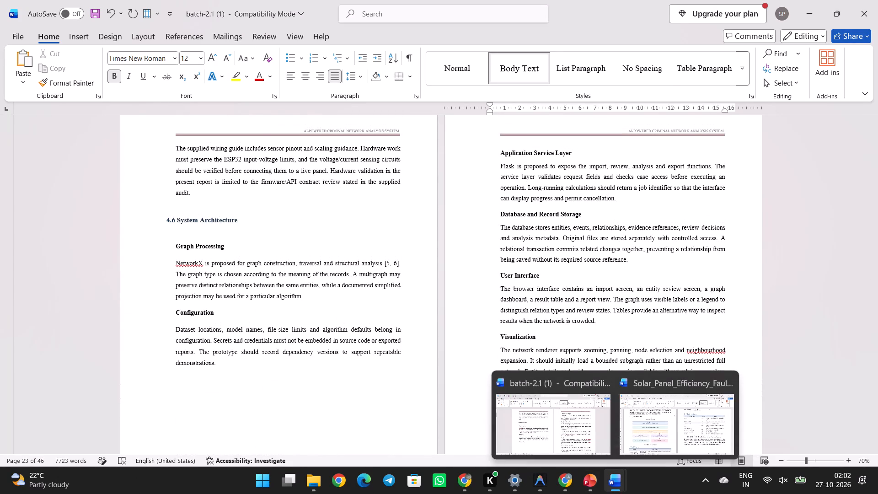
click(668, 432)
click(251, 317)
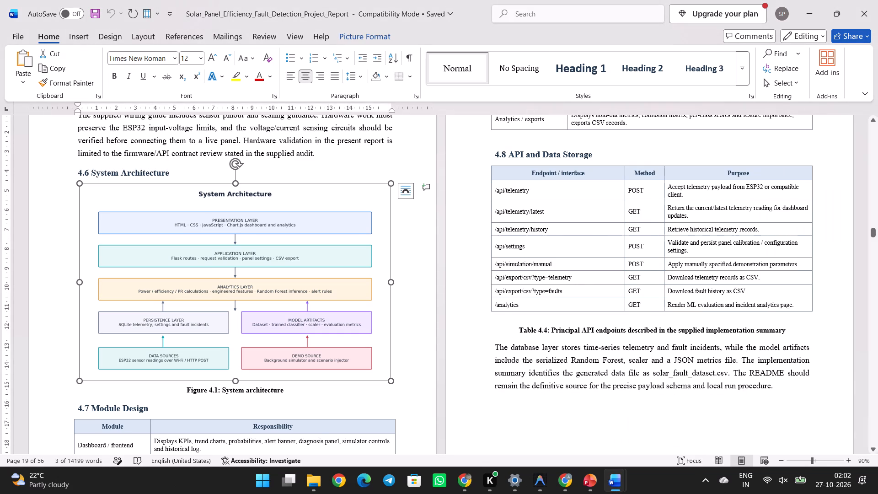
key(ctrl+c)
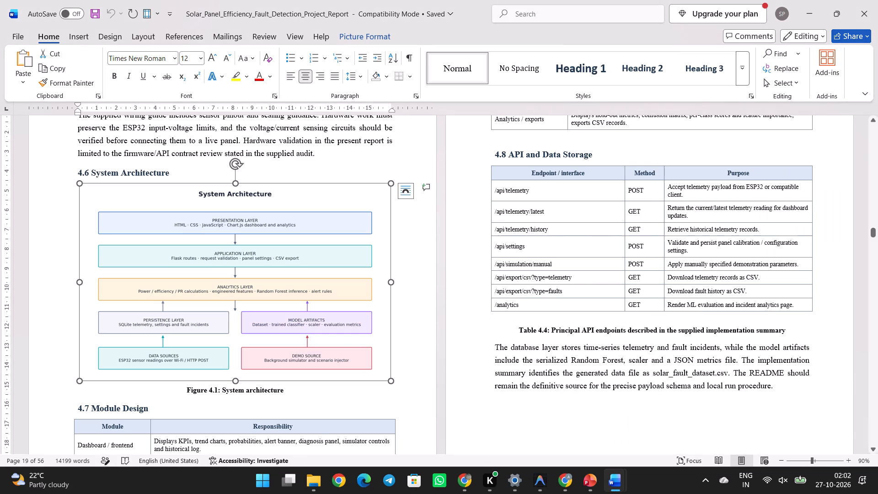
click(575, 423)
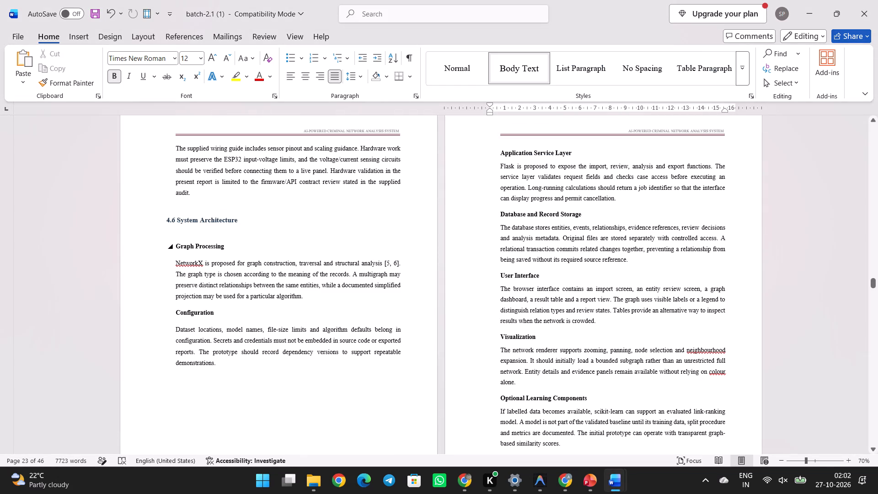
click(275, 231)
key(ctrl+v)
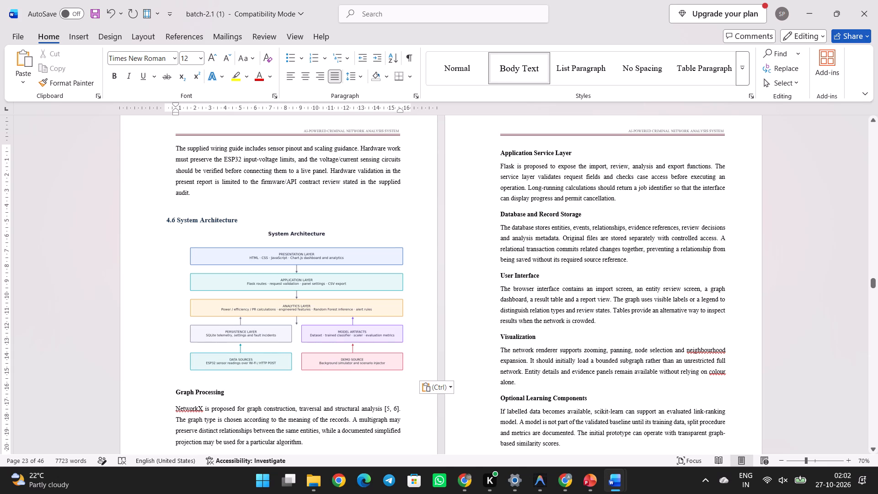
Copy the "Figure 4.1: System architecture" caption from the solar panel report and paste it on a new line under the diagram in batch-2.1 (1).
key(Return)
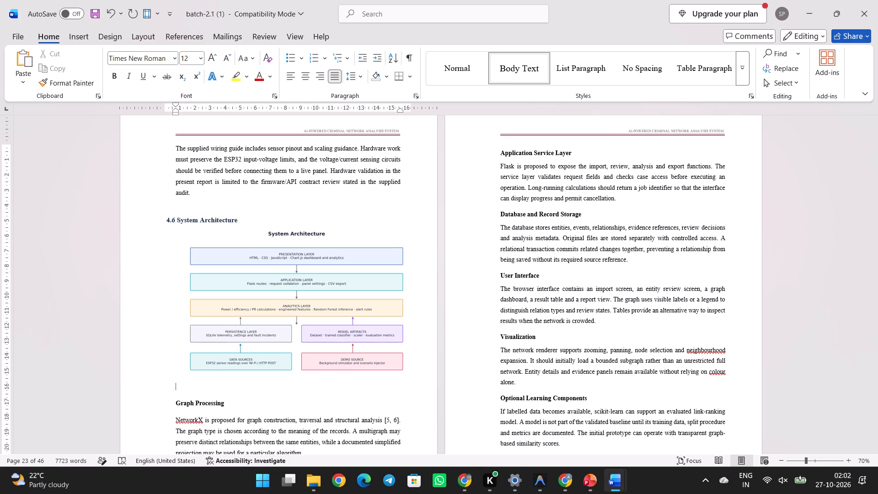
click(670, 426)
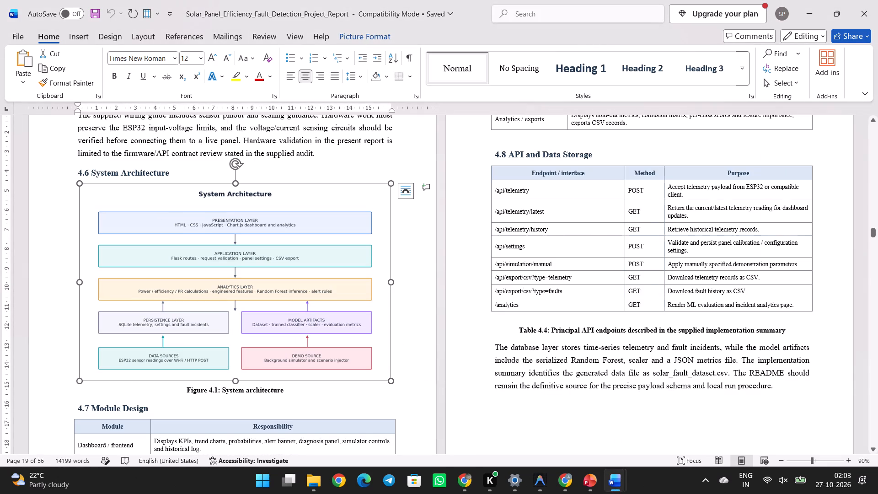
drag(293, 394, 197, 392)
key(ctrl+c)
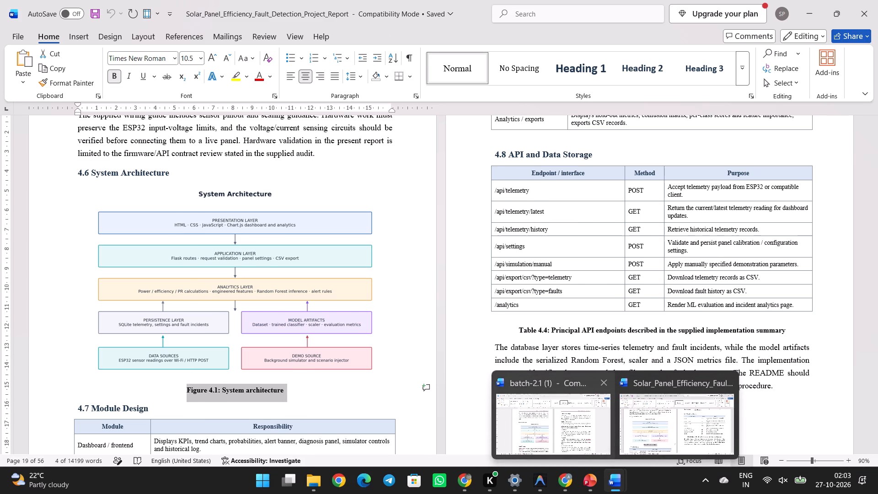
click(584, 430)
key(ctrl+v)
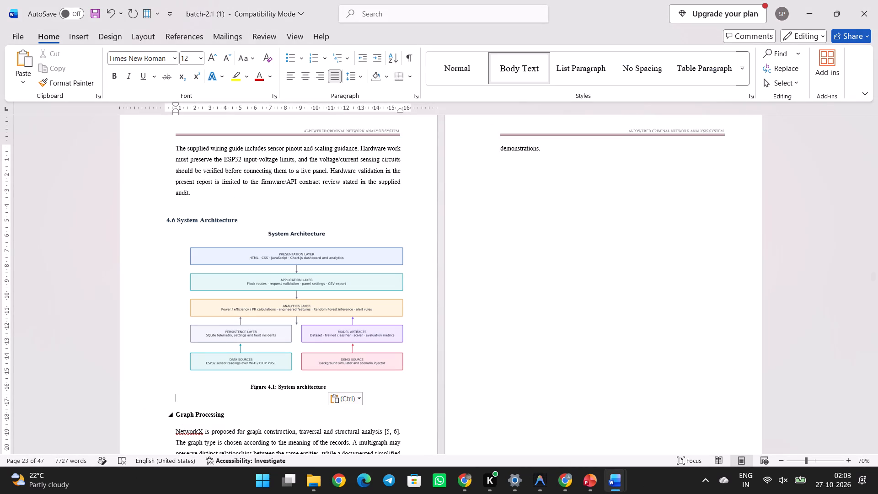
Copy the 4.7 Module Design heading from the solar panel report and paste it below the Figure 4.1 caption in batch-2.1 (1).
click(664, 416)
scroll(289, 384, down, 1)
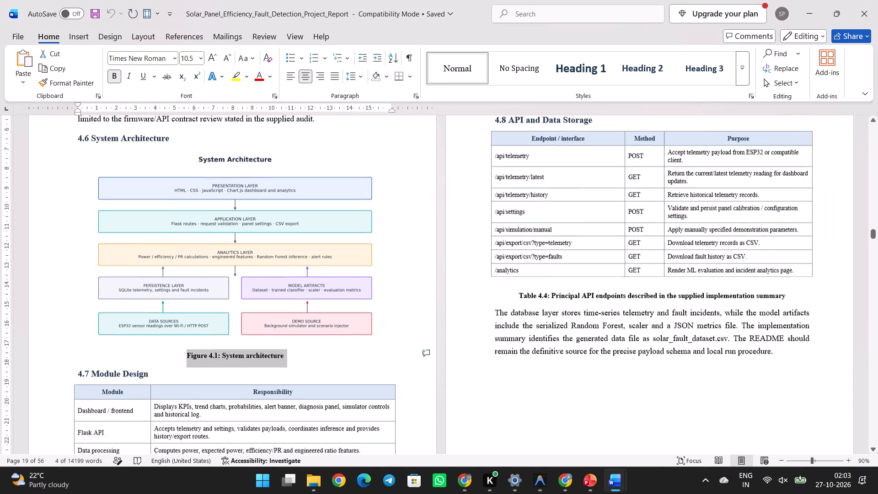
scroll(289, 384, down, 1)
drag(151, 271, 93, 272)
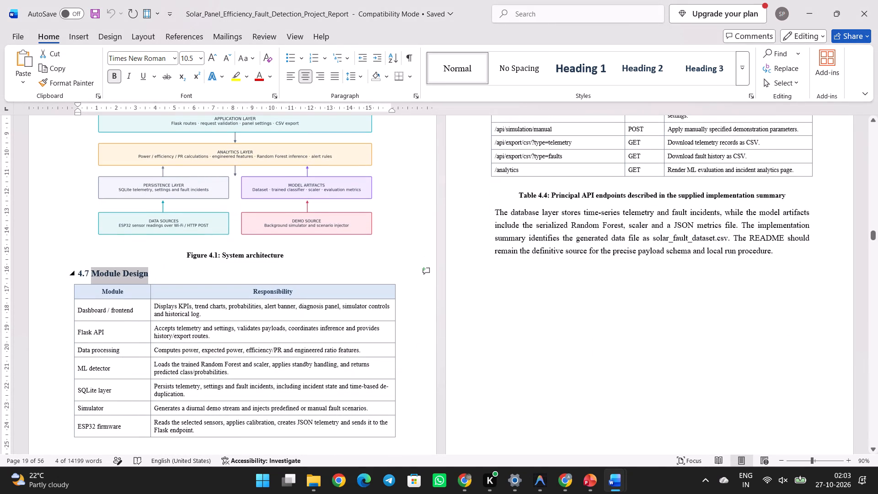
drag(93, 272, 79, 270)
key(ctrl+c)
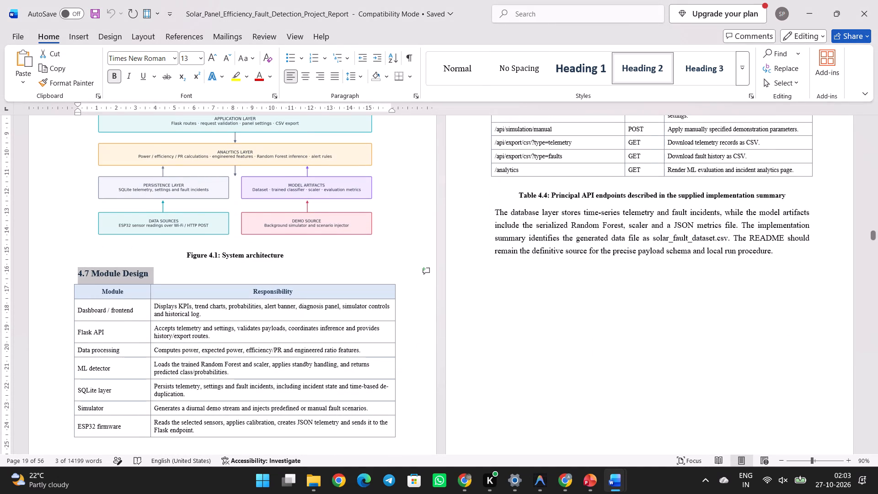
click(568, 432)
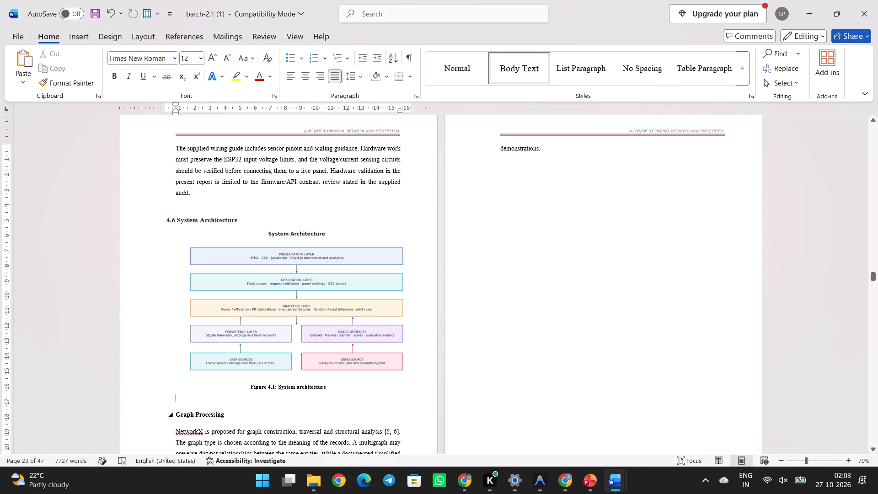
key(ctrl+v)
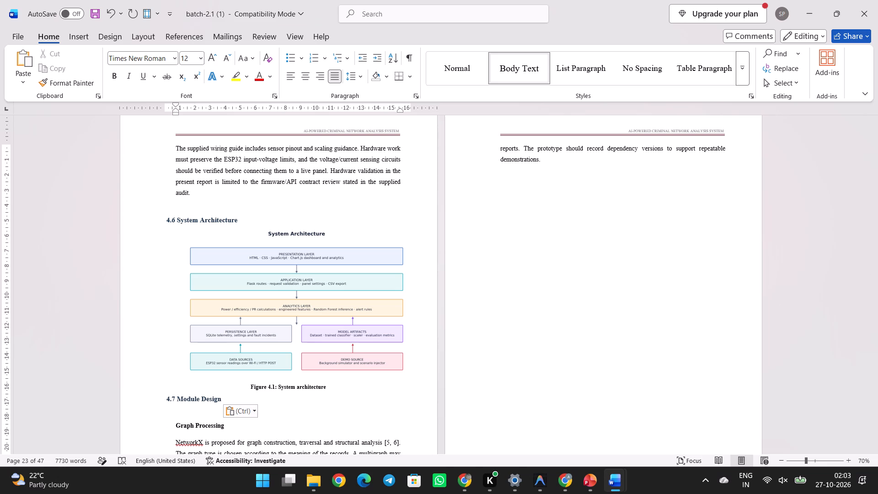
Copy the Module/Responsibility table from the solar panel report and paste it under the 4.7 Module Design heading in batch-2.1 (1).
click(653, 440)
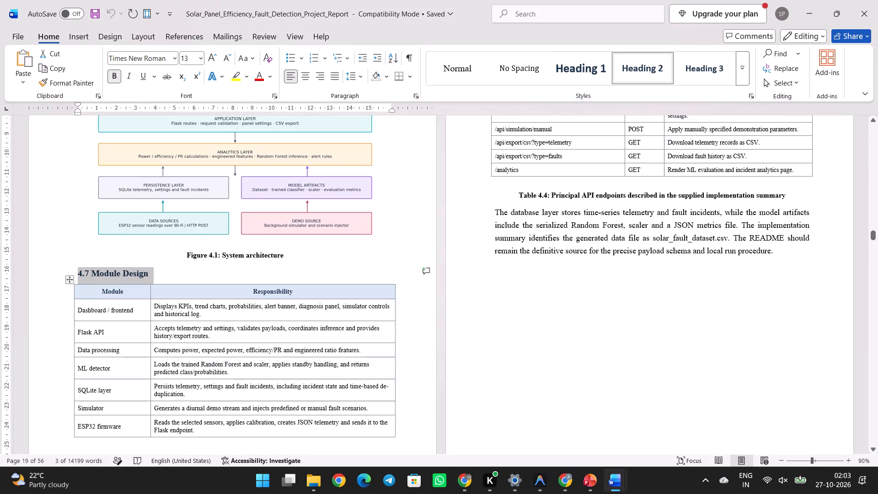
click(71, 282)
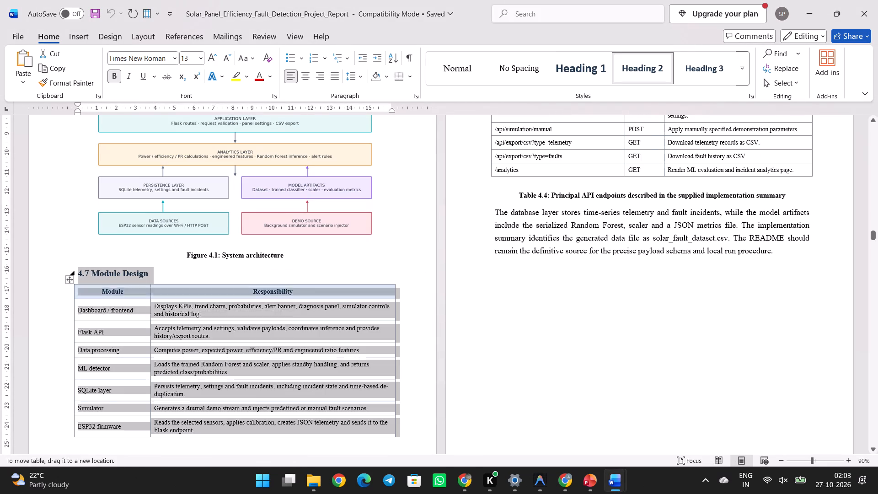
key(ctrl+c)
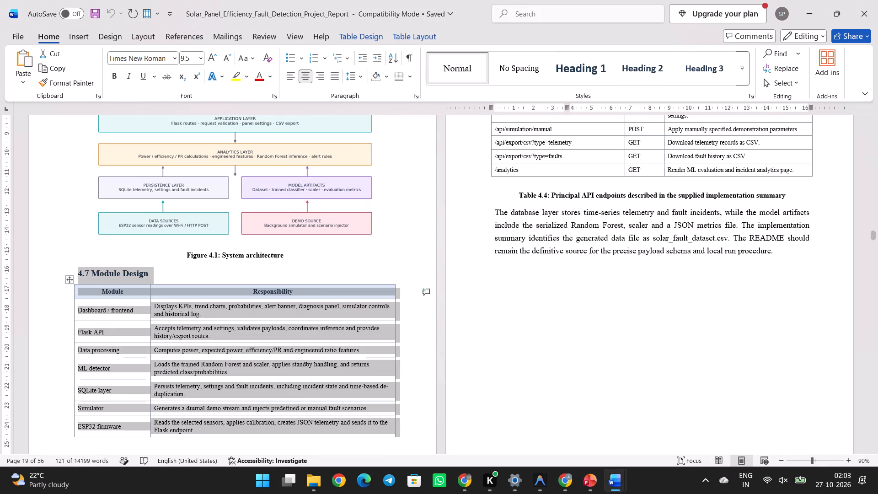
click(573, 435)
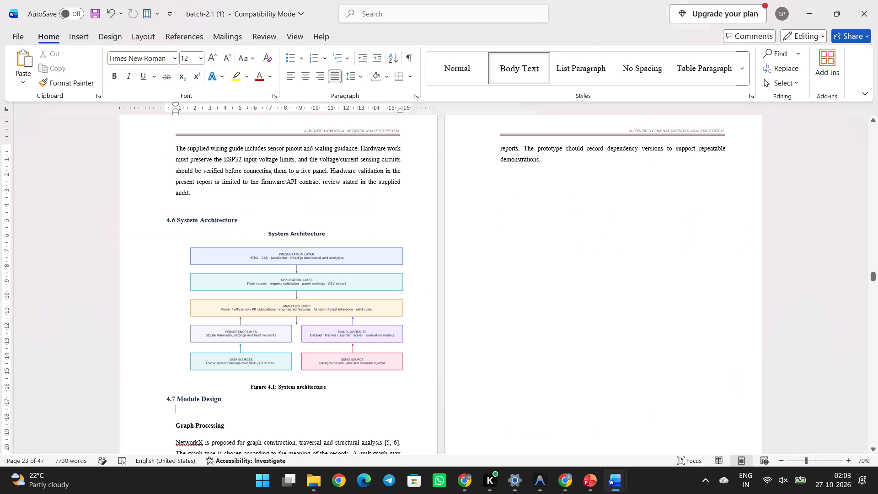
key(ctrl+v)
Increase the font size of the whole pasted Module Design table to 11.
scroll(284, 418, down, 1)
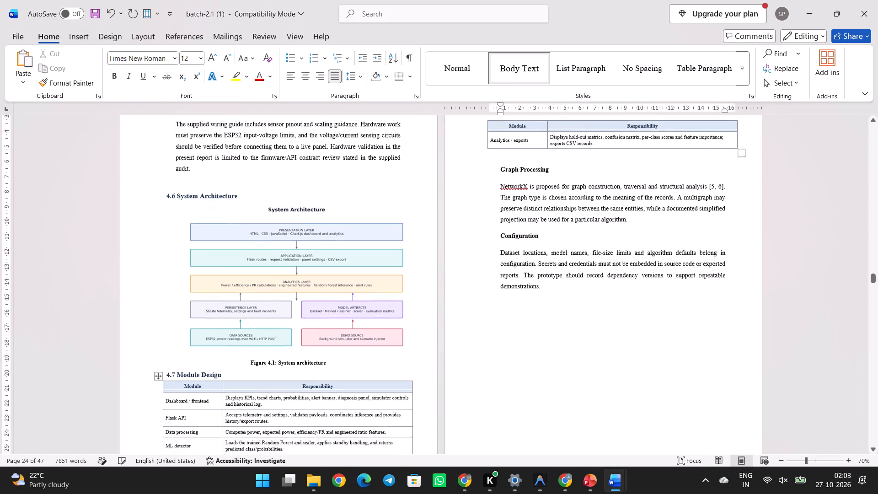
scroll(284, 418, down, 2)
click(159, 254)
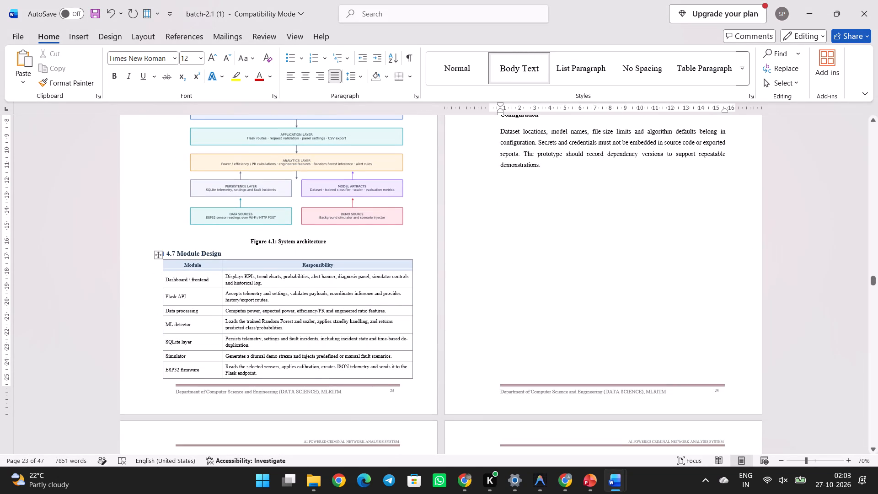
click(219, 57)
click(219, 57)
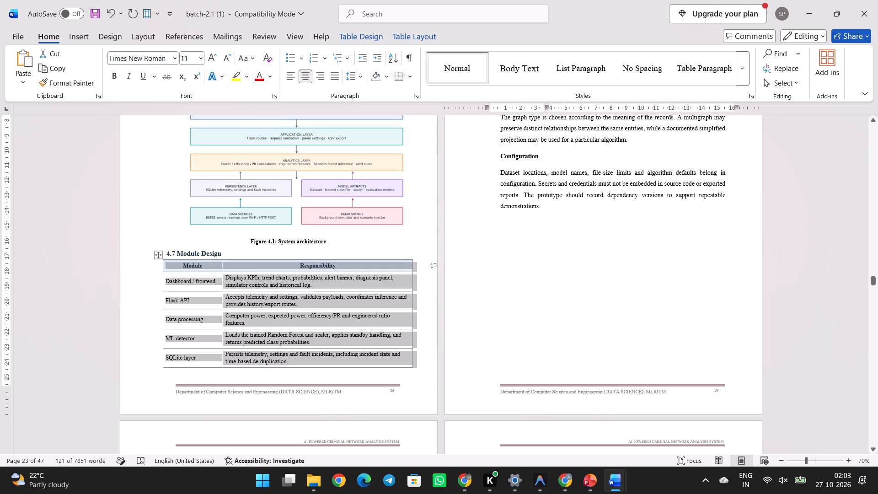
Narrow the Module Design table by moving its left and right borders inward to roughly match the body text margins.
drag(162, 316, 171, 321)
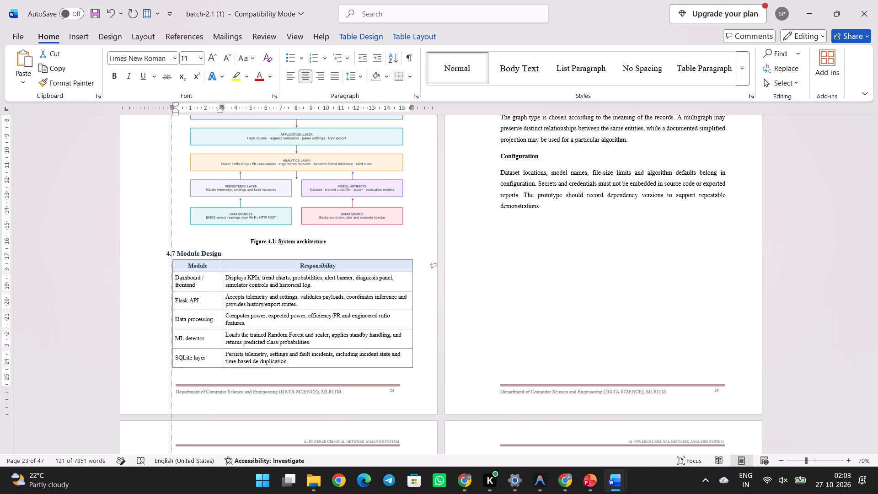
drag(171, 321, 175, 321)
scroll(175, 321, up, 3)
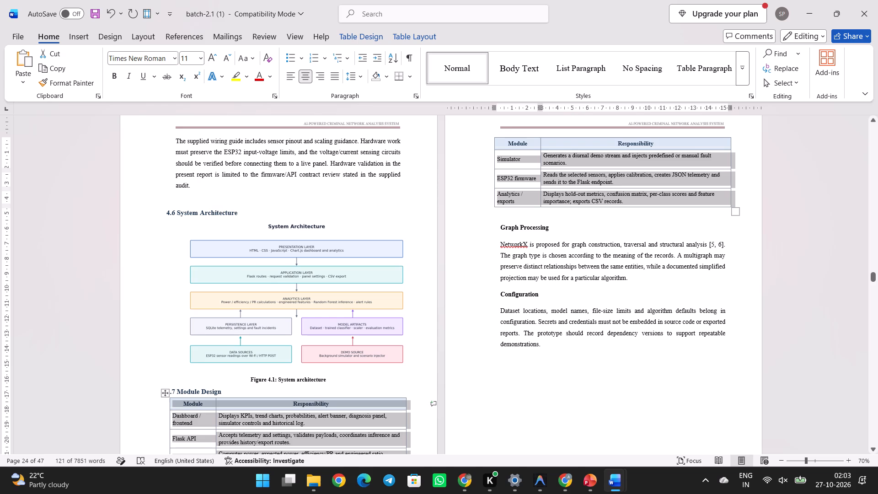
drag(170, 436, 178, 438)
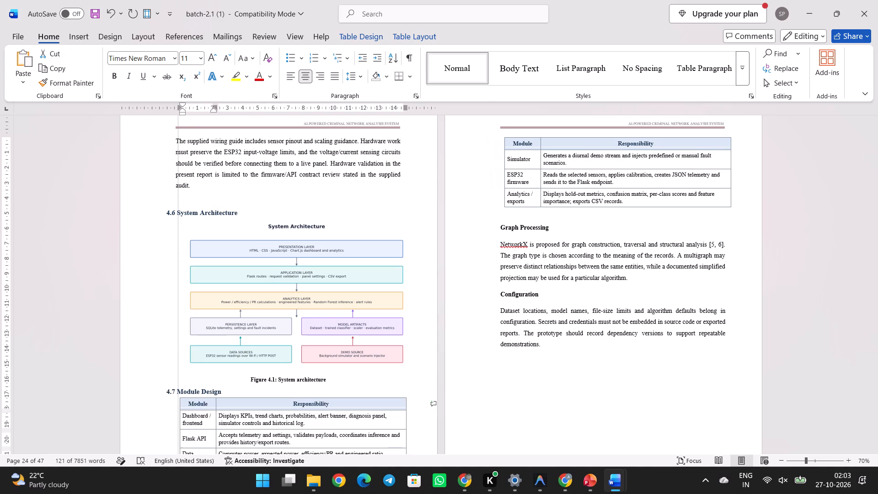
drag(178, 438, 174, 438)
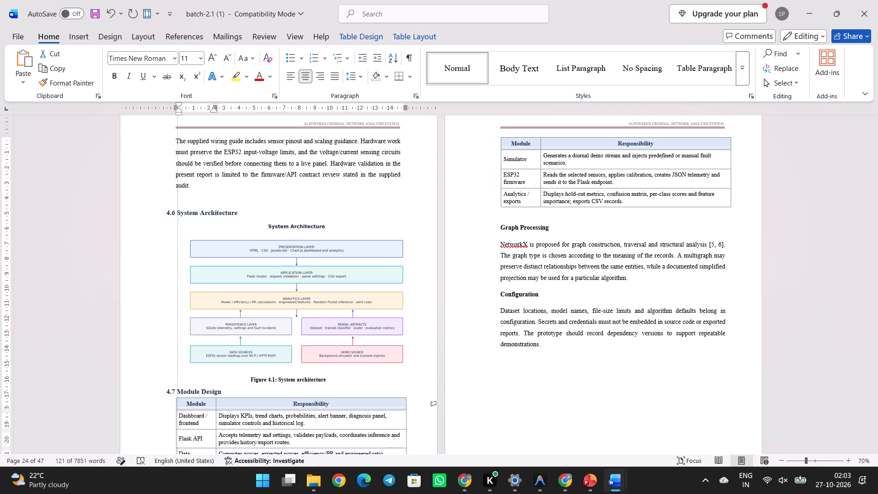
drag(174, 438, 174, 439)
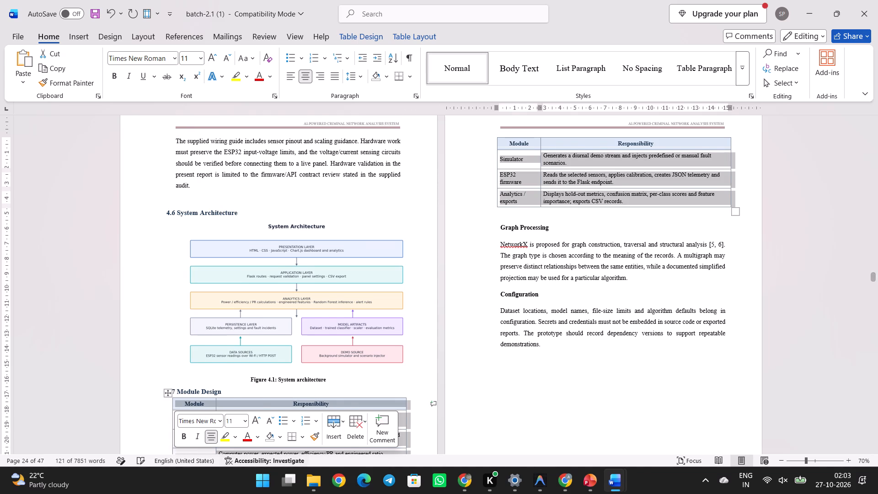
scroll(295, 445, down, 1)
scroll(370, 347, down, 1)
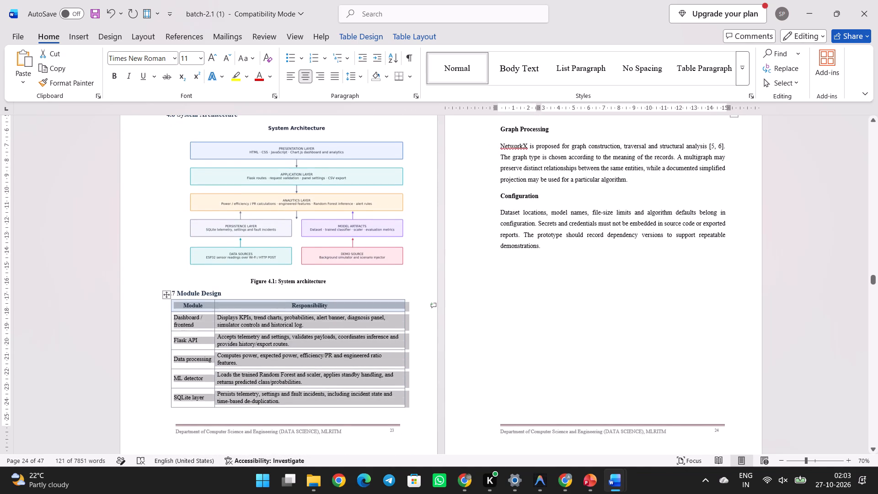
drag(404, 360, 400, 361)
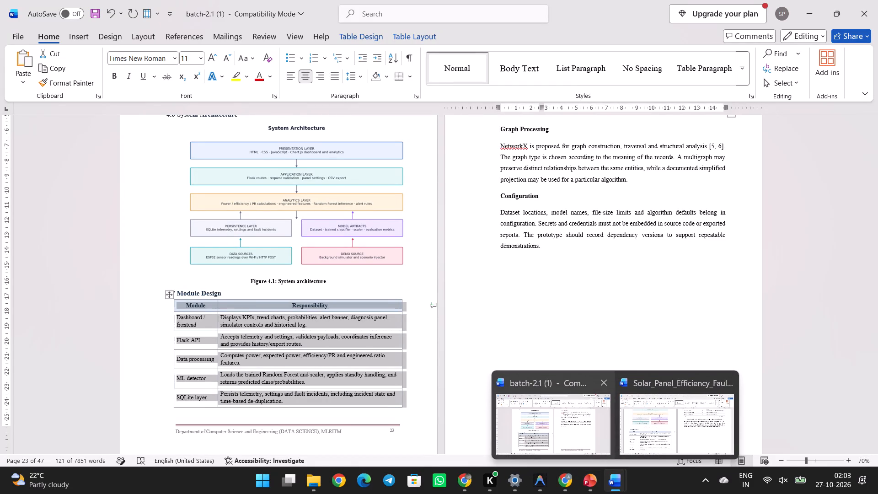
Copy the 4.8 API and Data Storage heading from the solar panel report and paste it directly before the Graph Processing heading in batch-2.1 (1).
click(643, 414)
scroll(601, 387, up, 1)
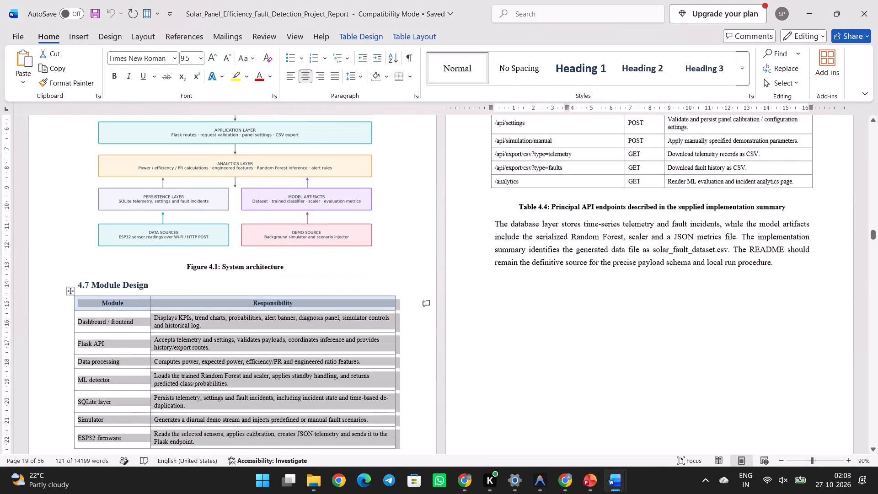
scroll(601, 387, up, 2)
scroll(601, 387, down, 2)
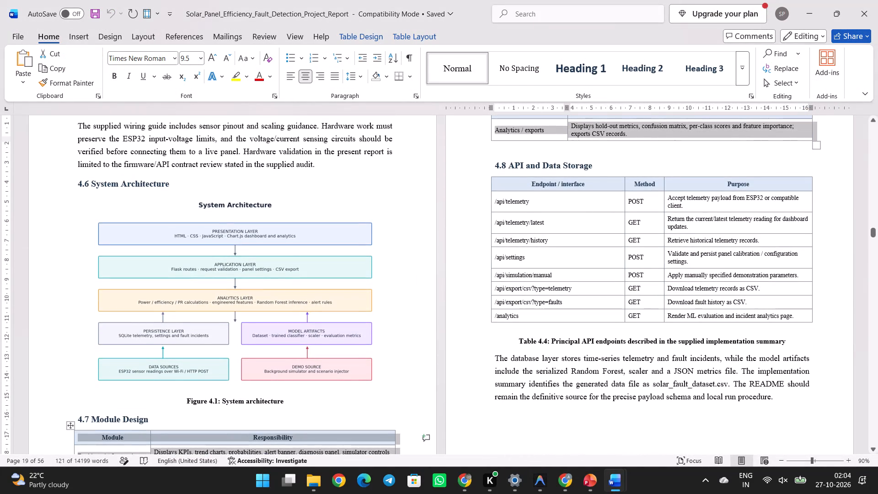
drag(604, 166, 493, 161)
key(ctrl+c)
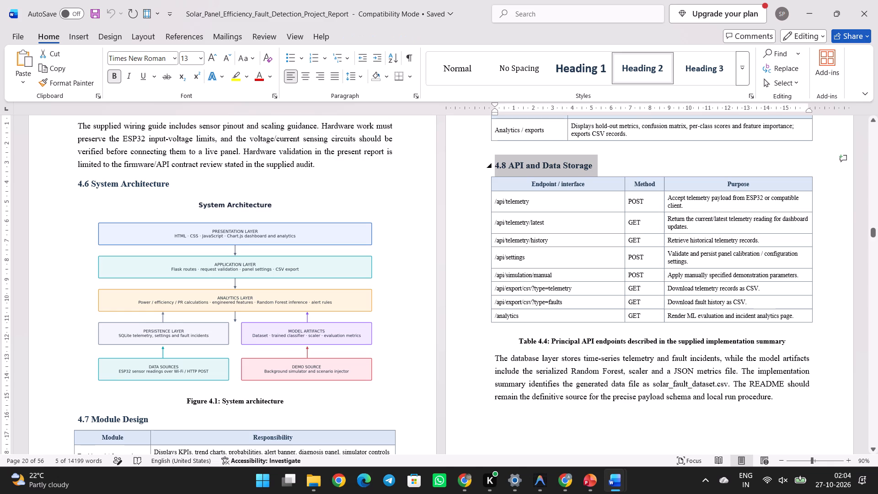
click(589, 431)
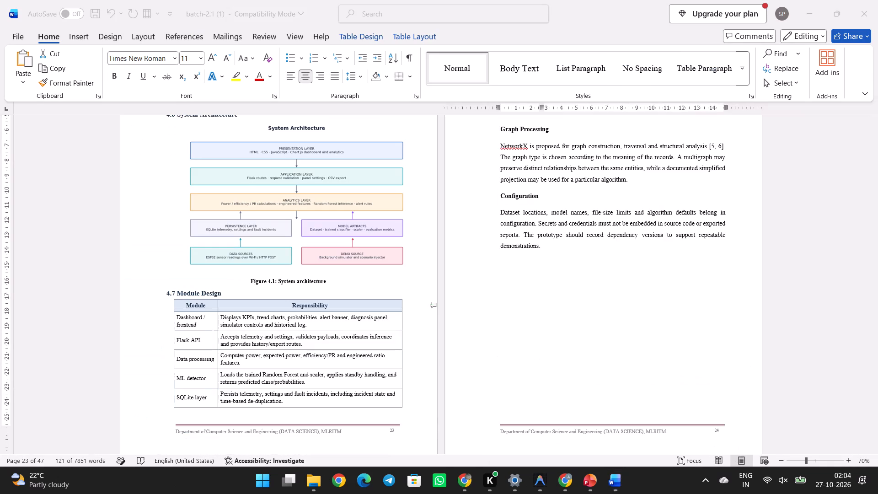
scroll(541, 316, up, 2)
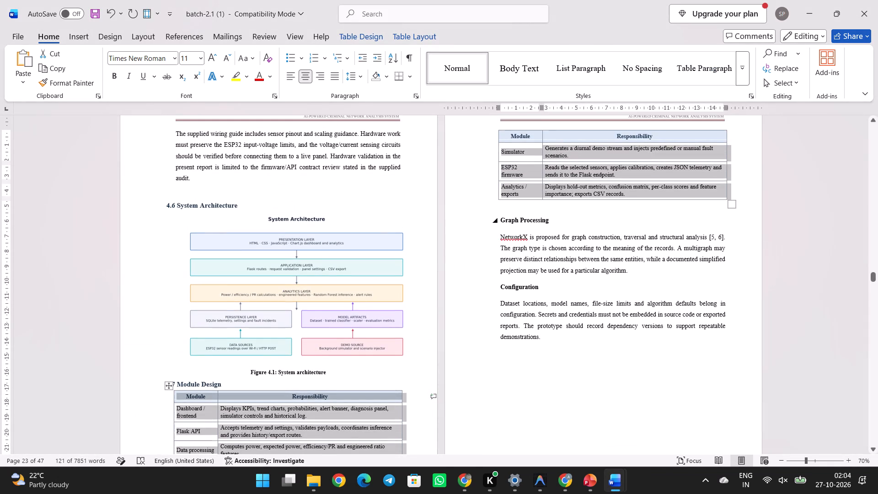
click(501, 223)
key(ctrl+v)
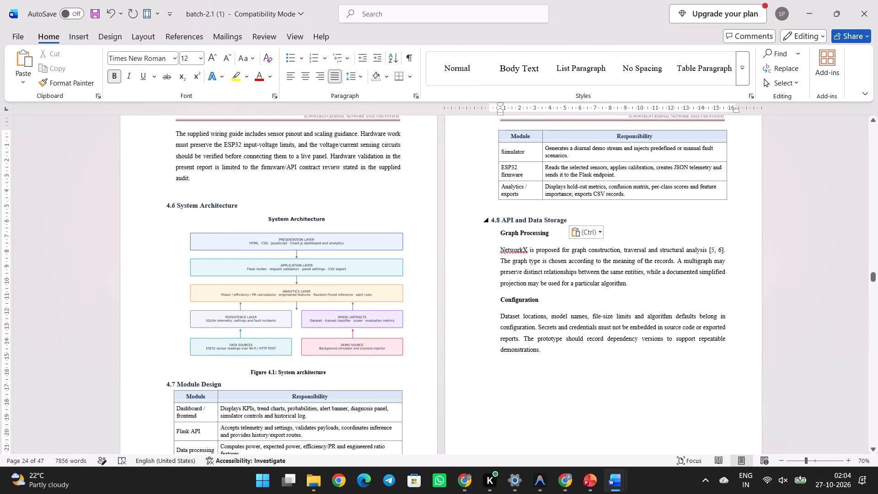
Indent the 4.8 API and Data Storage heading with five leading spaces to align it with the body text.
click(491, 220)
key(space)
key(space)
key(space)
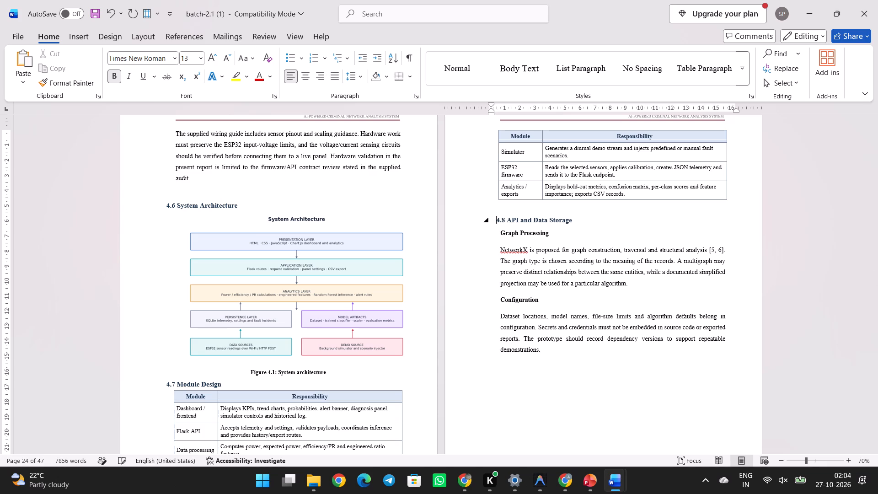
key(space)
key(space)
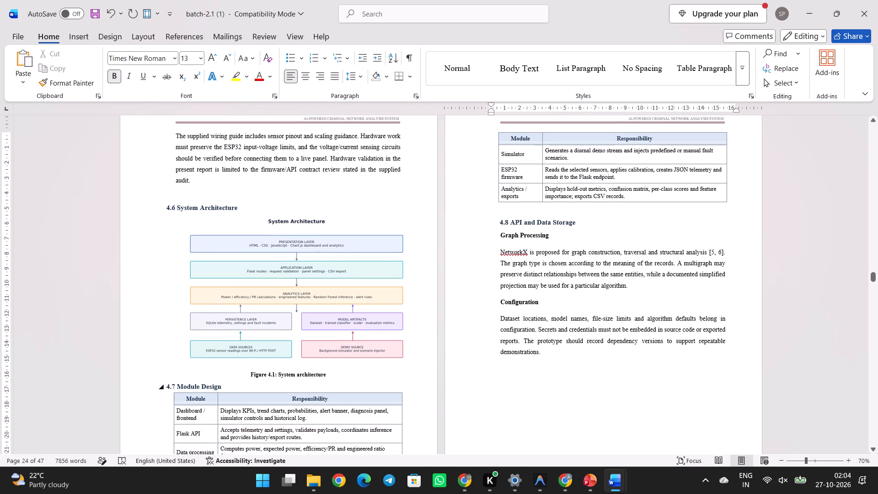
Indent the 4.7 Module Design and 4.6 System Architecture headings with four leading spaces each to align them with the body text.
click(167, 387)
key(space)
key(space)
key(space)
key(space)
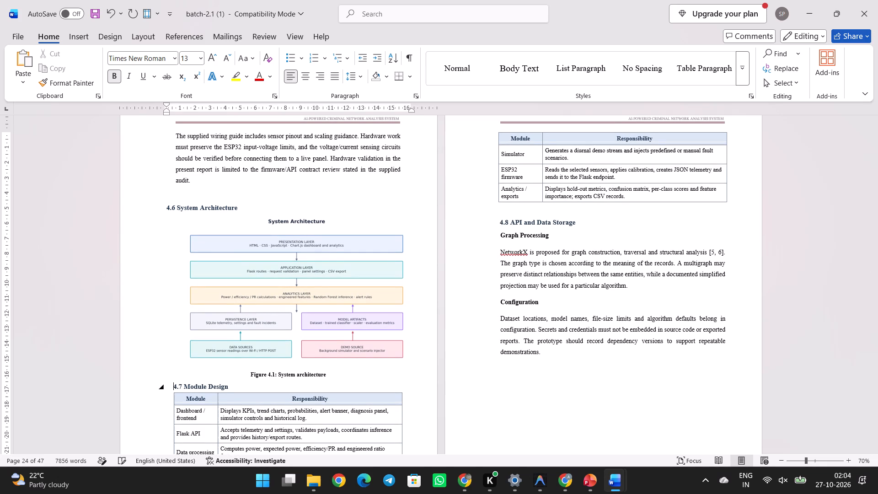
click(169, 207)
key(Left)
key(space)
key(space)
key(space)
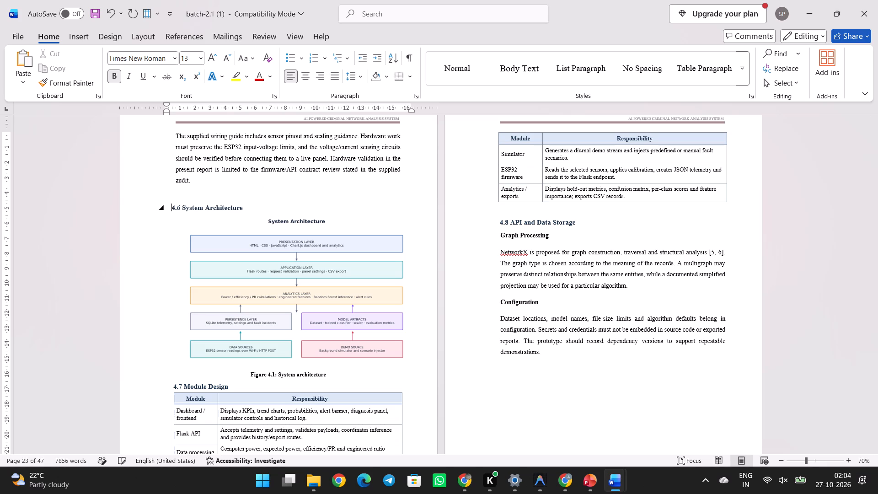
key(space)
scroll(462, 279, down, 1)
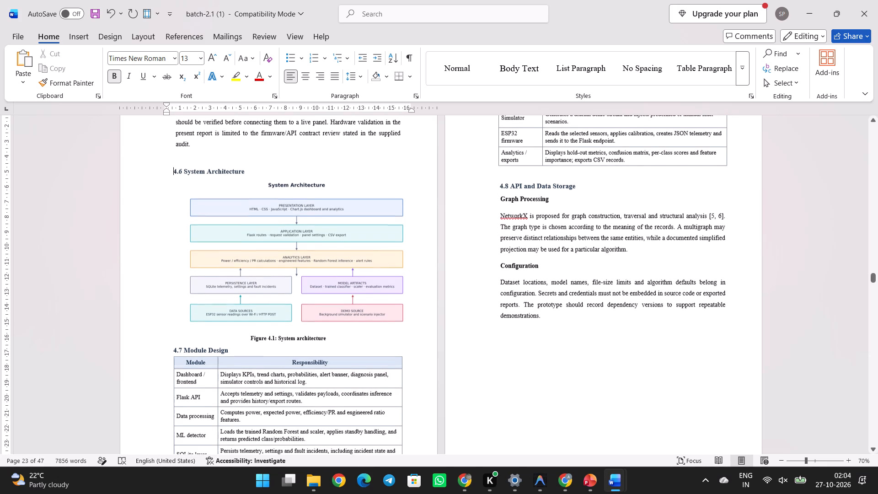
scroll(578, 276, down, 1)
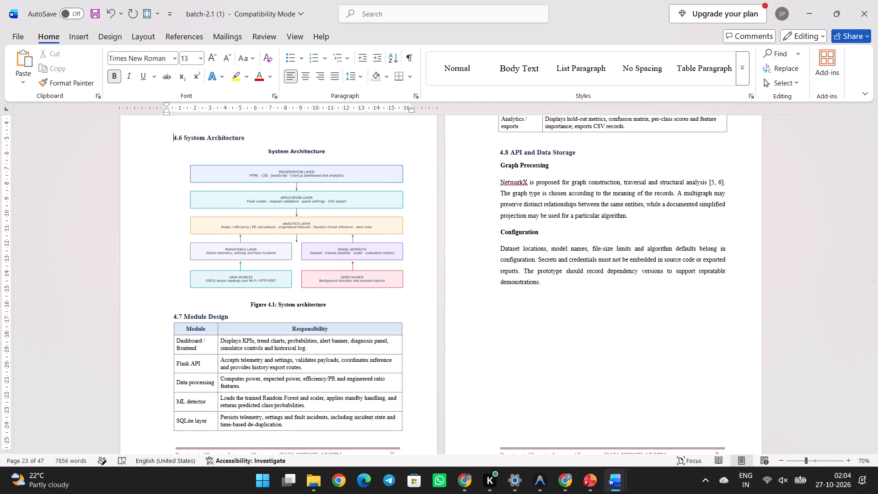
Copy the API endpoints table under heading 4.8 in the solar panel report and paste it before the Graph Processing heading in batch-2.1 (1).
click(661, 435)
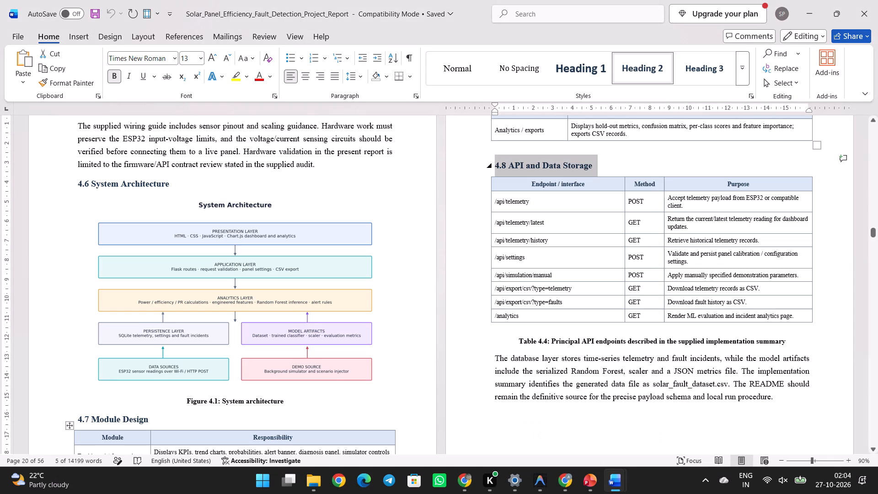
click(496, 204)
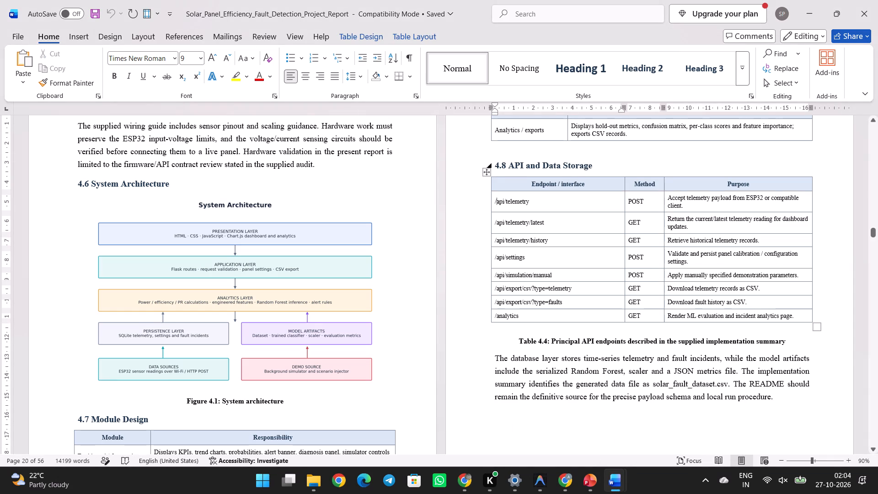
click(486, 173)
key(ctrl+c)
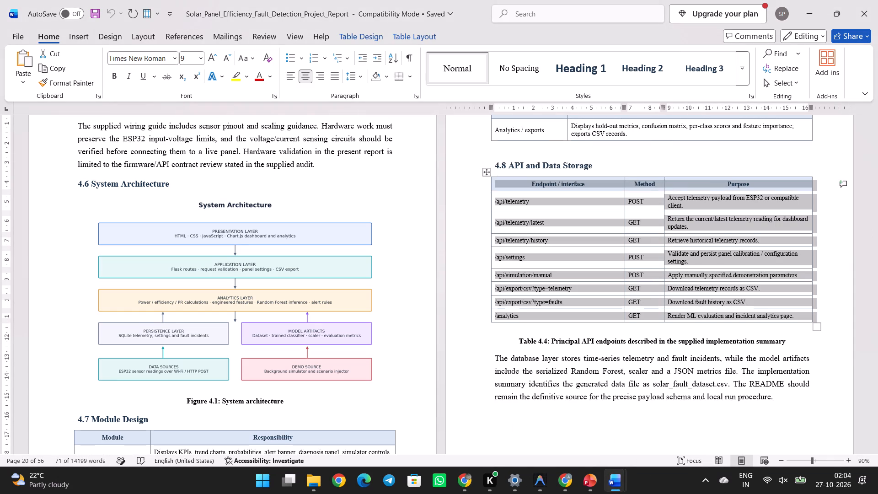
click(576, 413)
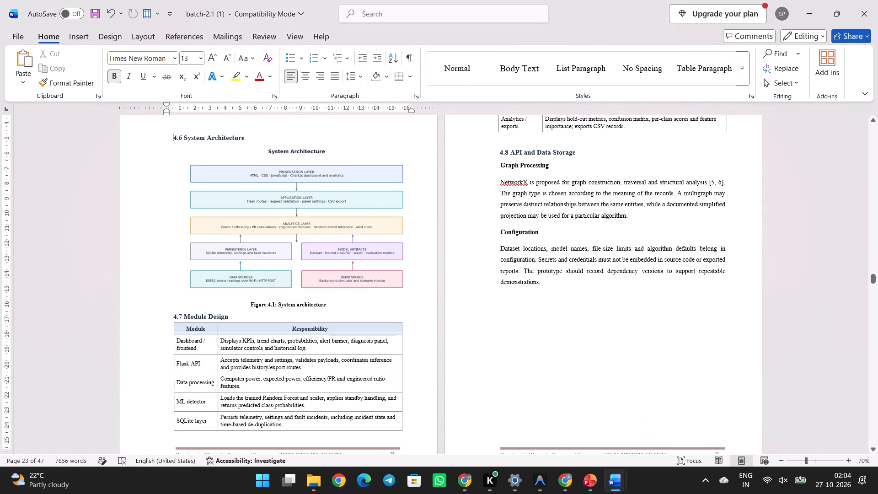
click(501, 165)
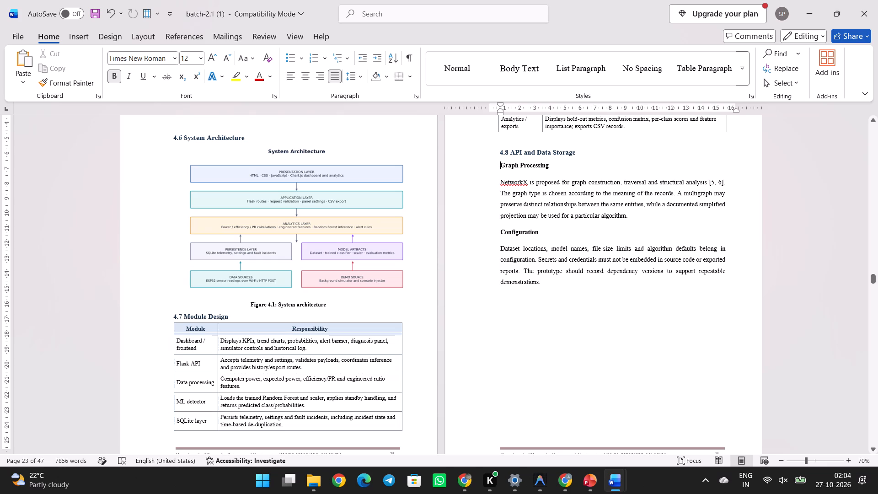
key(ctrl+v)
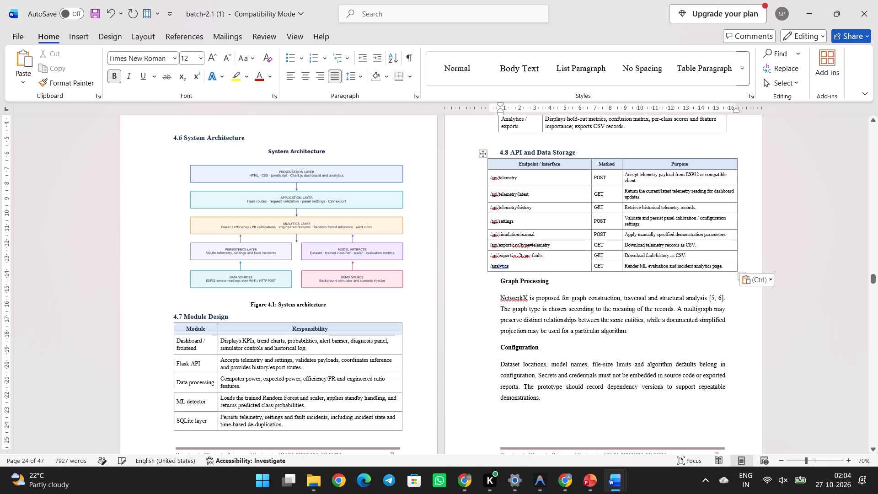
Increase the font size of the whole pasted API endpoints table to 11.
click(483, 152)
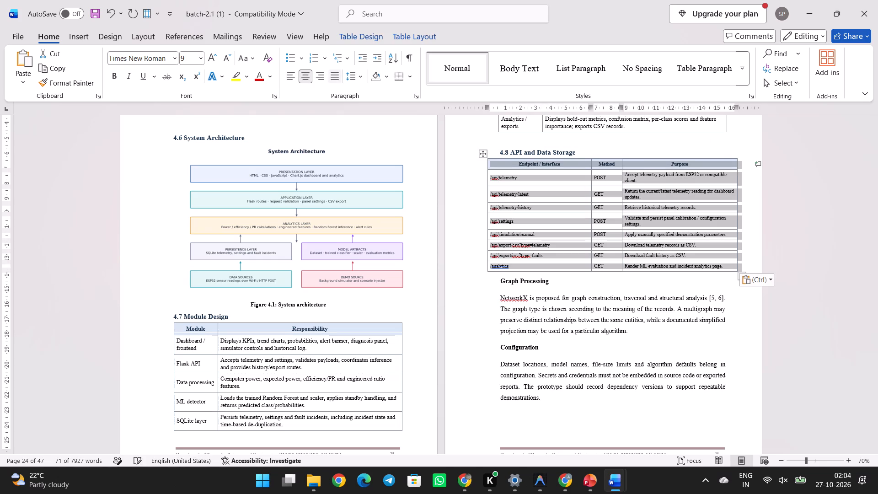
click(218, 53)
click(218, 53)
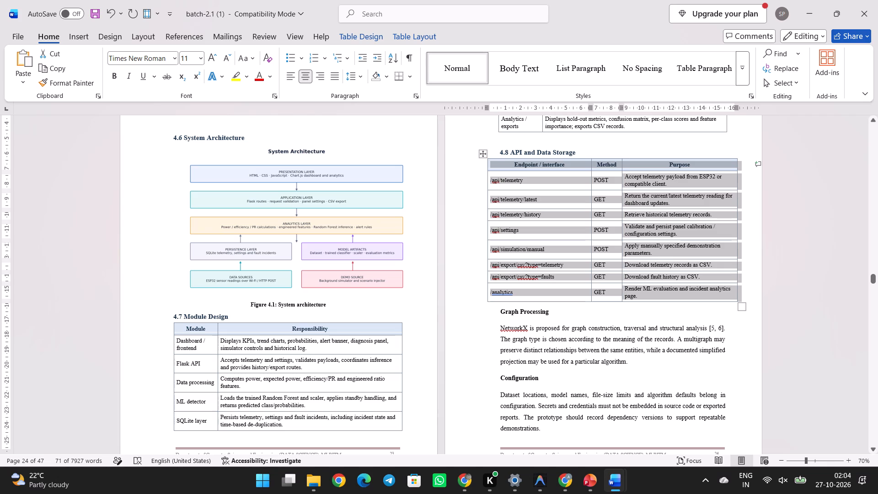
Narrow the API endpoints table by moving its left and right borders inward to match the body text margins.
drag(487, 208, 494, 209)
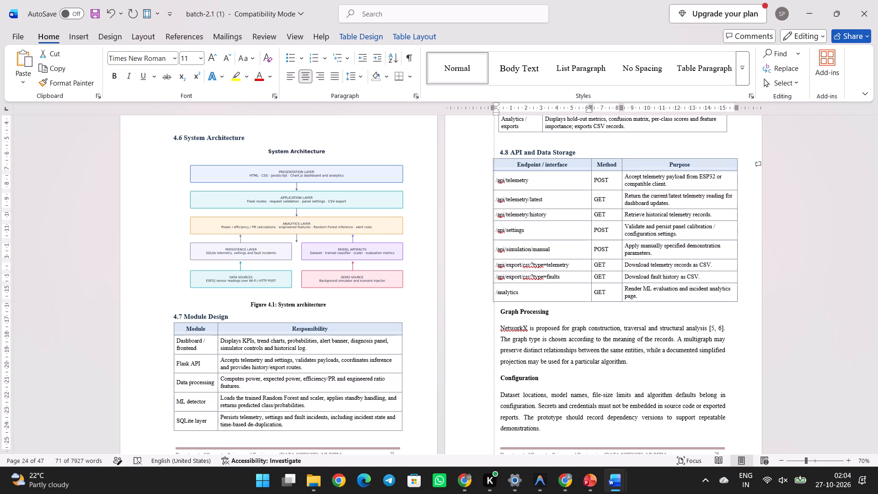
drag(494, 209, 501, 212)
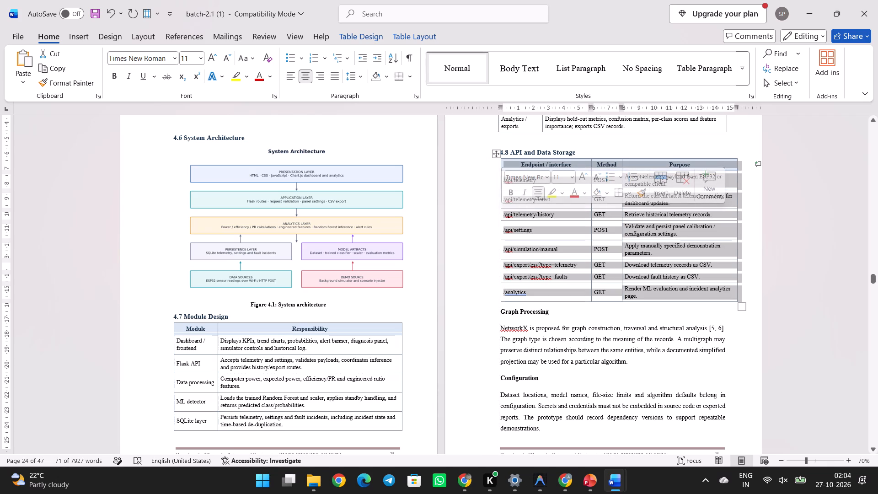
drag(737, 229, 725, 229)
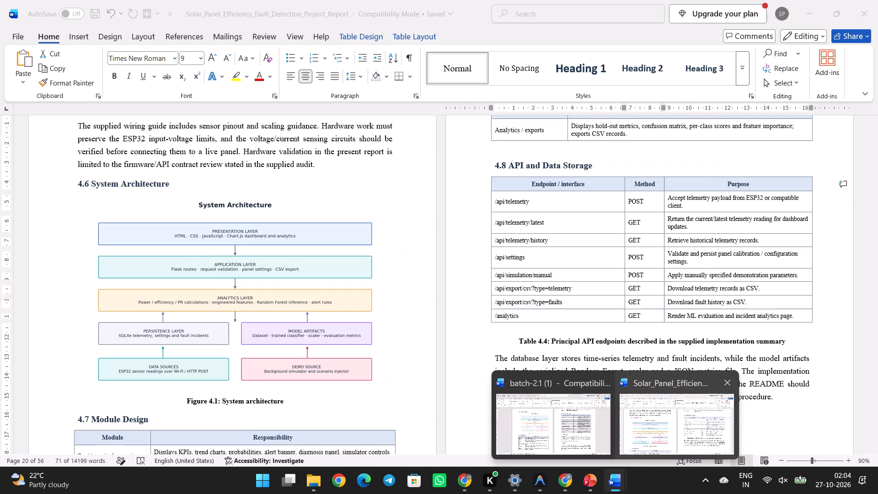
Copy the Table 4.4 caption about principal API endpoints from the solar panel report and return to batch-2.1 (1).
click(640, 430)
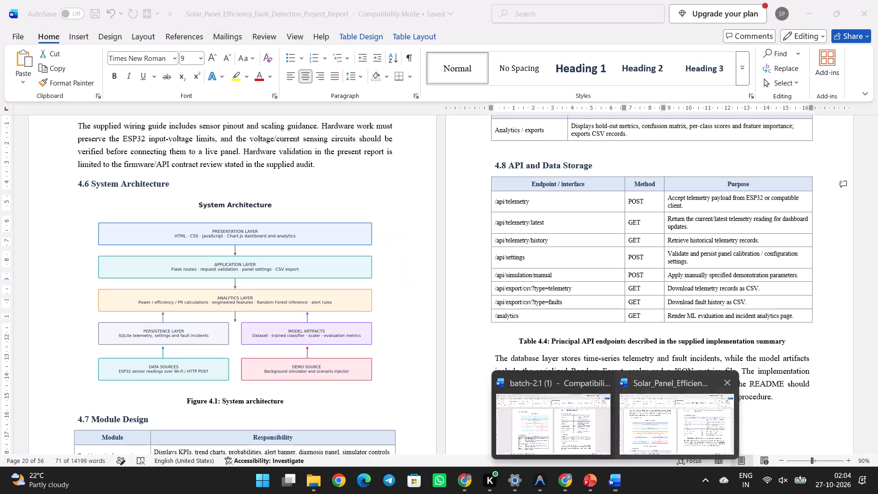
scroll(640, 430, down, 1)
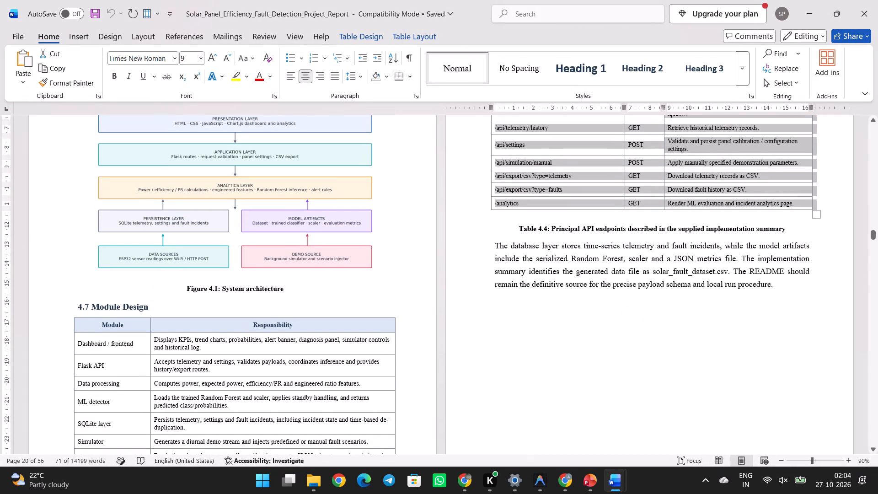
drag(520, 230, 769, 232)
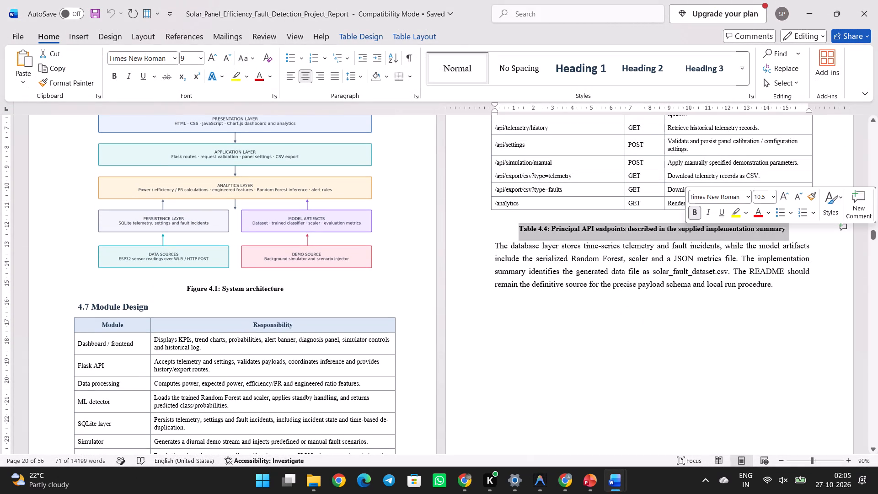
key(ctrl+c)
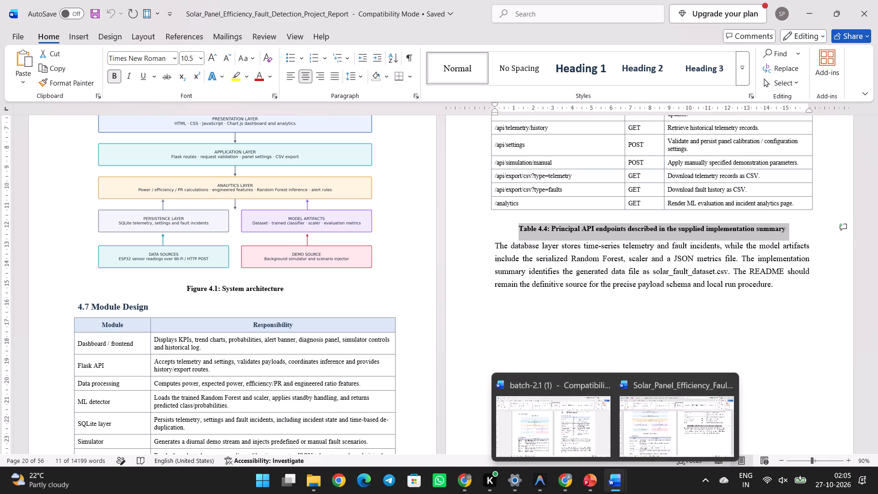
click(574, 430)
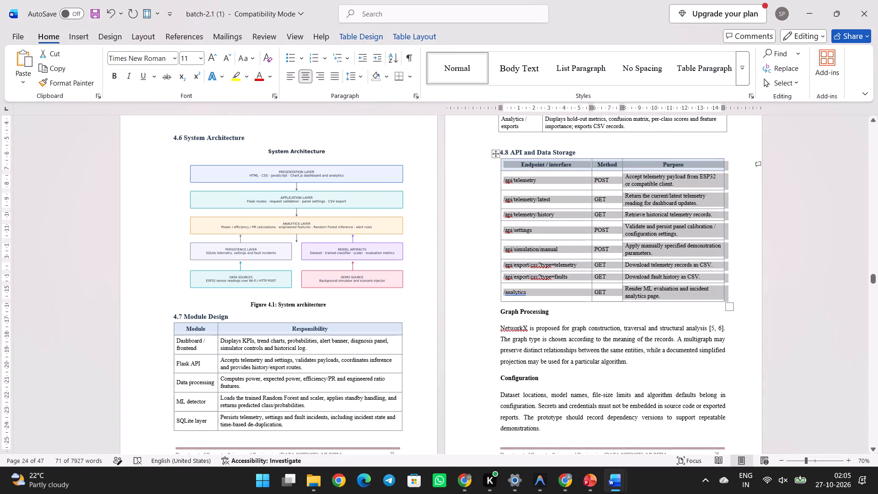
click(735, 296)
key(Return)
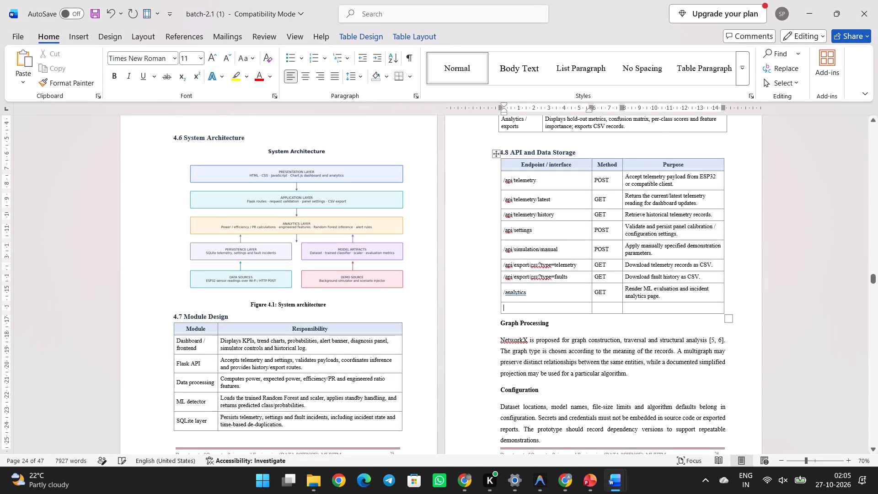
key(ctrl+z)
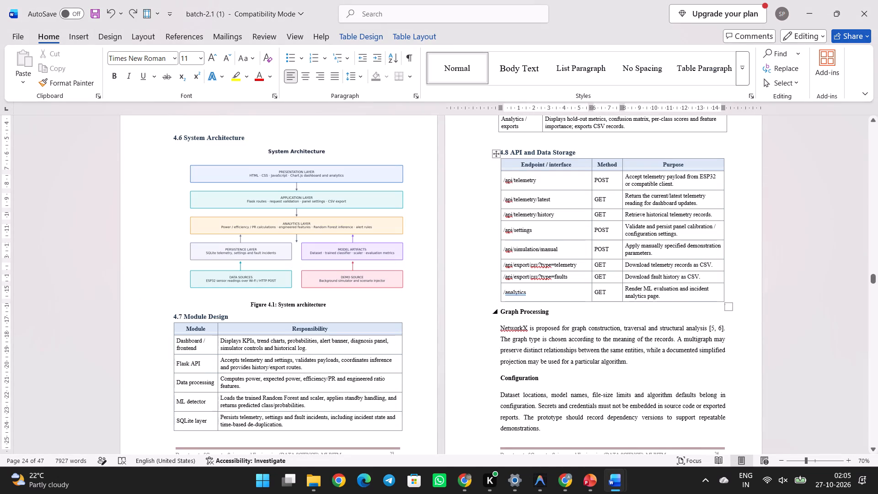
Paste the Table 4.4 caption on a new line between the API endpoints table and the Graph Processing heading.
click(502, 311)
key(Return)
key(Up)
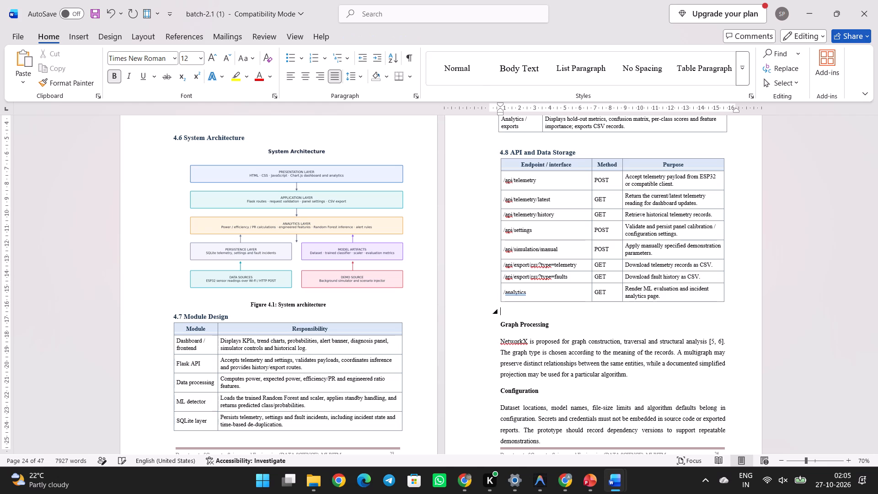
key(ctrl+v)
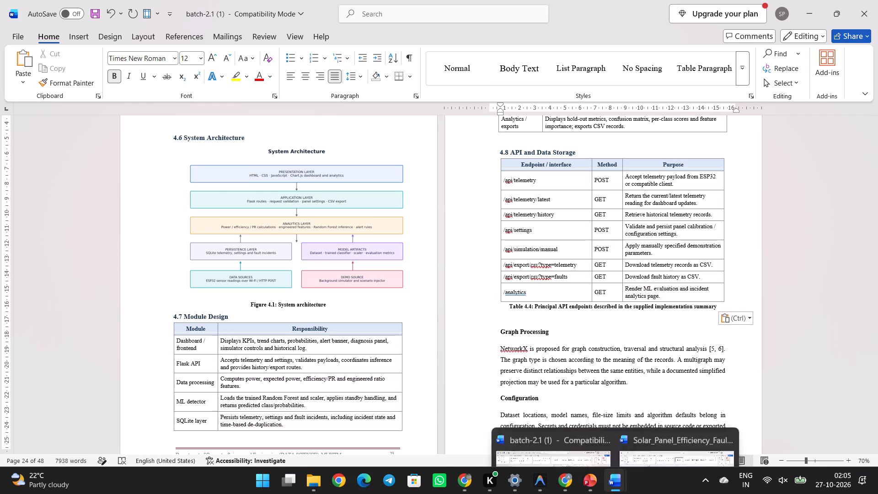
Copy the database layer paragraph that follows the Table 4.4 caption in the solar panel report.
click(661, 413)
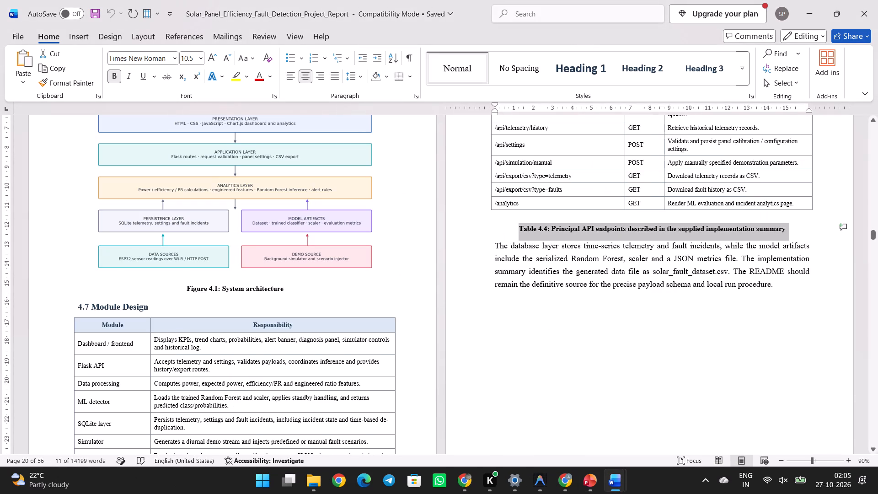
drag(494, 247, 761, 290)
key(ctrl+c)
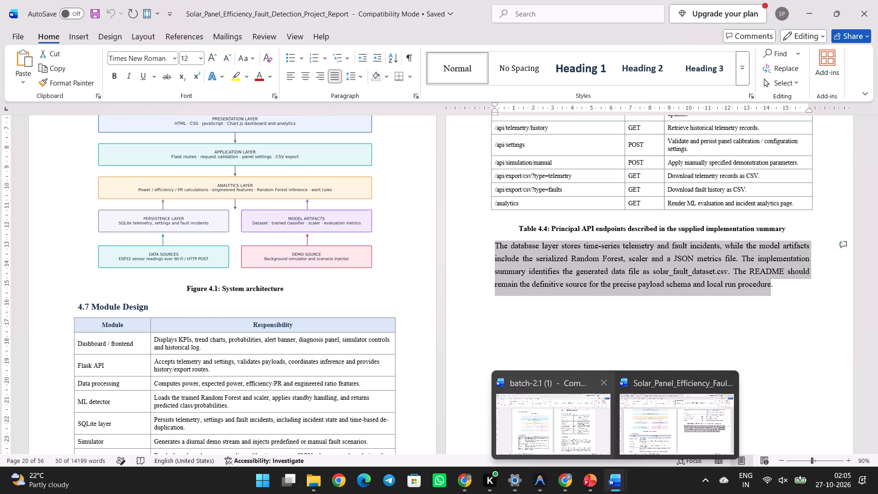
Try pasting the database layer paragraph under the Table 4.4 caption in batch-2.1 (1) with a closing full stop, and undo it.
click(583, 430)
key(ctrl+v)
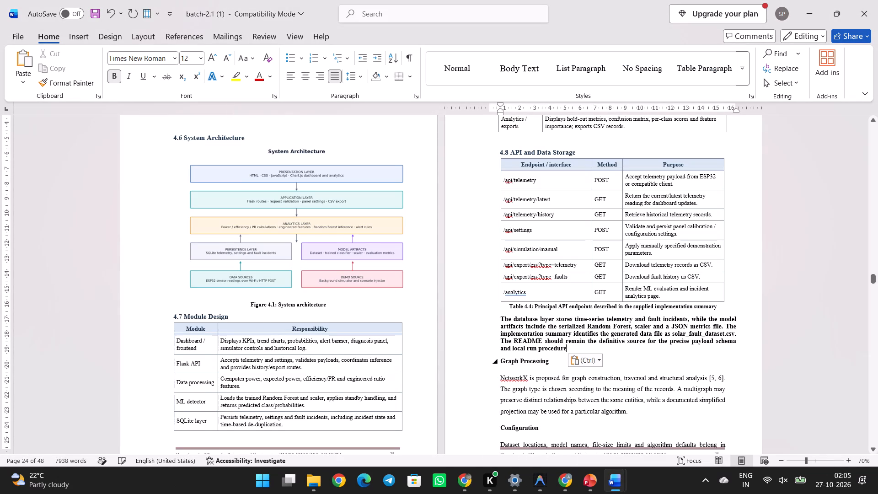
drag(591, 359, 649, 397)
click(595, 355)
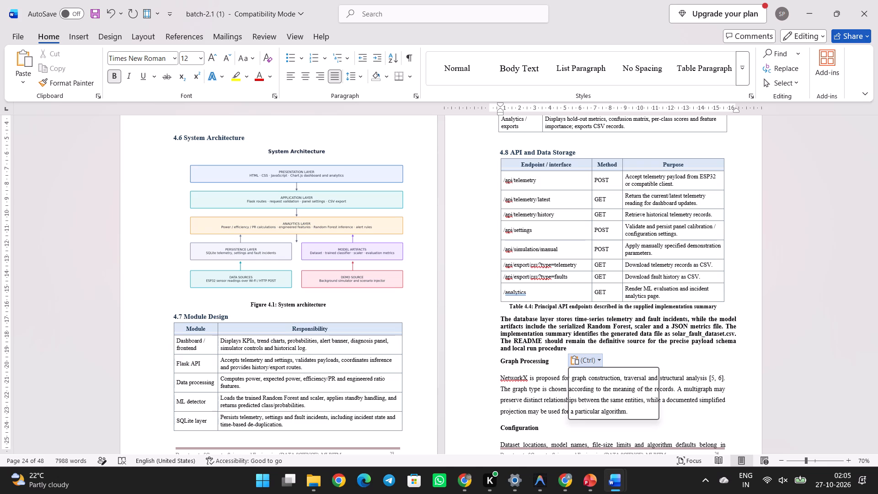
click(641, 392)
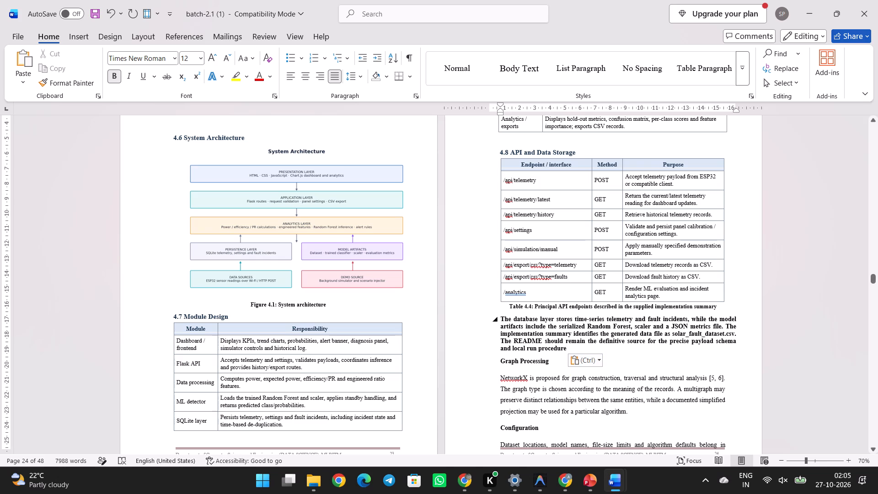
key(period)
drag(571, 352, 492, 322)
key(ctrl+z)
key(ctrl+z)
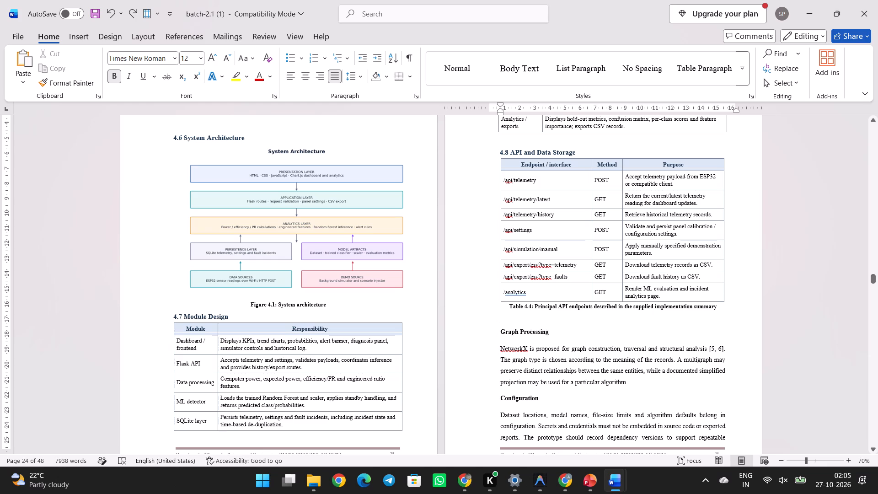
Replace the blank line under the Table 4.4 caption with two empty tab-indented lines above the Graph Processing heading.
key(BackSpace)
key(BackSpace)
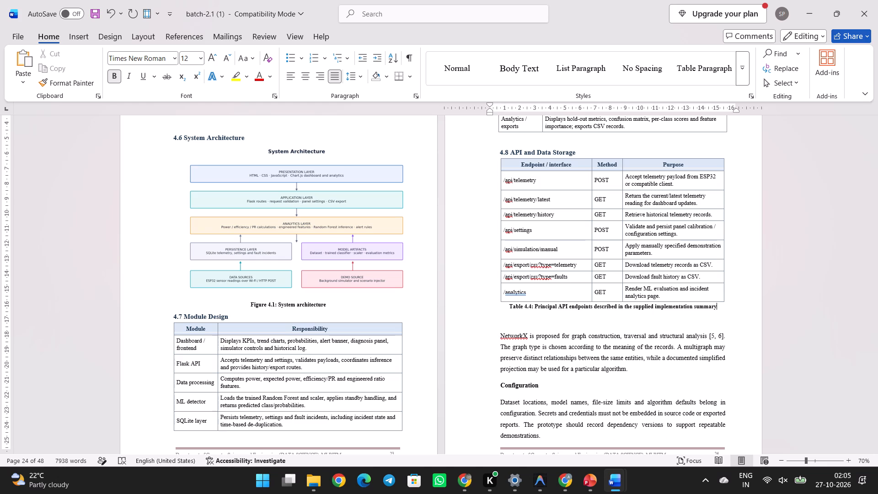
key(Return)
key(BackSpace)
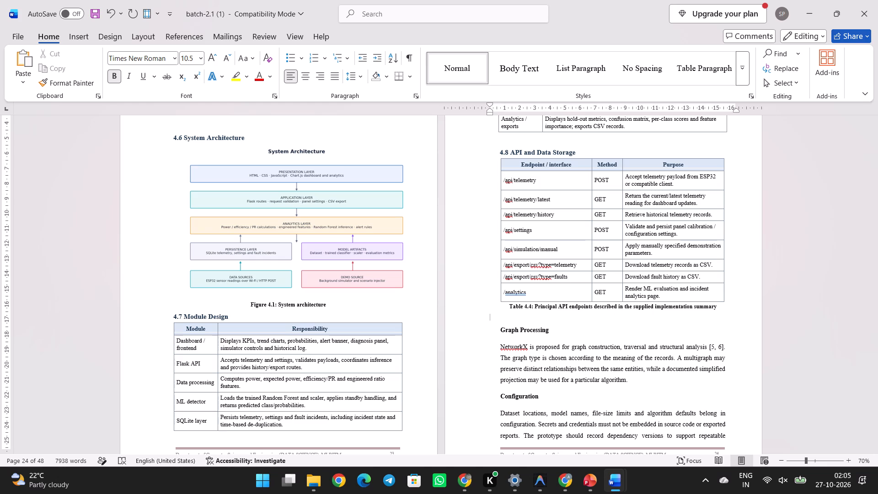
key(Tab)
key(BackSpace)
key(Tab)
key(Return)
key(Tab)
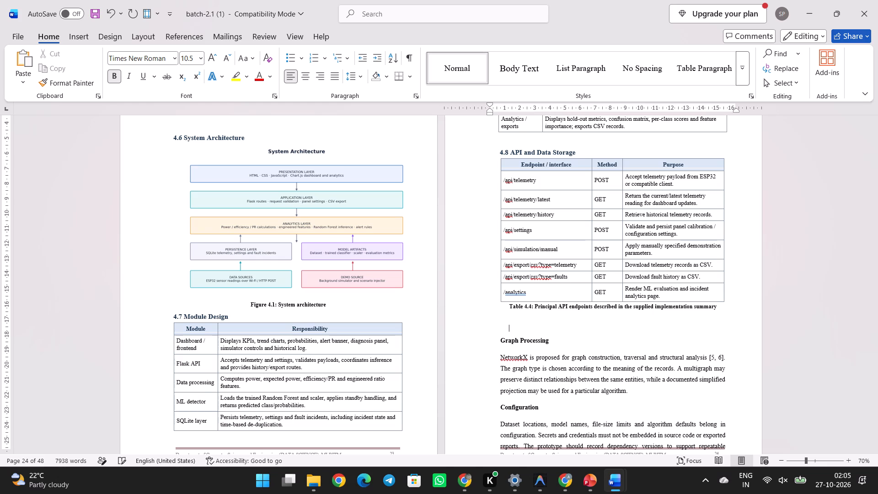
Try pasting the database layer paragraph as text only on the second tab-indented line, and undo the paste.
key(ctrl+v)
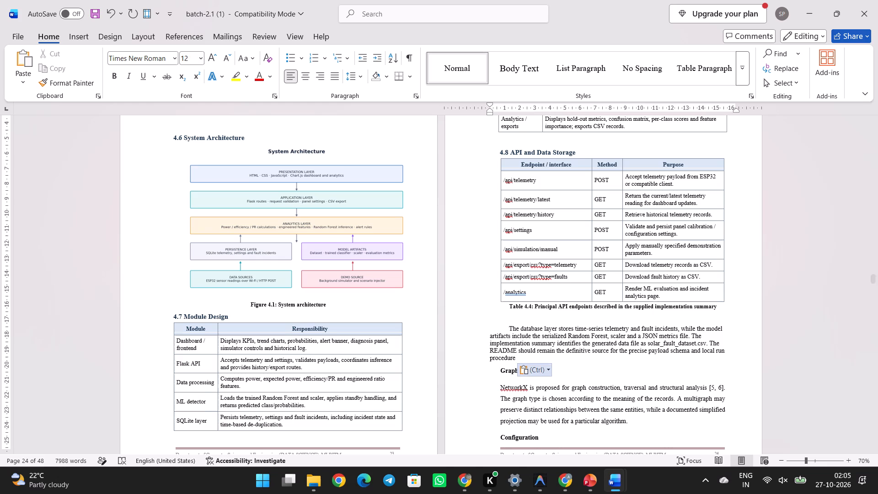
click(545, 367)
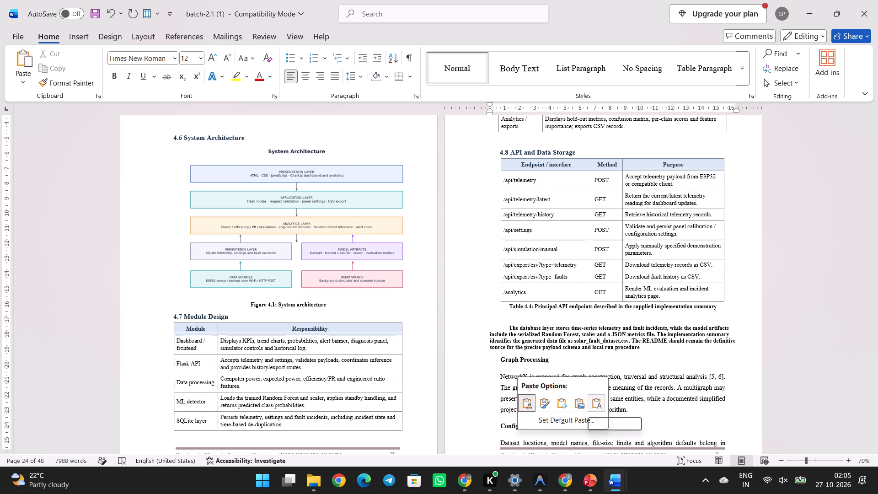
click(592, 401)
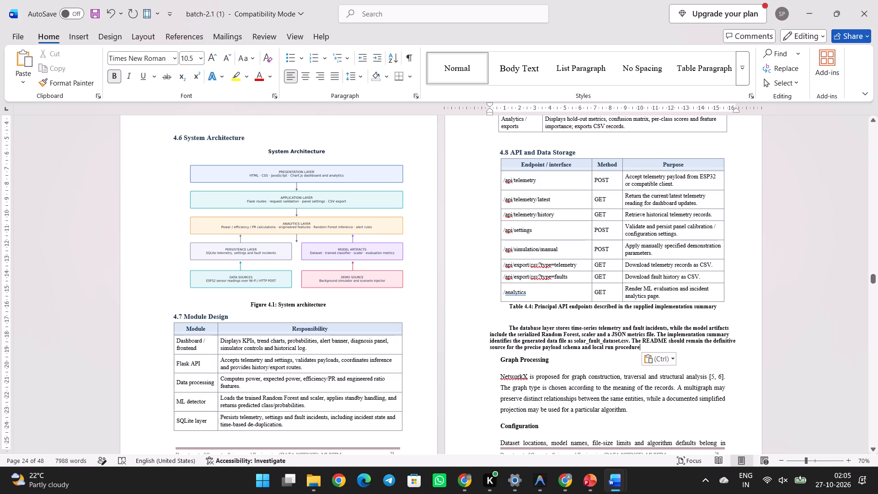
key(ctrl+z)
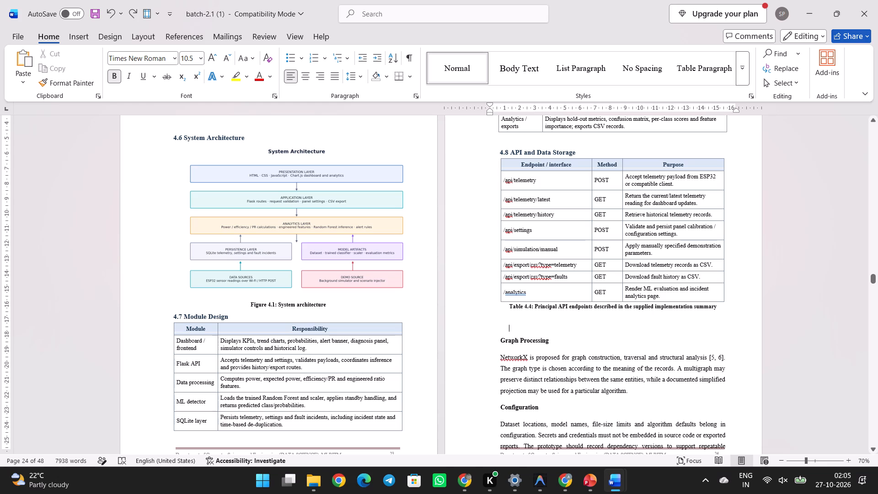
Paste the database layer paragraph at the start of the NetworkX paragraph under the Graph Processing heading.
click(501, 361)
key(ctrl+v)
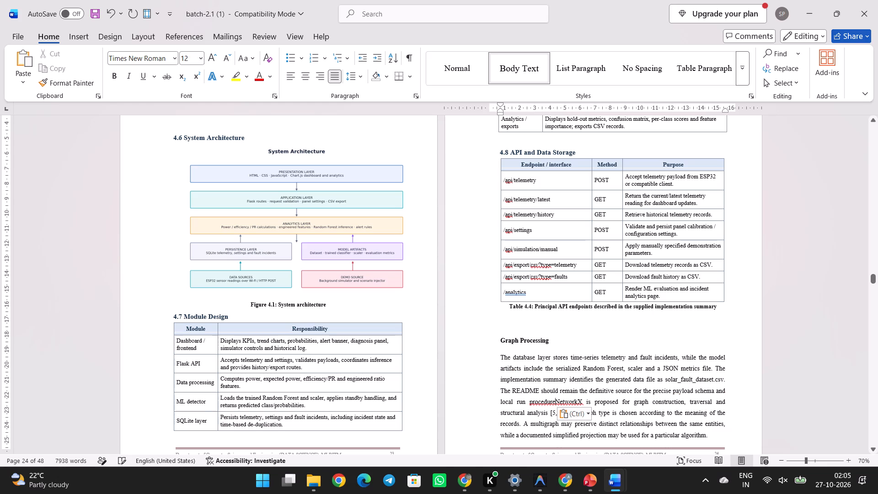
Select the old text after the pasted database layer paragraph, from "NetworkX is proposed" down to the Usability paragraph of section 4.5.
key(shift+Down)
key(shift+Down)
key(shift+Down)
key(shift+Down)
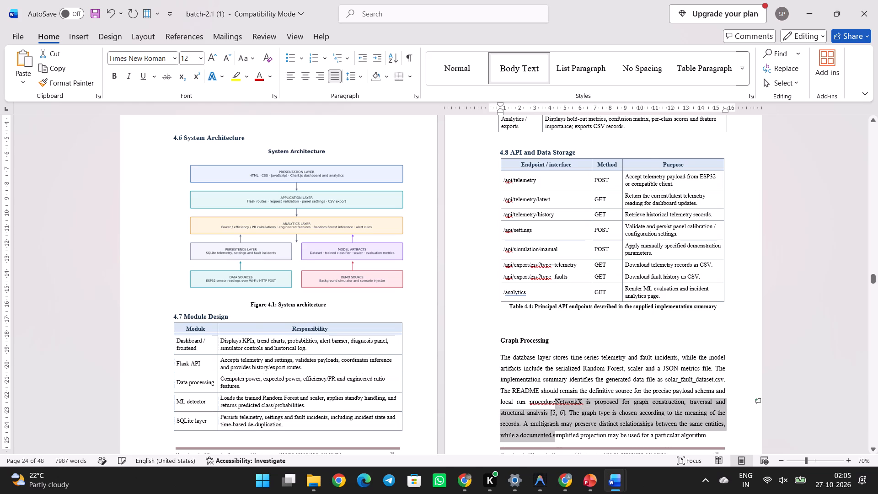
key(shift+Down)
key(shift+Down)
key(shift+Down)
key(shift+Down)
key(shift+Down)
key(shift+Down)
key(shift+Down)
key(shift+Down)
key(shift+Down)
key(shift+Down)
key(shift+Down)
key(shift+Down)
key(shift+Down)
key(shift+Down)
key(shift+Down)
key(shift+Down)
key(shift+Down)
key(shift+Down)
key(shift+Down)
key(shift+Down)
key(shift+Down)
key(shift+Down)
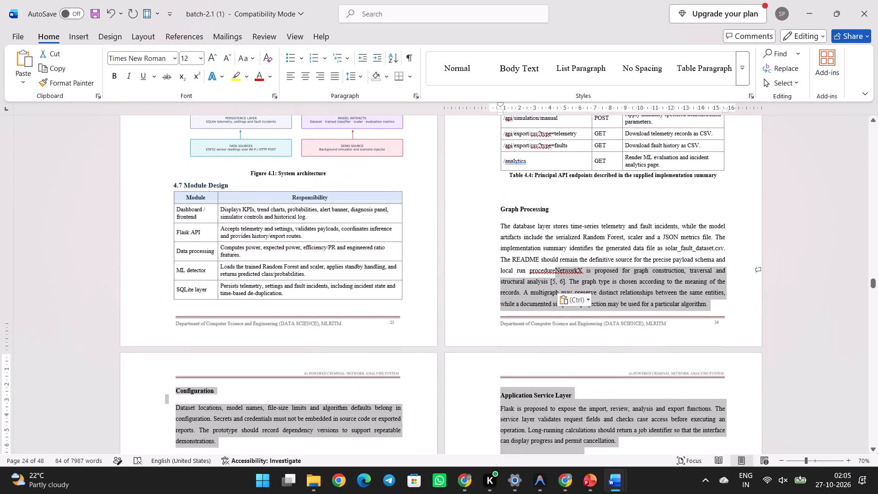
key(shift+Down)
key(shift+Down)
key(shift+Down)
key(shift+Down)
key(shift+Down)
key(shift+Down)
key(shift+Down)
key(shift+Down)
key(shift+Down)
key(shift+Down)
key(shift+Down)
key(shift+Down)
key(shift+Down)
key(shift+Down)
key(shift+Down)
key(shift+Down)
key(shift+Down)
key(shift+Down)
key(shift+Down)
key(shift+Down)
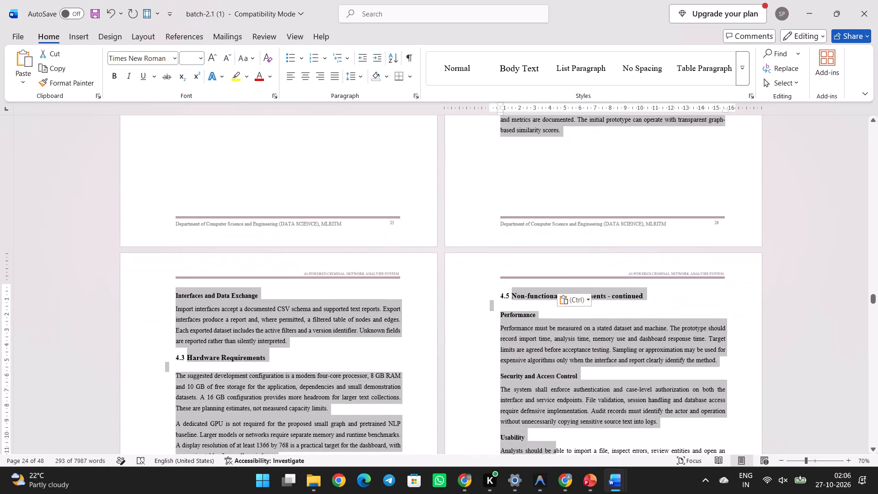
key(shift+Down)
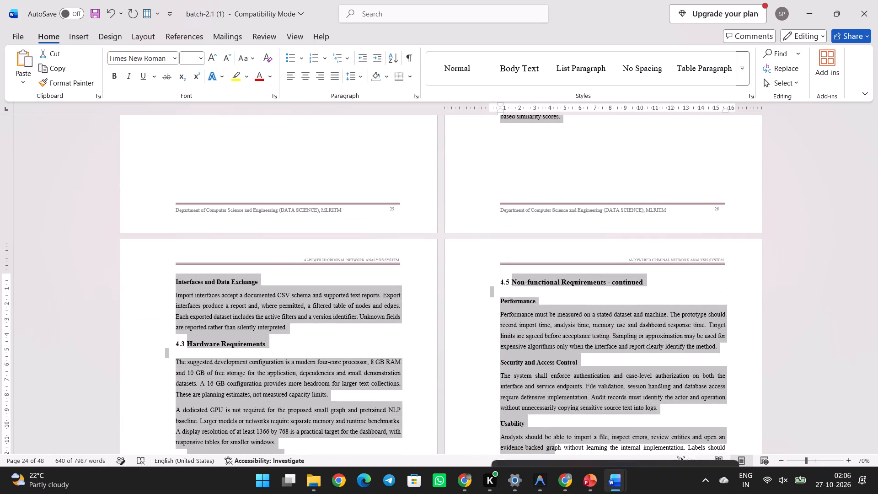
Check in Solar_Panel_Efficiency_Fault_Detection_Project_Report what comes between 4.7 Module Design and Chapter 5, and return to batch-2.1 (1).
click(679, 425)
scroll(675, 373, down, 1)
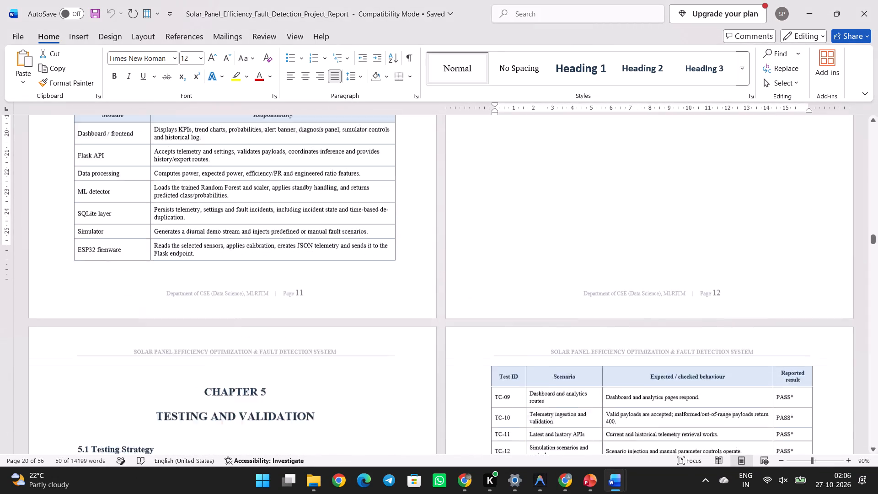
scroll(675, 373, down, 1)
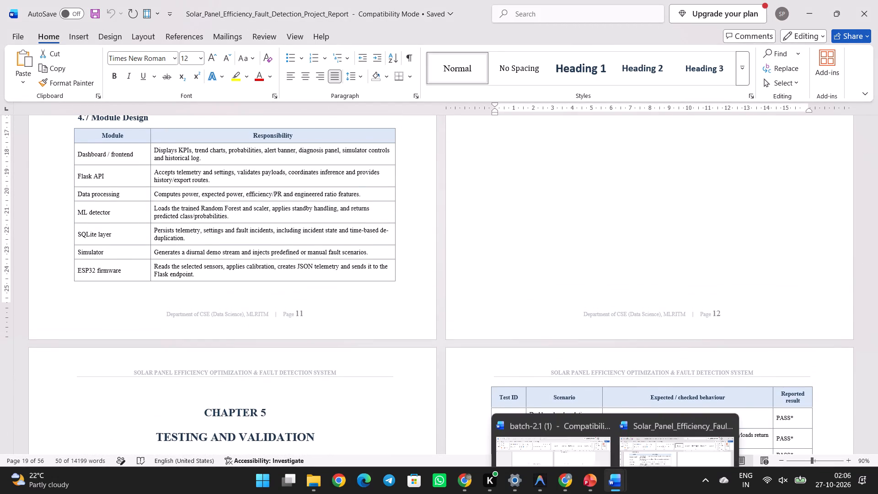
click(609, 486)
click(567, 426)
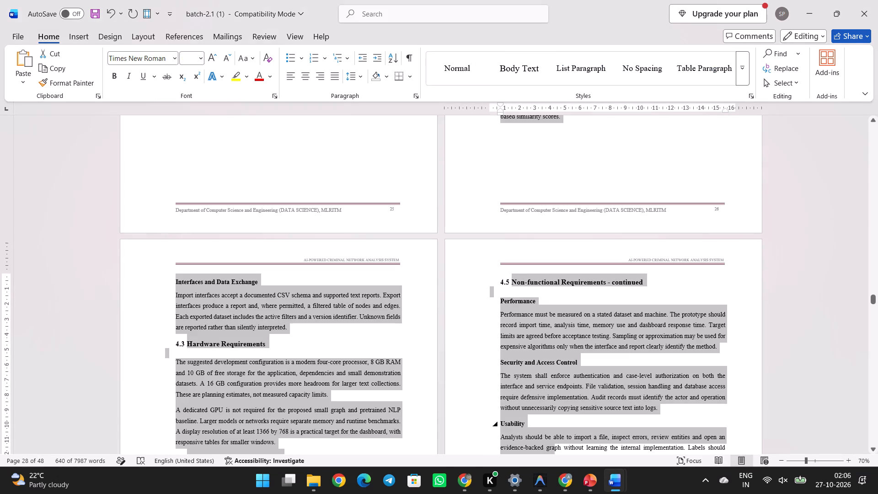
Extend the selection to the end of the Review Sequence paragraph in section 4.8.9, just before Chapter 5, and delete the old text.
key(shift+Down)
key(shift+Down)
key(shift+Down)
key(shift+Down)
key(shift+Down)
key(shift+Down)
key(shift+Down)
key(shift+Down)
key(shift+Down)
key(shift+Down)
key(shift+Down)
key(shift+Down)
key(shift+Down)
key(shift+Down)
key(shift+Down)
key(shift+Down)
key(shift+Down)
key(shift+Down)
key(shift+Down)
key(shift+Down)
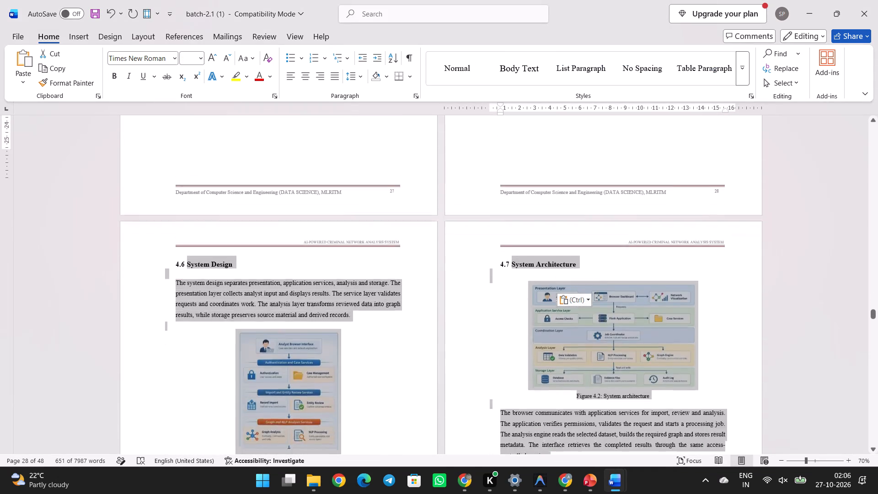
key(shift+Down)
key(shift+Down)
key(shift+Down)
key(shift+Down)
key(shift+Down)
key(shift+Down)
key(shift+Down)
key(shift+Down)
key(shift+Down)
key(shift+Down)
key(shift+Down)
key(shift+Down)
key(shift+Down)
key(shift+Down)
key(shift+Down)
key(shift+Down)
key(shift+Down)
key(shift+Down)
key(shift+Down)
key(shift+Down)
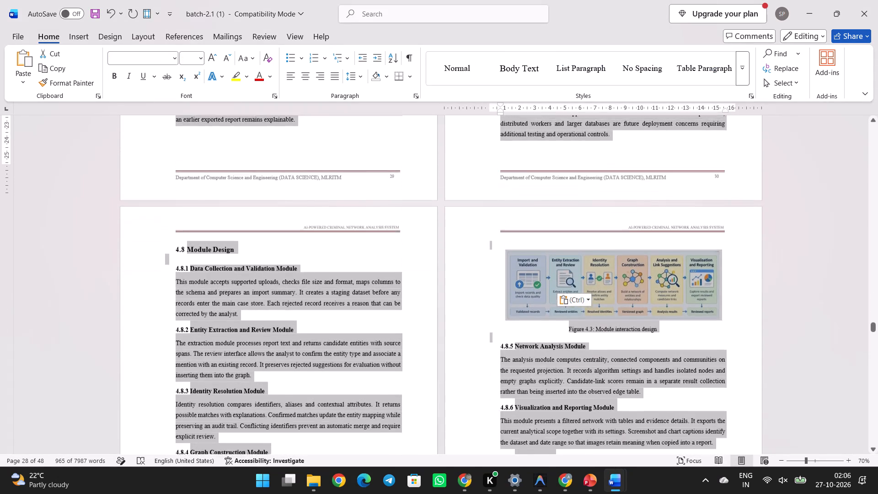
key(shift+Down)
key(shift+Down)
key(shift+Down)
key(shift+Down)
key(shift+Down)
key(shift+Down)
key(shift+Down)
key(shift+Down)
key(shift+Down)
key(shift+Down)
key(shift+Down)
key(shift+Down)
key(shift+Down)
key(shift+Down)
key(shift+Down)
key(shift+Down)
key(shift+Down)
key(shift+Down)
key(shift+Down)
key(shift+Down)
key(shift+Down)
key(shift+Down)
key(shift+Down)
key(shift+Down)
key(shift+Down)
key(shift+Down)
key(shift+Down)
key(shift+Down)
key(shift+Down)
key(shift+Down)
key(shift+Down)
key(shift+Down)
key(shift+Down)
key(shift+Down)
key(shift+Down)
key(shift+Down)
key(shift+Down)
key(shift+Down)
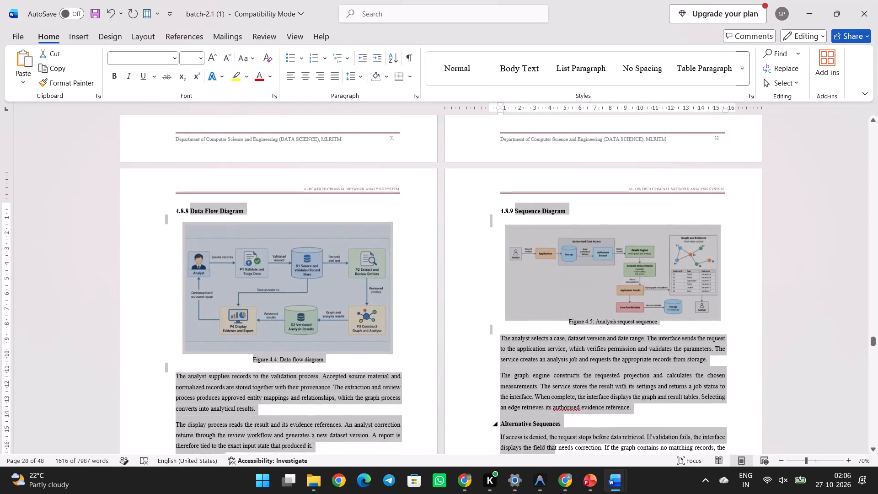
key(shift+Up)
key(shift+Up)
key(shift+Up)
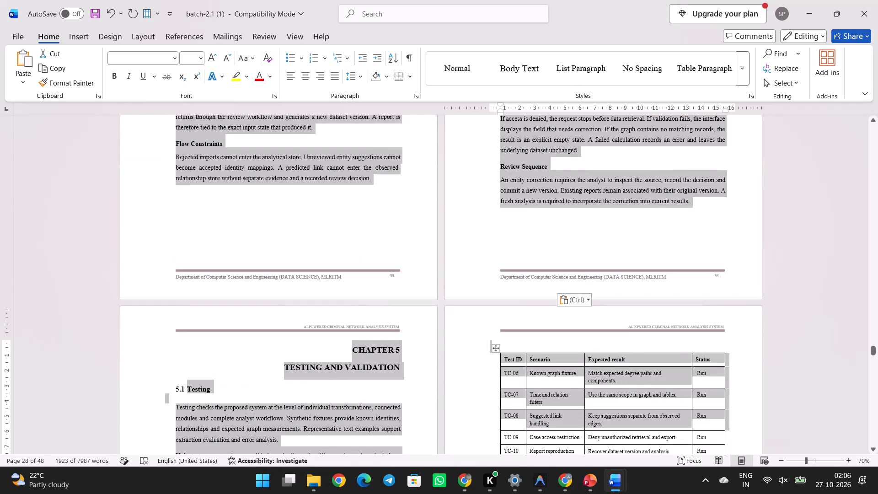
key(shift+Up)
key(shift+Up)
key(shift+Up)
key(shift+Up)
key(shift+Up)
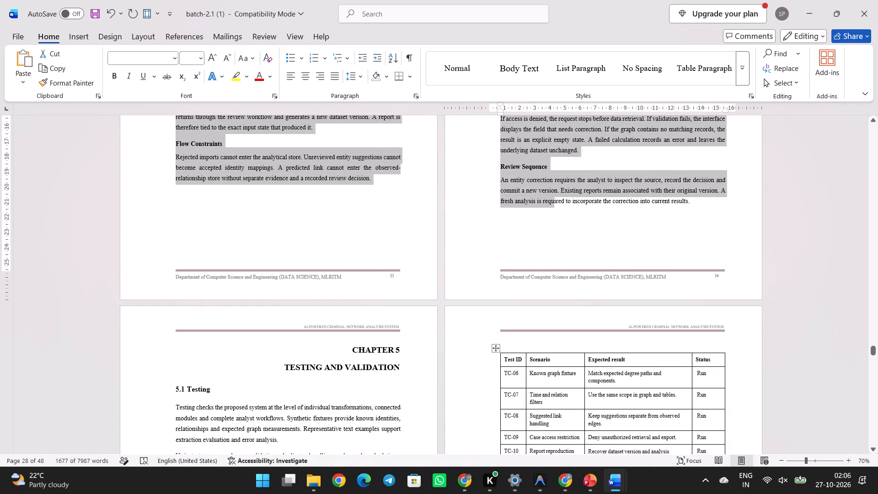
key(shift+Right)
key(shift+Right)
key(shift+Right)
key(shift+Right)
key(shift+Right)
key(shift+Right)
key(shift+Right)
key(shift+Right)
key(shift+Right)
key(shift+Right)
key(shift+Right)
key(shift+Right)
key(shift+Right)
key(shift+Right)
key(shift+Right)
key(shift+Right)
key(shift+Right)
key(shift+Right)
key(shift+Right)
key(shift+Right)
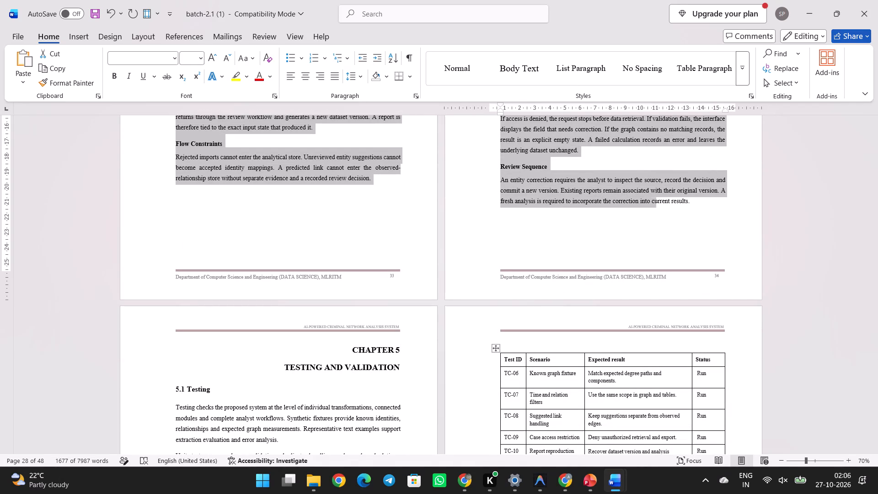
key(shift+Right)
key(shift+Right)
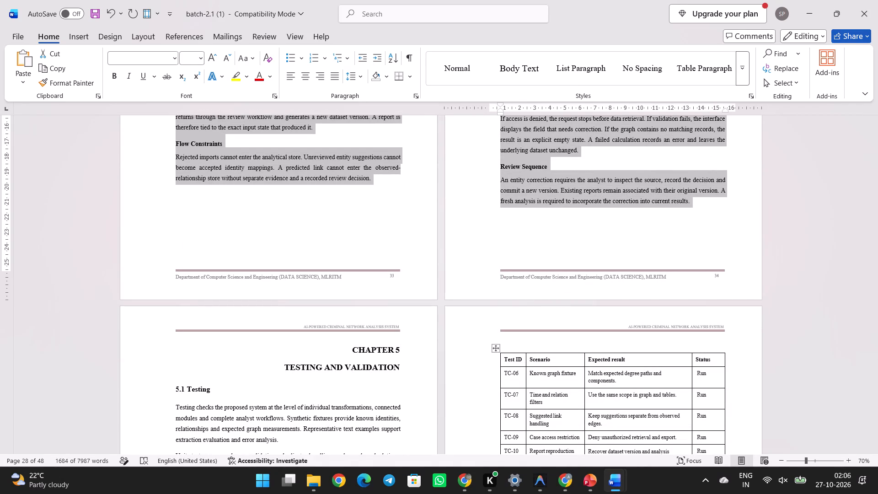
key(Delete)
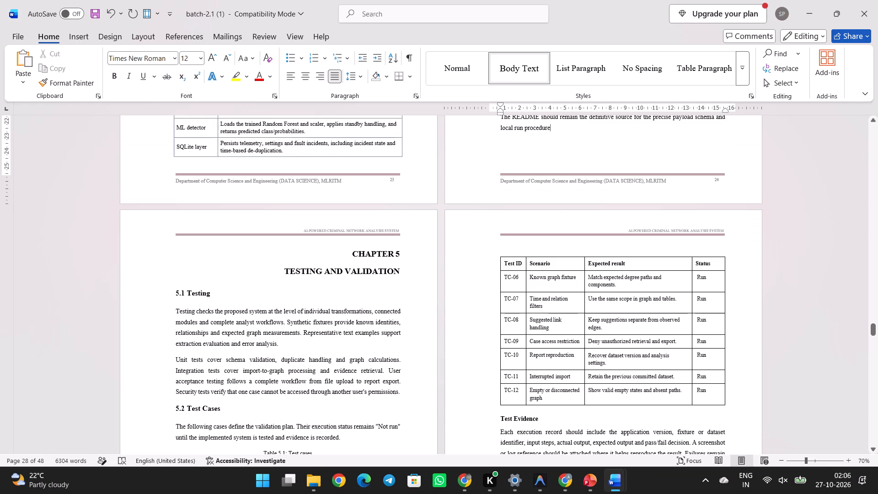
Add a full stop at the end of the database layer paragraph, after "local run procedure".
scroll(605, 399, up, 1)
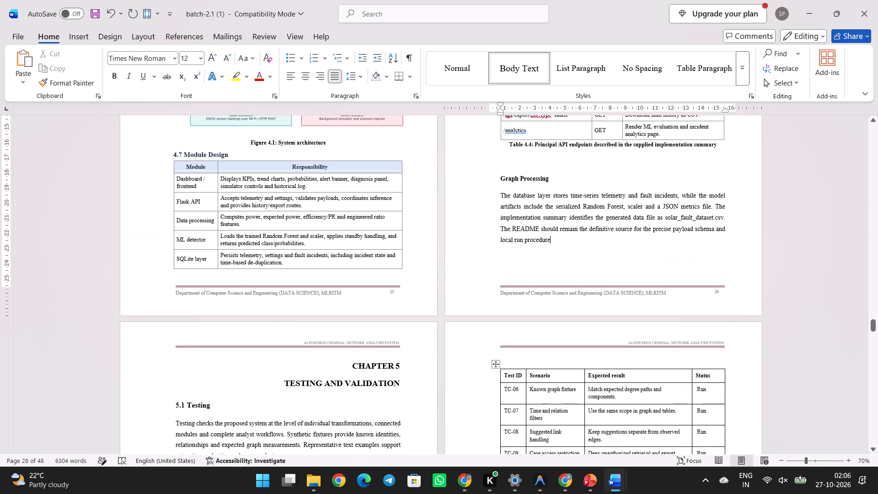
key(period)
Delete the Graph Processing heading and the blank lines between the Table 4.4 caption and the database layer paragraph.
scroll(603, 347, up, 1)
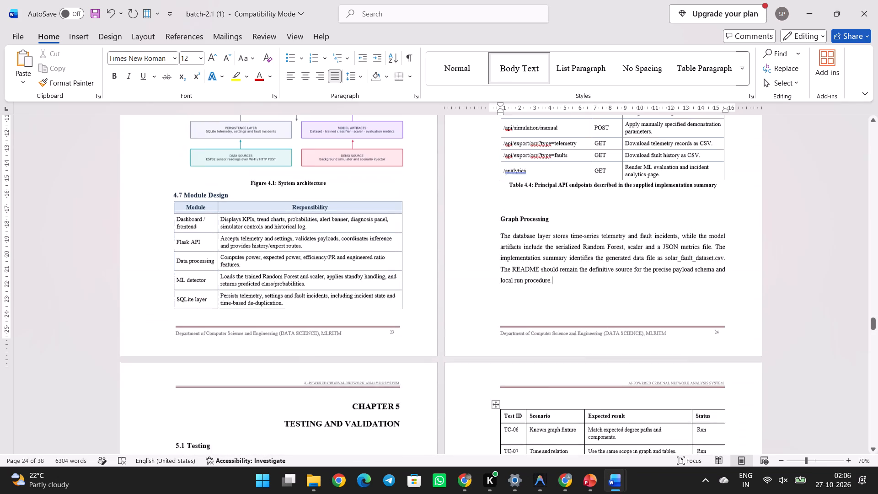
drag(556, 230, 509, 215)
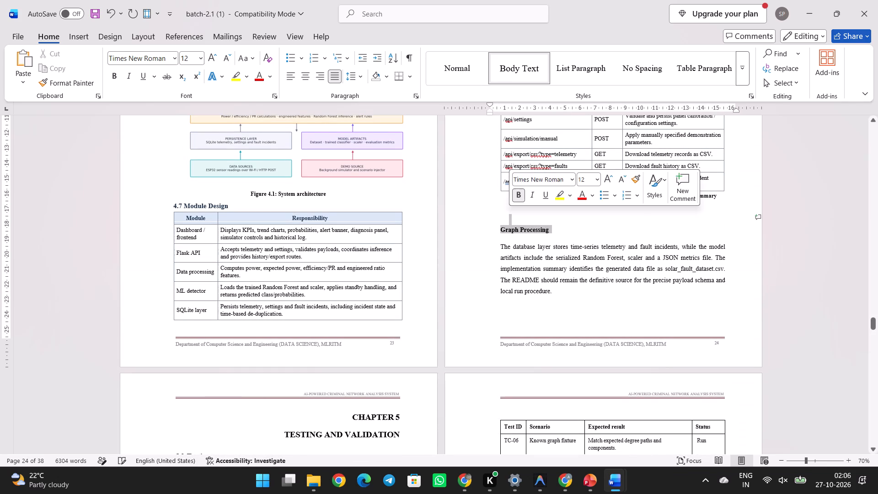
key(BackSpace)
key(BackSpace)
key(BackSpace)
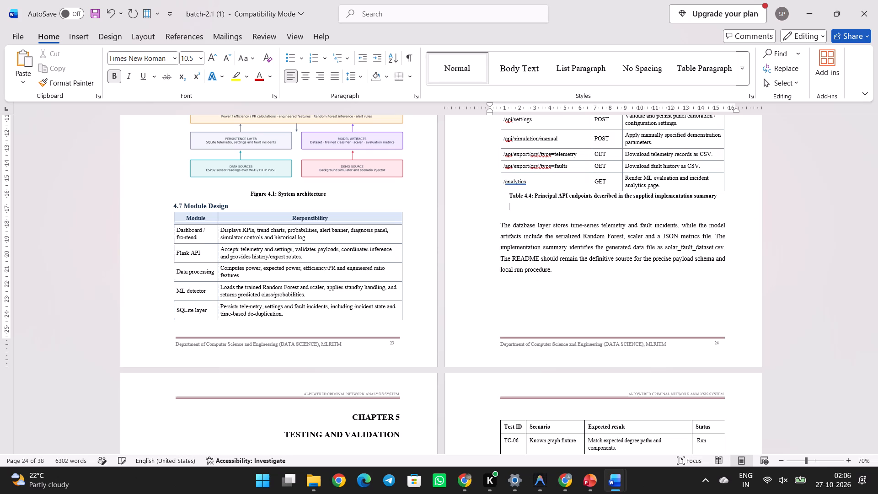
key(BackSpace)
key(BackSpace)
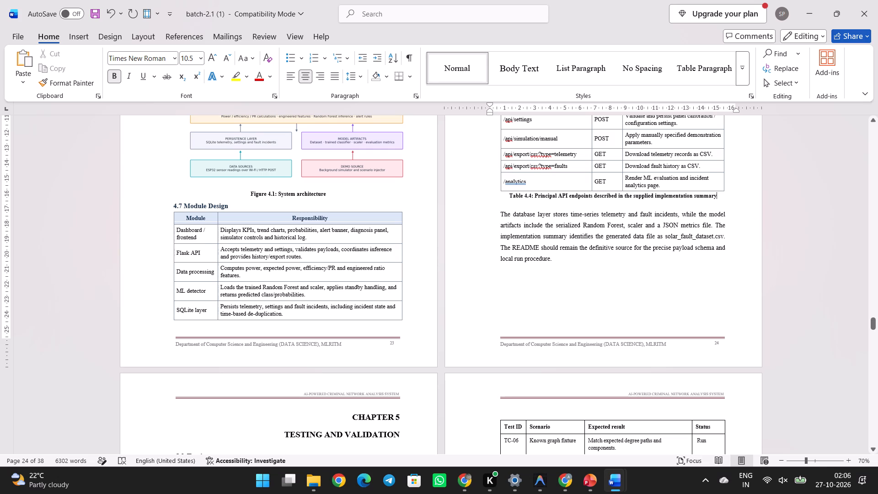
Review the Chapter 4 pages from section 4.3 to 4.8, checking the 4.6 System Architecture and 4.7 Module Design headings and the tables' layout.
scroll(493, 225, up, 3)
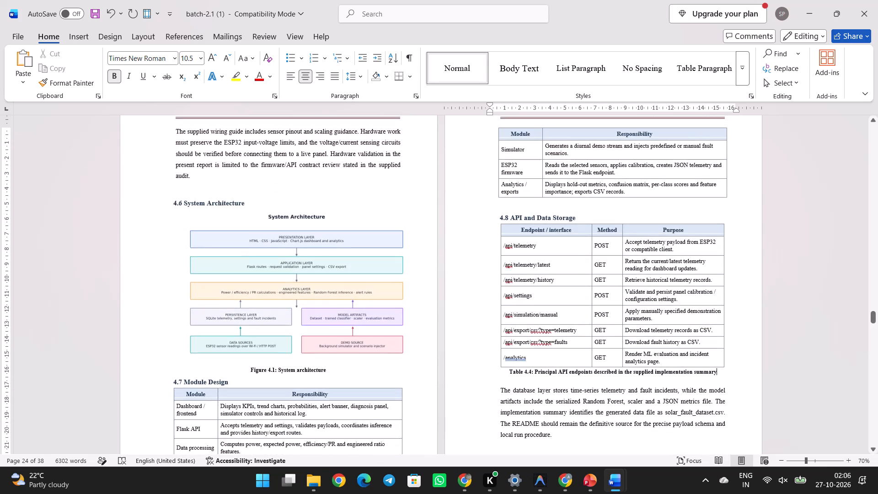
scroll(493, 225, up, 1)
scroll(493, 225, down, 1)
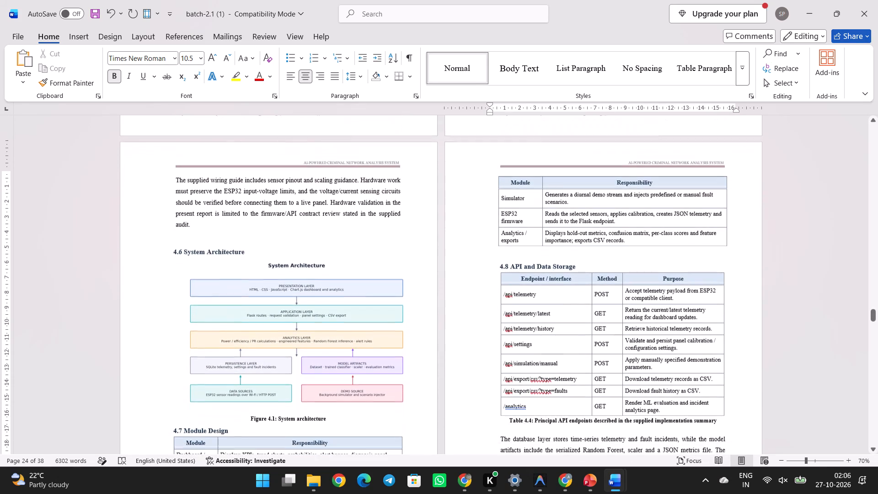
scroll(493, 225, down, 1)
drag(256, 251, 248, 250)
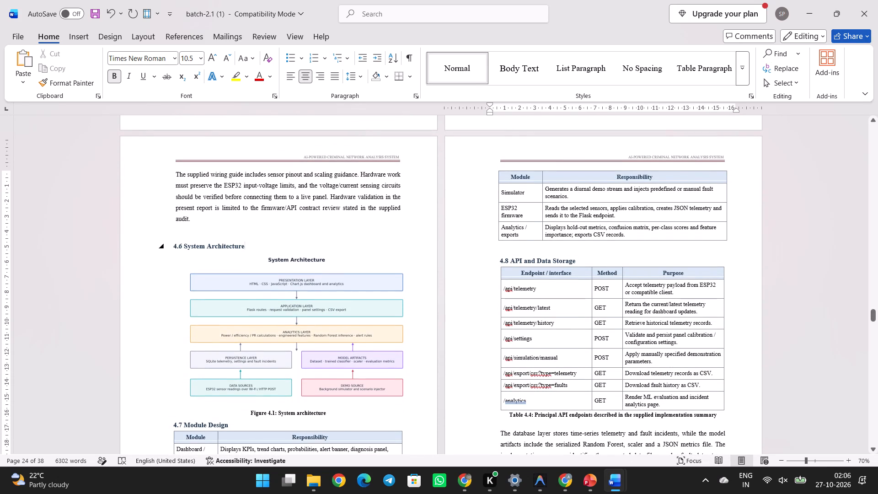
drag(248, 250, 170, 243)
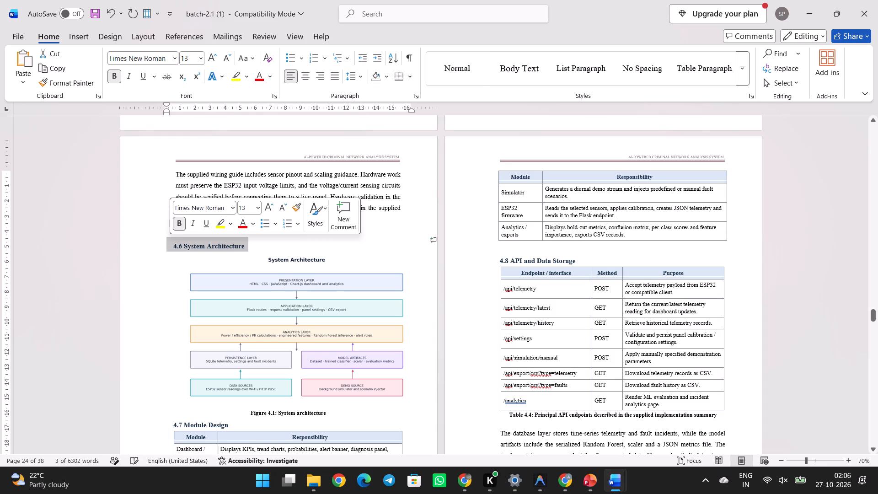
click(342, 336)
scroll(342, 336, down, 3)
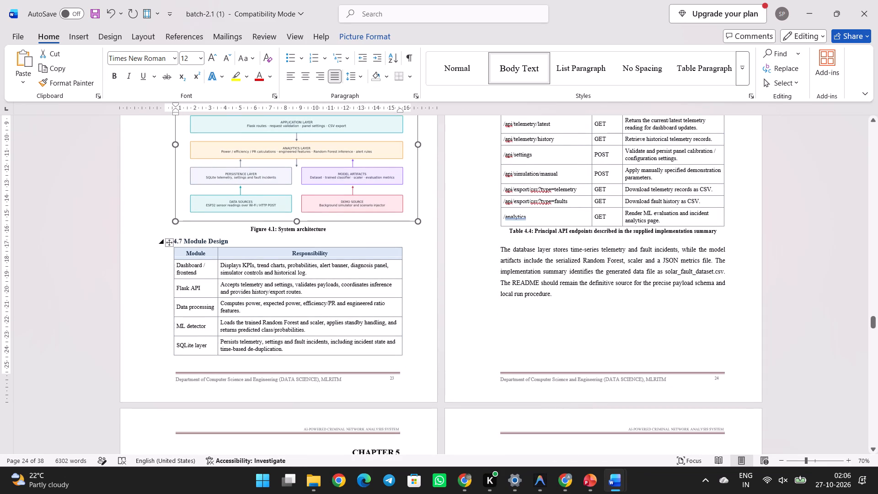
ctrl+scroll(181, 239, up, 3)
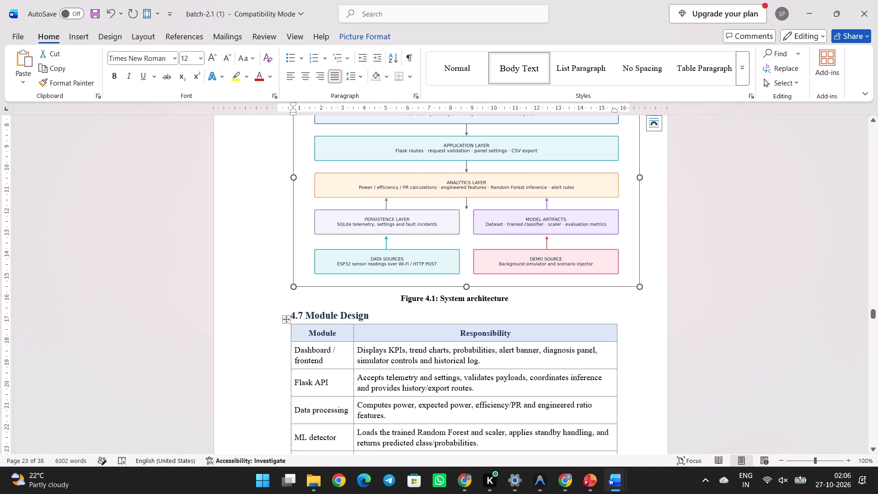
drag(335, 316, 368, 314)
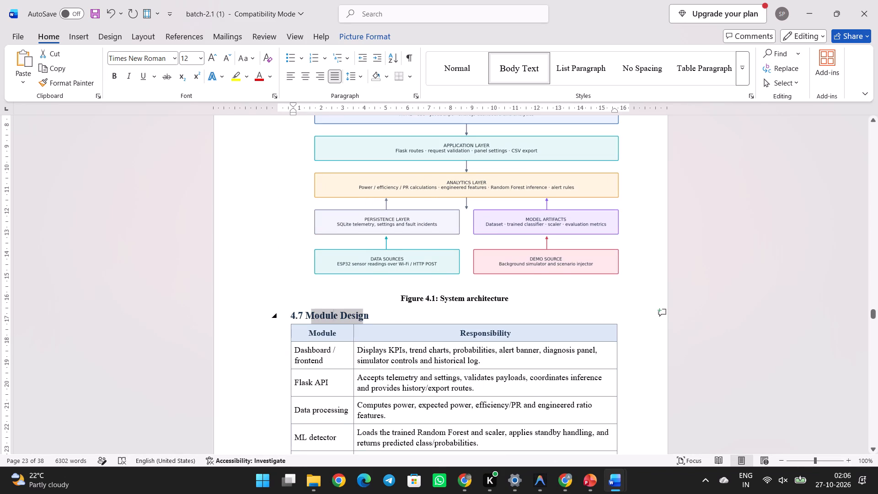
drag(368, 314, 368, 314)
ctrl+scroll(368, 314, down, 5)
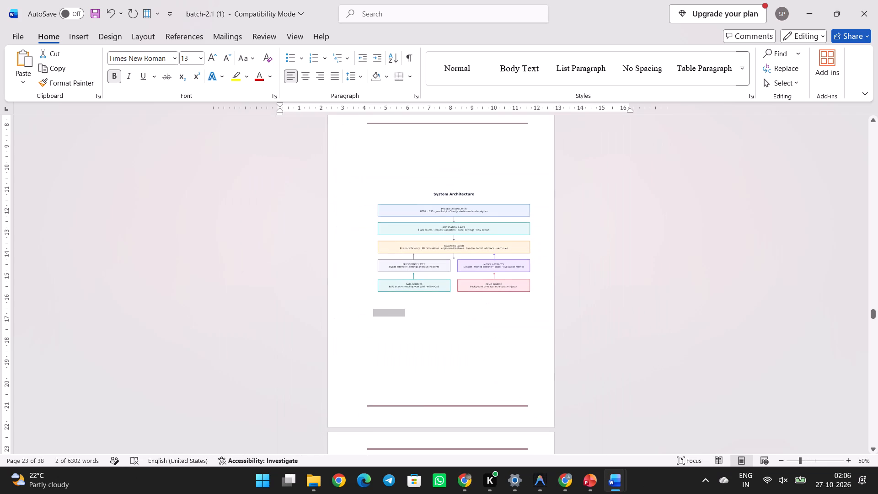
ctrl+scroll(368, 314, up, 2)
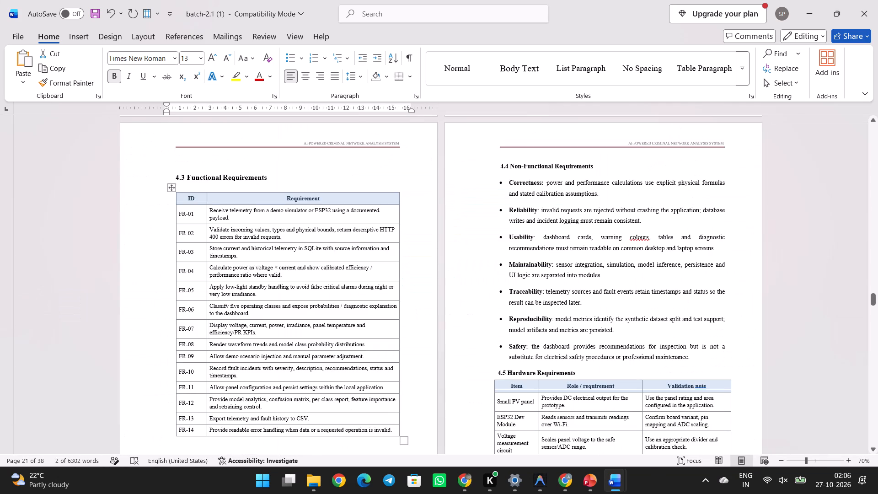
scroll(447, 315, down, 2)
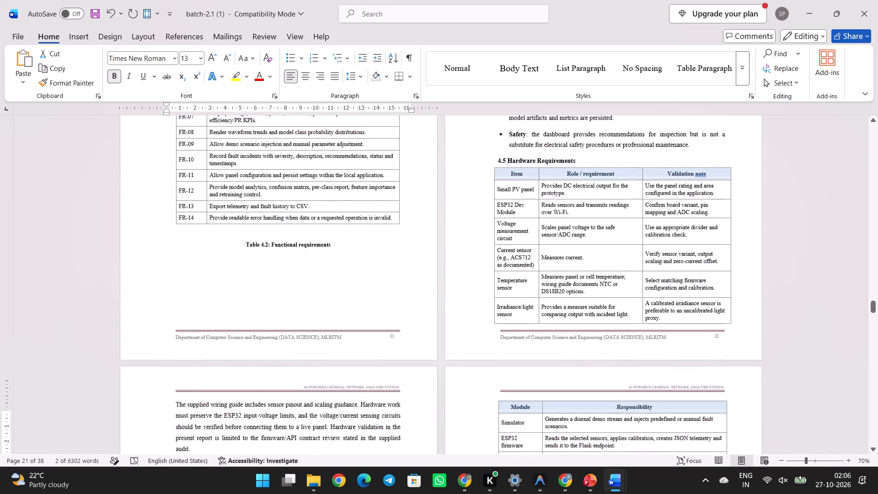
scroll(447, 315, down, 1)
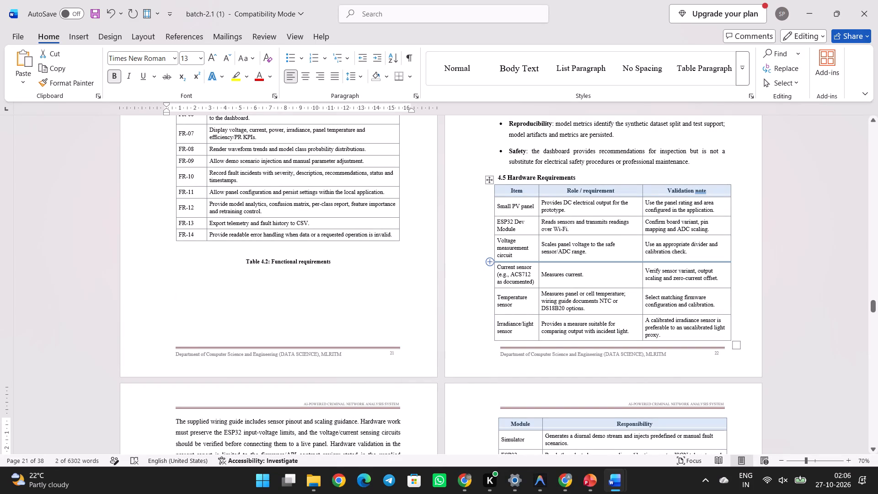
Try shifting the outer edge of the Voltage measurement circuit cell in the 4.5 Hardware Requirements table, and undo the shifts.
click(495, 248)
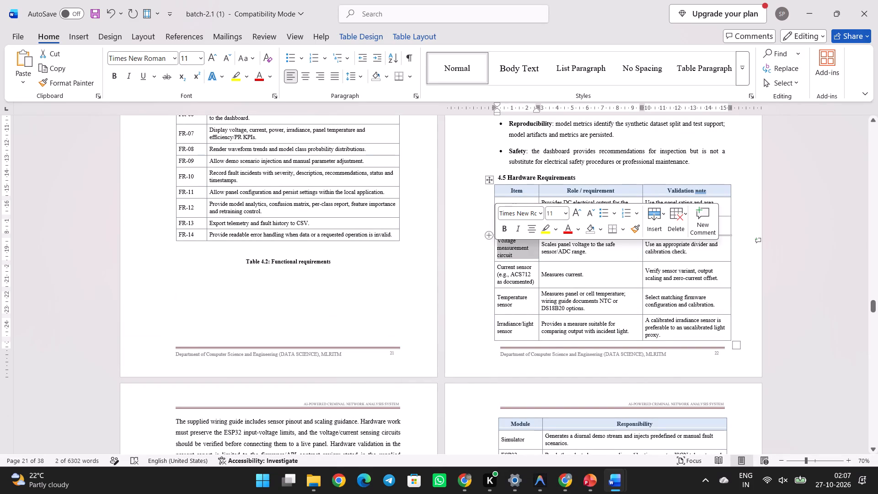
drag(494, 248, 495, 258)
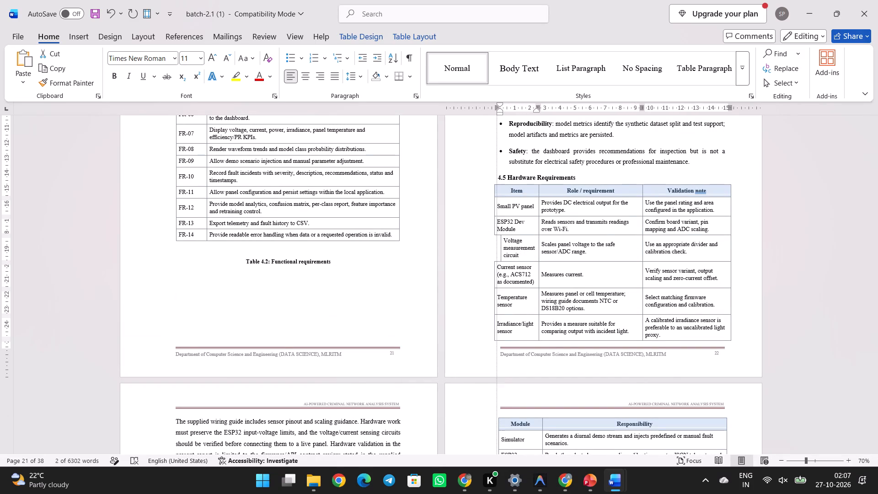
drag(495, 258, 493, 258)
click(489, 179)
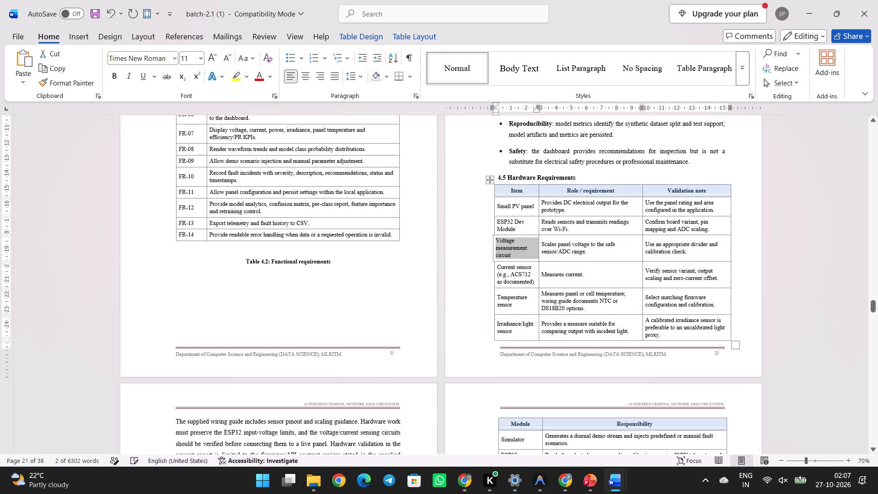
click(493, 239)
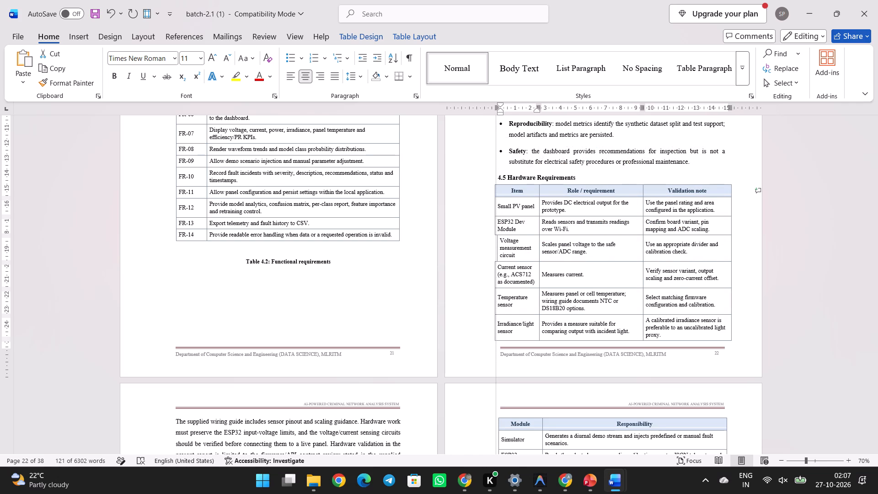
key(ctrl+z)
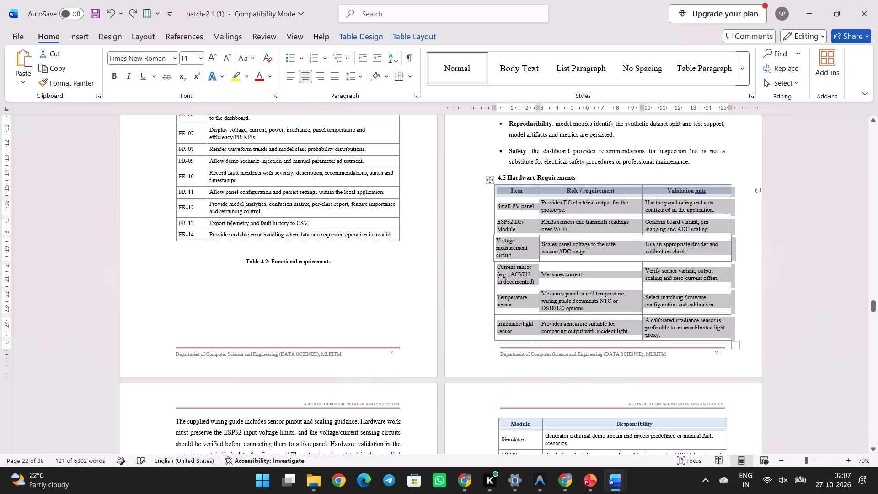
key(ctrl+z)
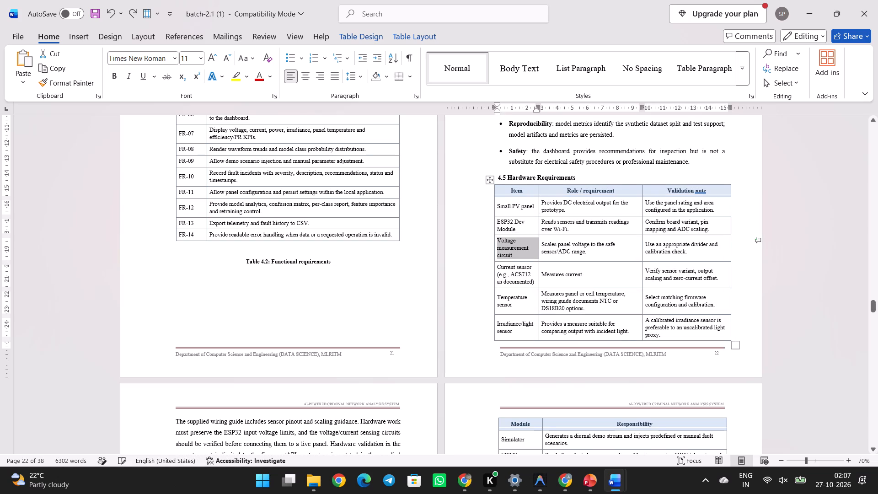
Select the whole 4.5 Hardware Requirements table and move its outer edge beside the Item column inward to line up with the page's text margin.
click(490, 181)
drag(494, 205, 498, 208)
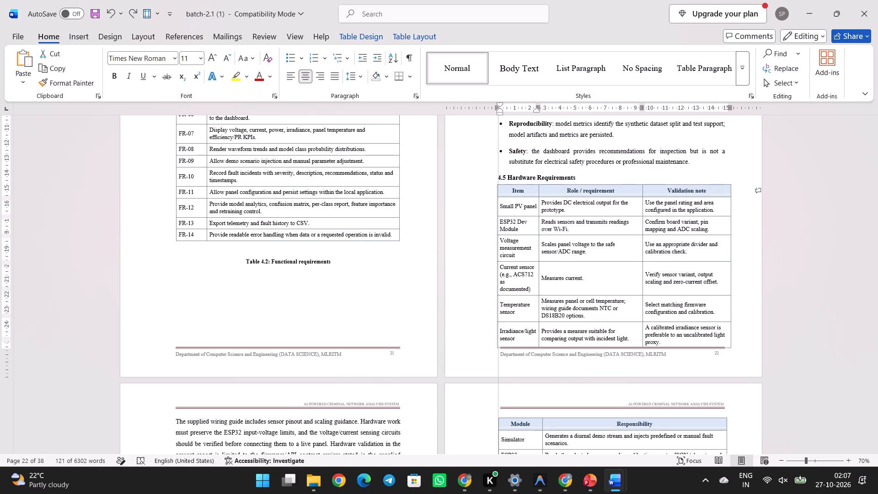
drag(498, 208, 500, 208)
click(475, 302)
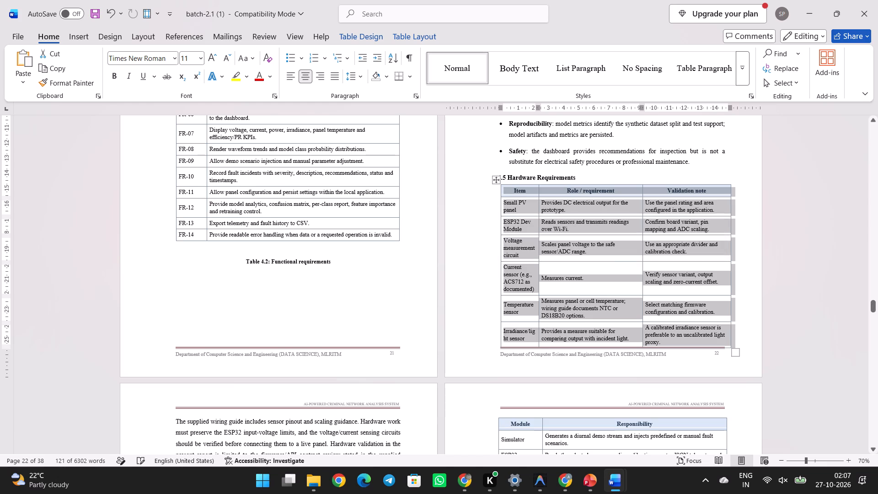
Remove the bold formatting from the 4.4 Non-Functional Requirements bullet list, from Correctness to Safety.
scroll(475, 302, down, 2)
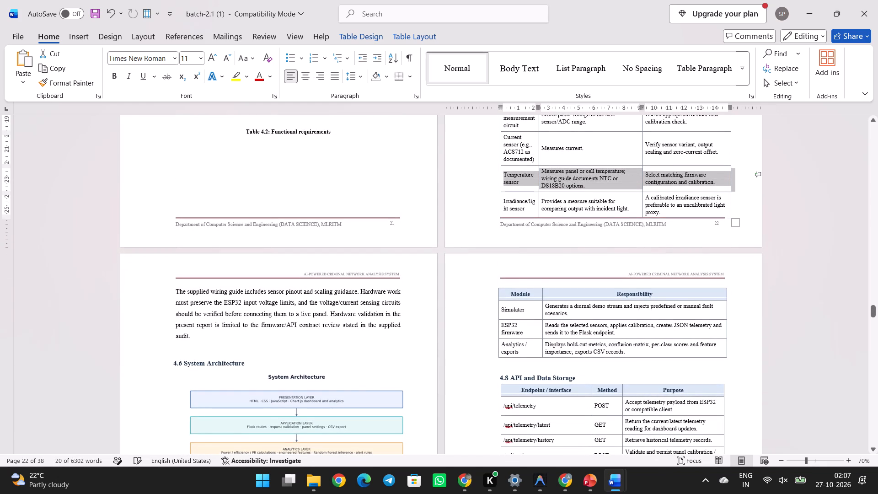
scroll(354, 333, up, 3)
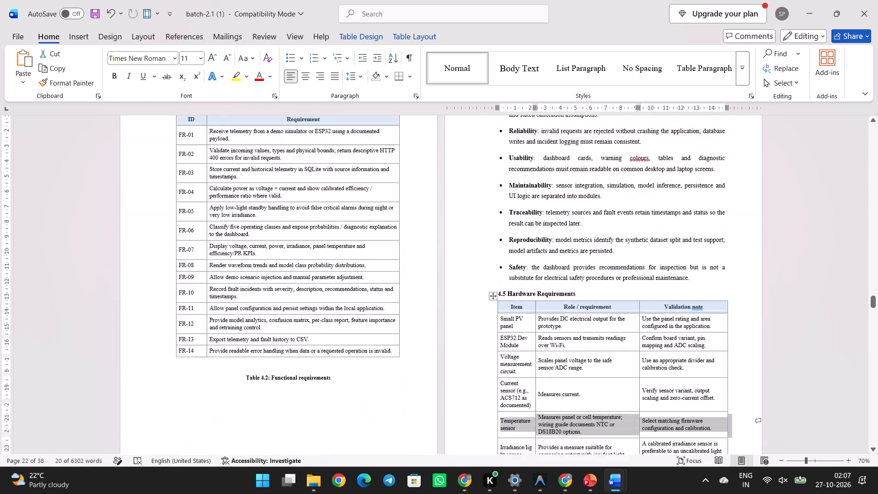
scroll(354, 333, up, 3)
scroll(354, 333, down, 1)
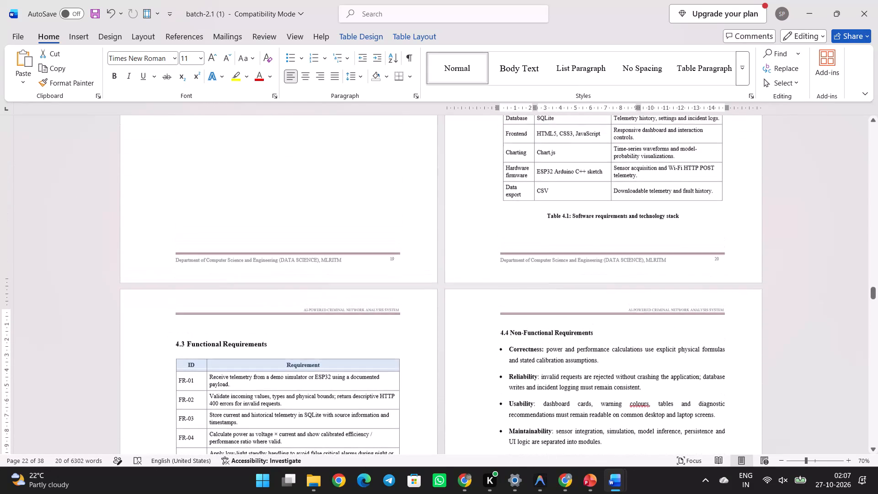
scroll(354, 333, down, 1)
scroll(498, 343, up, 5)
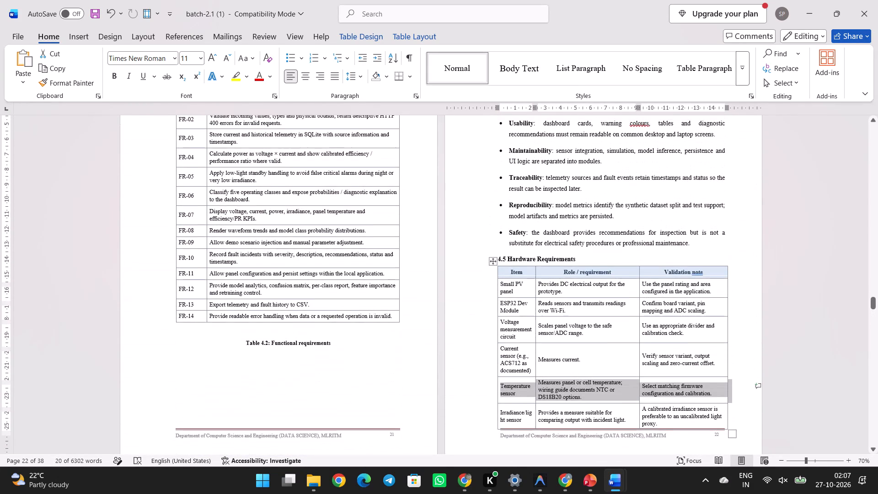
drag(697, 249, 546, 156)
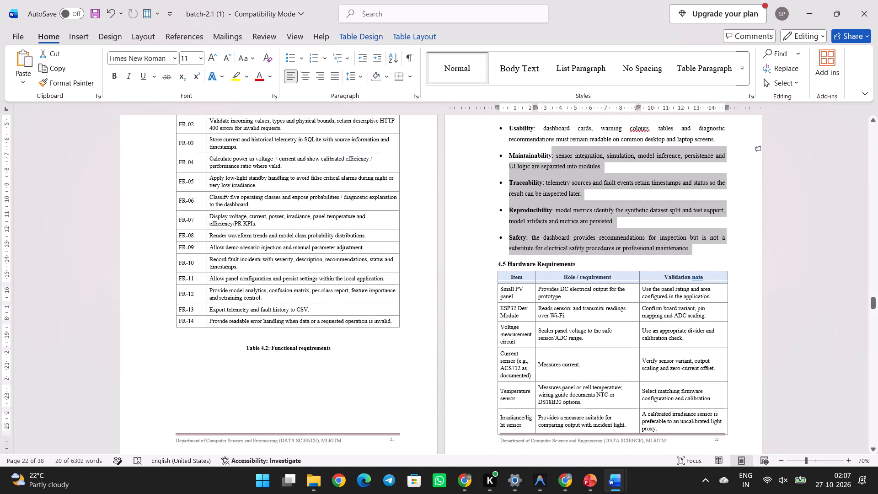
drag(546, 156, 509, 129)
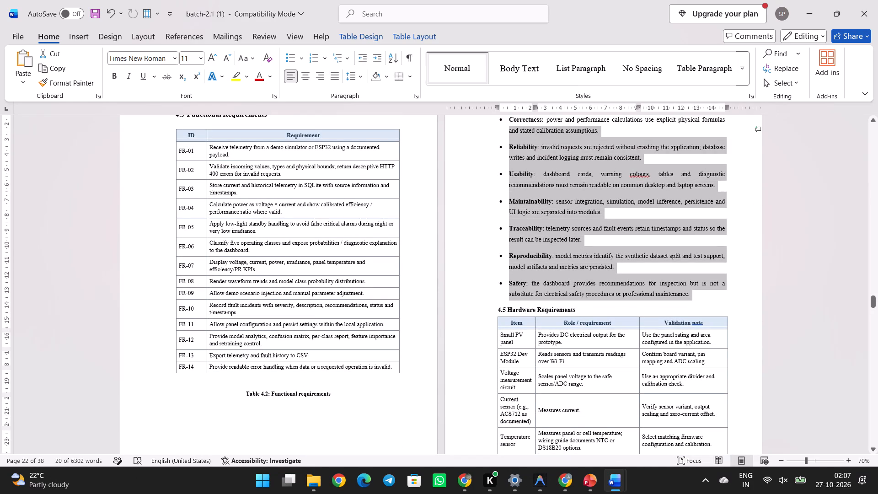
drag(509, 129, 509, 123)
key(ctrl+b)
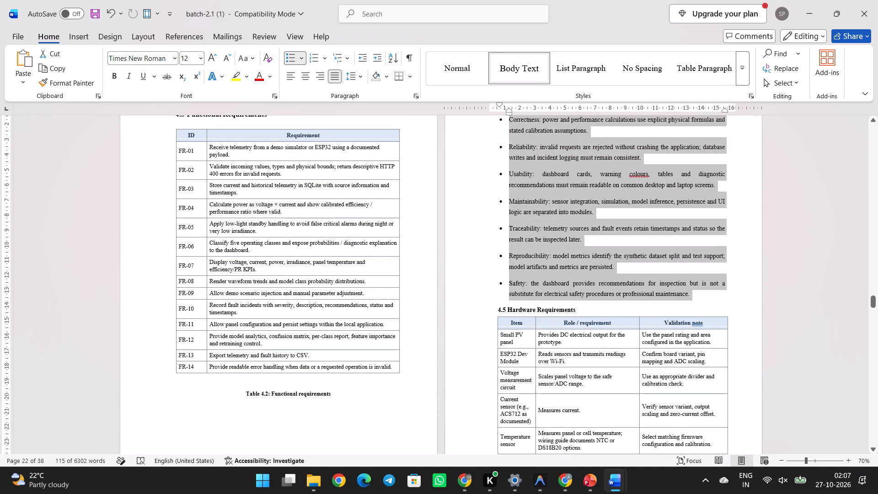
click(573, 217)
Copy the paragraph under 5.1 Testing Strategy from the Solar_Panel_Efficiency_Fault_Detection_Project_Report document.
scroll(573, 217, down, 3)
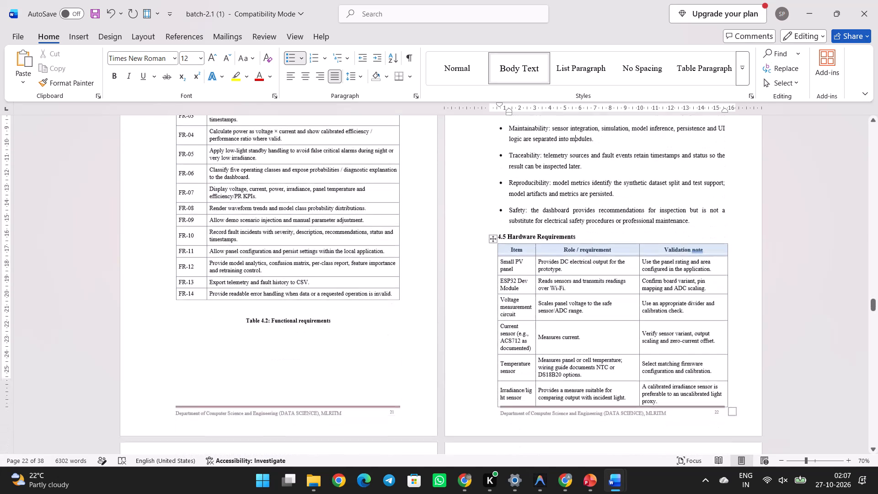
scroll(573, 217, down, 5)
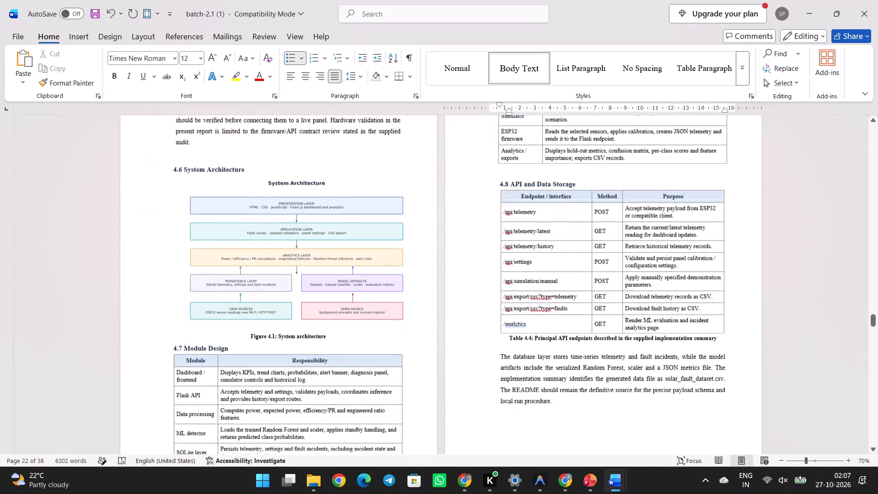
scroll(573, 217, down, 4)
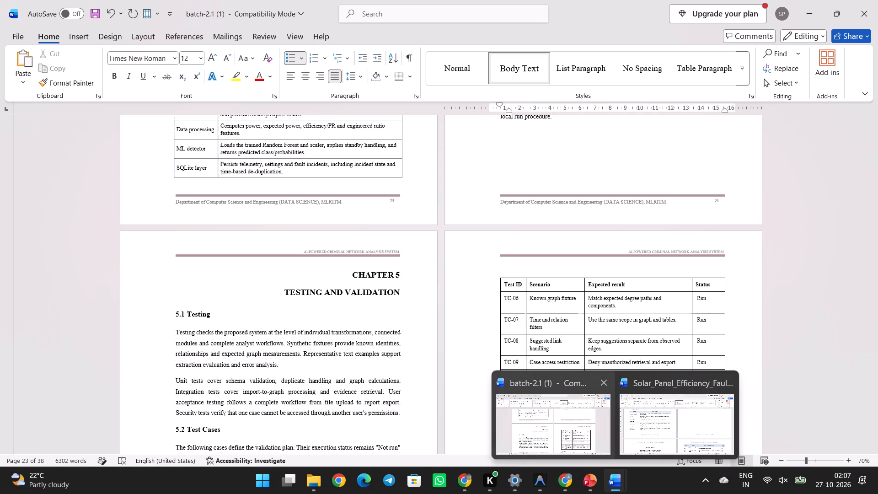
click(570, 419)
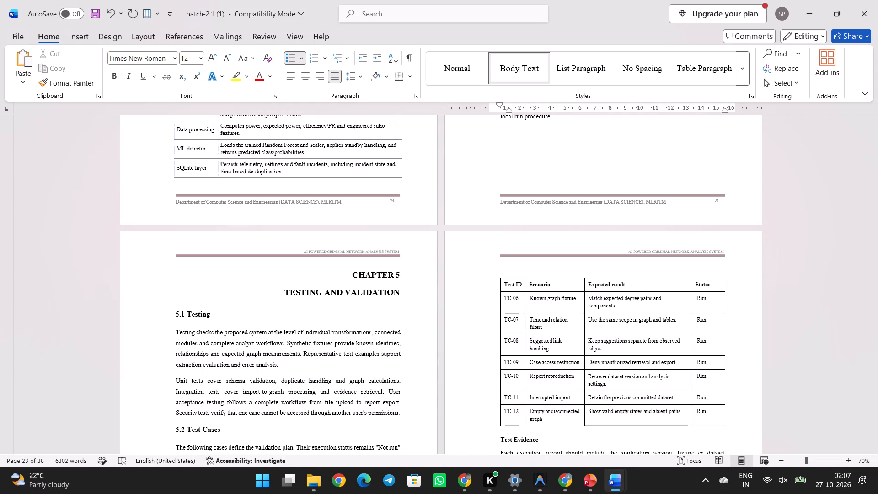
click(668, 407)
scroll(404, 395, down, 2)
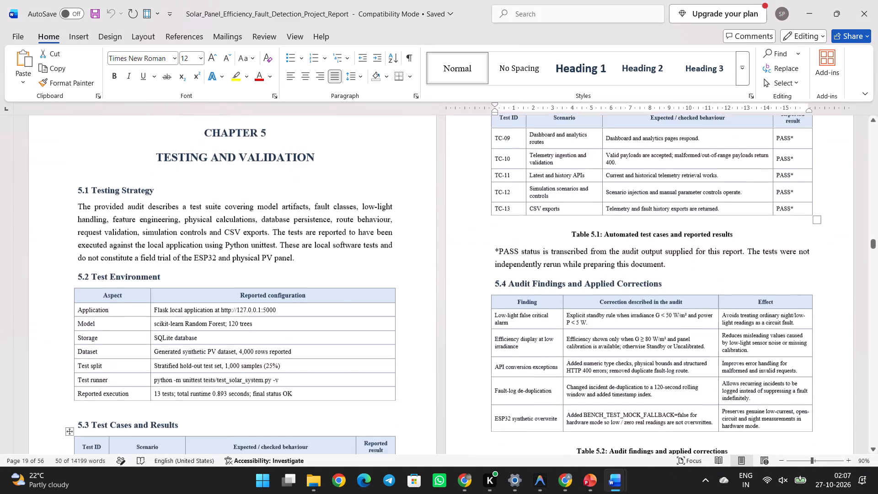
scroll(404, 395, down, 1)
drag(77, 188, 287, 237)
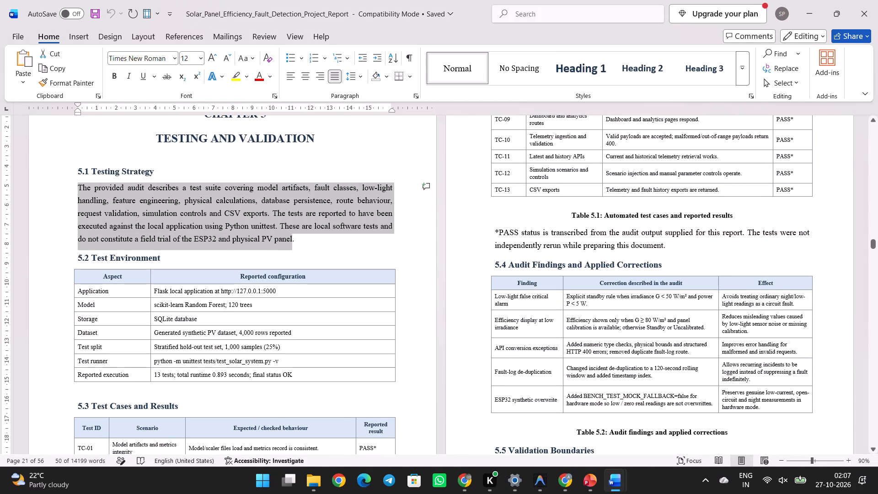
key(ctrl+c)
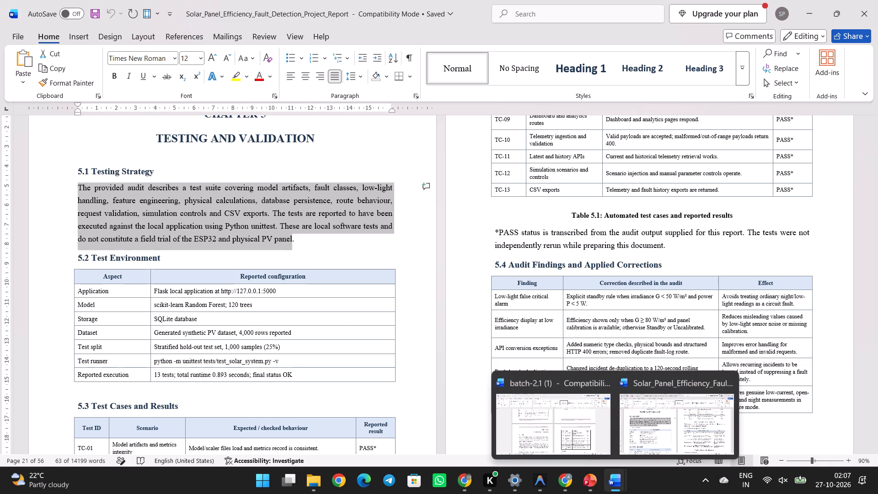
In batch-2.1 (1), replace both paragraphs under 5.1 Testing with the copied testing strategy paragraph and retype its closing period.
click(550, 417)
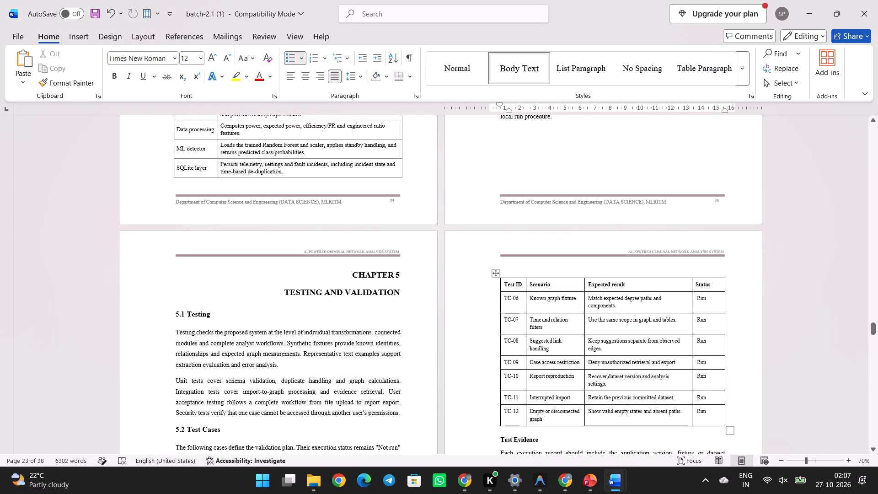
drag(175, 335, 391, 407)
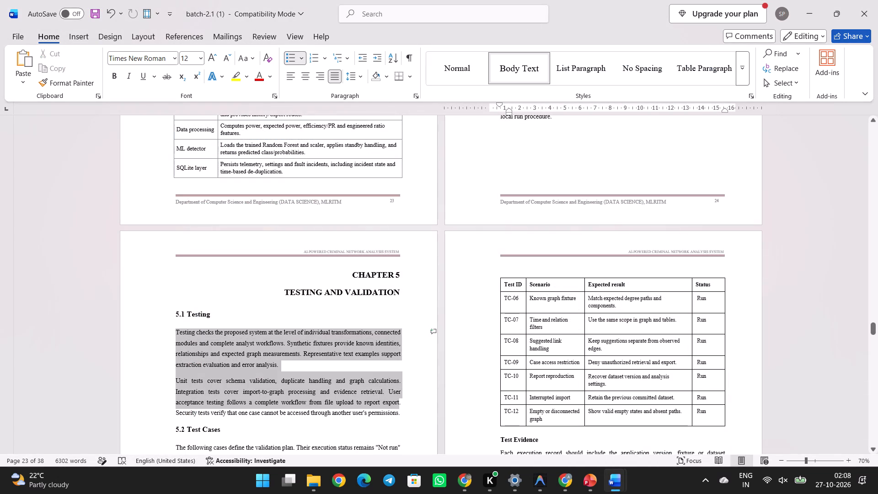
drag(391, 407, 392, 416)
key(ctrl+v)
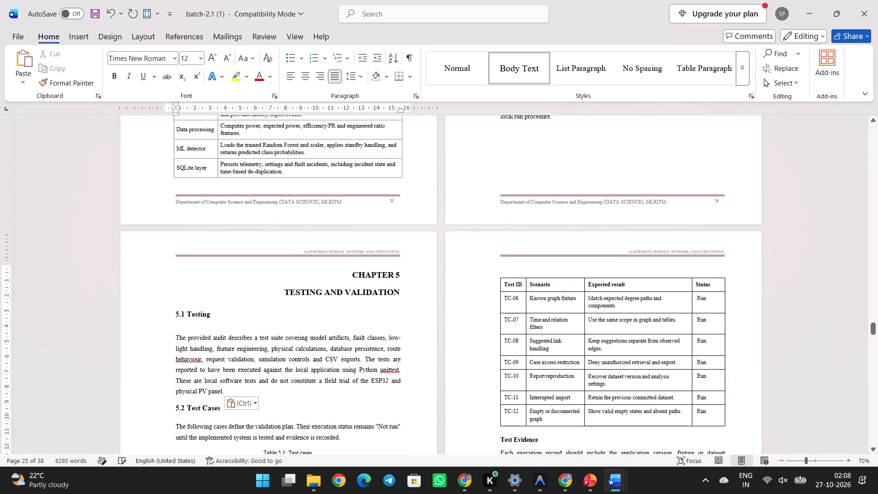
key(Delete)
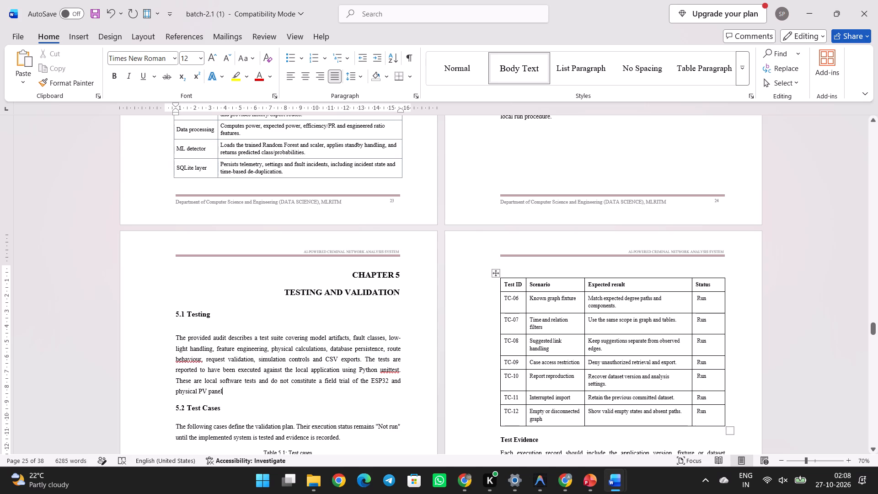
key(period)
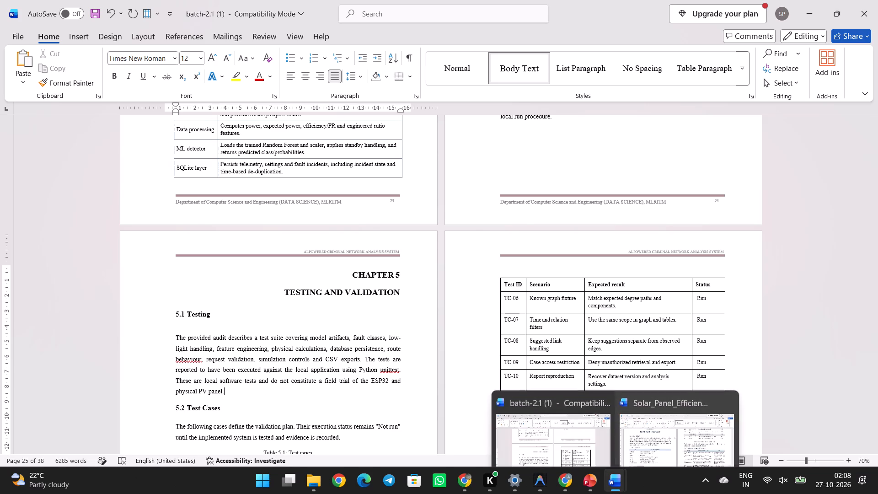
Copy the word Strategy from the solar panel report's 5.1 heading and add it to batch-2.1 (1)'s heading, making it 5.1 Testing Strategy.
click(660, 429)
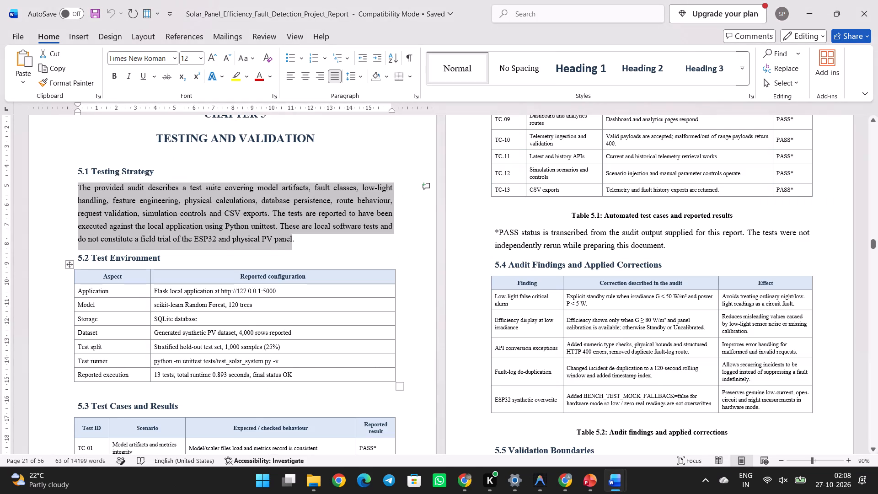
drag(165, 169, 127, 170)
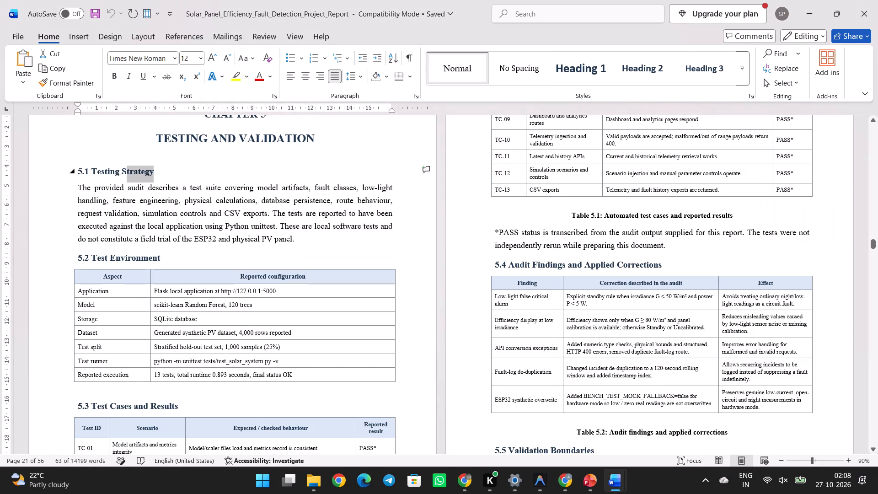
drag(127, 170, 123, 170)
key(ctrl+c)
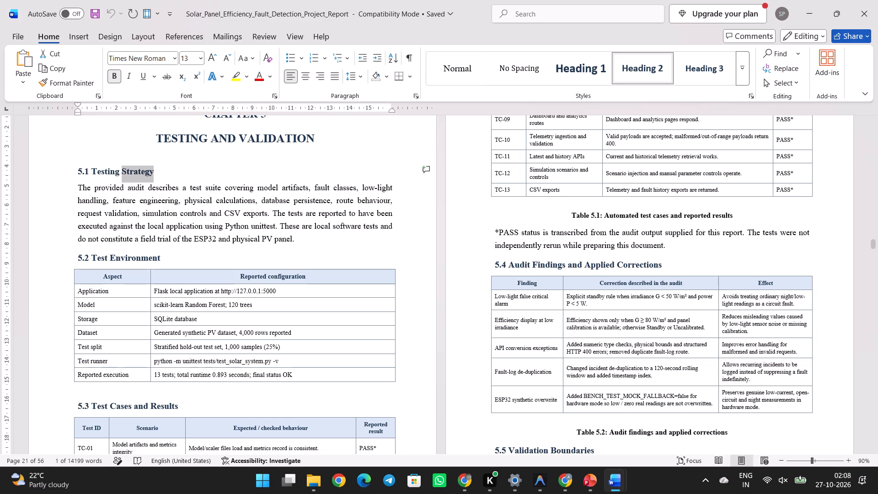
click(569, 415)
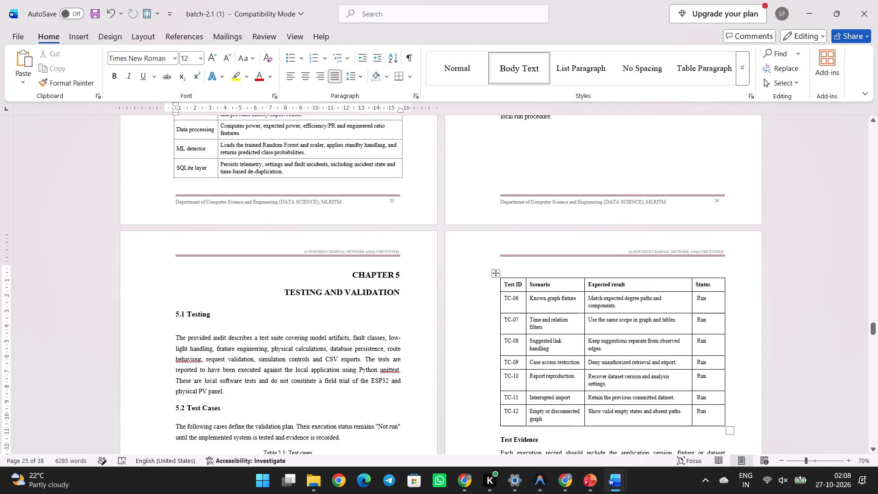
click(218, 312)
key(space)
key(ctrl+v)
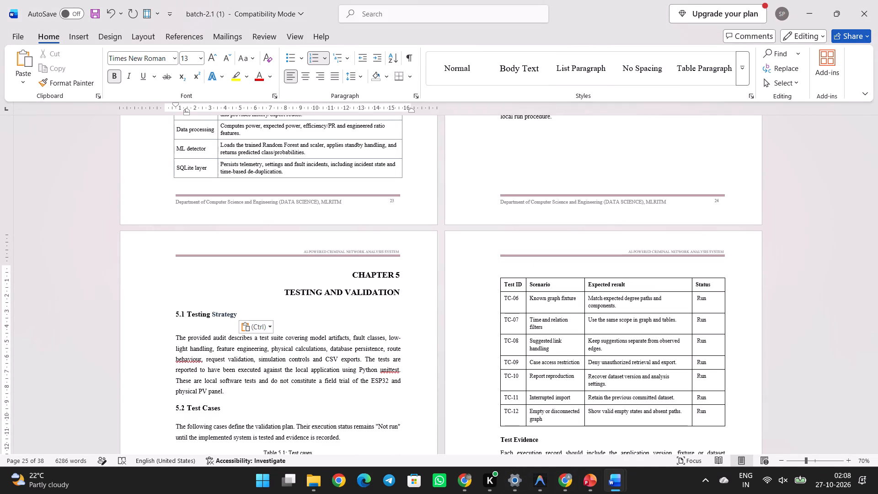
Copy the 5.2 Test Environment table from the solar panel report into batch-2.1 (1), directly under the 5.2 Test Cases heading.
click(655, 435)
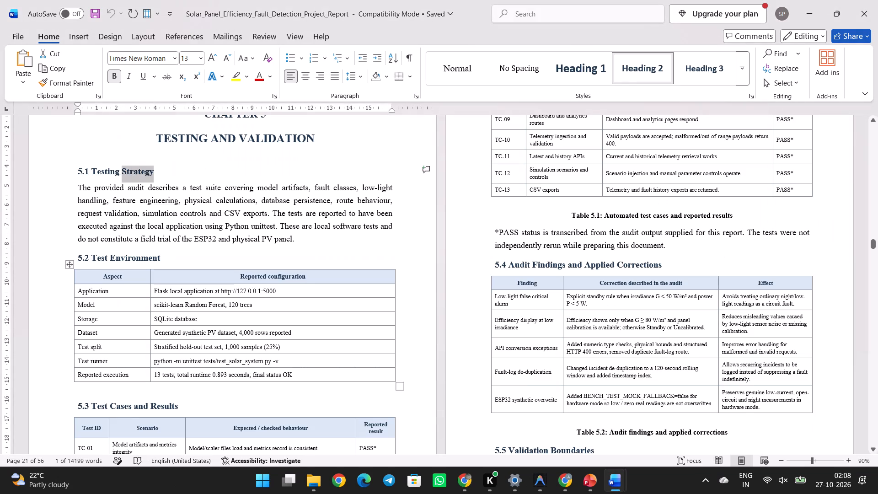
click(67, 264)
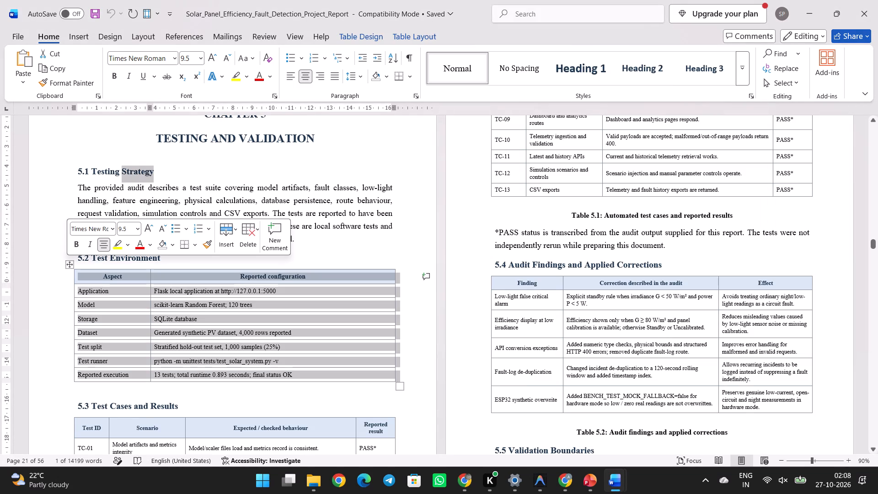
key(ctrl+c)
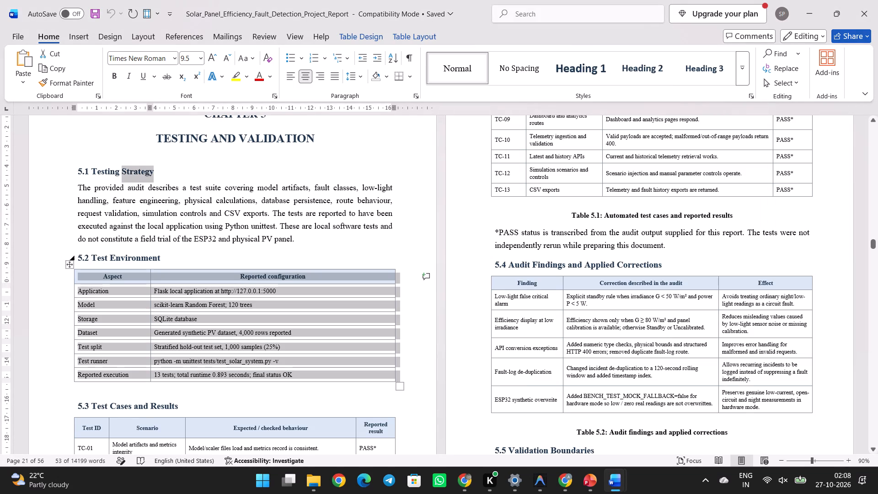
click(571, 449)
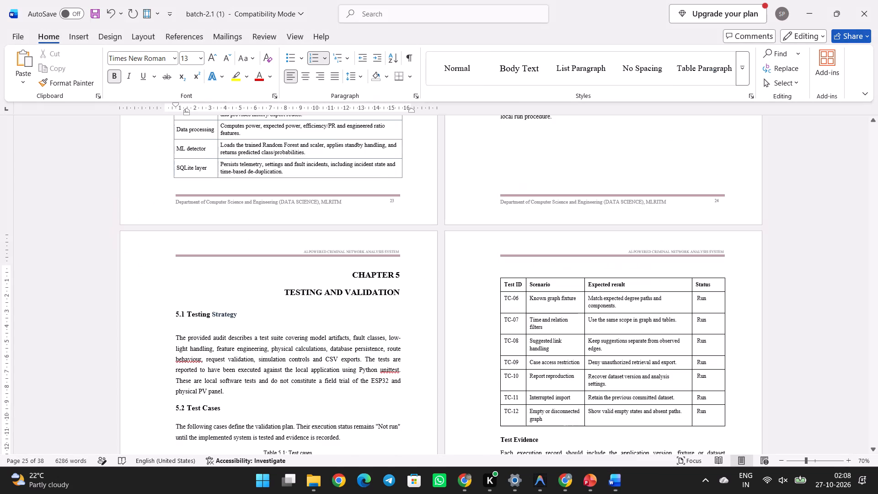
scroll(297, 414, down, 2)
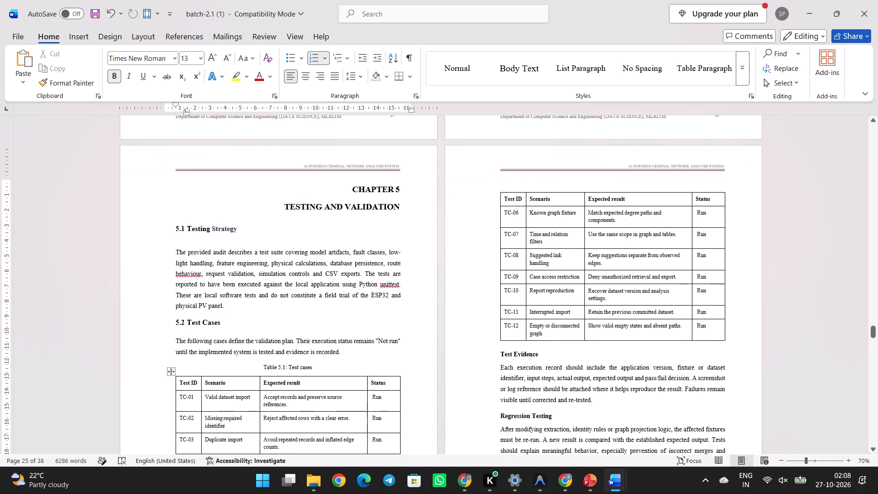
click(177, 340)
key(ctrl+v)
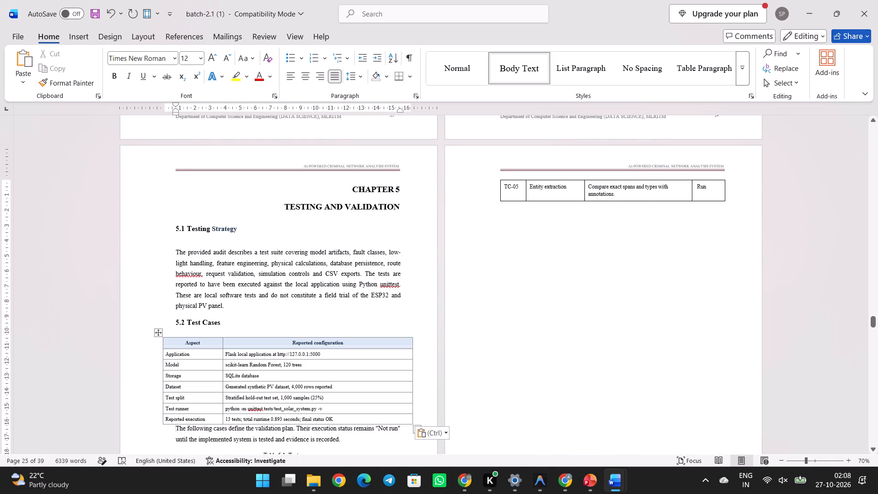
key(Return)
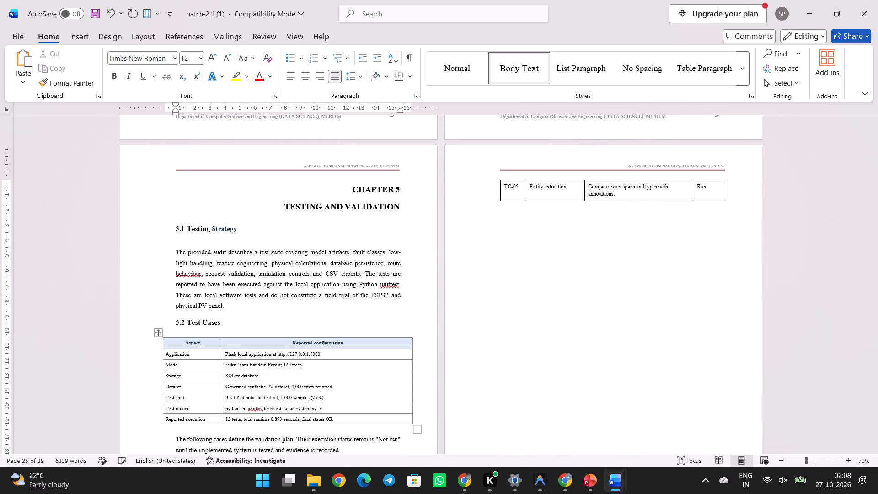
key(ctrl+z)
key(ctrl+z)
key(ctrl+v)
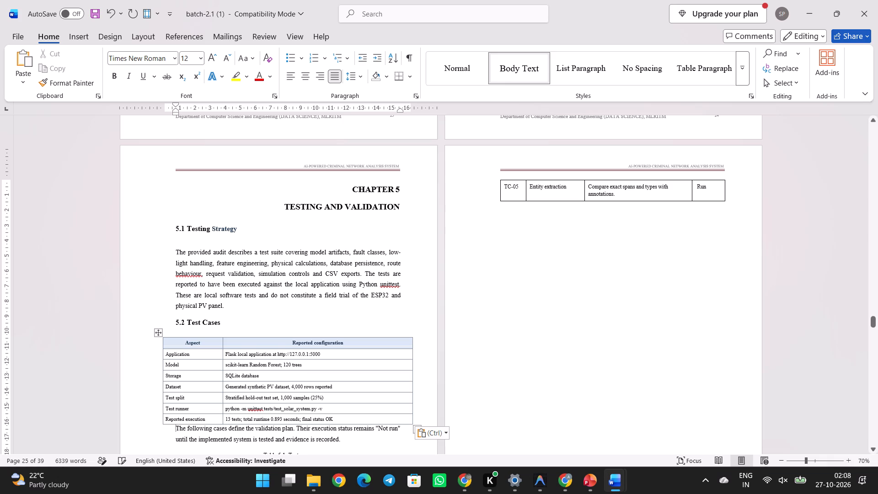
click(427, 428)
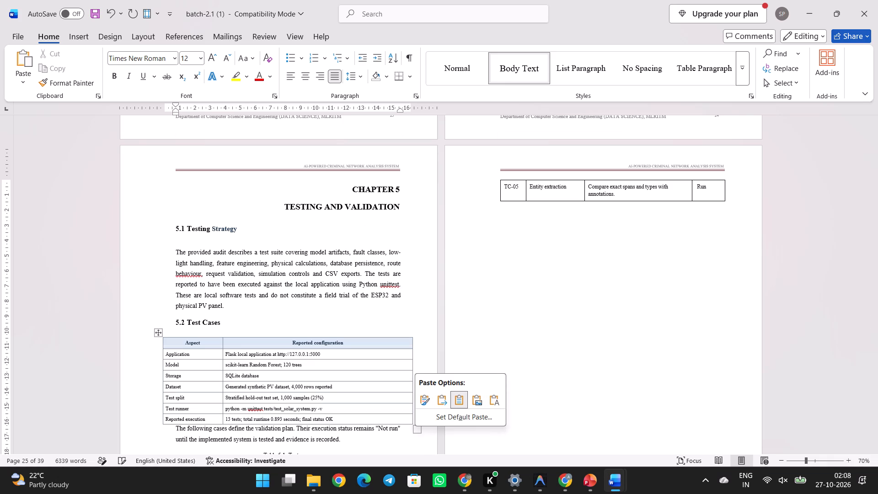
click(191, 394)
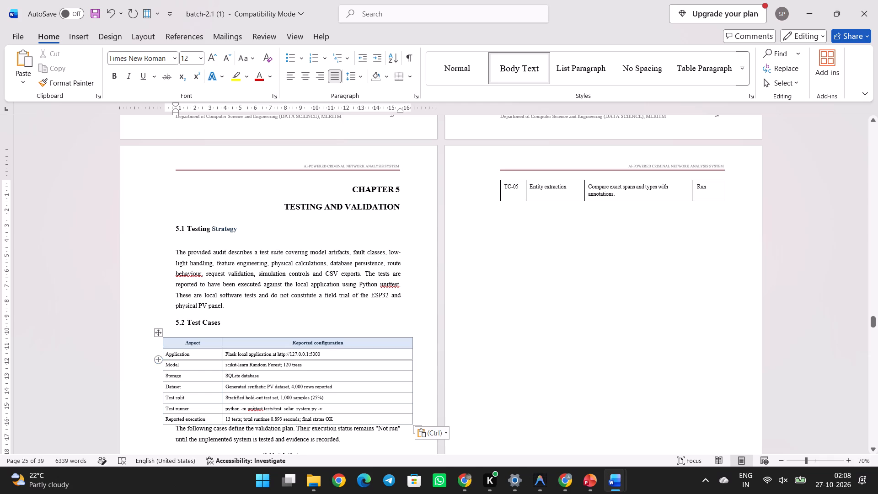
Enlarge the text of the pasted Aspect/Reported configuration table to size 11 and pull both outer table edges in to the text margins.
click(159, 330)
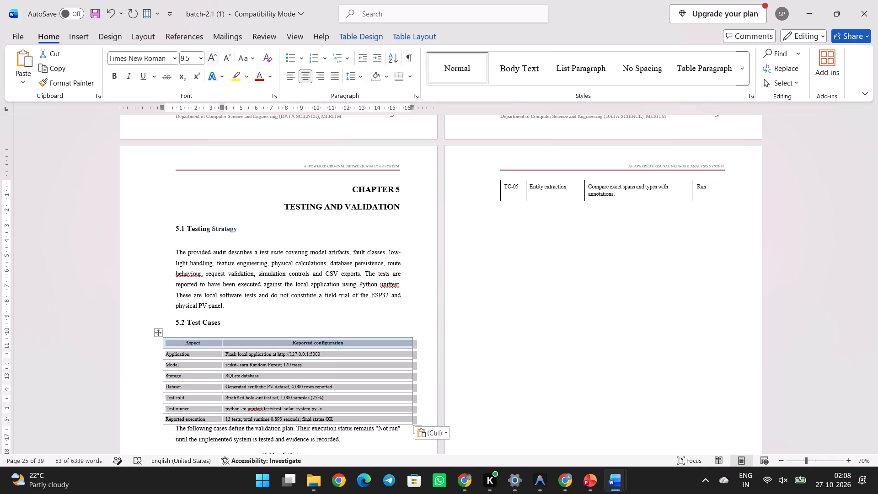
click(207, 59)
click(207, 59)
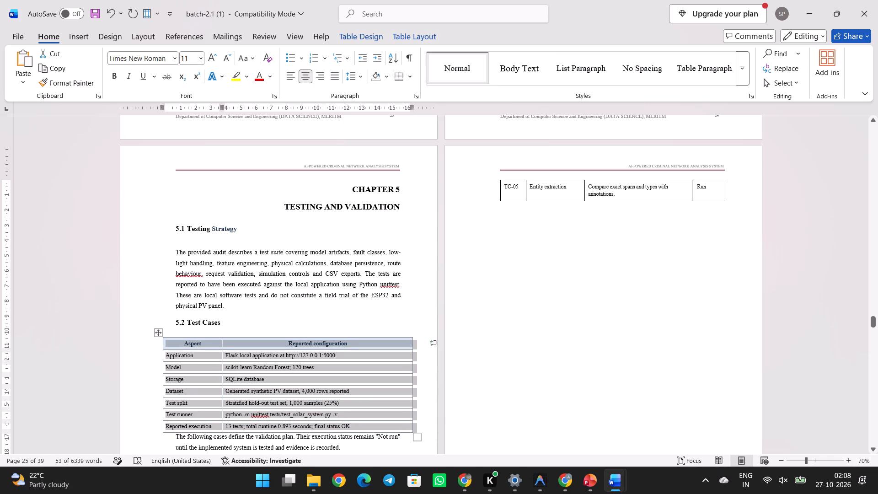
drag(162, 367, 175, 368)
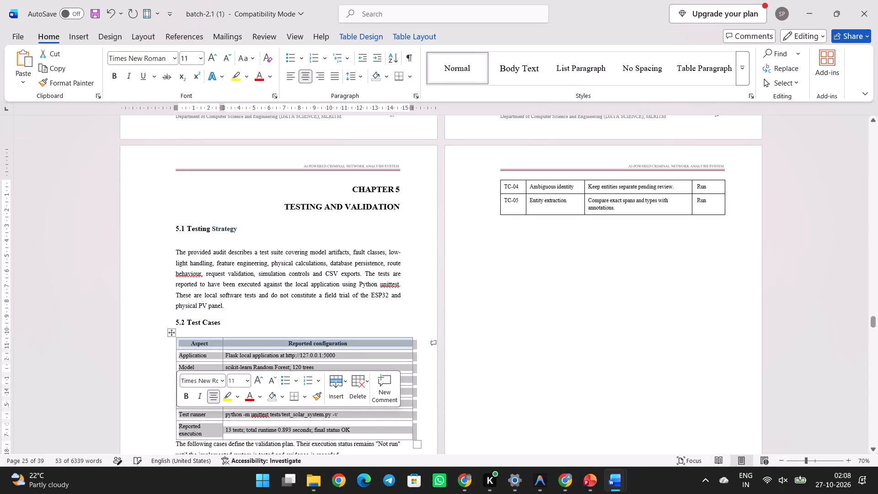
drag(412, 384, 400, 383)
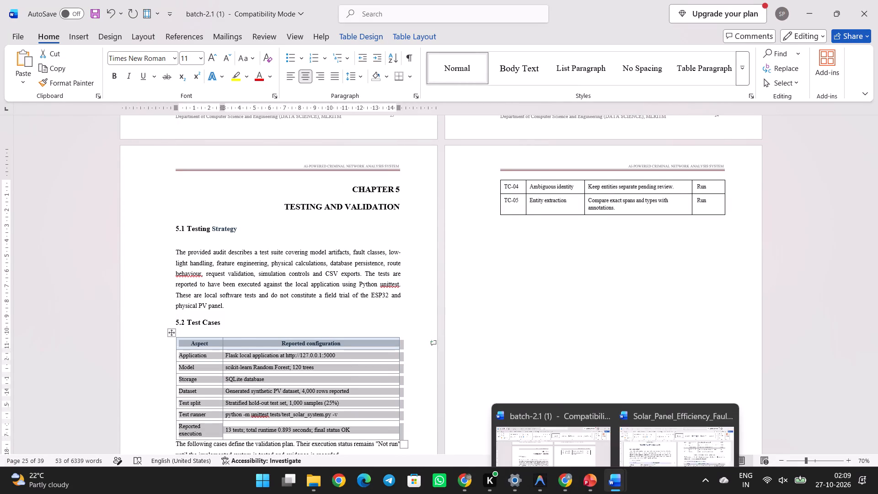
Copy batch-2.1 (1)'s 5.2 Test Cases heading onto a new line below the configuration table and number the copy 5.3.
click(658, 440)
scroll(251, 403, down, 3)
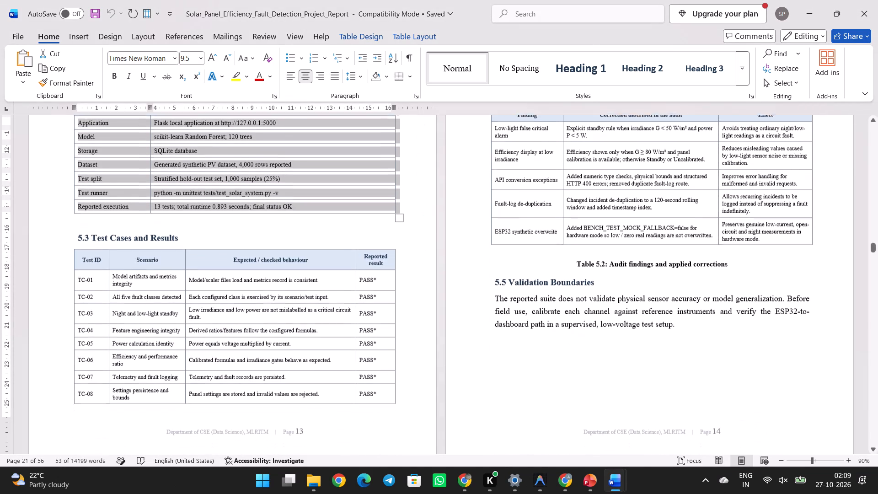
click(564, 442)
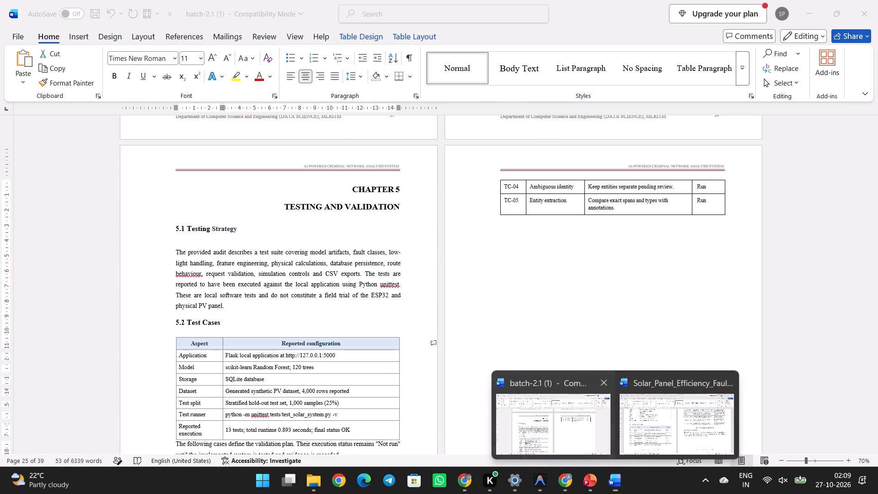
scroll(191, 408, down, 1)
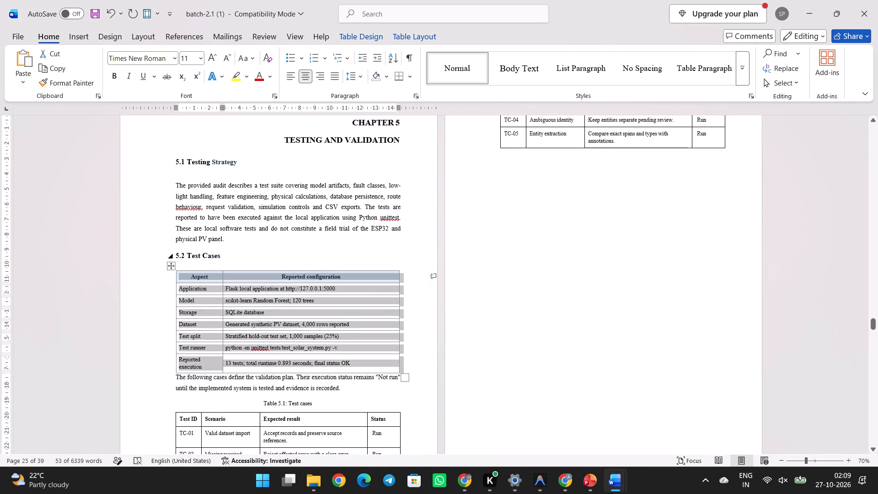
drag(227, 258, 177, 258)
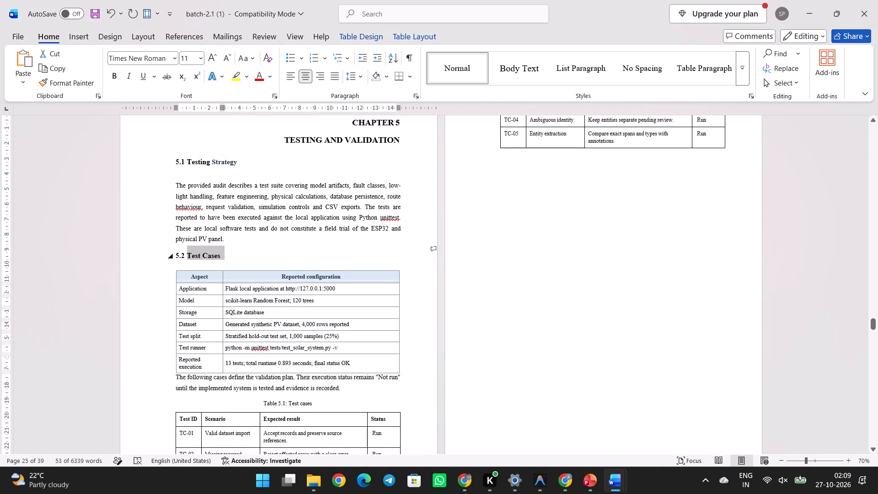
drag(177, 258, 176, 257)
key(ctrl+c)
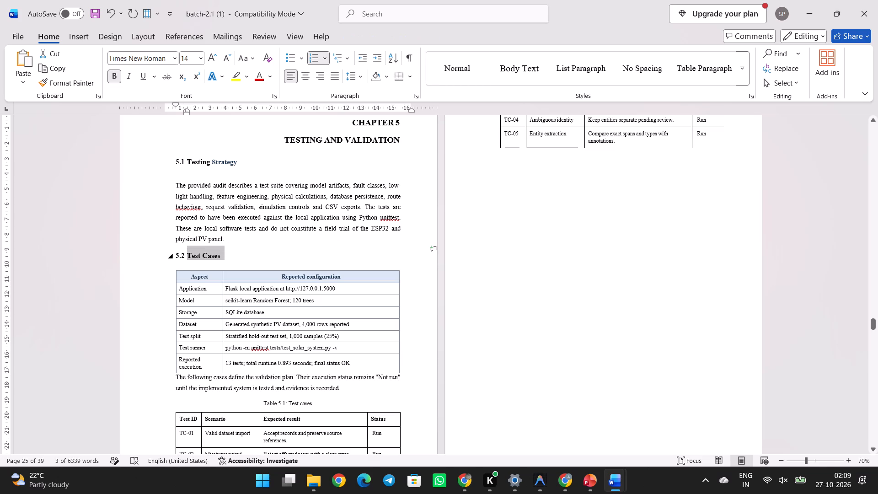
click(175, 377)
key(ctrl+z)
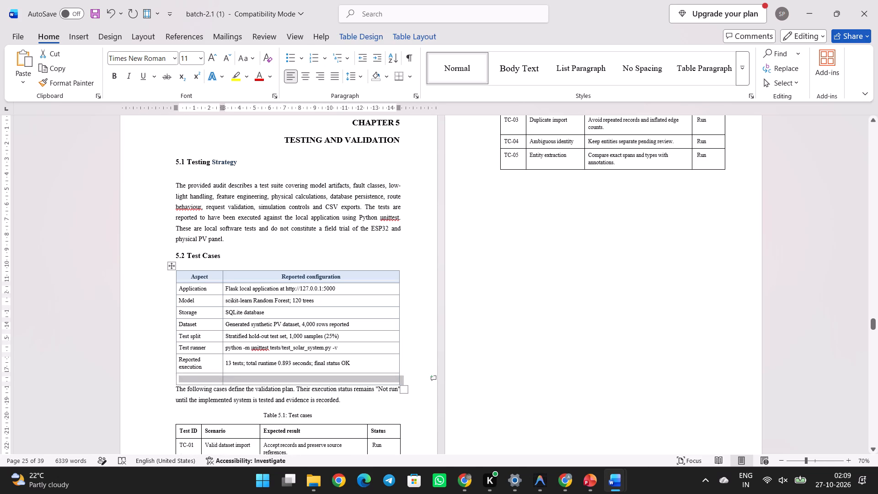
click(177, 379)
key(Return)
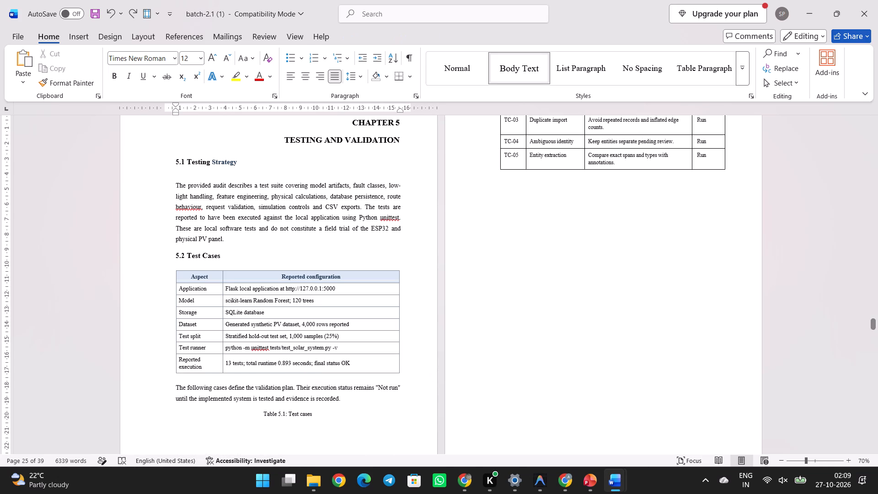
key(ctrl+v)
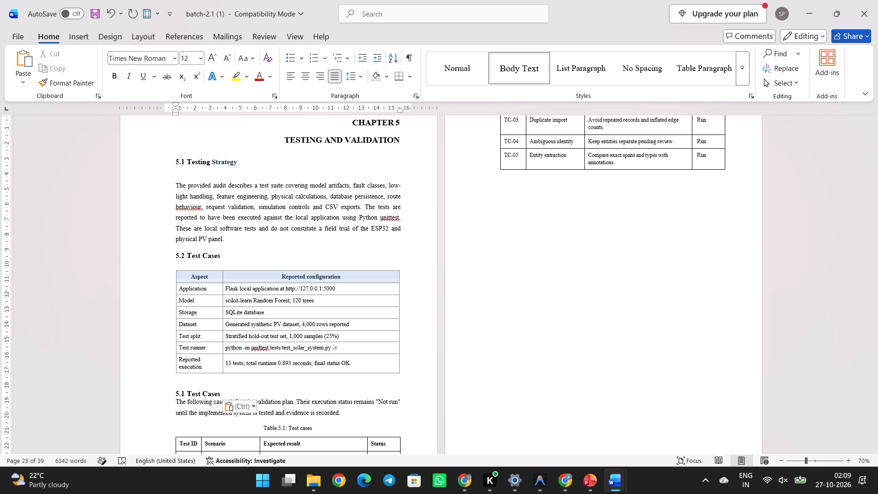
click(185, 394)
key(BackSpace)
key(BackSpace)
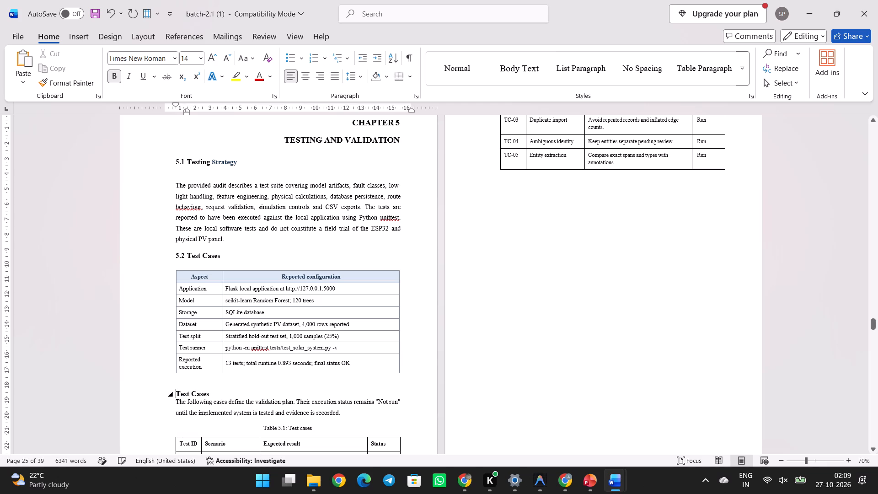
text(5.3)
key(space)
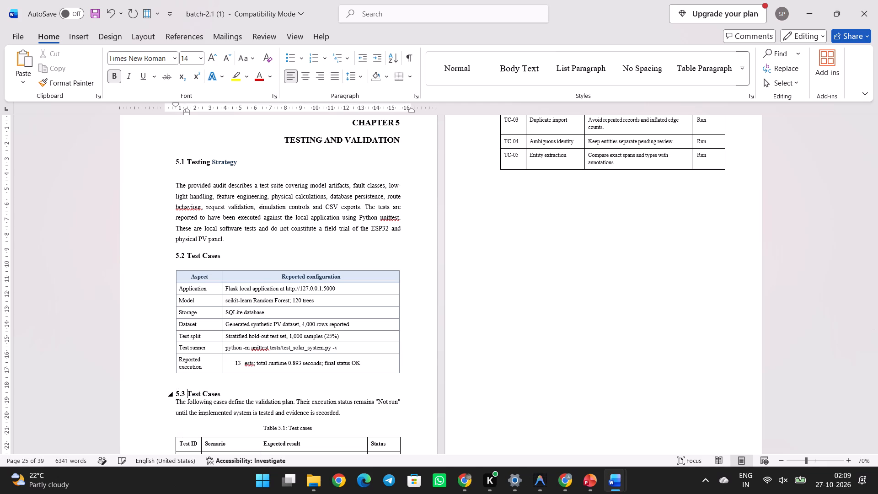
Copy Test Cases and Results from the solar panel report's 5.3 heading and replace the new 5.3 heading's text in batch-2.1 (1) with it.
scroll(185, 394, down, 1)
click(233, 360)
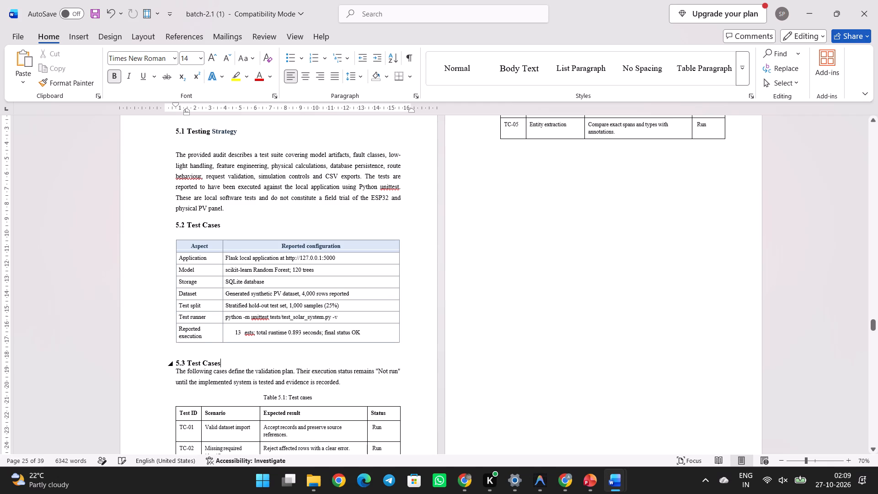
key(Return)
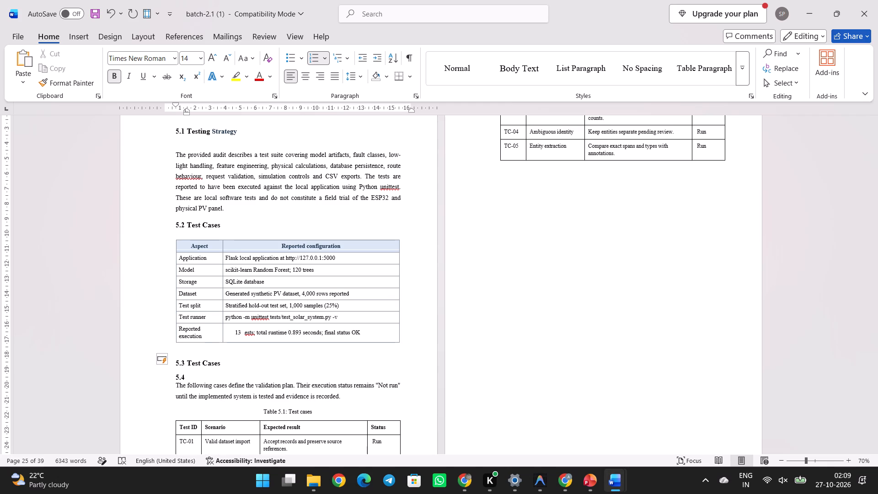
click(657, 421)
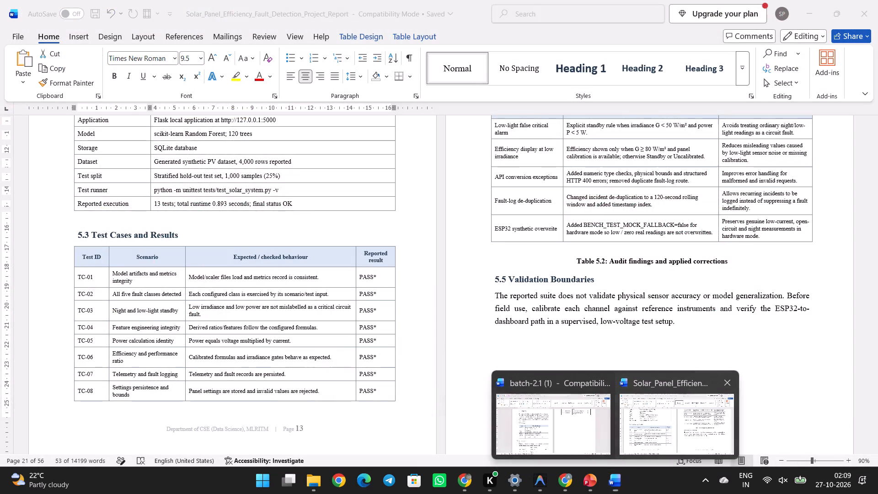
drag(177, 238, 132, 233)
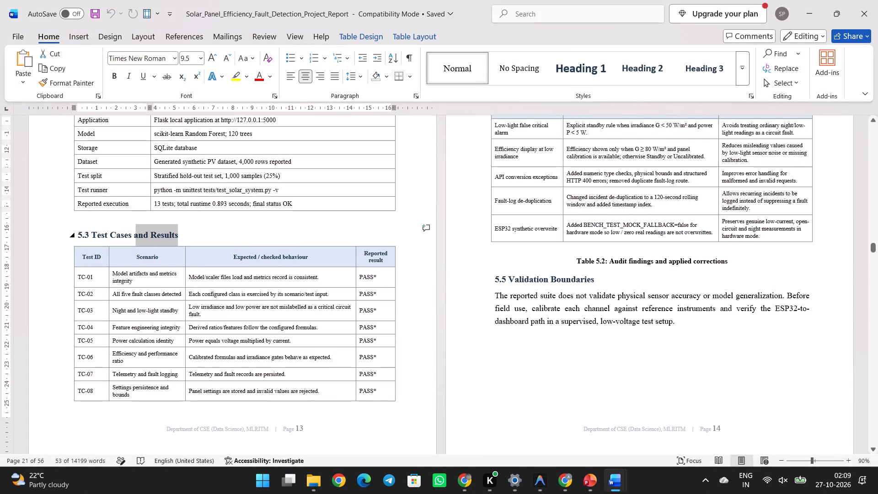
drag(132, 233, 102, 233)
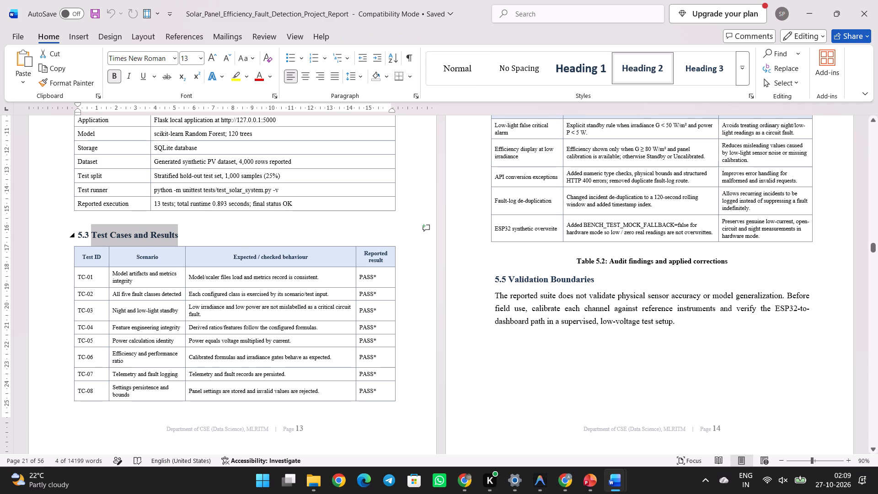
key(ctrl+c)
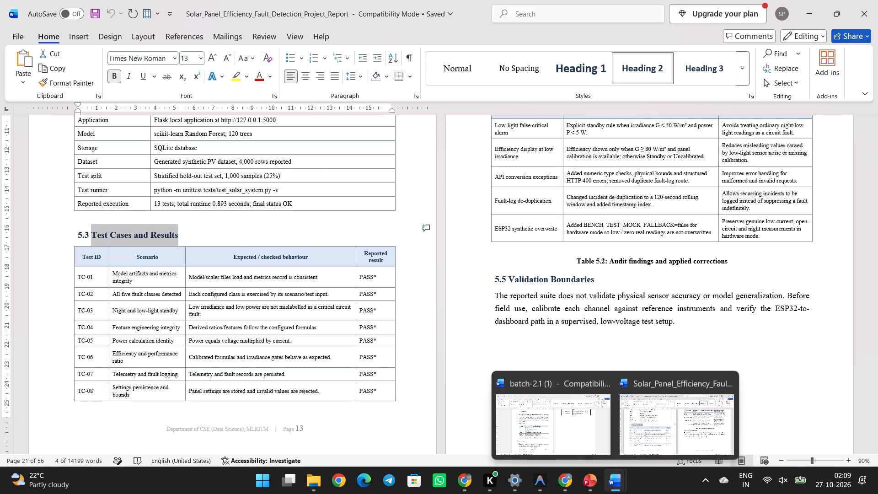
click(551, 426)
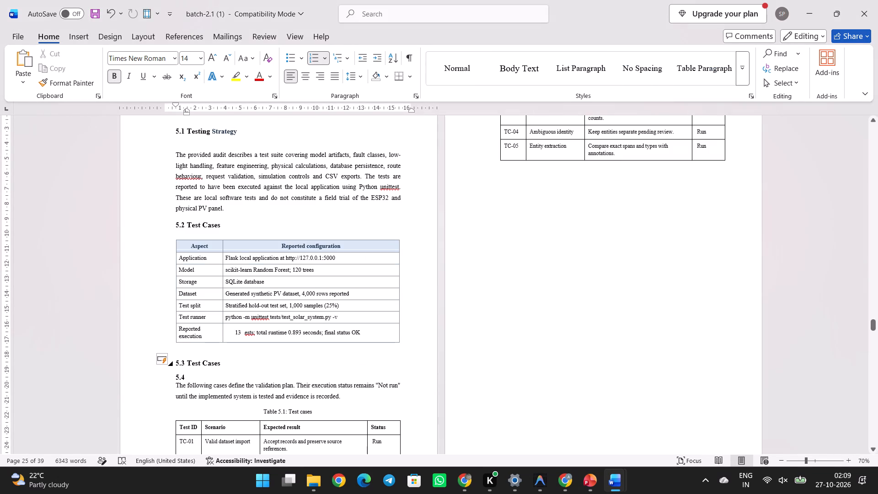
click(225, 364)
drag(225, 364, 199, 362)
drag(199, 362, 193, 363)
key(ctrl+v)
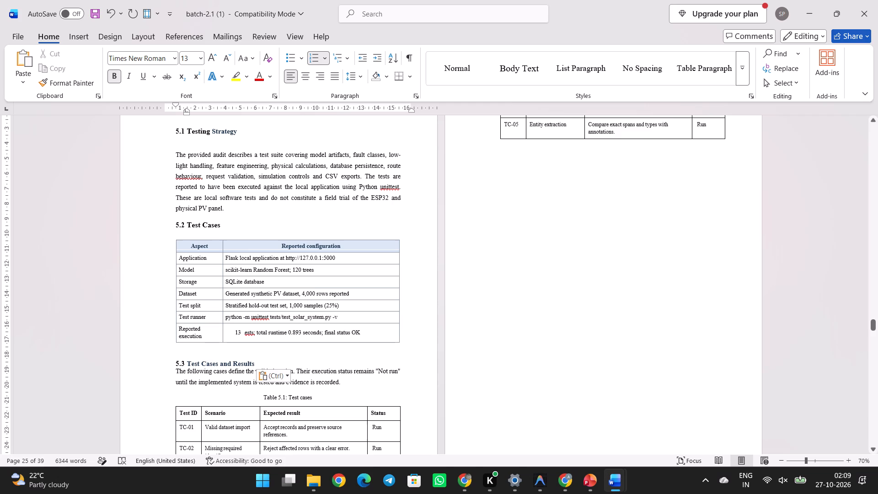
Add an empty, unnumbered line directly under the 5.3 Test Cases and Results heading.
key(Return)
key(BackSpace)
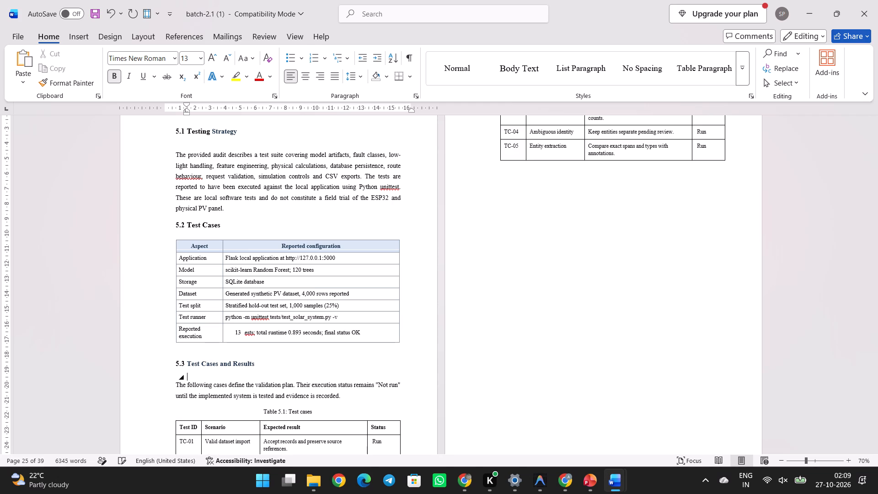
key(BackSpace)
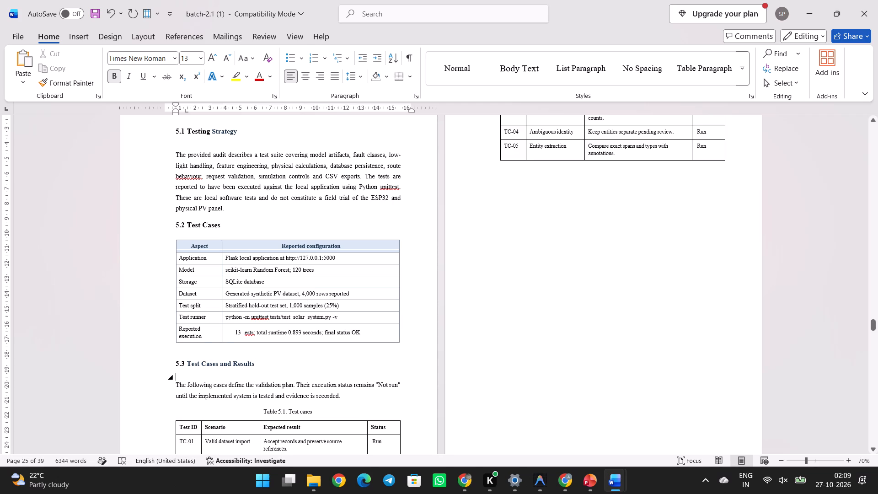
text(frfd)
key(BackSpace)
key(BackSpace)
key(BackSpace)
key(BackSpace)
Copy the 5.3 test cases table from the solar panel report into batch-2.1 (1), just before the paragraph starting "The following cases define".
click(665, 419)
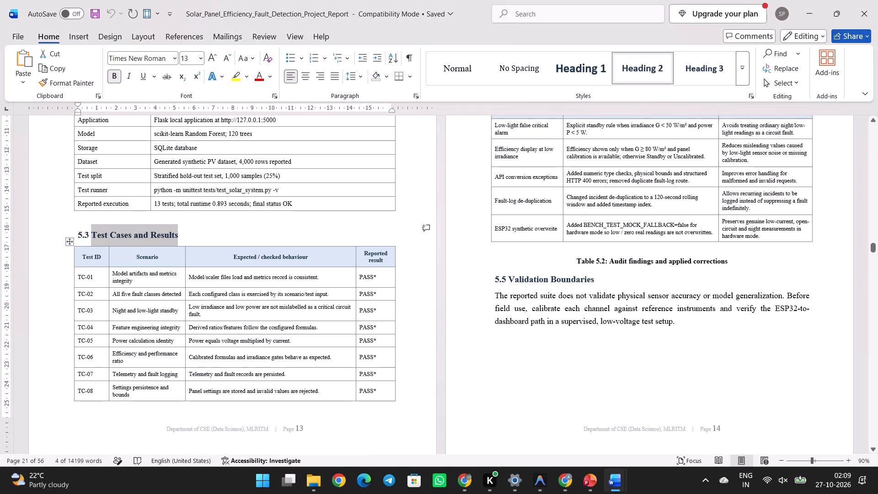
click(69, 240)
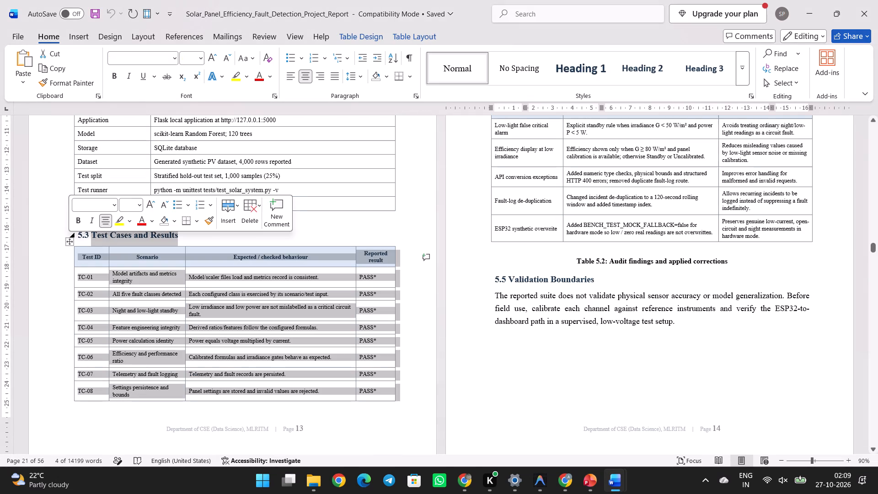
key(ctrl+c)
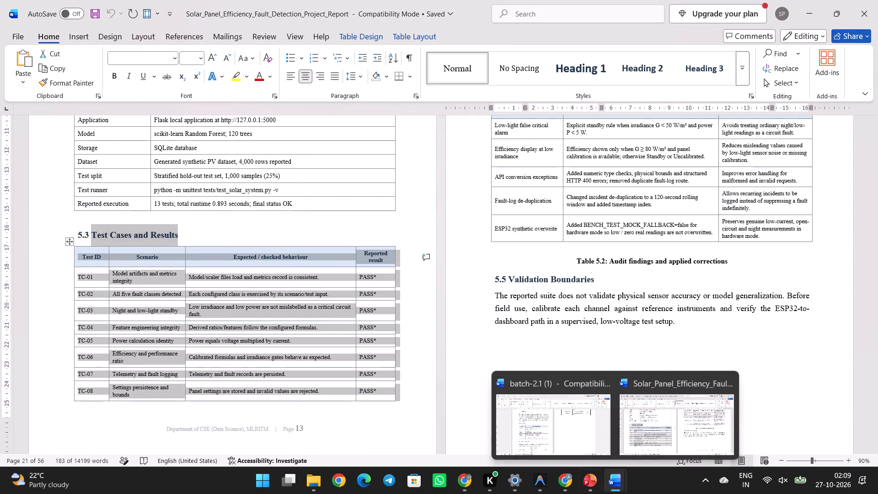
click(571, 434)
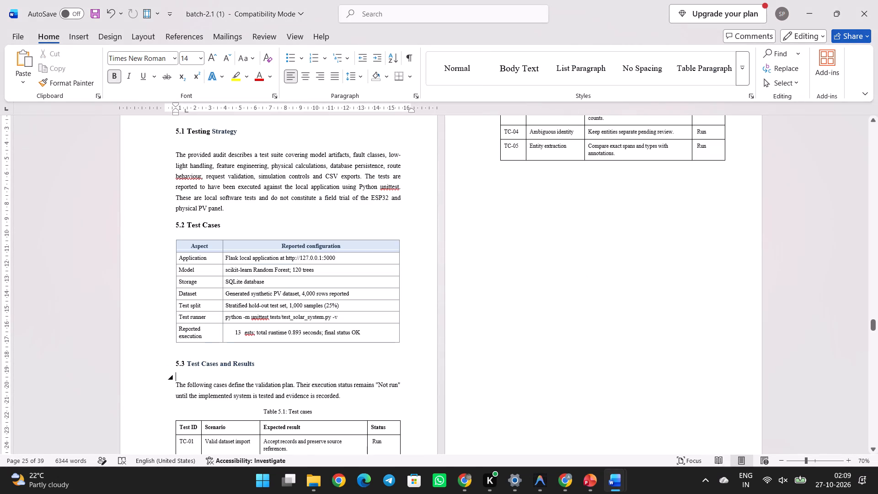
click(176, 385)
key(ctrl+v)
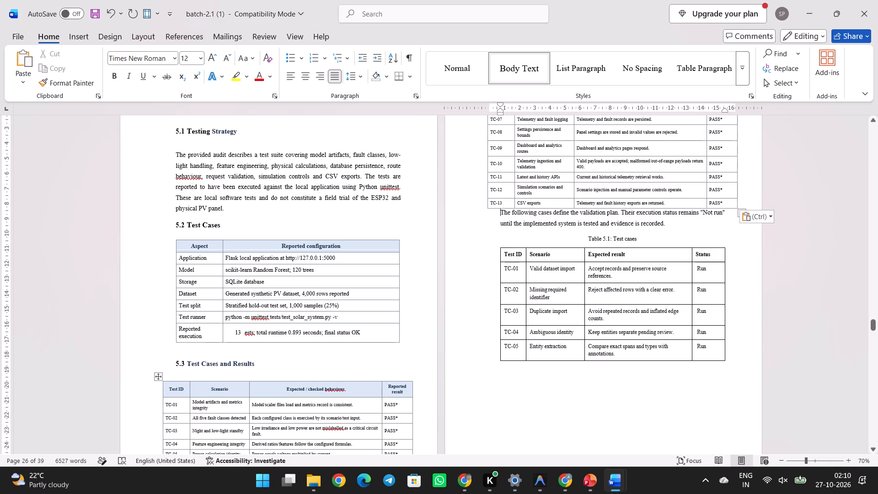
Adjust the column borders of the 5.3 test cases table in batch-2.1 (1) so its outer edges line up with the page's text margins.
click(158, 376)
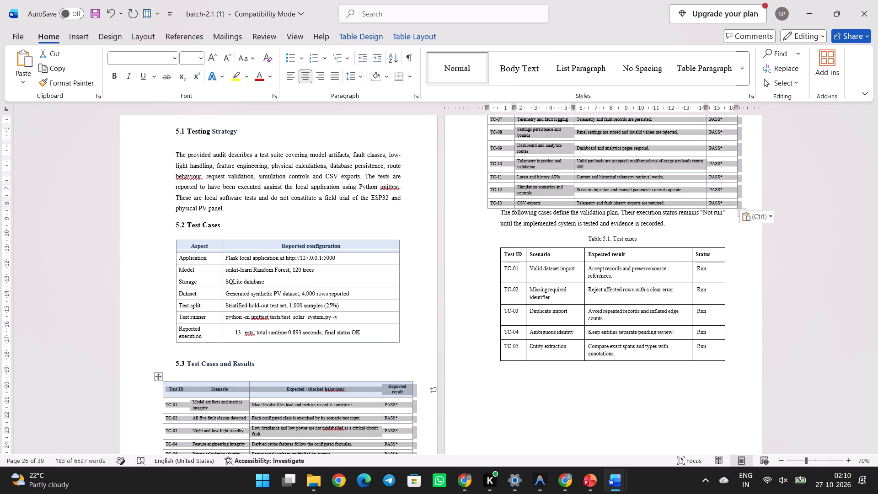
double_click(213, 61)
scroll(277, 233, down, 2)
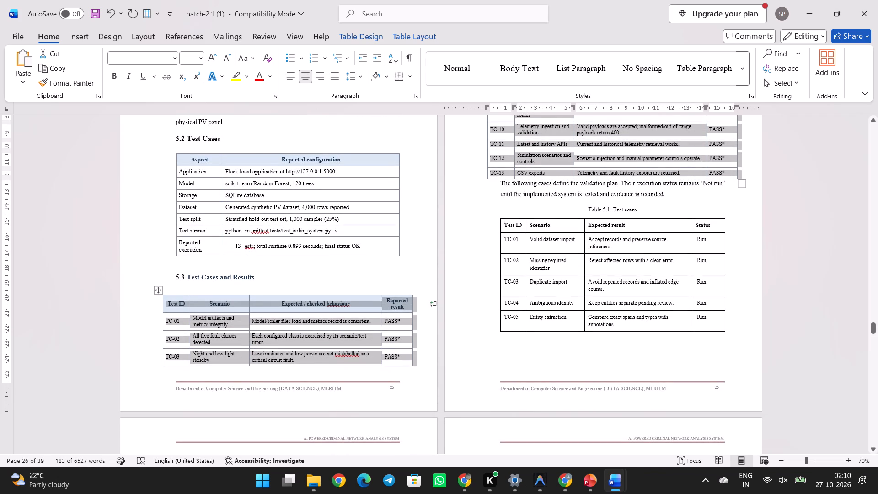
drag(190, 313, 190, 313)
drag(190, 313, 195, 312)
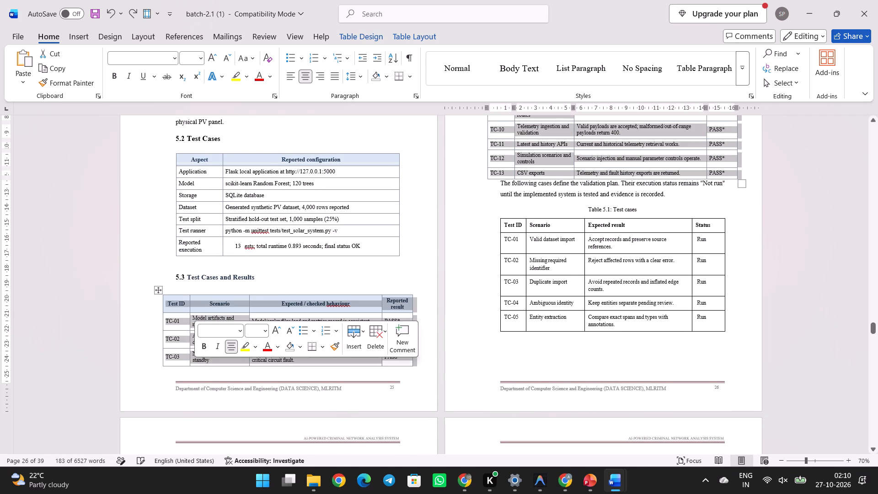
drag(190, 320, 201, 322)
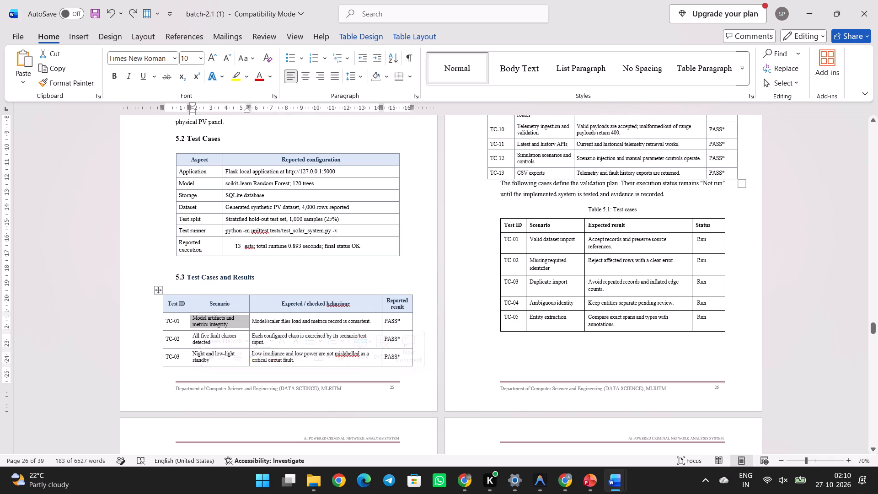
click(160, 288)
drag(249, 328, 270, 328)
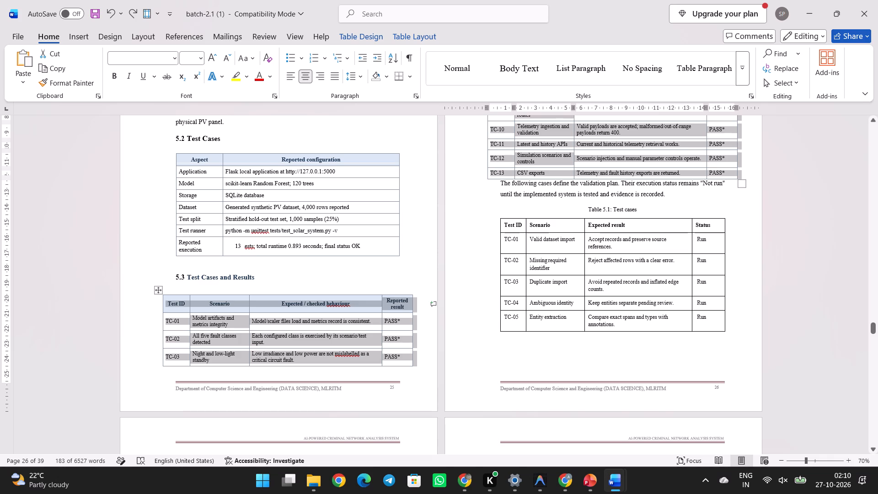
drag(162, 323, 177, 327)
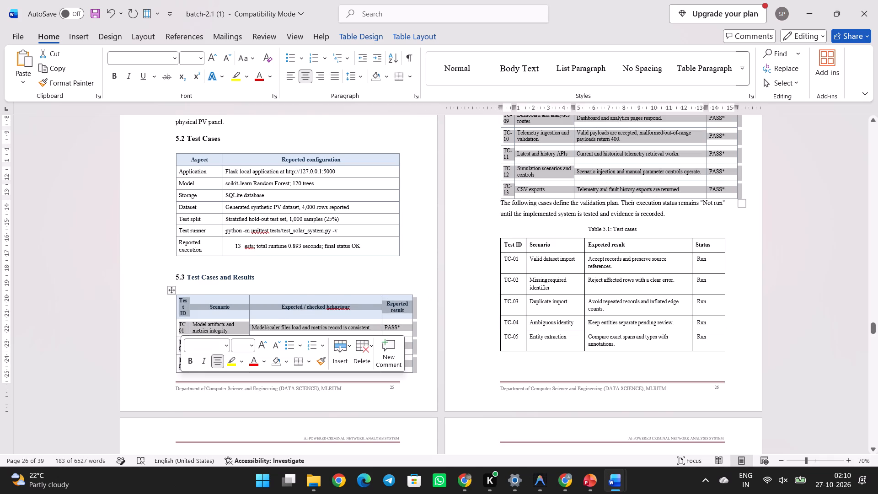
drag(189, 328, 202, 330)
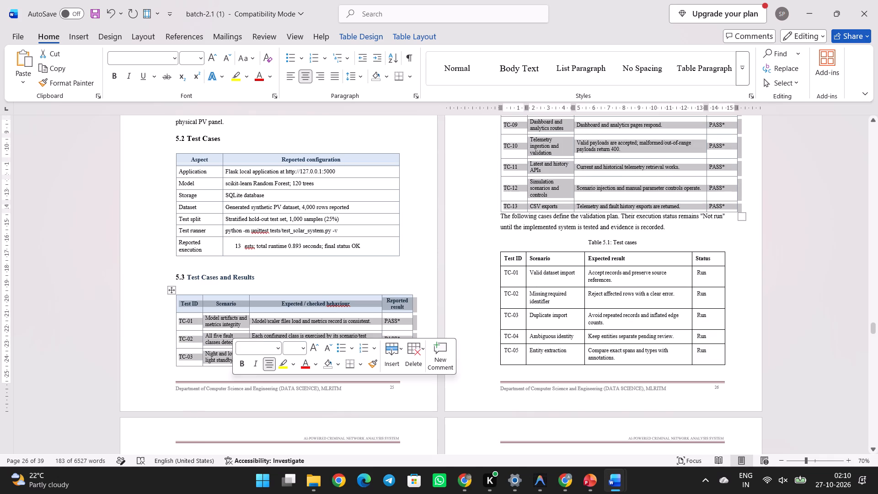
drag(249, 329, 261, 331)
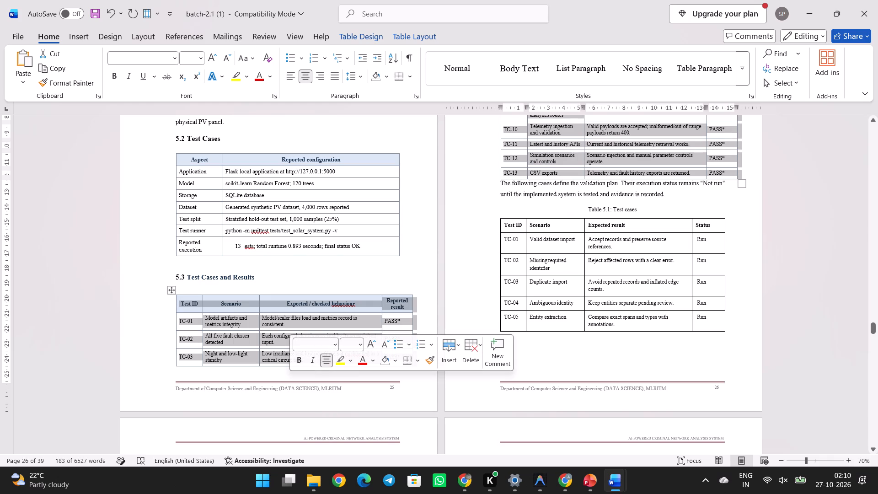
drag(380, 322, 370, 322)
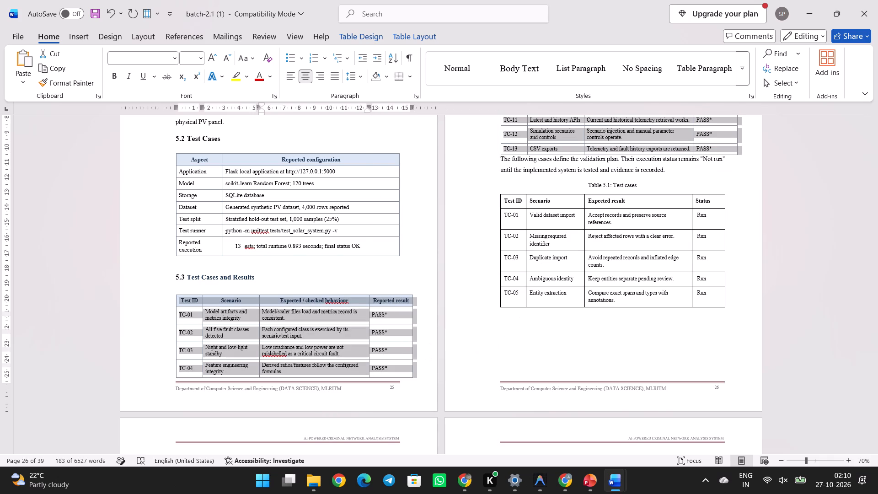
drag(412, 319, 405, 319)
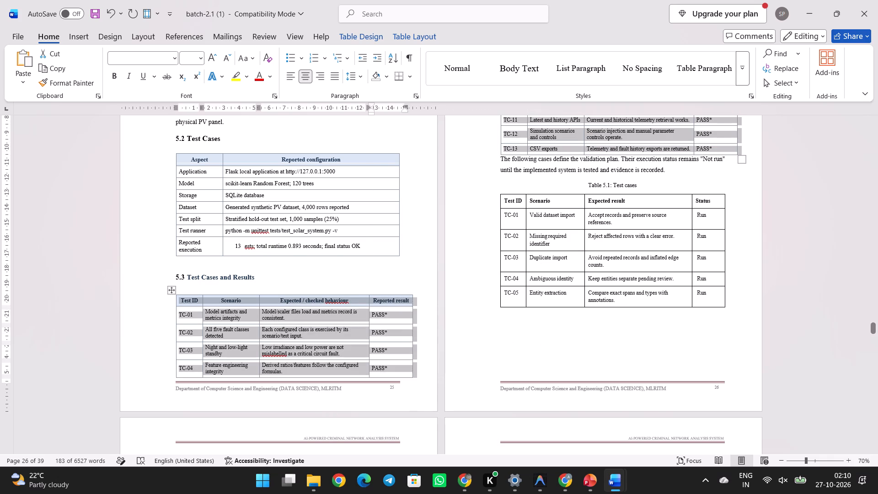
drag(405, 319, 399, 319)
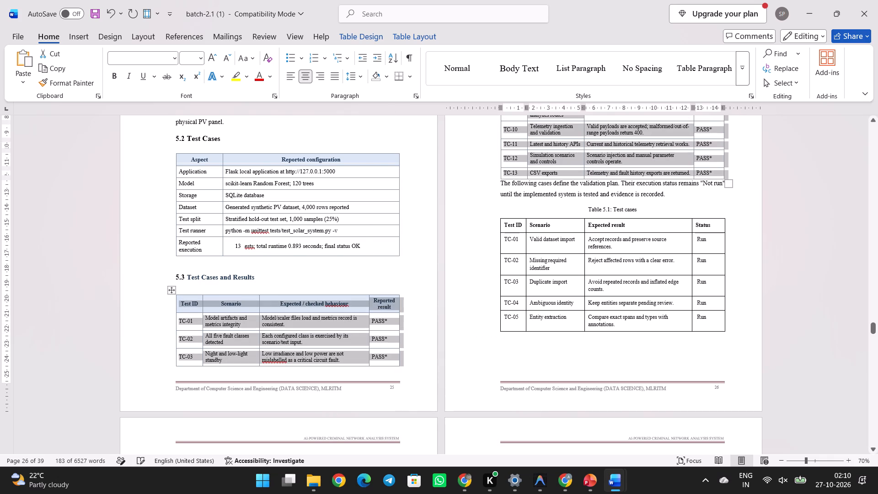
Copy the caption "Table 5.1: Automated test cases and reported results" from the solar panel report onto its own line below batch-2.1 (1)'s 5.3 table, after a blank line.
scroll(523, 267, up, 1)
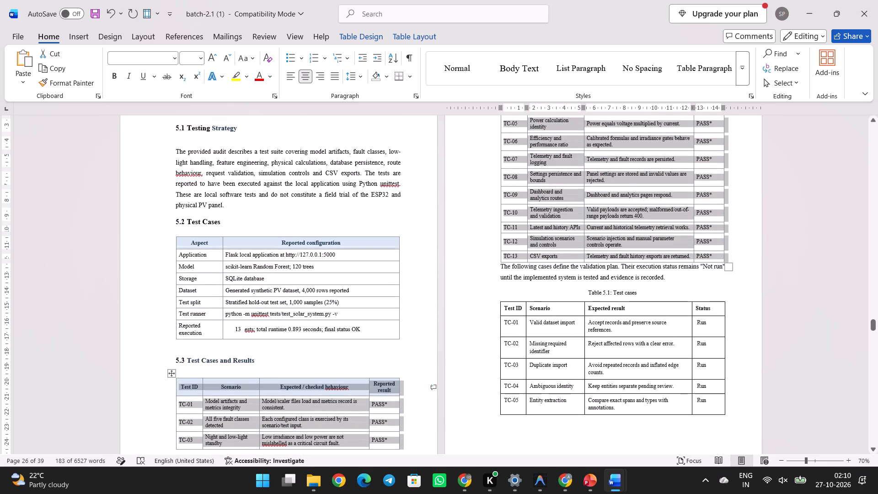
click(502, 263)
key(Return)
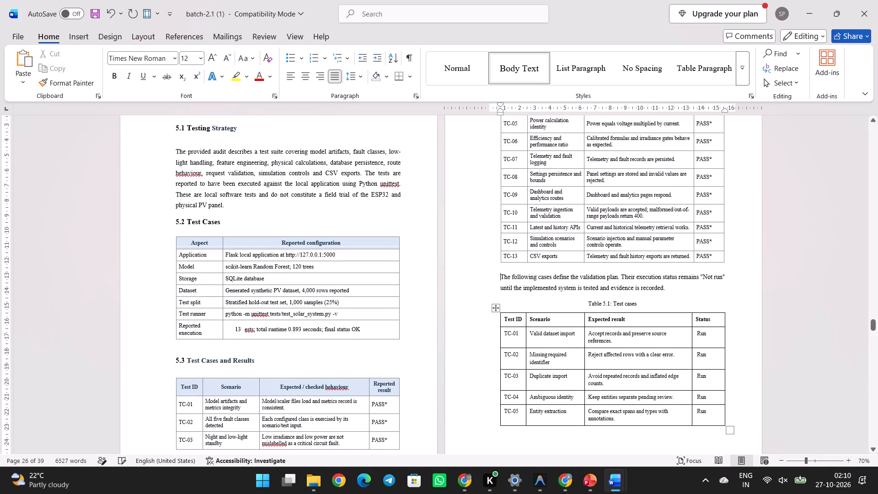
click(652, 420)
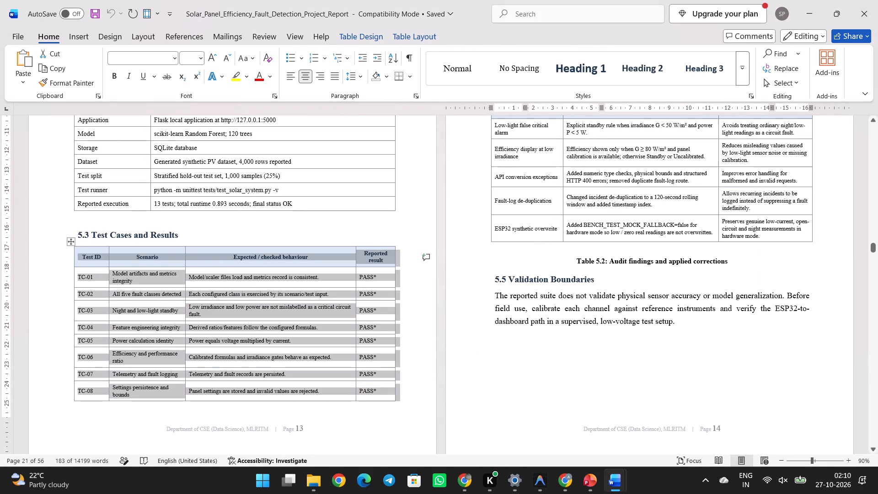
scroll(578, 262, up, 2)
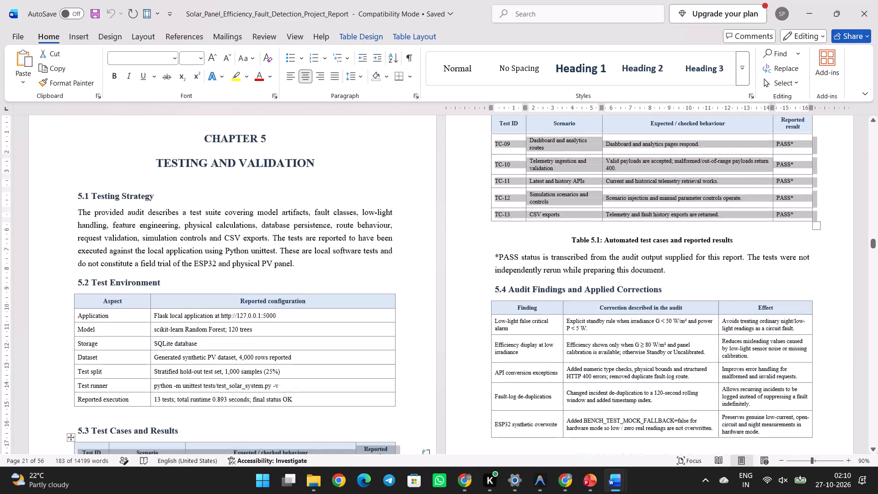
drag(738, 242, 561, 250)
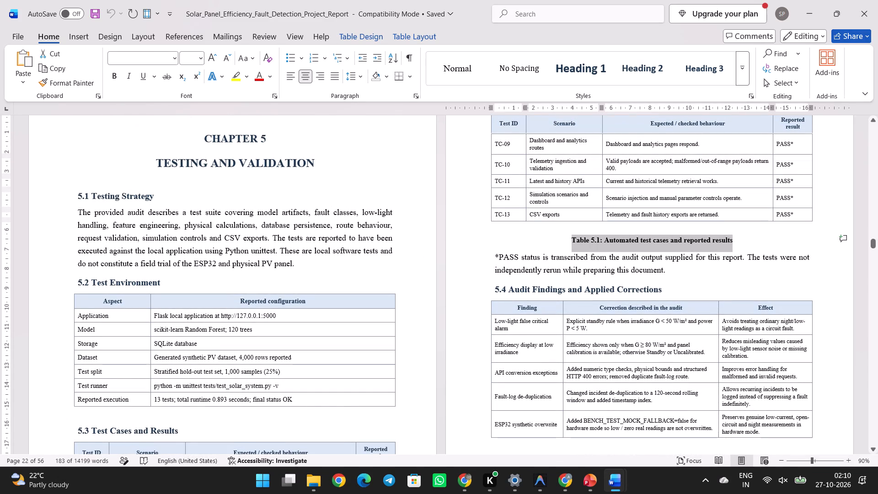
drag(561, 250, 562, 247)
key(ctrl+c)
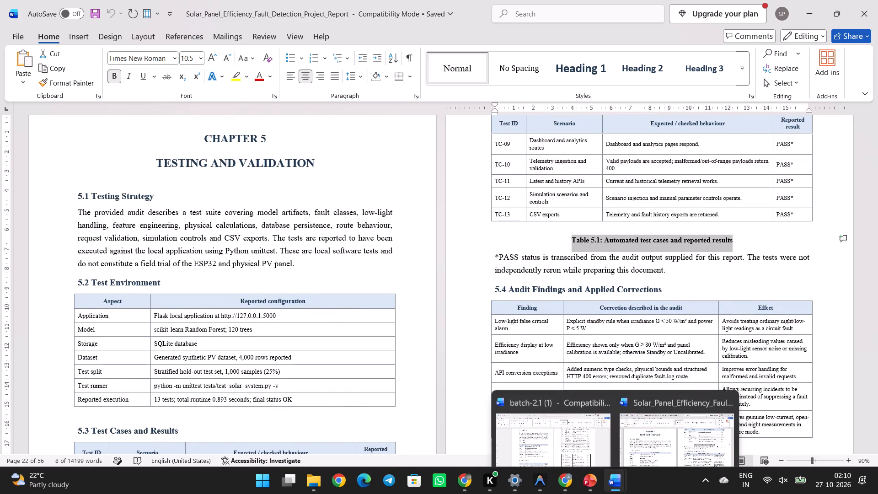
click(589, 428)
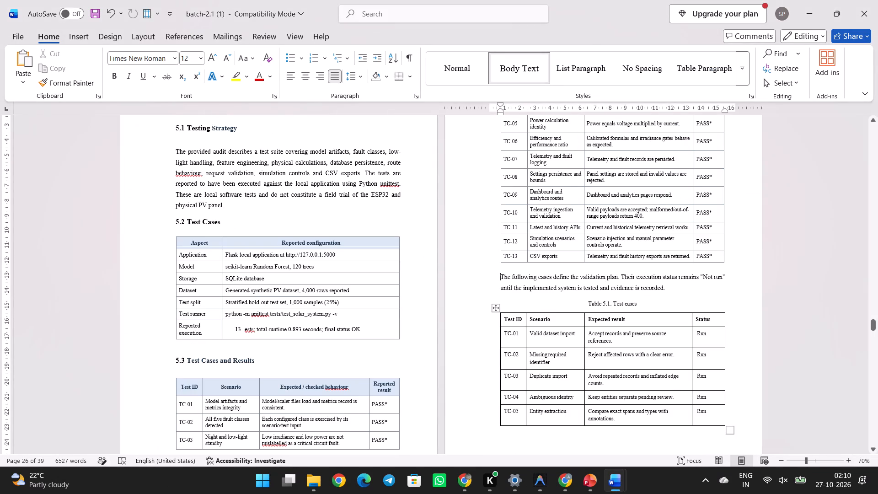
key(ctrl+v)
key(Return)
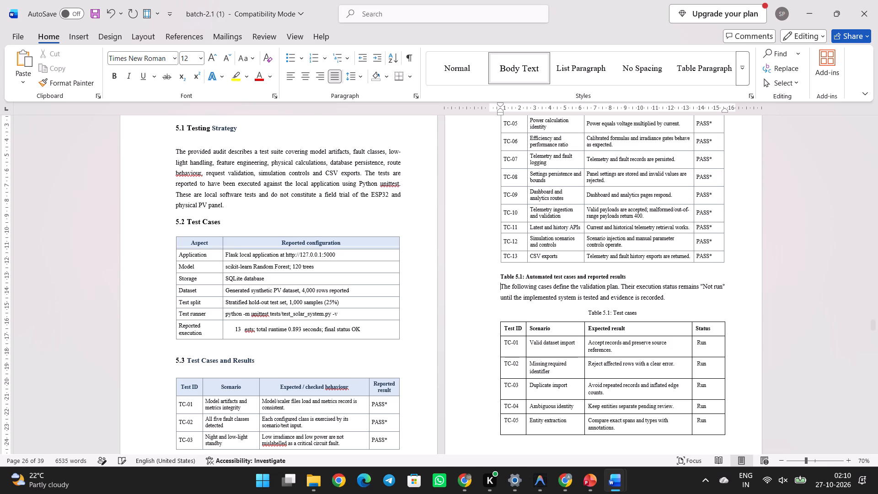
Centre the "Table 5.1: Automated test cases and reported results" caption below the 5.3 table.
drag(636, 274, 529, 279)
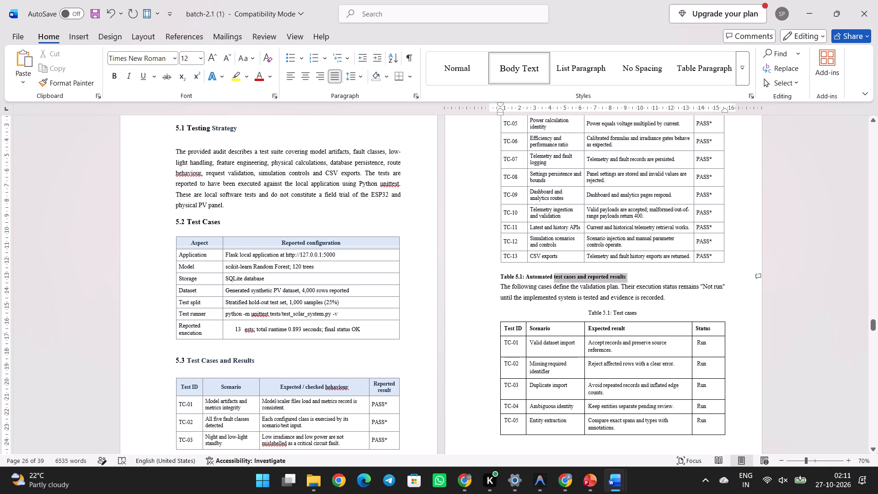
drag(529, 279, 500, 278)
click(303, 76)
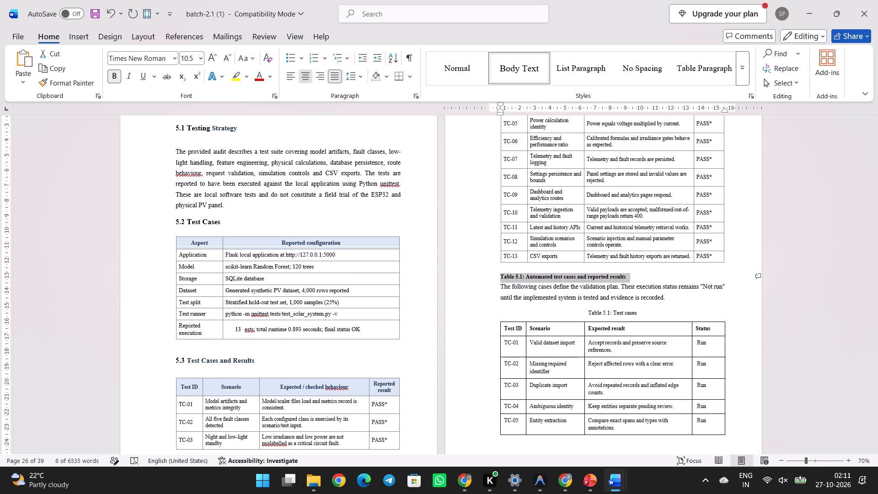
Copy the solar panel report's heading "5.4 Audit Findings and Applied Corrections" into batch-2.1 (1), below the new Table 5.1 caption after a blank line.
click(499, 285)
key(Return)
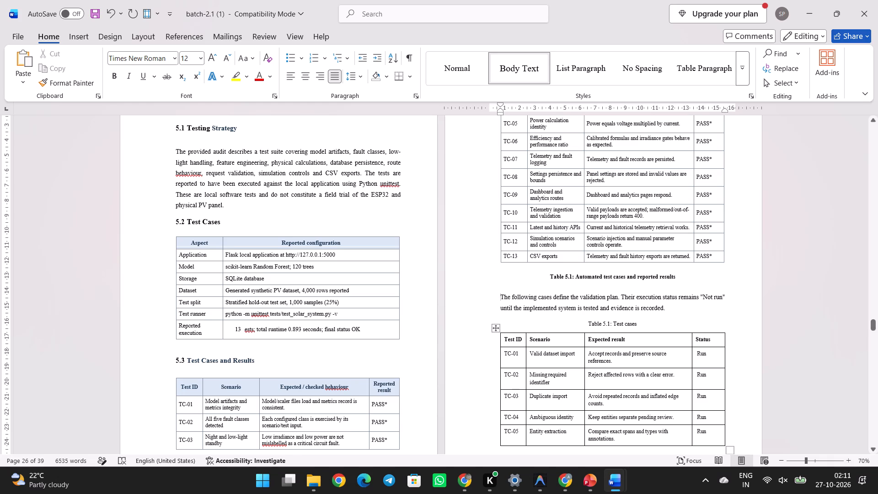
click(661, 435)
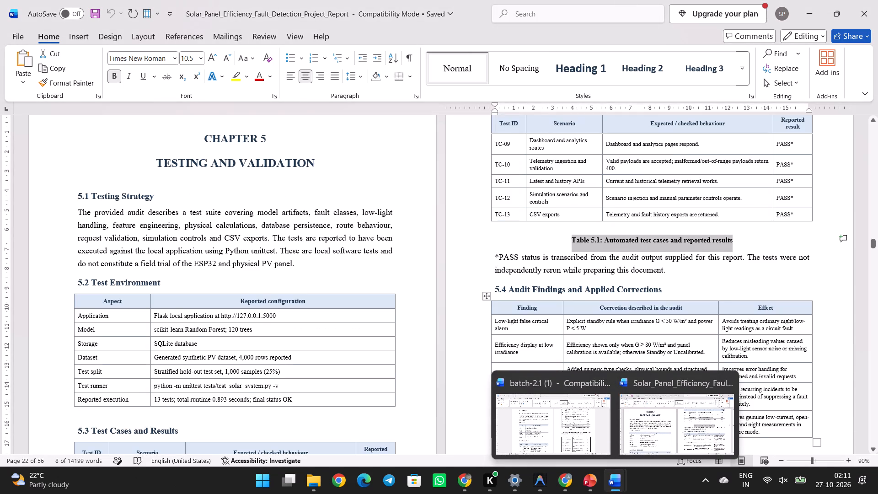
click(515, 260)
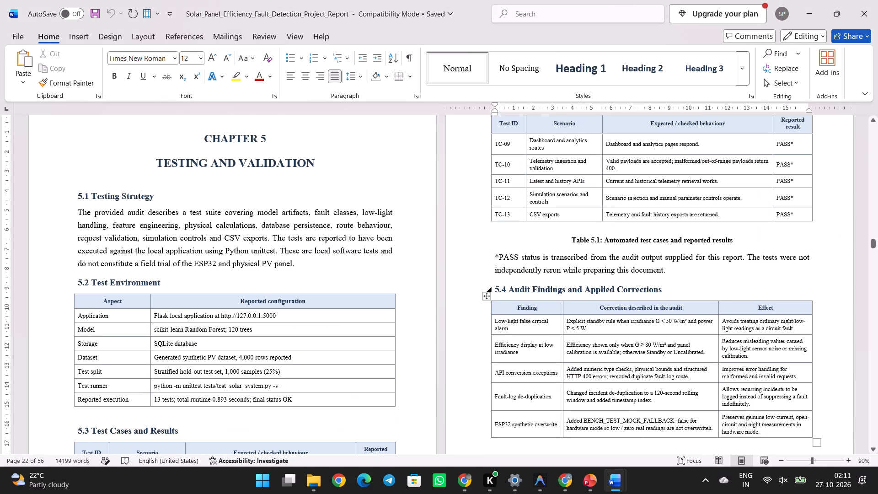
drag(673, 291, 500, 288)
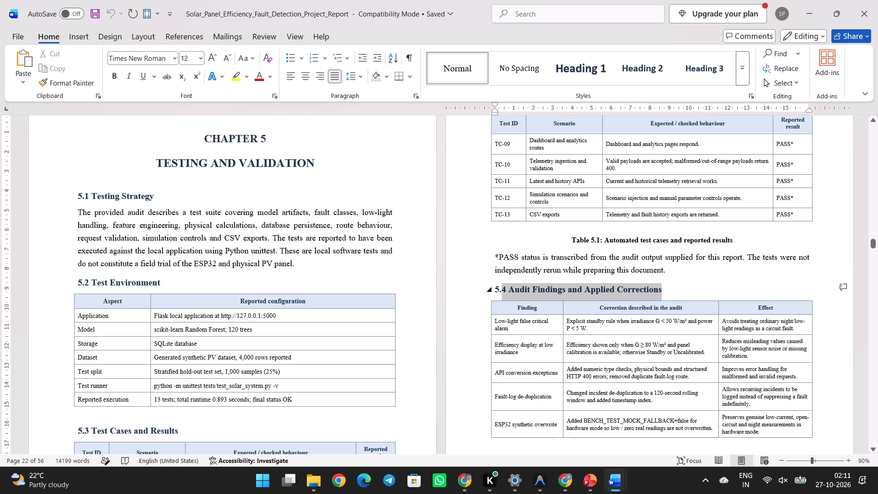
drag(500, 288, 495, 286)
key(ctrl+c)
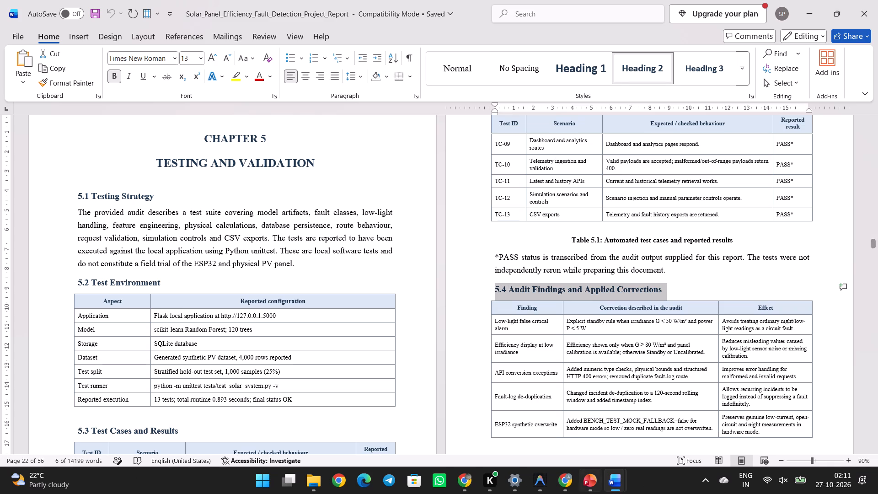
click(572, 431)
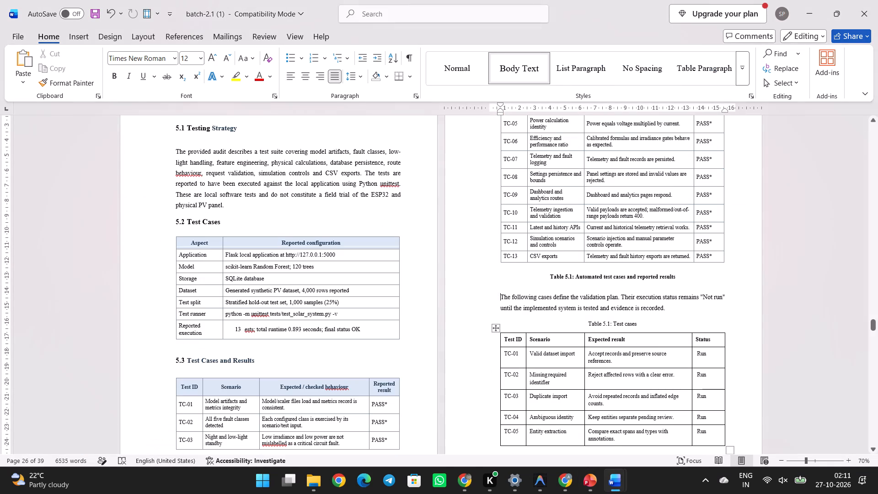
key(ctrl+v)
key(Return)
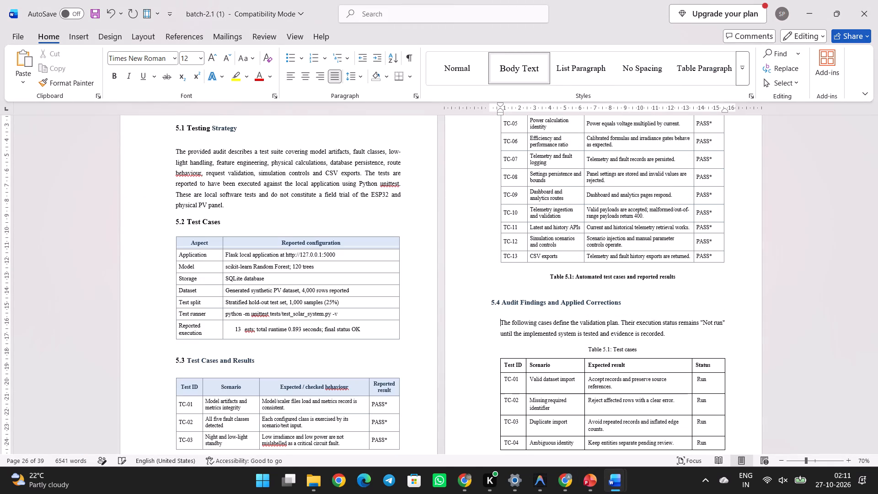
Indent the 5.4 Audit Findings and Applied Corrections heading with five leading spaces to align it with the body text.
click(493, 301)
key(space)
key(space)
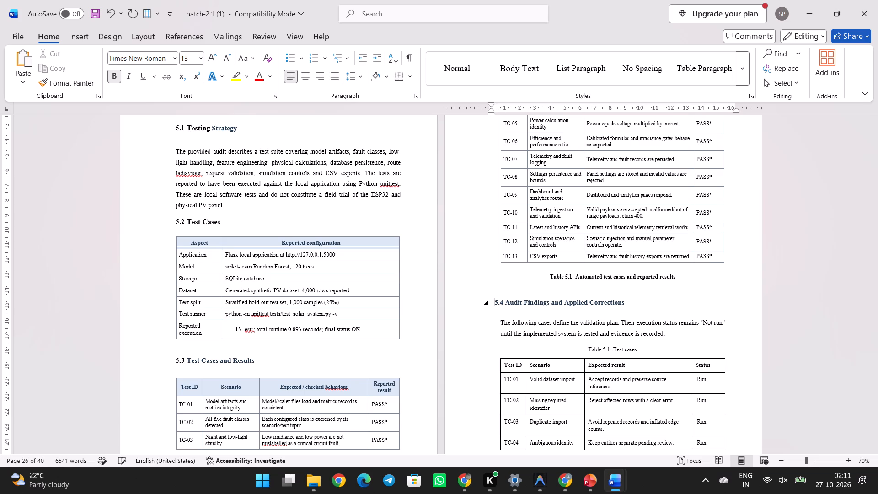
key(space)
key(space)
key(space)
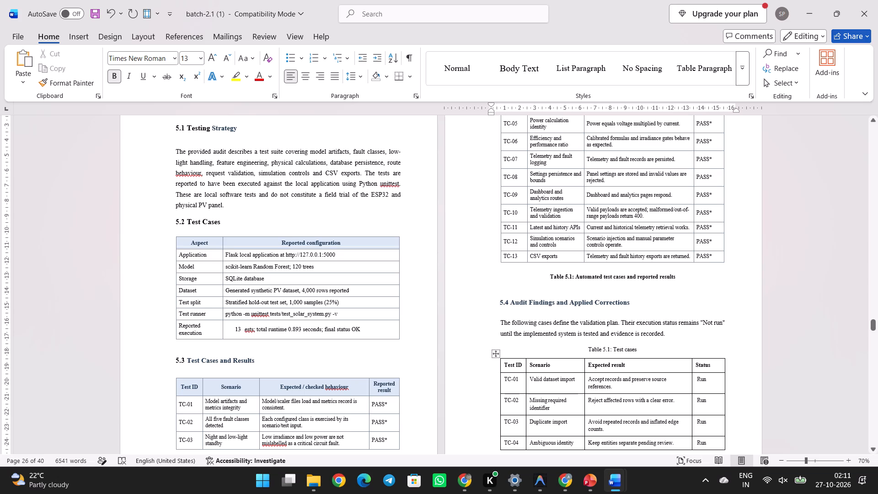
Copy the solar panel report's Finding/Correction/Effect table from section 5.4 into batch-2.1 (1), directly below the 5.4 Audit Findings and Applied Corrections heading.
click(623, 480)
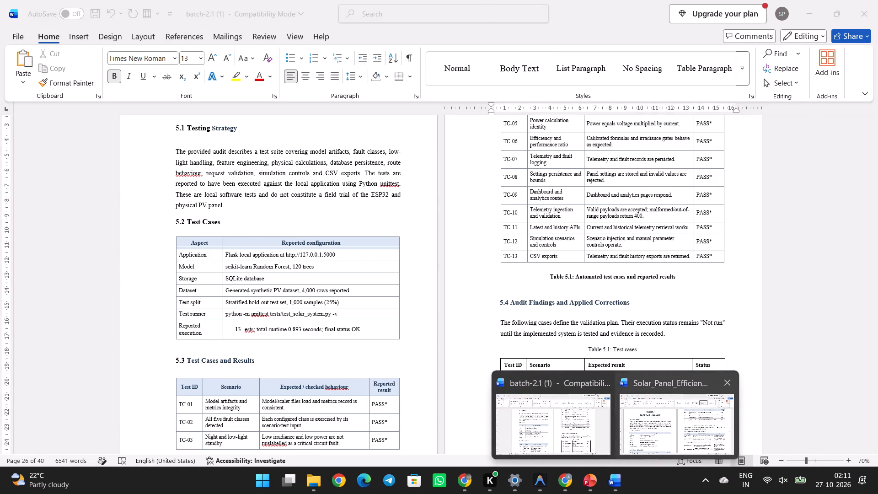
click(652, 411)
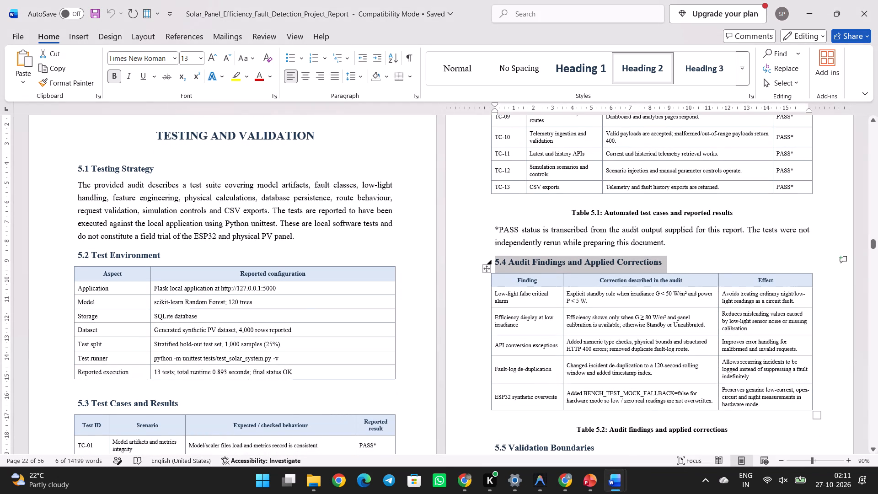
click(487, 272)
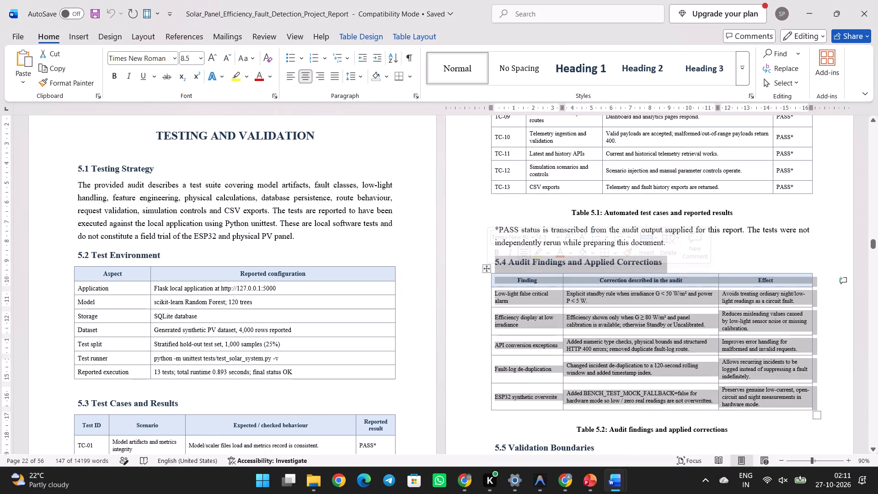
key(ctrl+c)
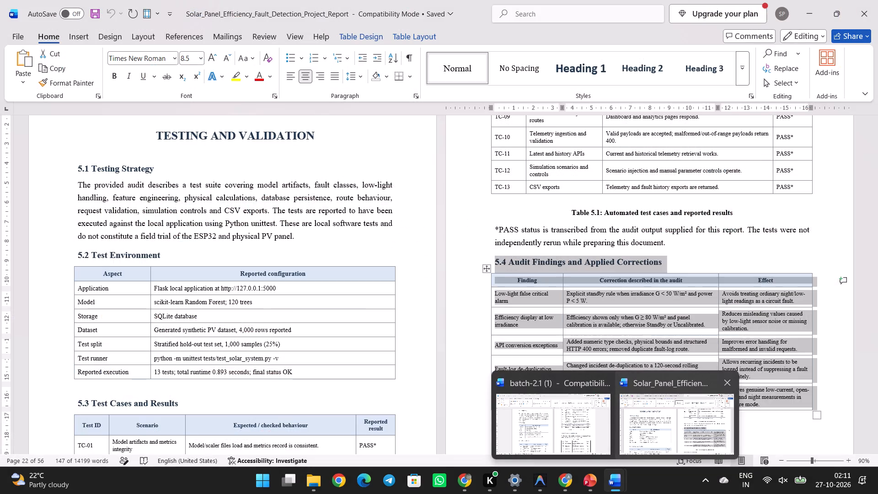
click(585, 423)
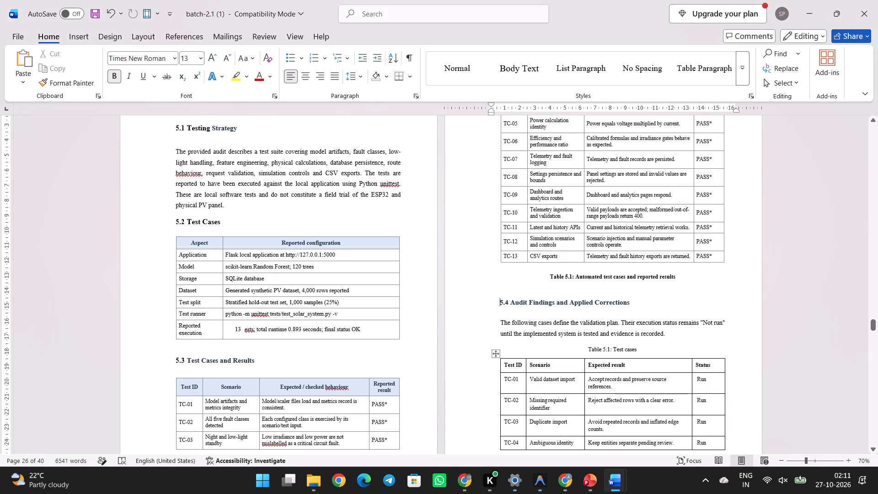
click(501, 325)
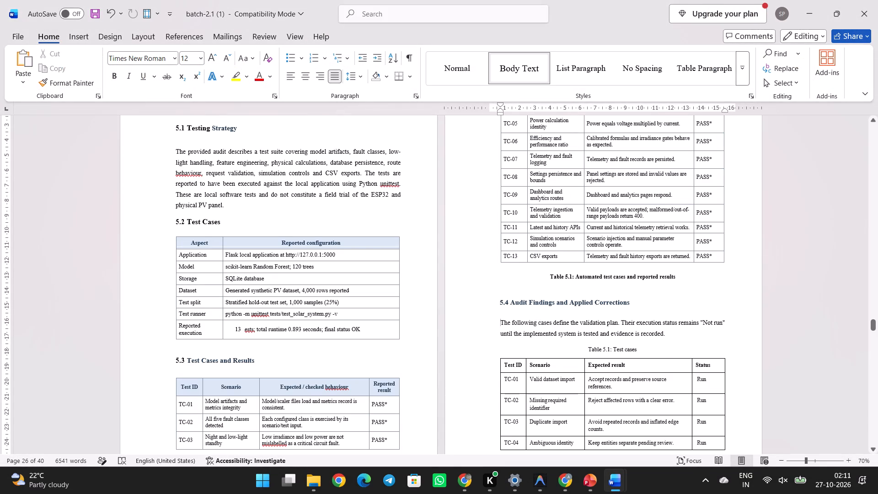
key(ctrl+v)
Enlarge the new 5.4 table's text to 11 pt and pull in both outer edges to line up with the body text margins.
click(485, 312)
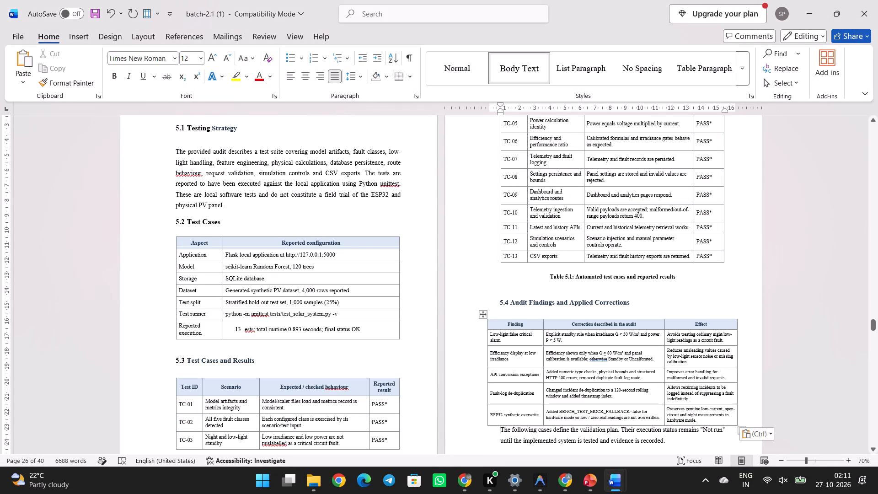
click(215, 55)
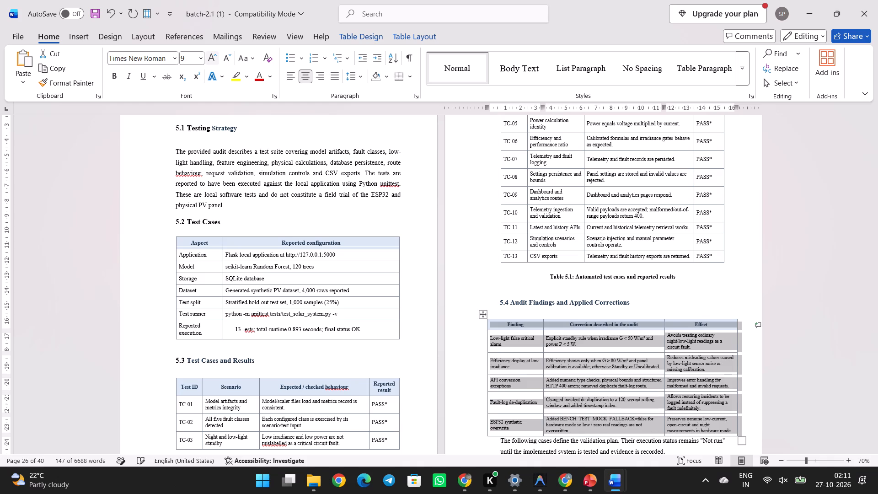
click(215, 55)
click(215, 55)
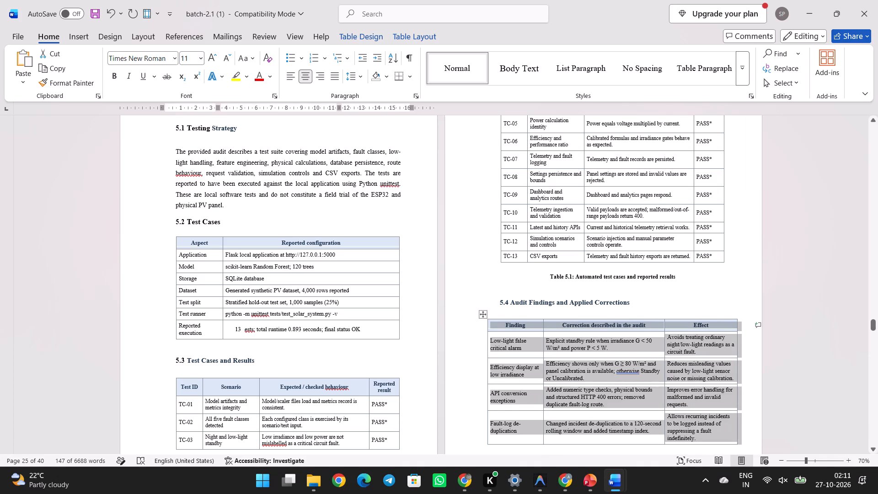
drag(487, 364, 502, 367)
drag(737, 379, 723, 378)
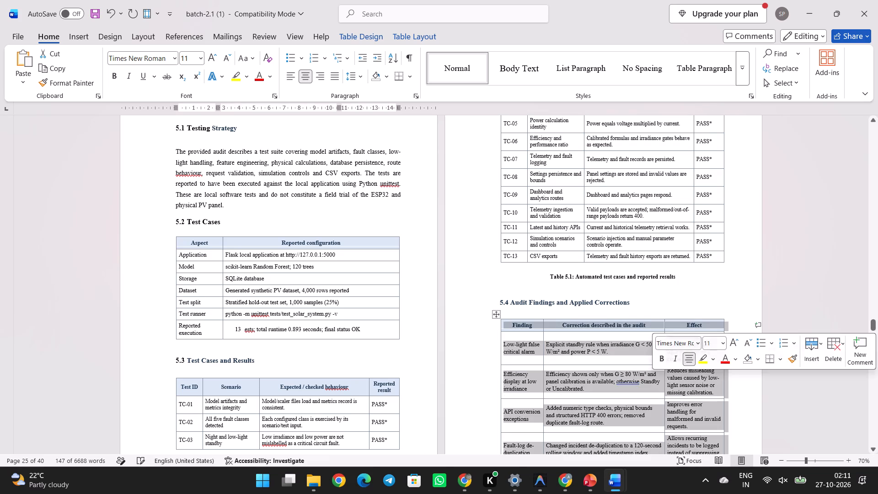
Copy the caption "Table 5.2: Audit findings and applied corrections" from the solar panel report below the 5.4 table, with a blank line after it.
scroll(654, 387, down, 4)
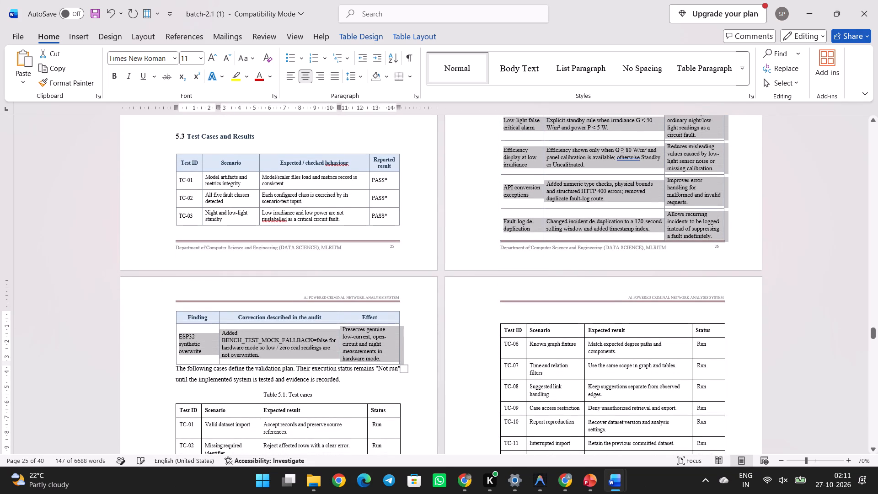
click(175, 373)
key(Return)
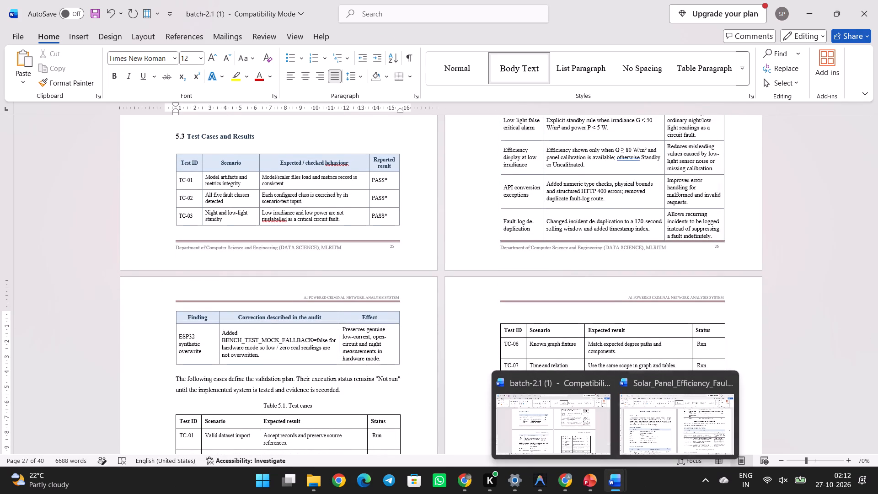
click(651, 415)
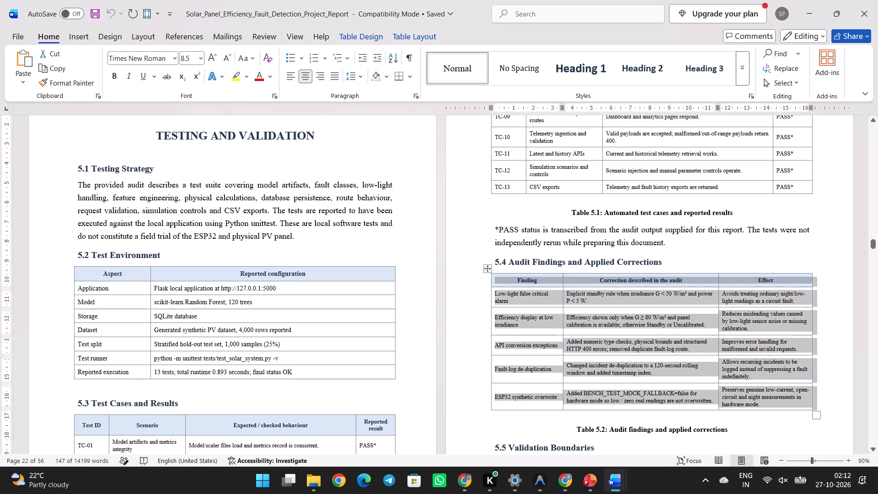
scroll(651, 415, down, 2)
drag(739, 308, 672, 306)
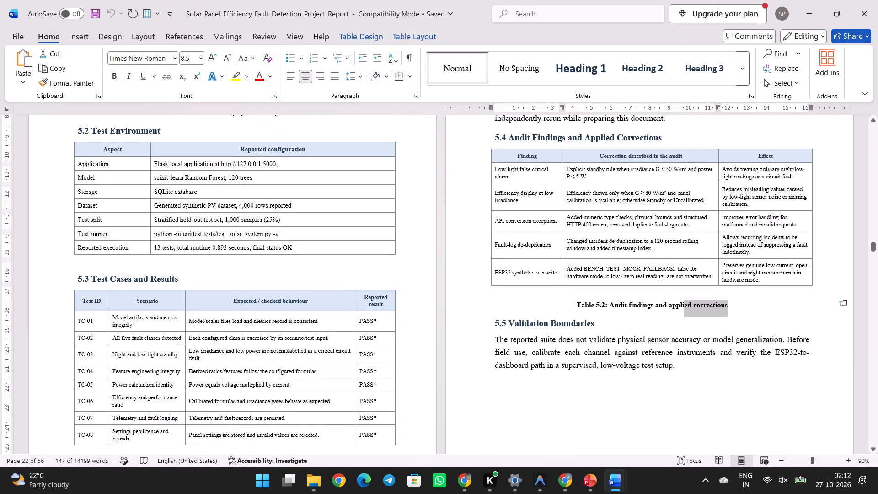
drag(672, 306, 576, 306)
key(ctrl+c)
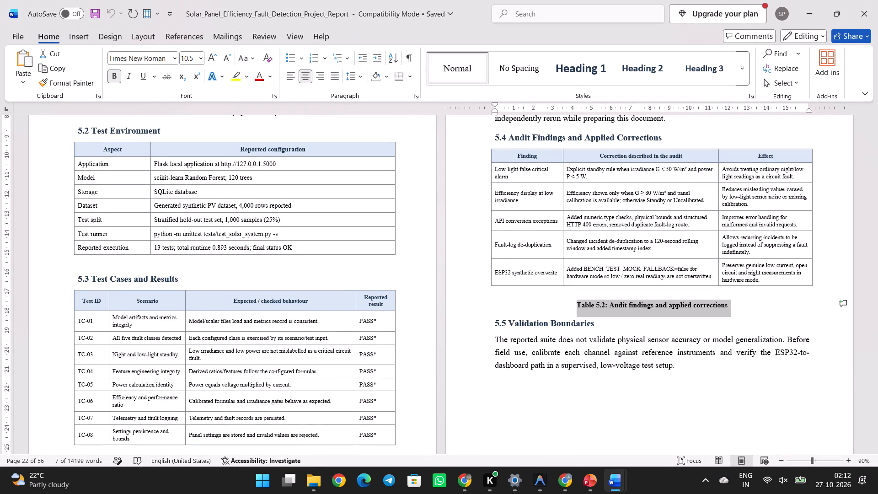
click(570, 416)
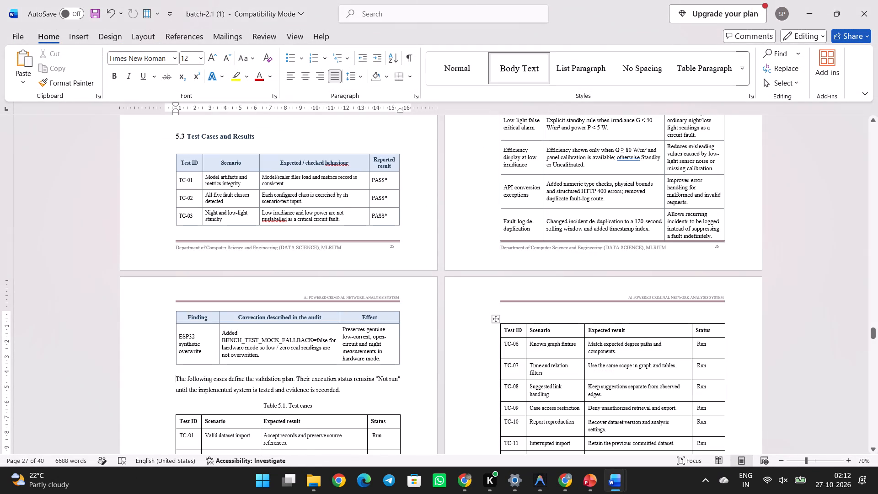
key(ctrl+v)
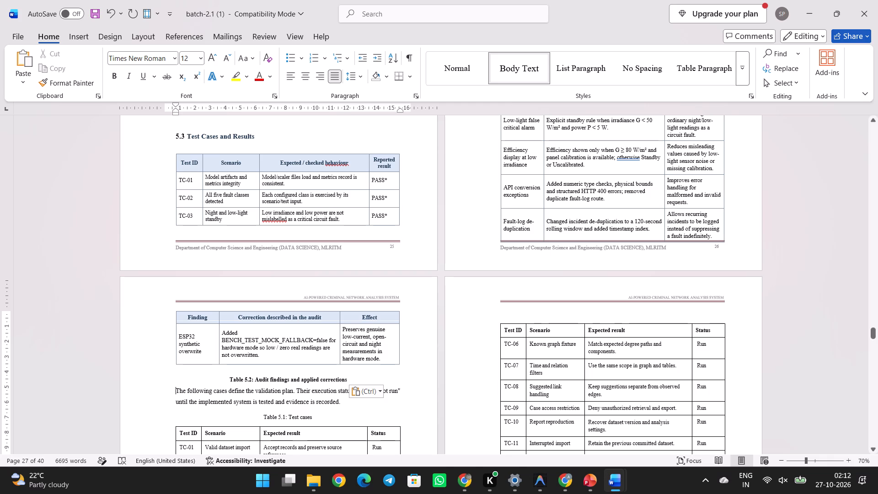
key(Return)
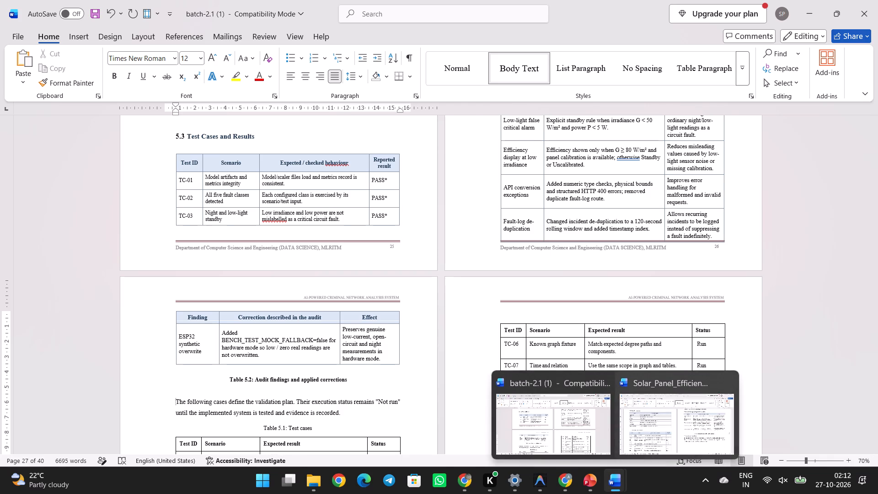
Copy the solar panel report's 5.5 Validation Boundaries heading and paragraph as text only below the Table 5.2 caption, separated from the old text by a blank line.
click(659, 414)
scroll(659, 414, down, 1)
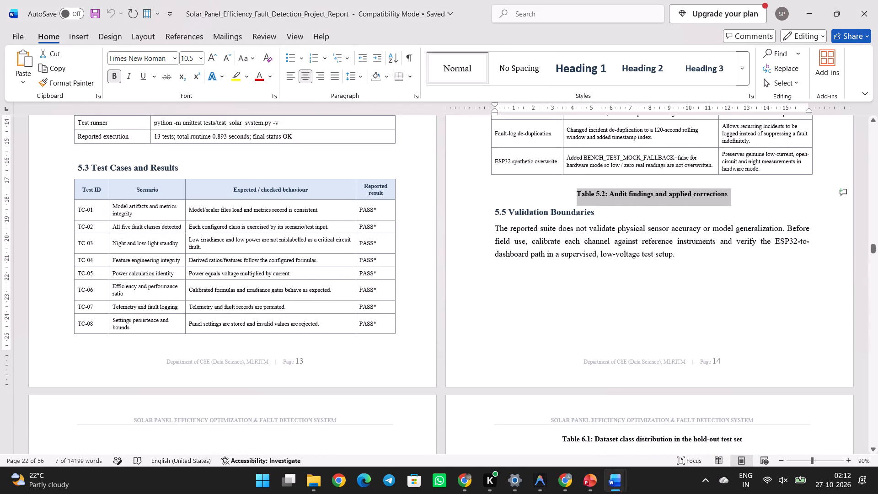
drag(687, 258, 498, 216)
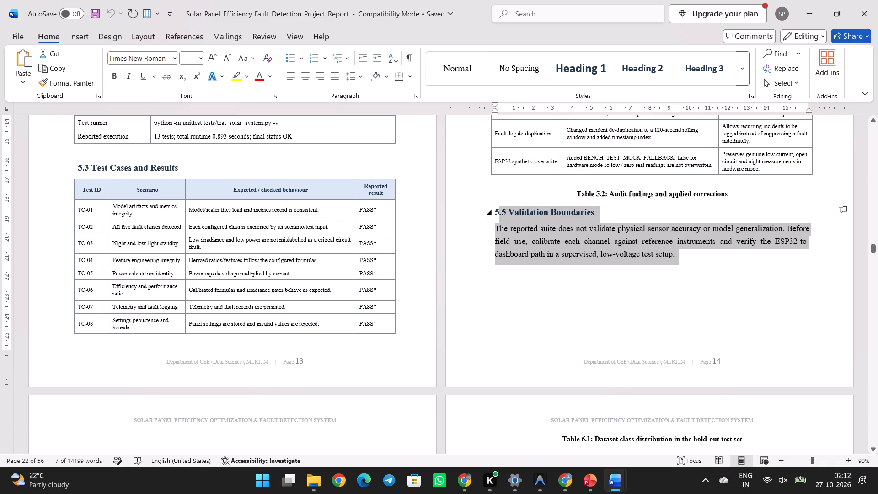
key(shift+Left)
key(ctrl+c)
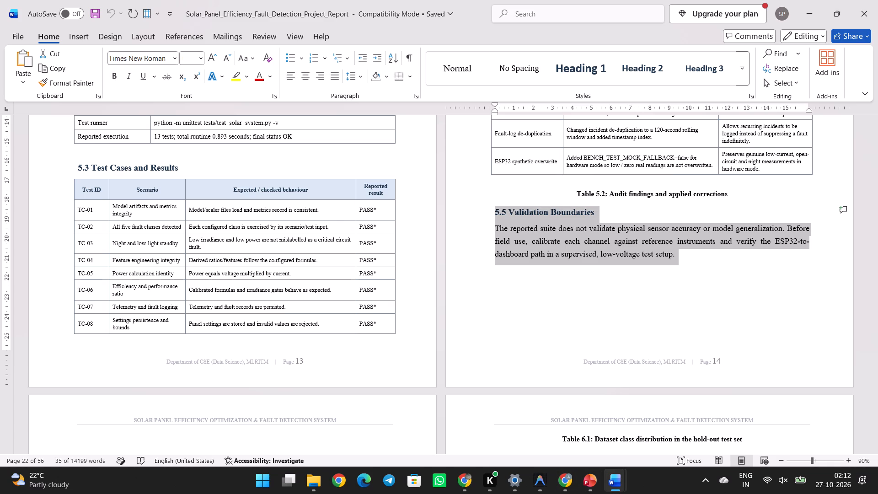
click(656, 429)
click(586, 431)
scroll(315, 379, down, 1)
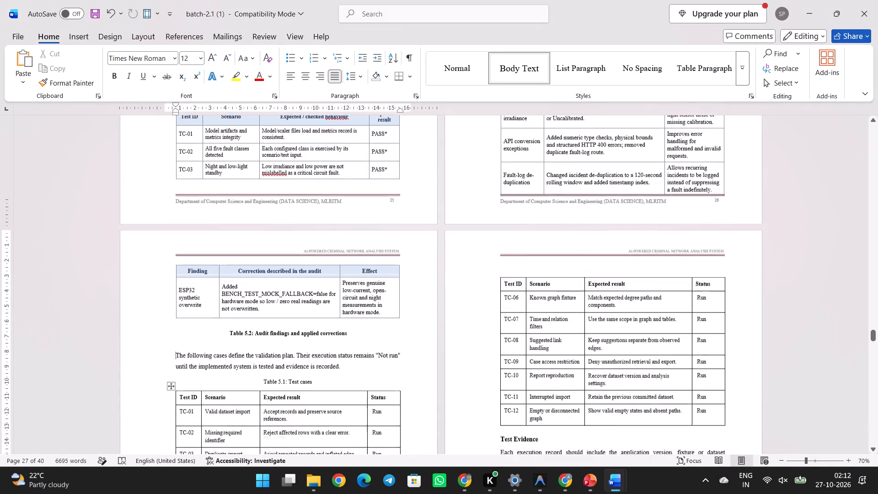
scroll(315, 379, down, 2)
key(ctrl+v)
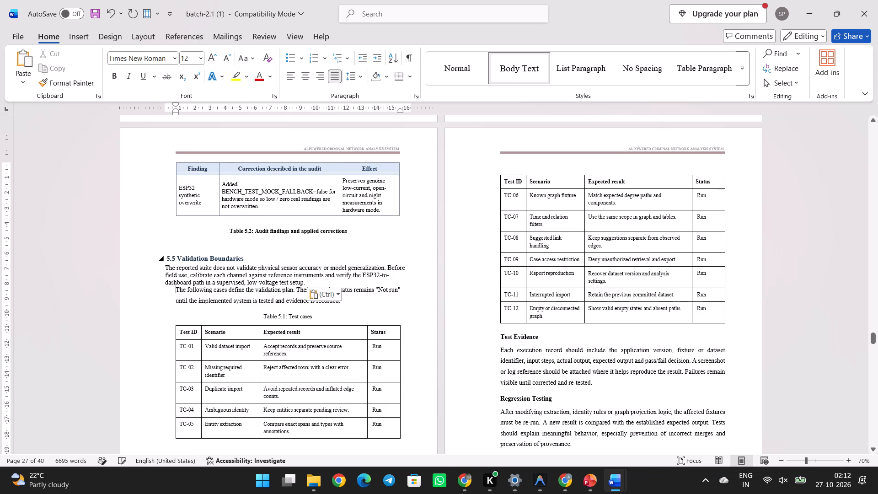
click(326, 290)
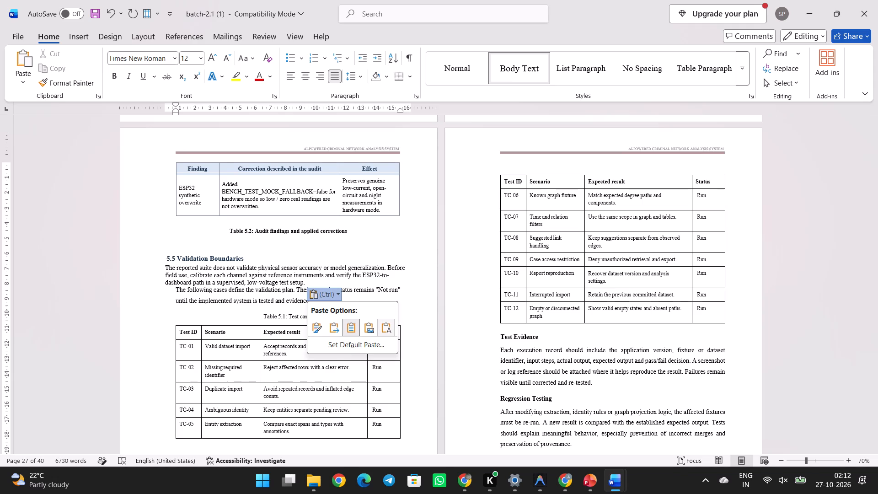
click(384, 329)
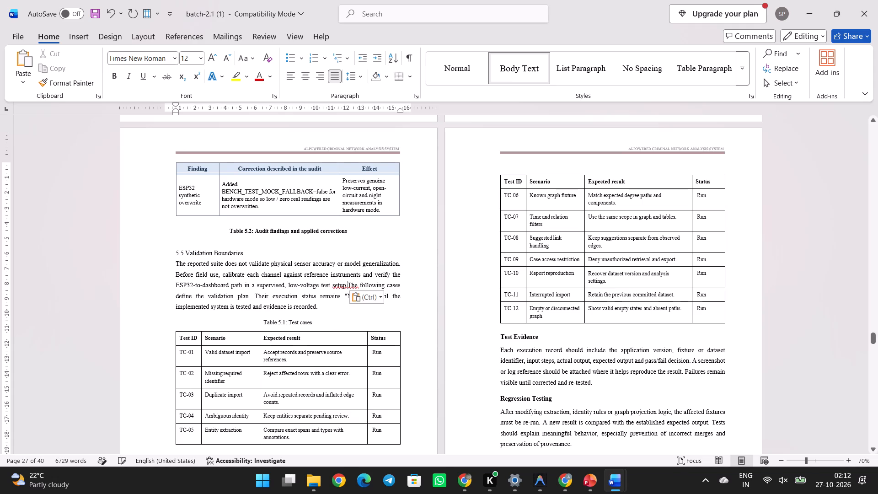
key(Return)
key(Return)
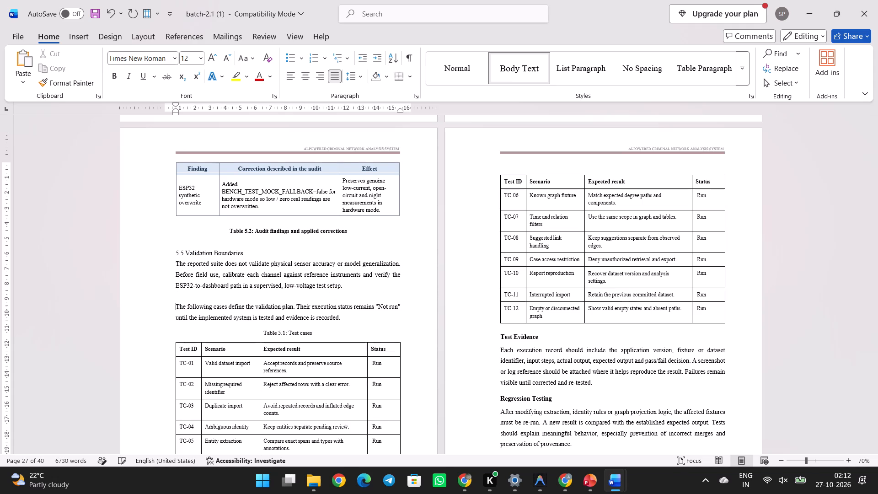
Make the pasted Validation Boundaries heading bold and add an unnumbered blank line between it and its paragraph.
drag(248, 255, 175, 257)
key(ctrl+b)
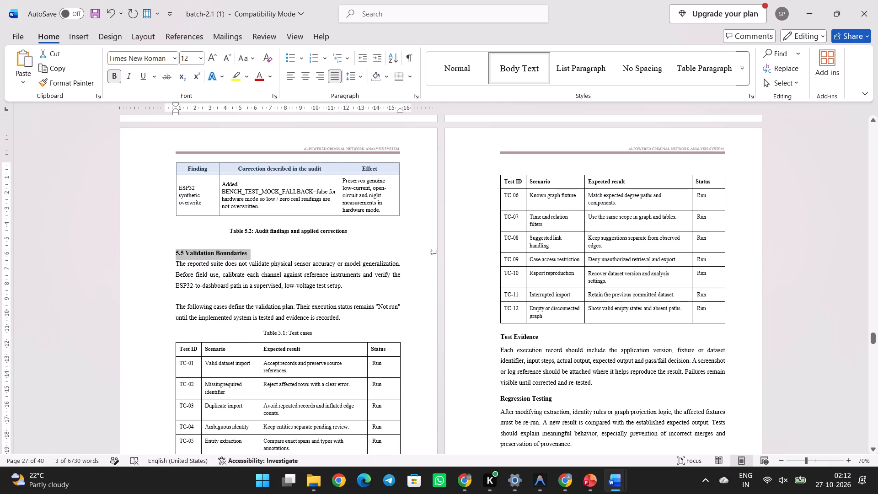
click(268, 251)
key(Return)
key(Return)
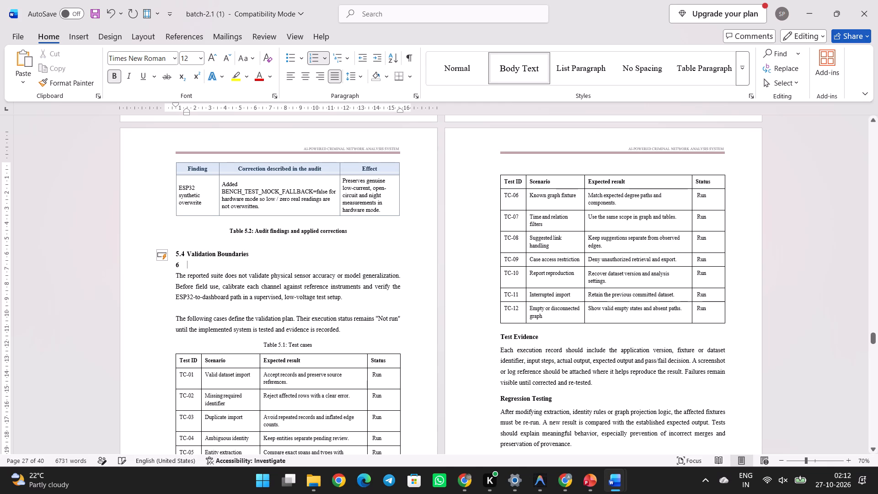
key(BackSpace)
key(BackSpace)
Delete the old Chapter 5 content from "The following cases define the validation plan" through the end of the Release Criteria paragraph.
drag(177, 317, 409, 493)
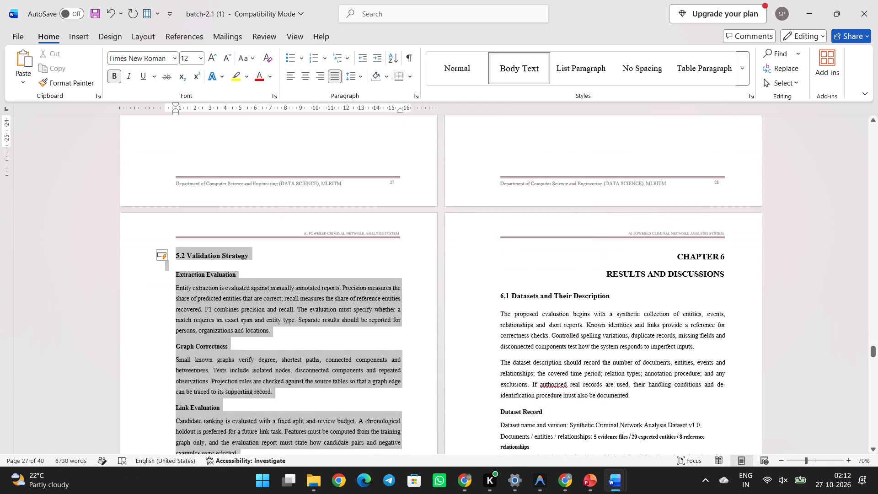
drag(409, 493, 381, 385)
key(BackSpace)
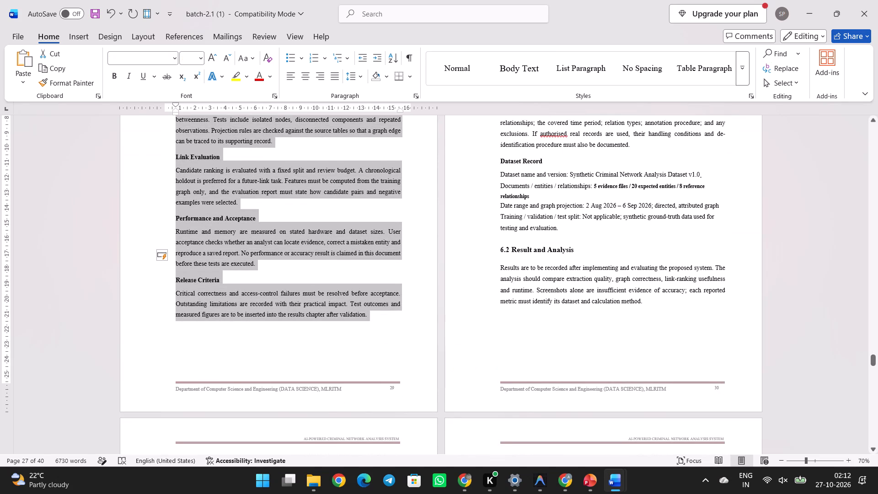
Copy the solar panel report's Chapter 6 content from the 6.1 Dataset Description heading through the end of 6.7 Discussion and Limitations.
scroll(464, 314, up, 2)
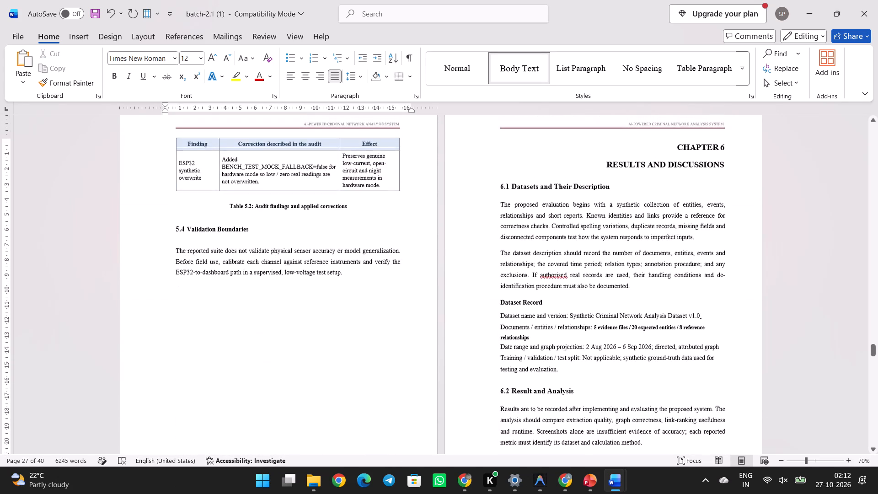
scroll(464, 314, up, 2)
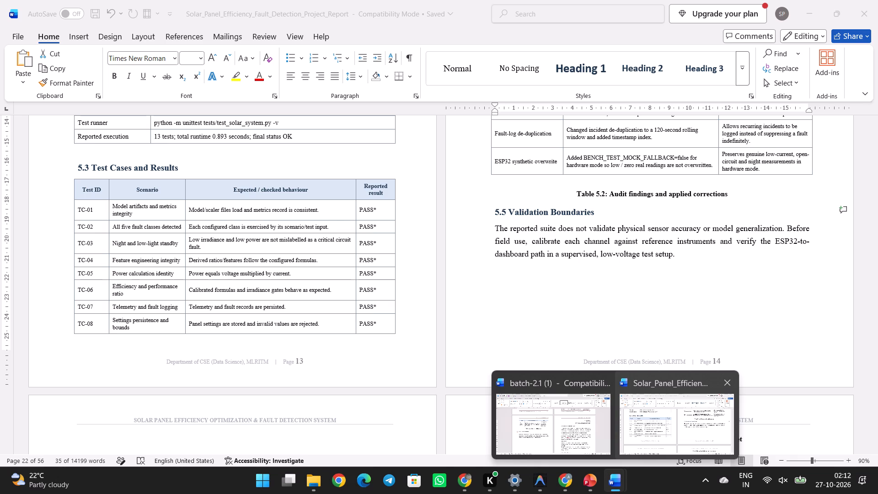
click(664, 410)
scroll(664, 410, down, 3)
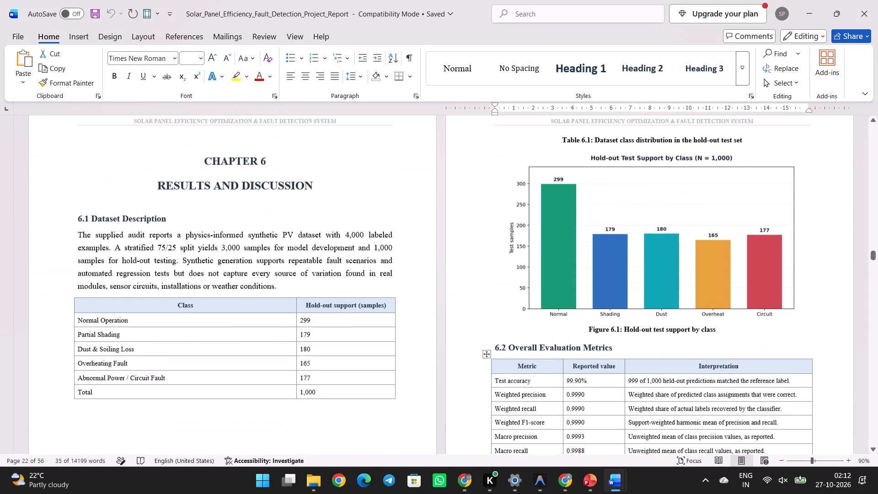
scroll(664, 410, down, 2)
scroll(405, 290, up, 1)
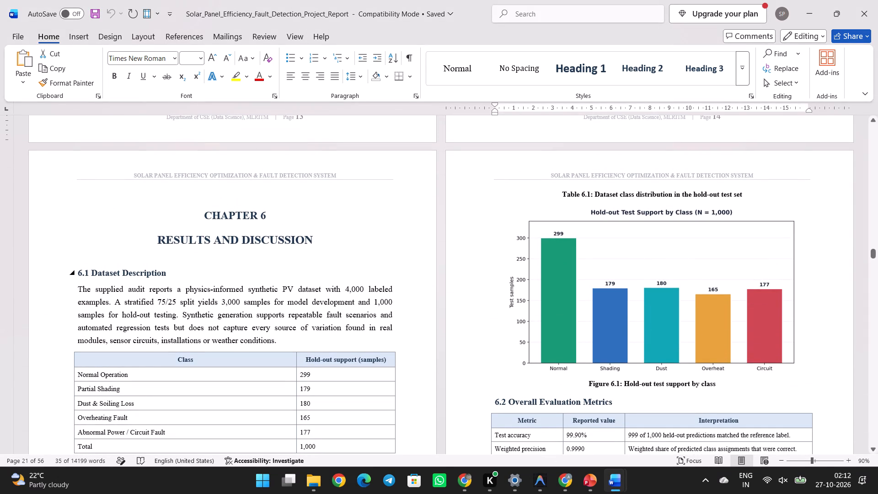
drag(78, 273, 319, 364)
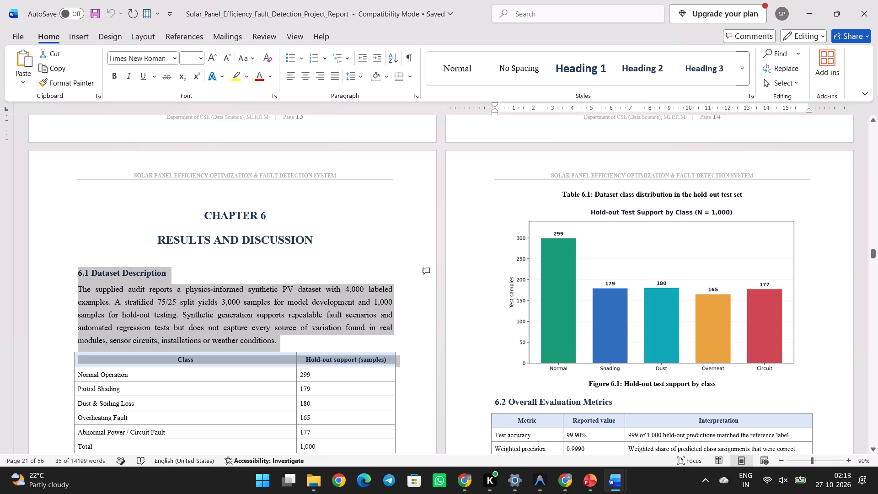
drag(319, 364, 477, 464)
scroll(351, 386, up, 1)
scroll(460, 465, right, 1)
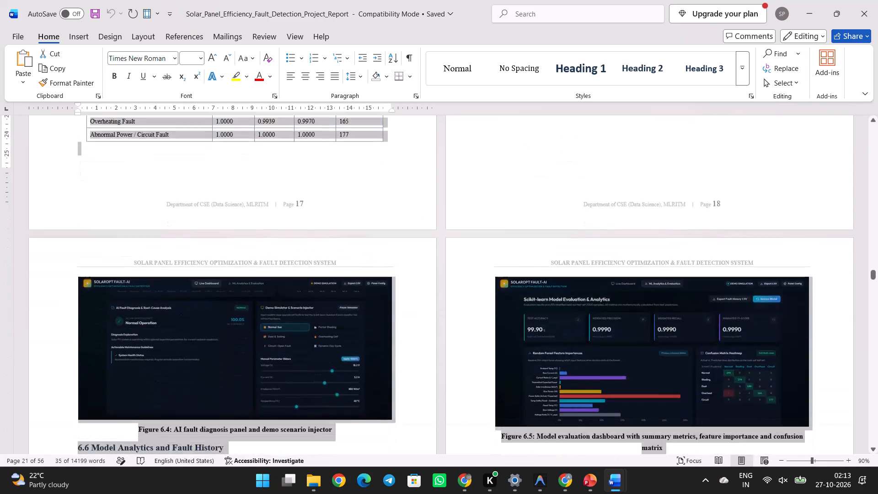
scroll(477, 464, right, 1)
drag(477, 464, 478, 376)
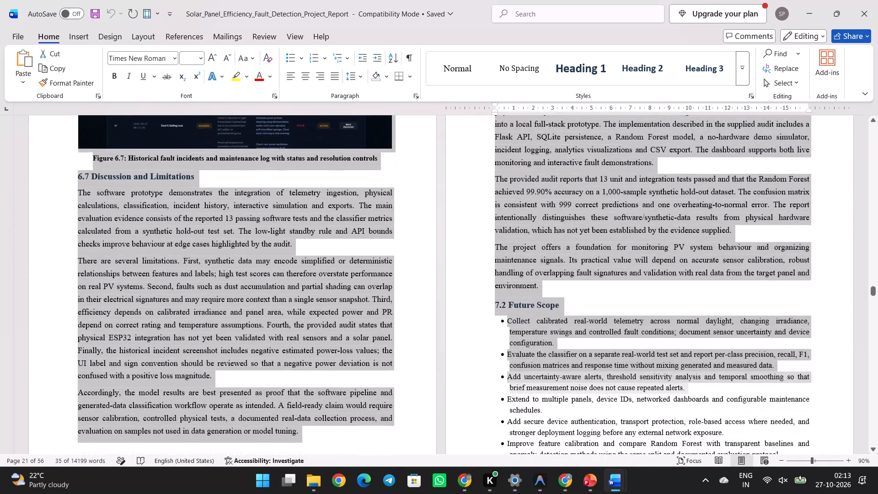
drag(478, 376, 355, 444)
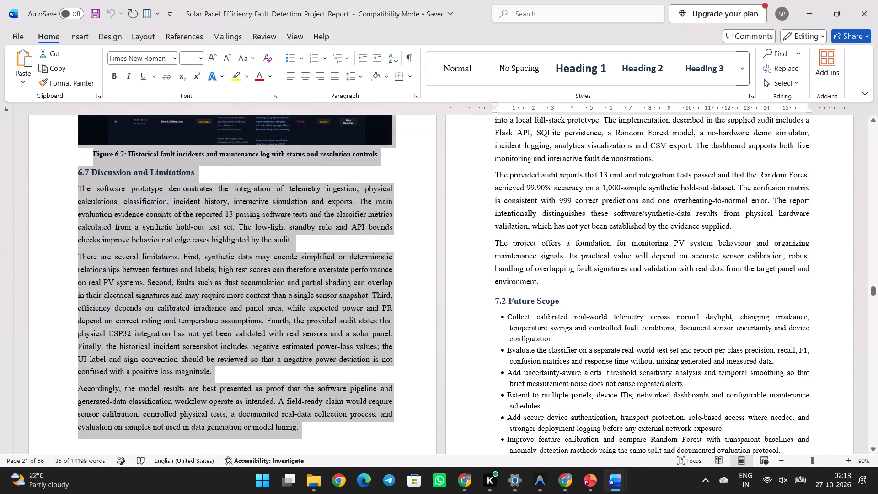
drag(355, 444, 316, 344)
key(ctrl+c)
Look through the solar panel report's pages after Chapter 7, including the references and Appendices A to C.
scroll(515, 326, down, 3)
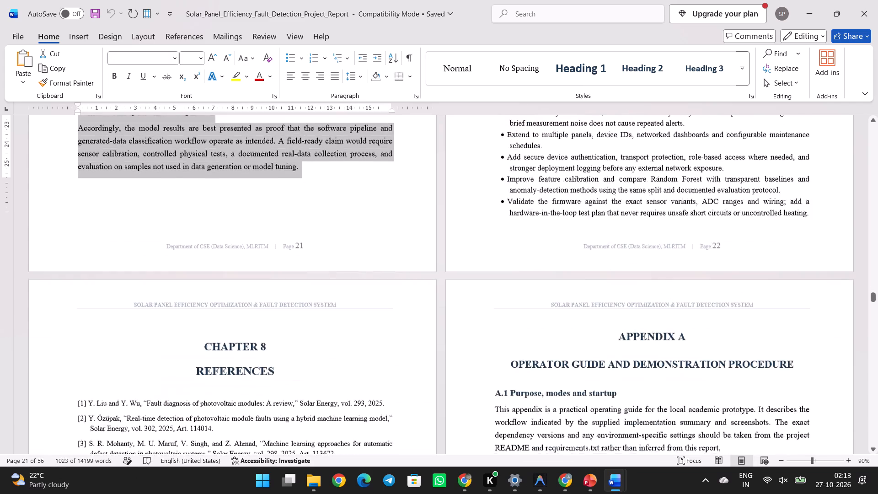
scroll(515, 326, down, 9)
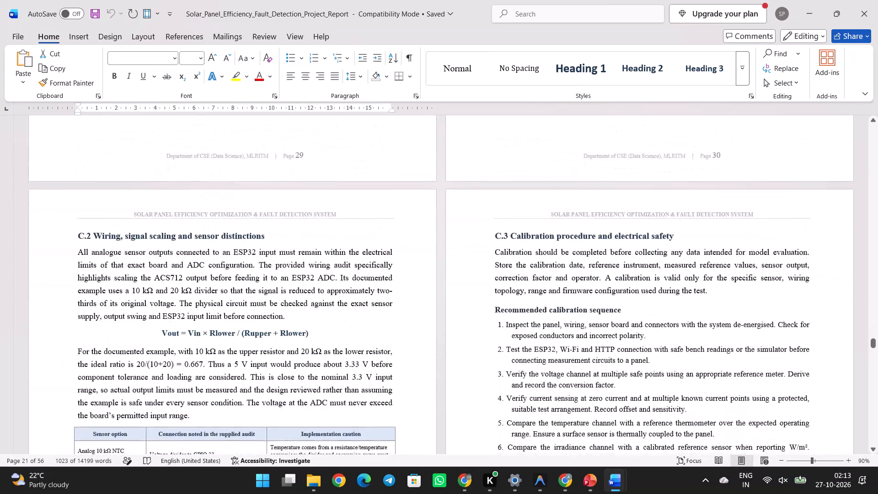
scroll(515, 326, down, 2)
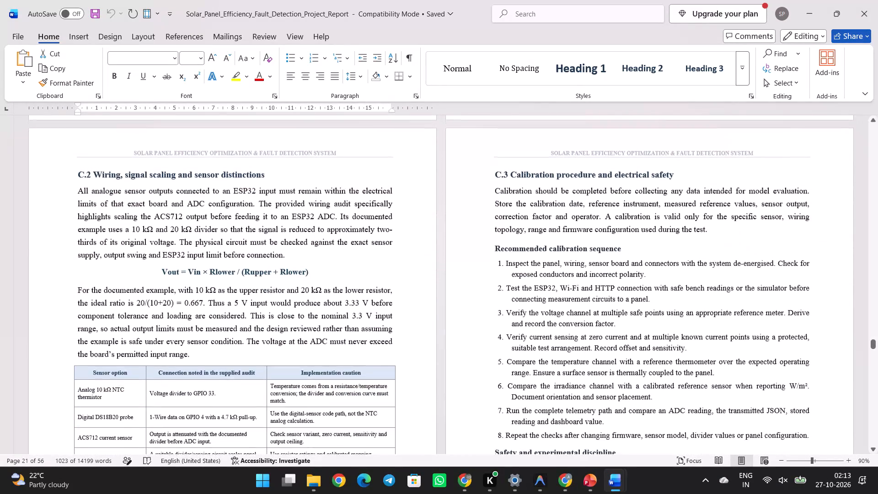
scroll(515, 326, down, 1)
scroll(515, 326, up, 8)
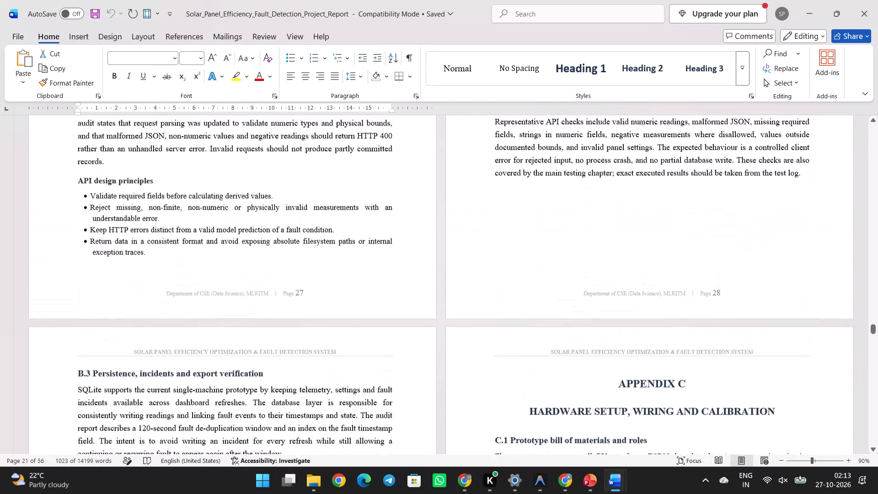
scroll(515, 326, up, 2)
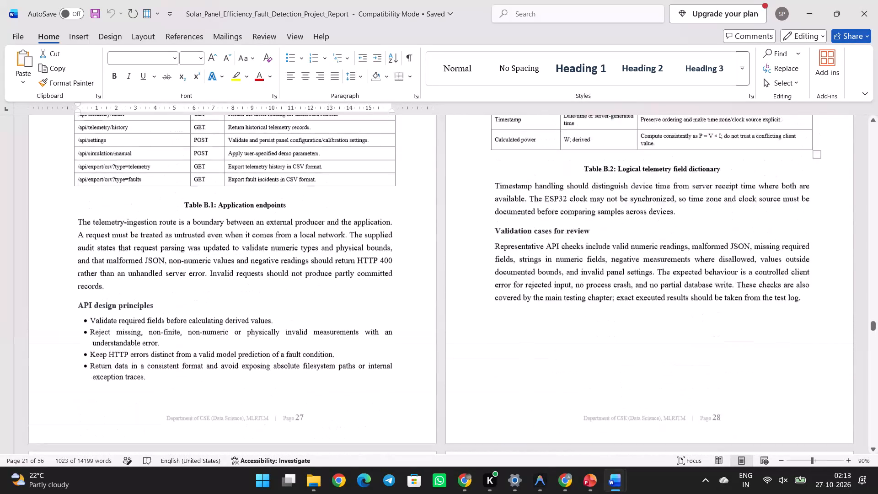
scroll(515, 326, up, 3)
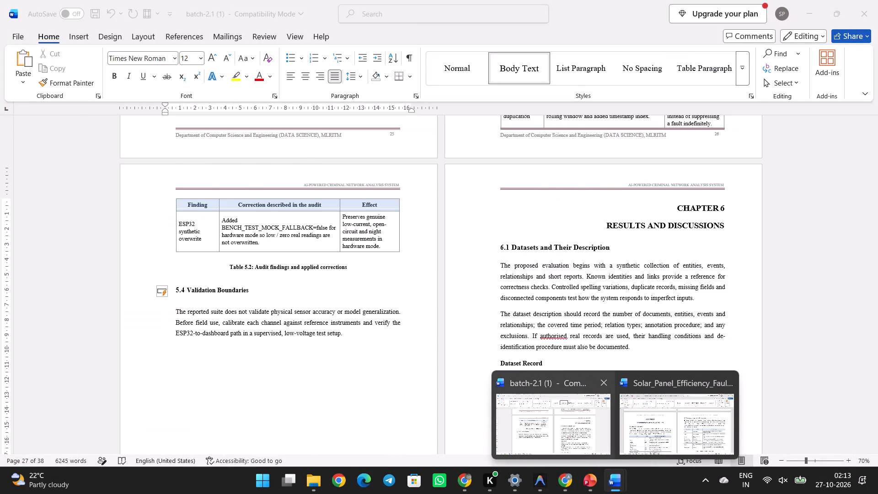
click(653, 419)
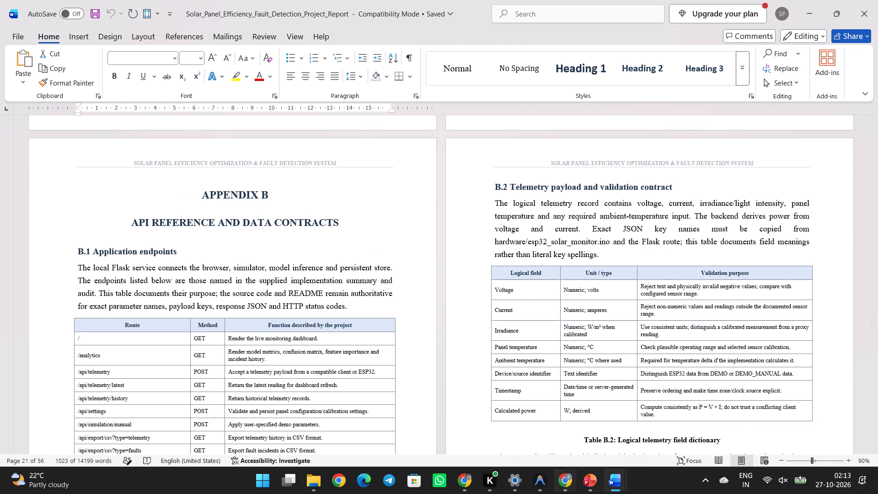
In batch-2.1 (1), paste the copied Chapter 6 content as text only below the 6.1 heading, separated from the old text by a blank line.
click(575, 443)
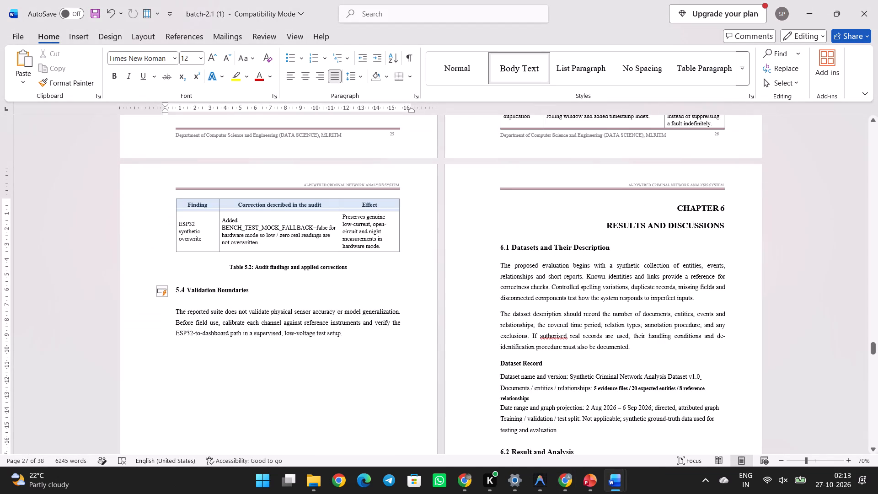
drag(502, 248, 533, 333)
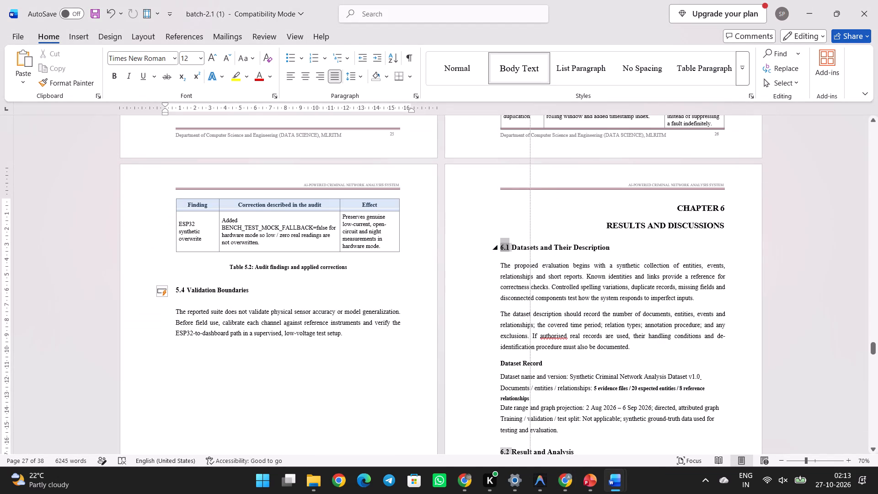
drag(533, 333, 488, 392)
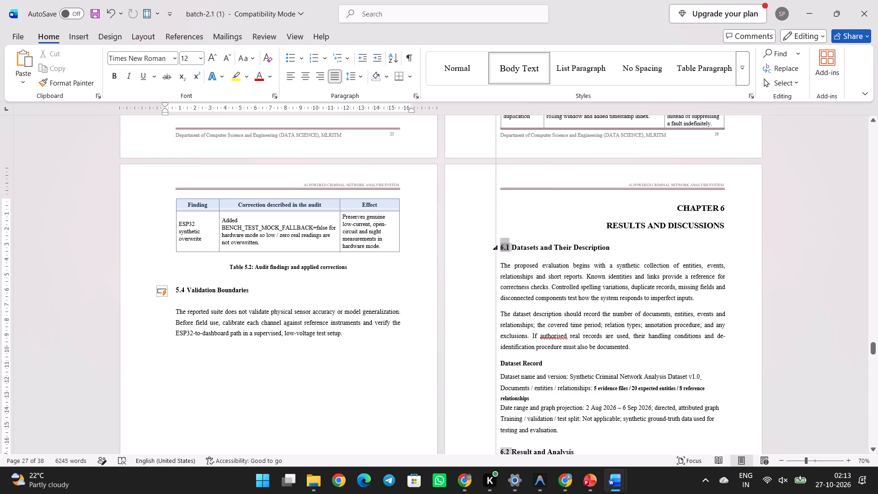
drag(488, 392, 501, 393)
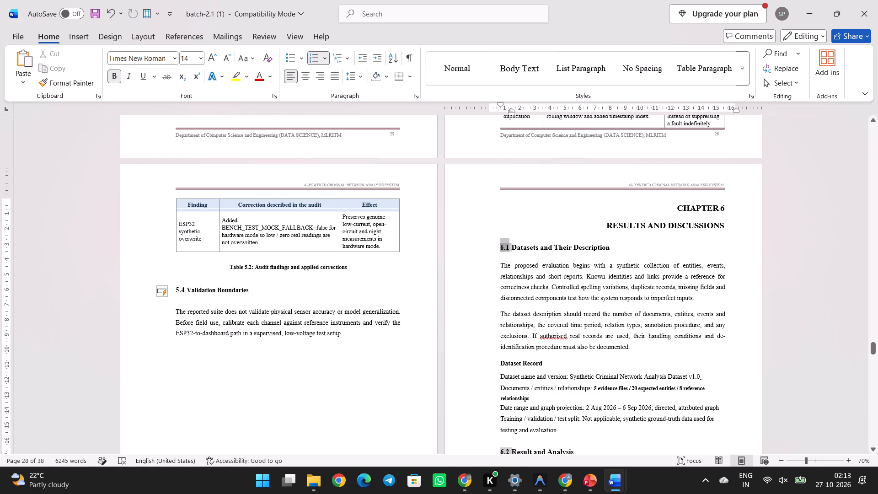
click(497, 268)
key(ctrl+v)
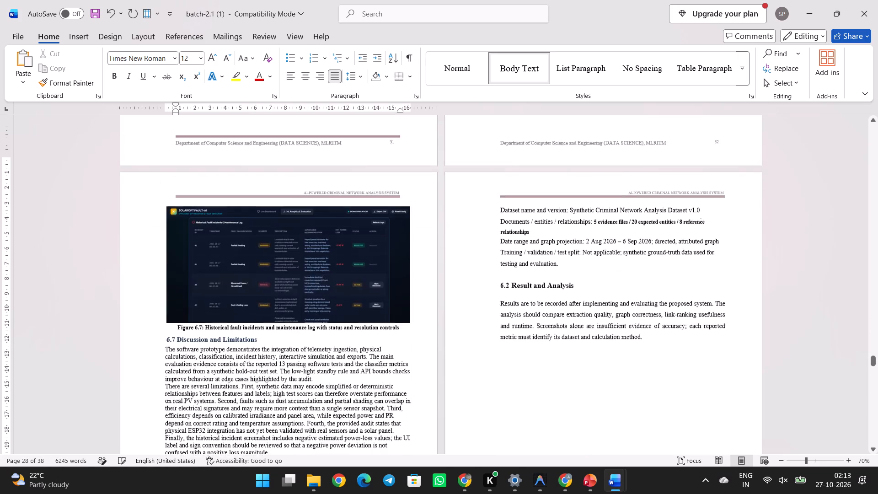
click(358, 446)
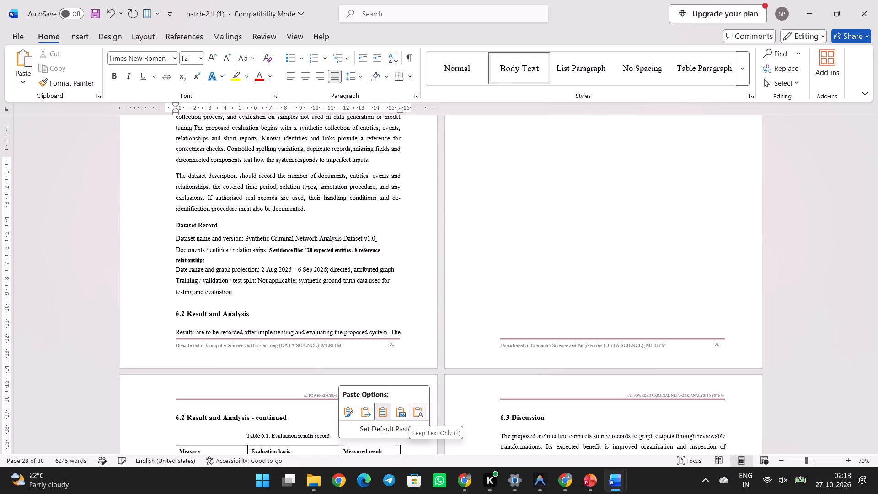
click(413, 418)
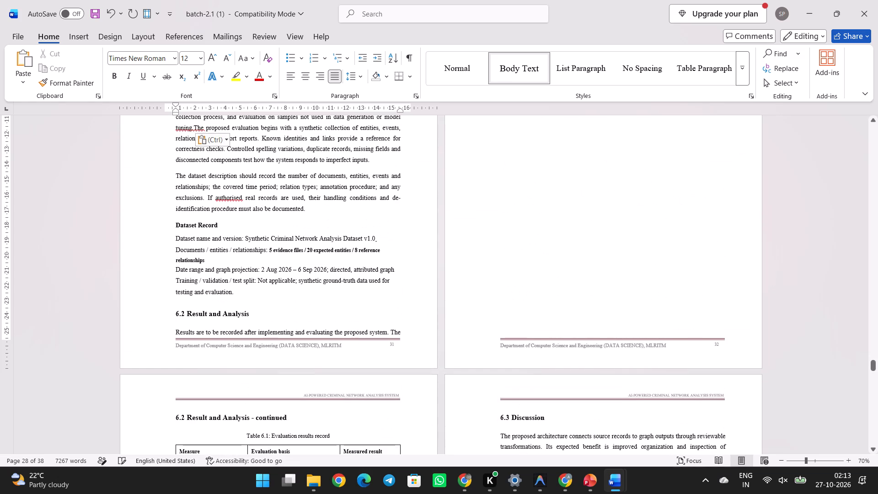
key(Return)
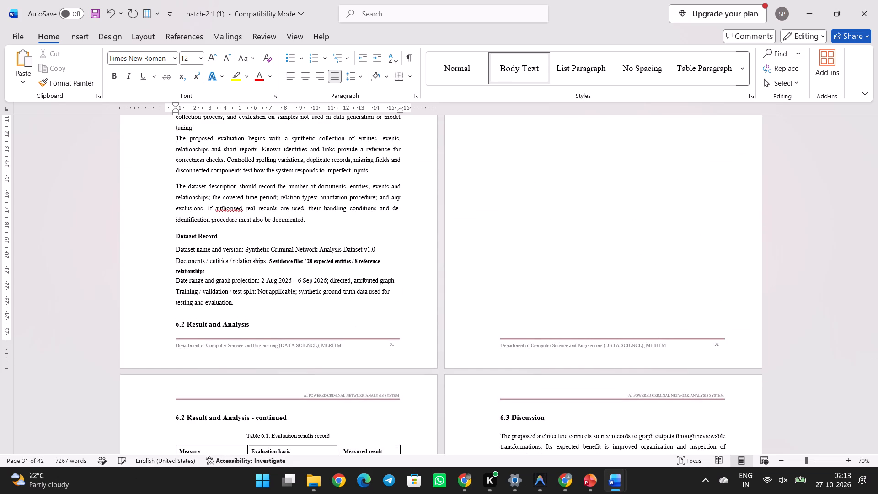
key(Return)
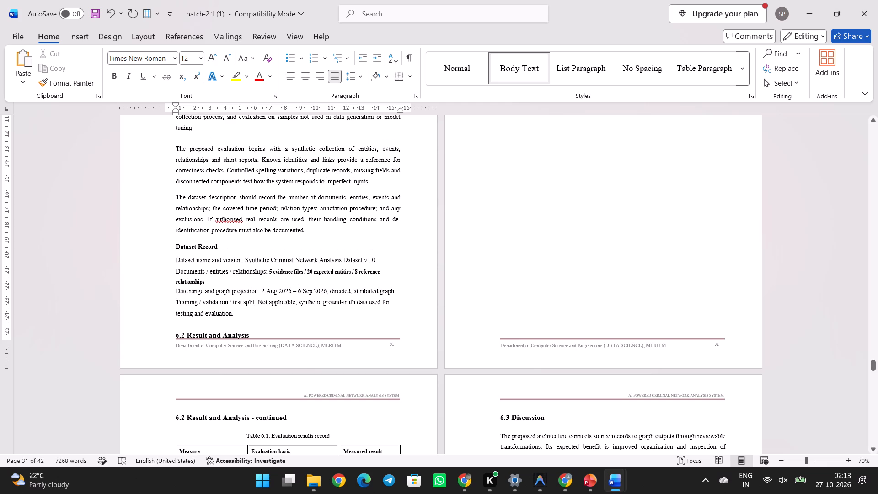
Delete the old Chapter 6 content from "The proposed evaluation begins" through the evidence panel paragraph under Output 6.4.7.
drag(176, 146, 313, 312)
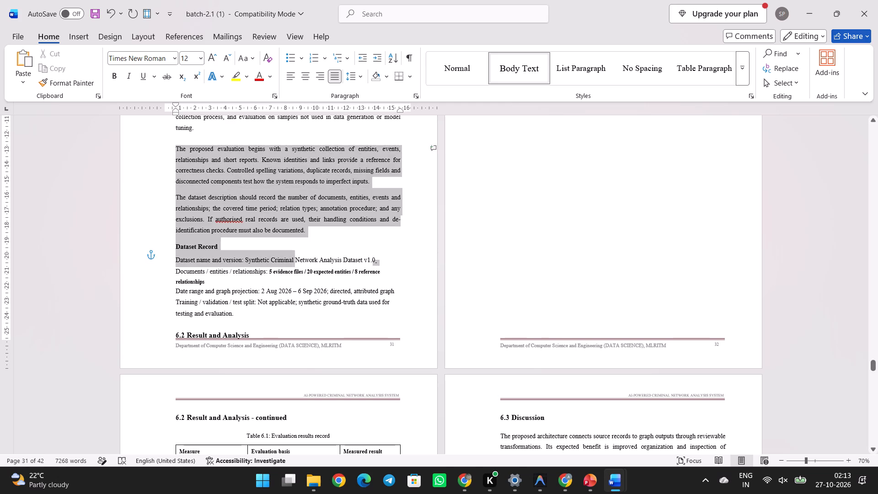
drag(313, 312, 574, 493)
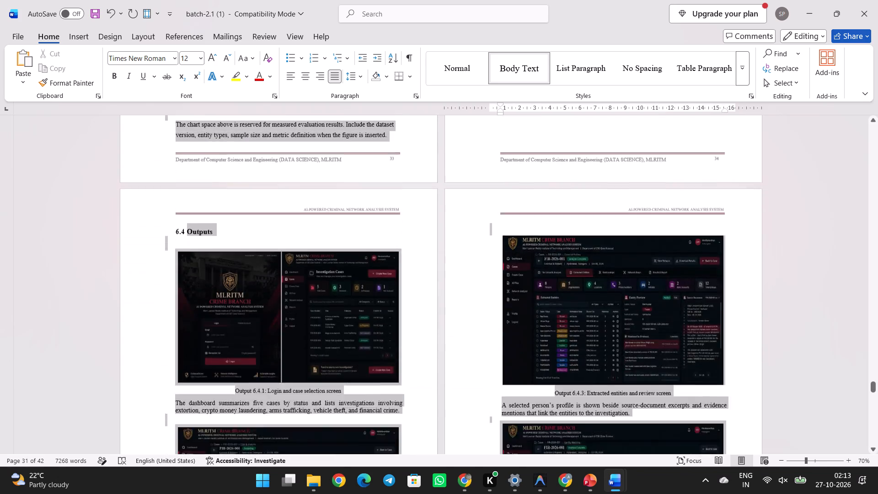
drag(574, 493, 519, 303)
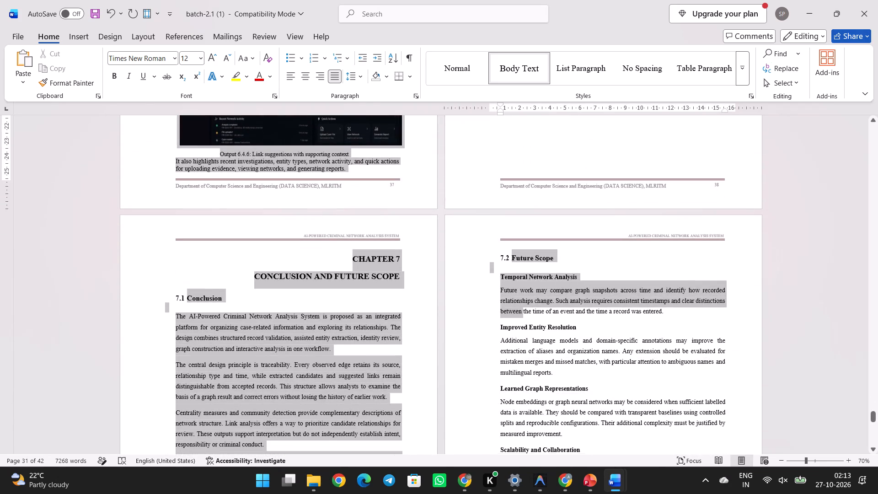
drag(519, 303, 653, 284)
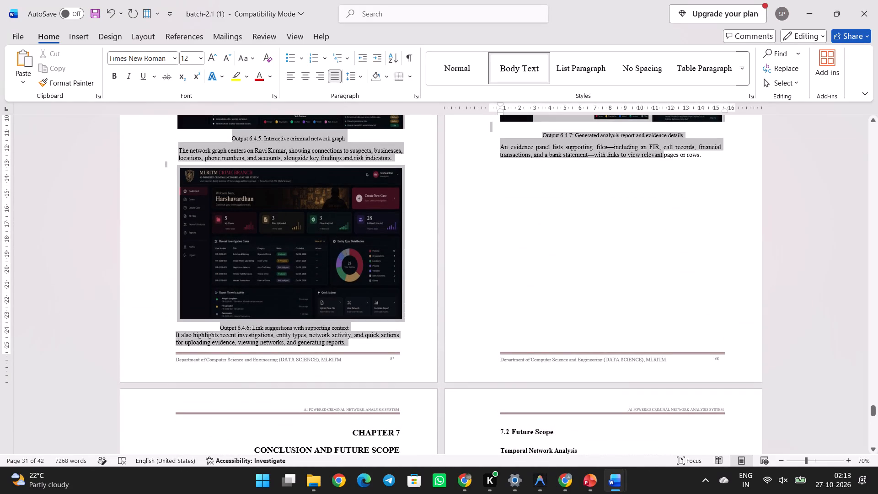
drag(653, 284, 720, 335)
key(BackSpace)
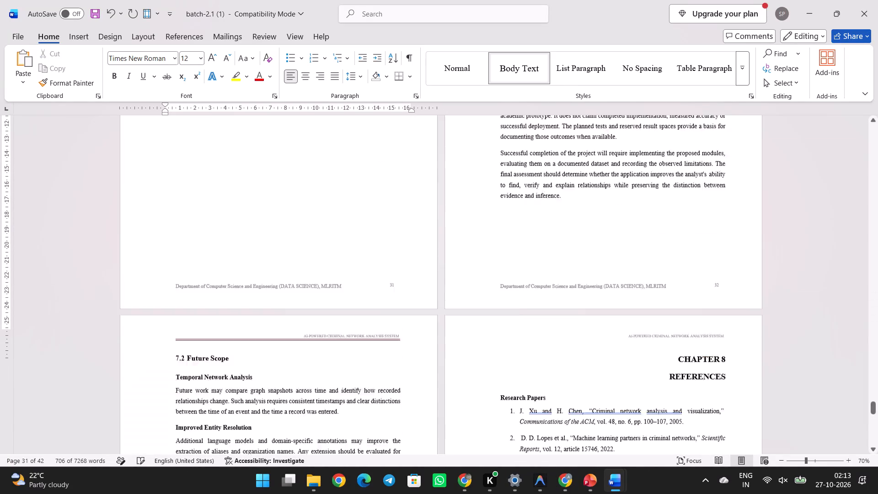
Copy the Class and Hold-out support (samples) table from section 6.1 of the solar panel report.
scroll(580, 279, up, 1)
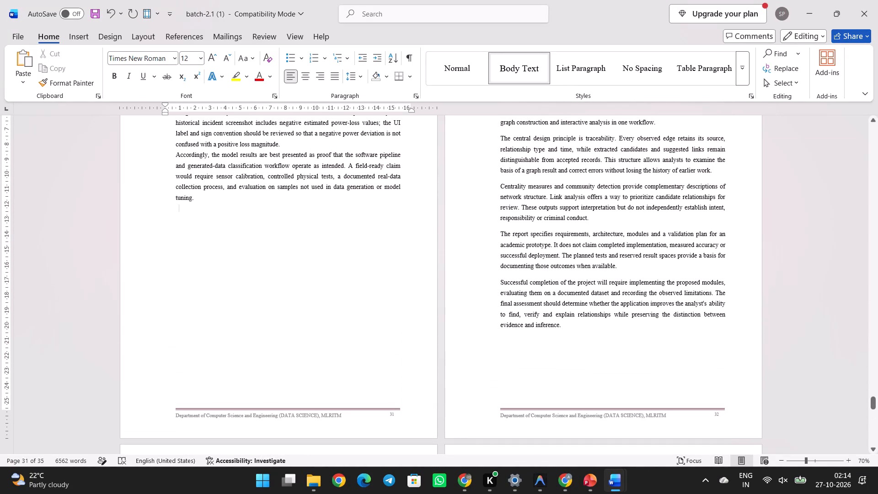
scroll(576, 308, up, 2)
scroll(345, 322, up, 3)
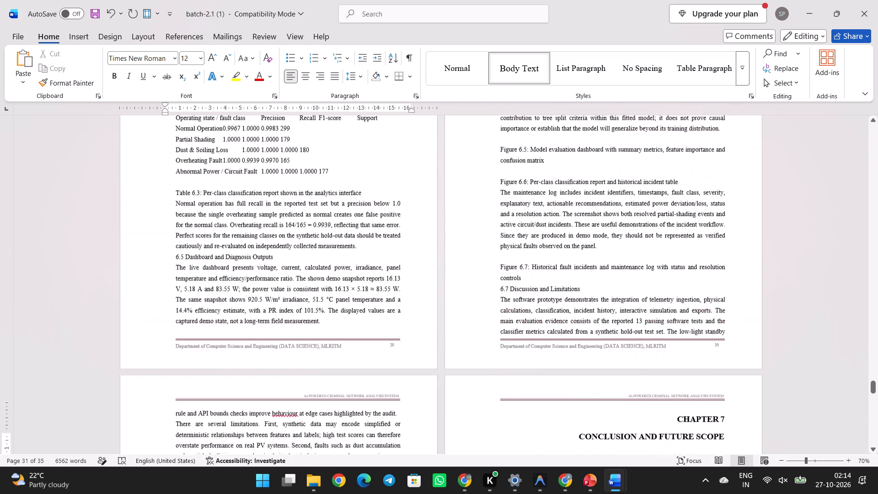
scroll(345, 322, up, 2)
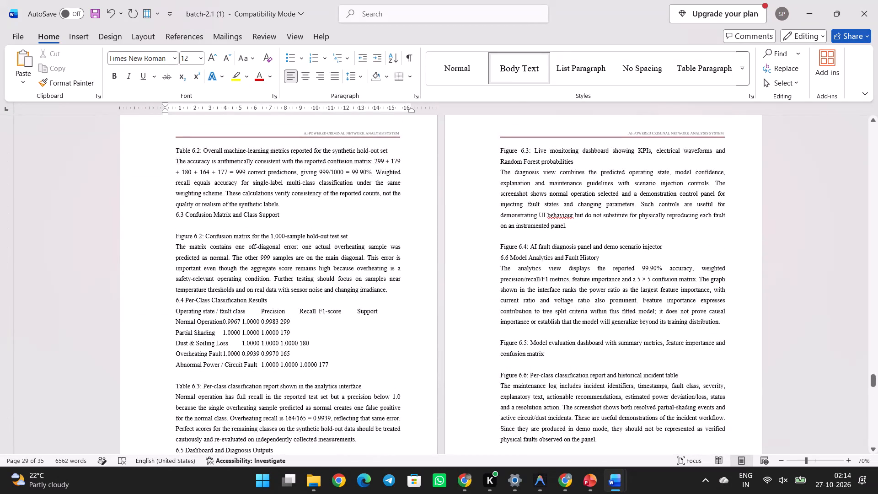
scroll(246, 328, up, 7)
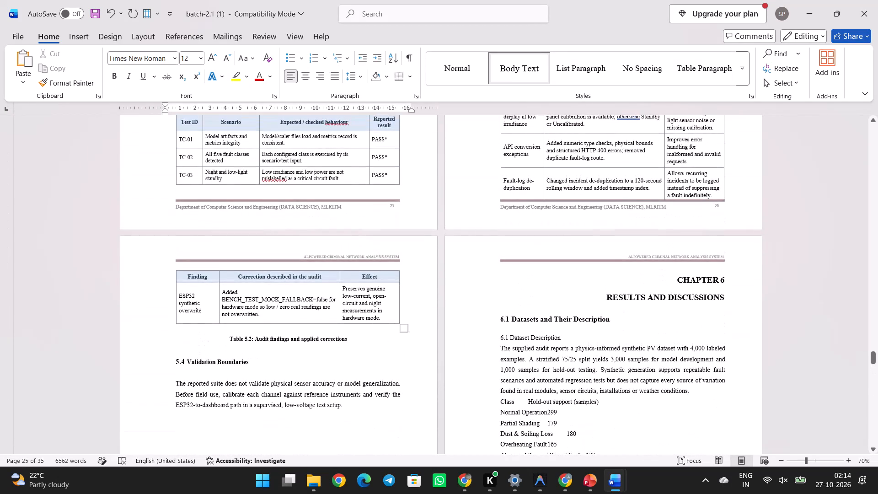
scroll(492, 365, down, 1)
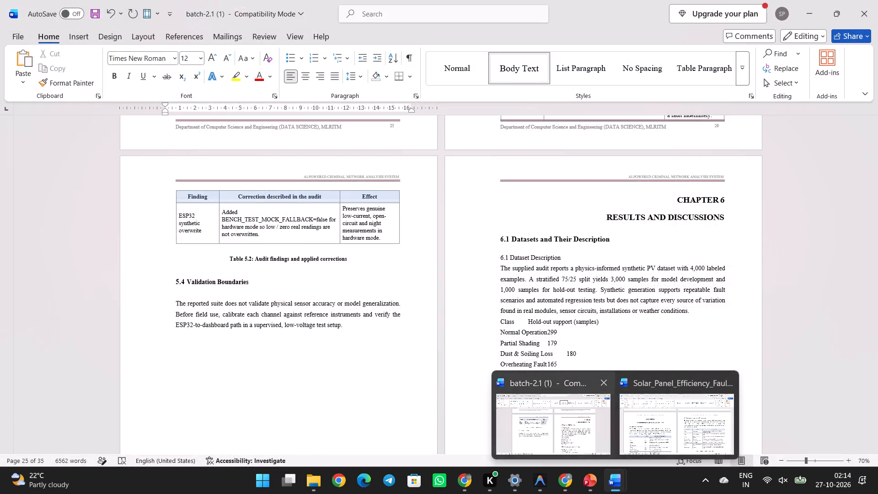
click(659, 415)
scroll(363, 361, up, 7)
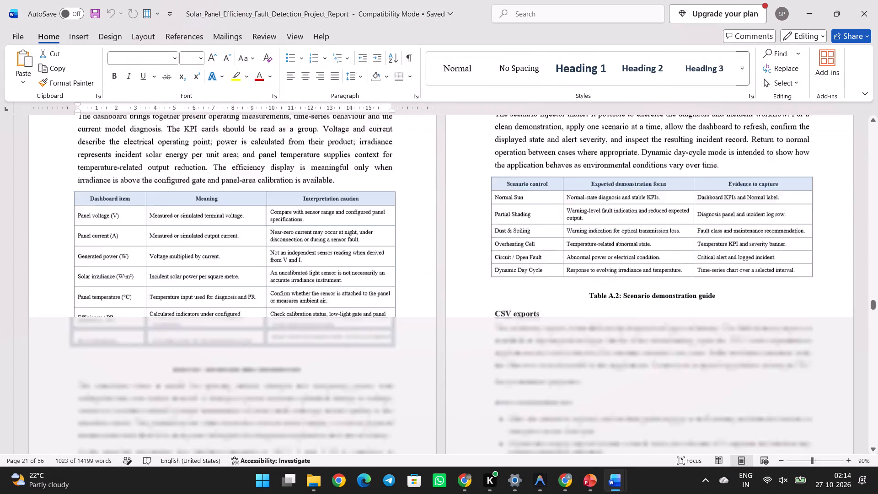
scroll(363, 361, down, 1)
scroll(363, 361, up, 9)
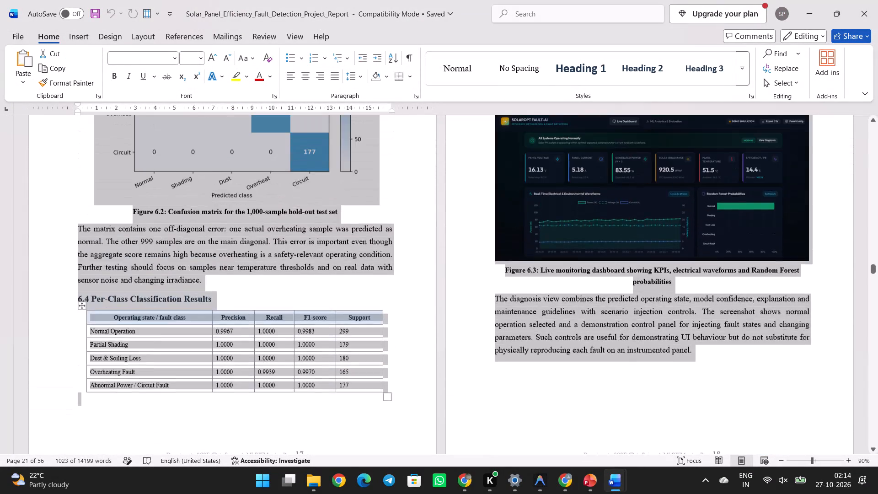
scroll(363, 361, up, 4)
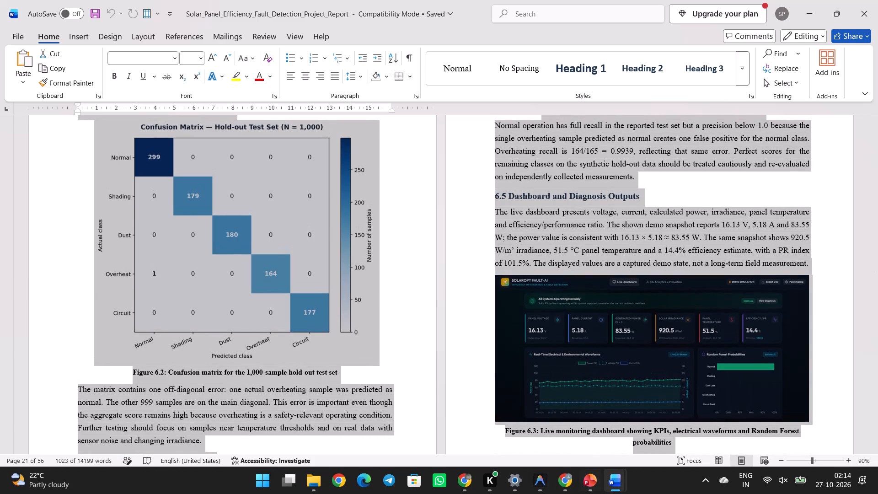
scroll(526, 327, up, 6)
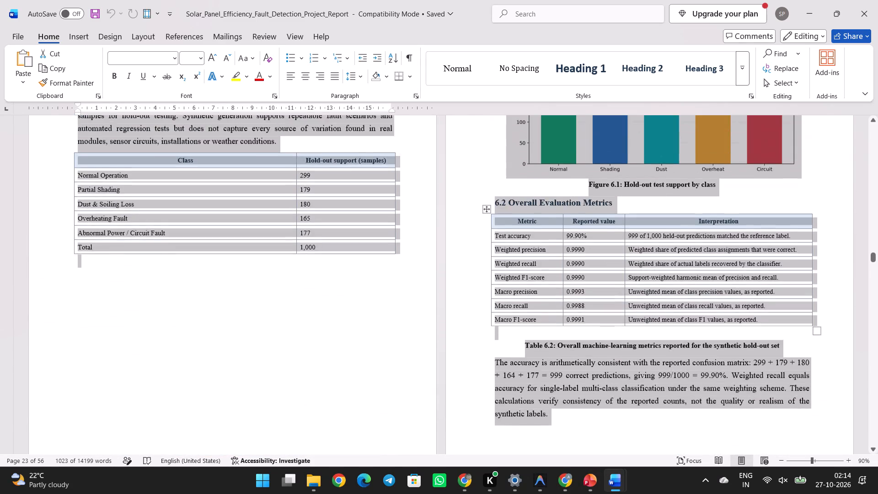
scroll(526, 327, up, 2)
click(350, 248)
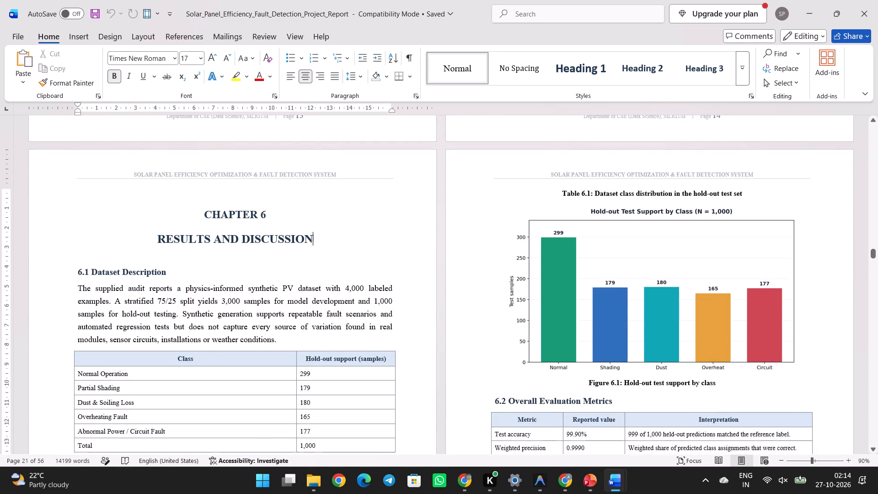
scroll(267, 289, down, 1)
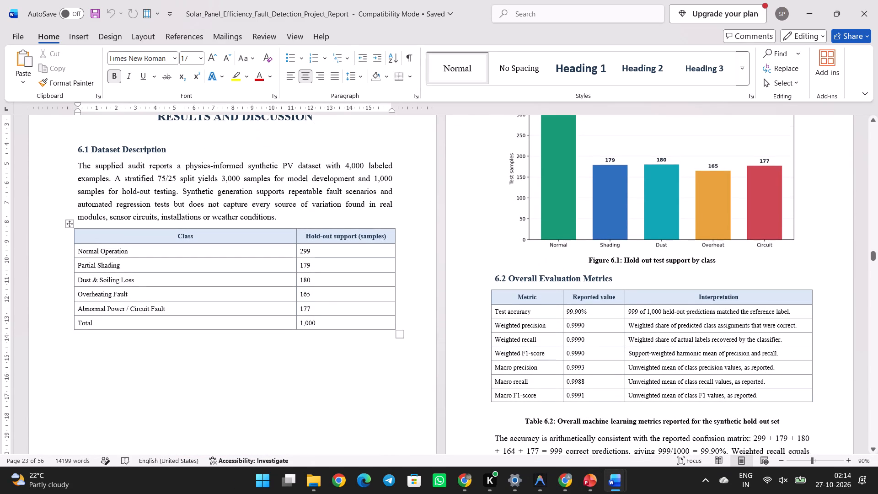
click(70, 223)
key(ctrl+c)
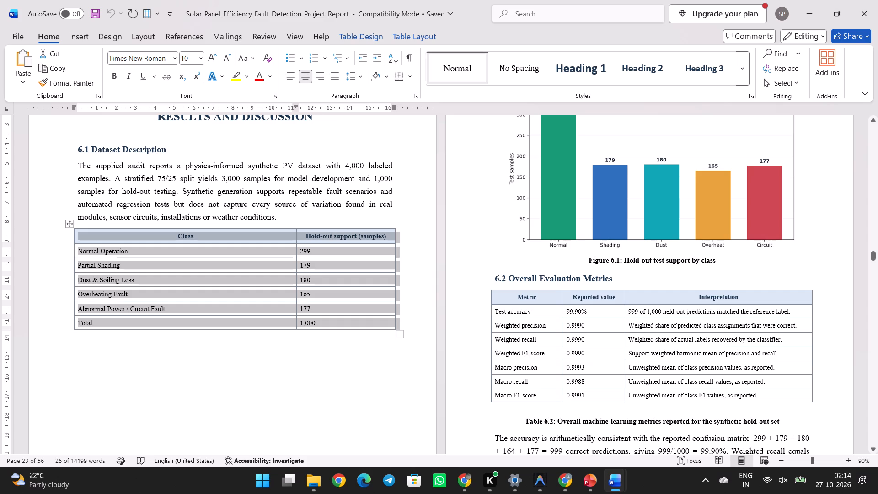
In batch-2.1 (1), replace the plain-text class and hold-out support rows under 6.1 Dataset Description with the copied table.
click(575, 428)
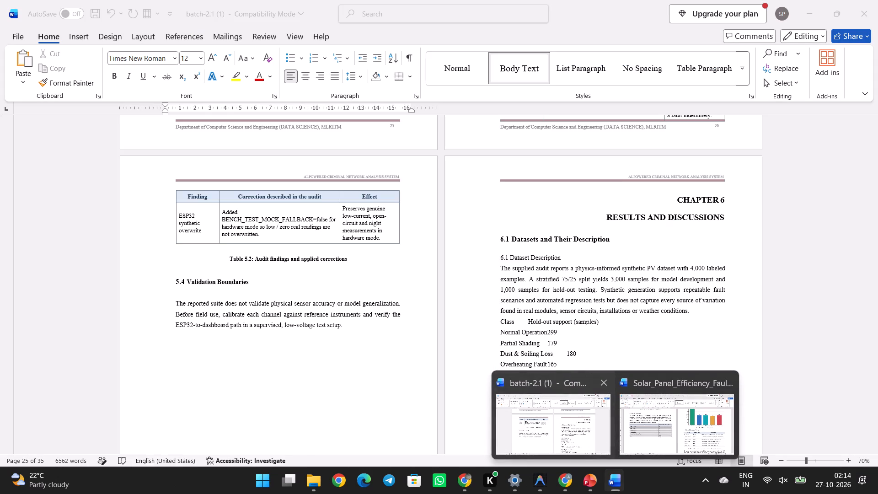
drag(553, 389, 519, 351)
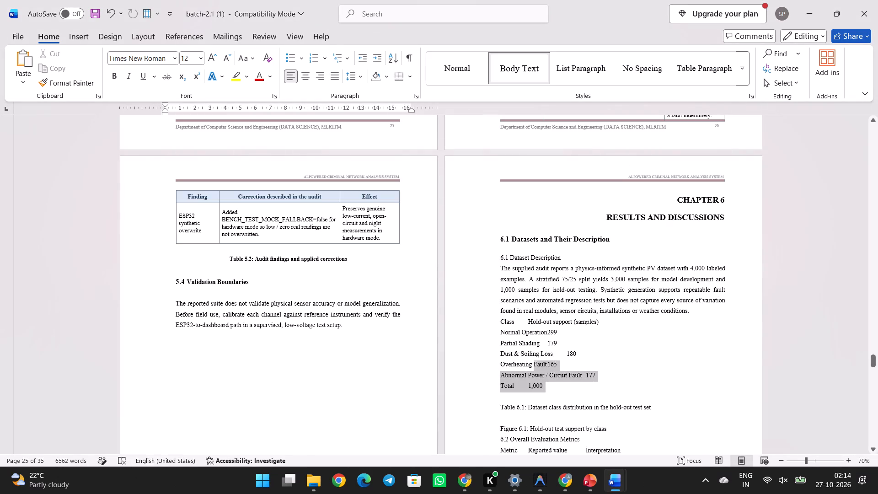
drag(519, 351, 500, 325)
key(ctrl+v)
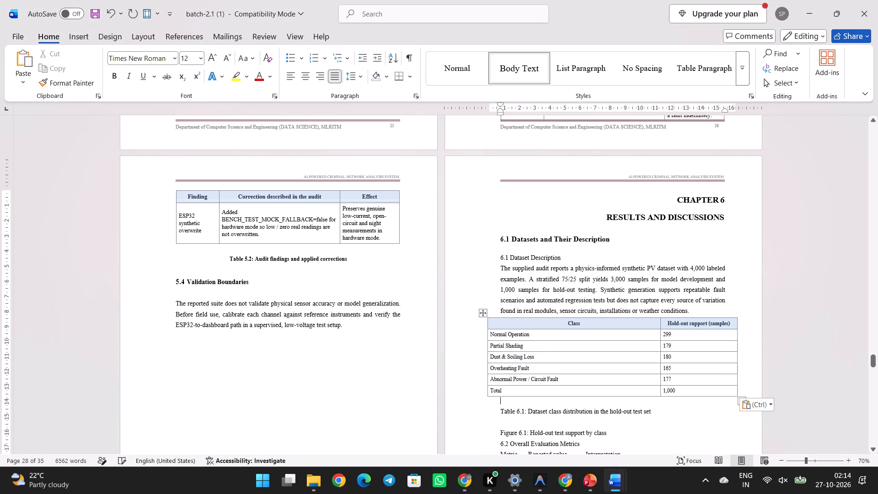
Set the pasted class table's text to 12 pt and narrow the table on both sides to fit the page's text margins.
click(482, 312)
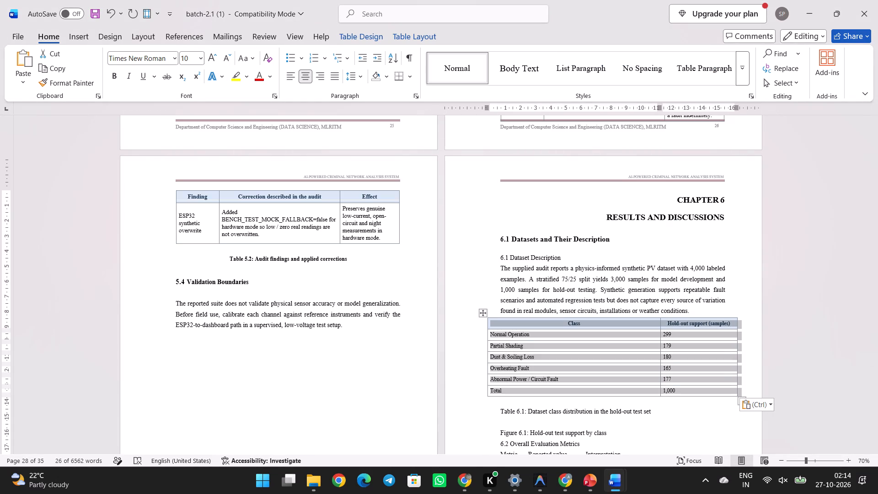
double_click(214, 62)
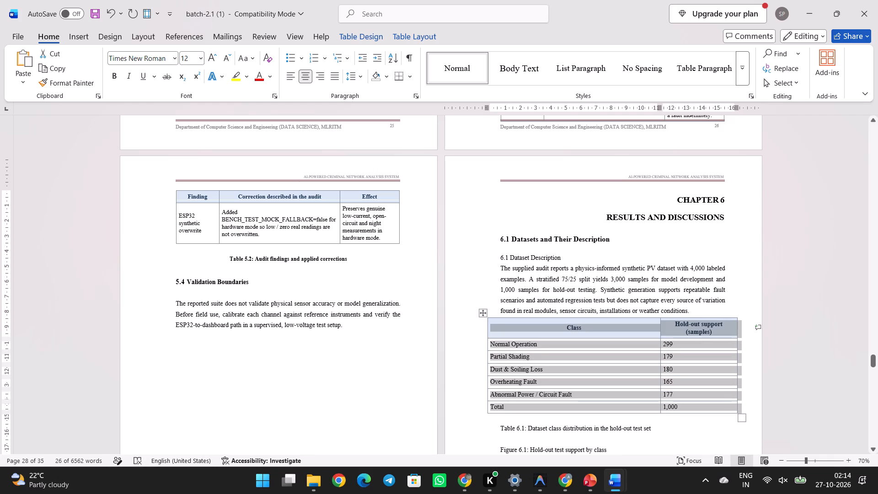
drag(487, 360, 503, 364)
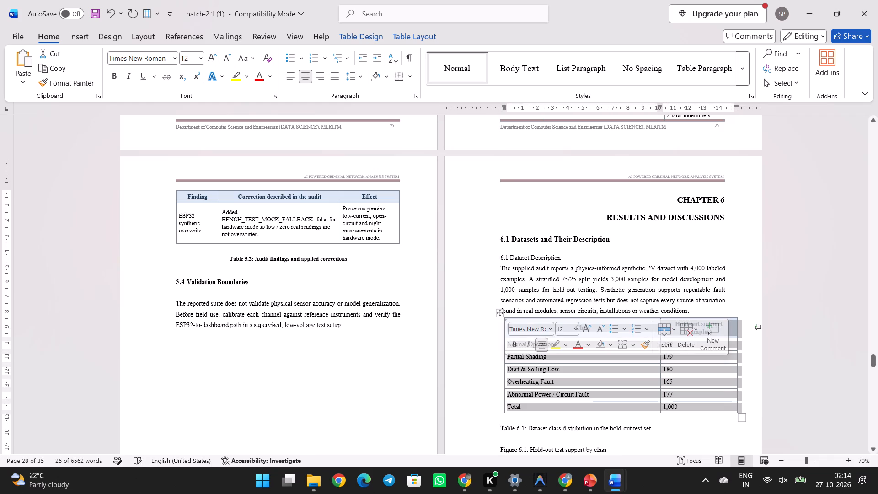
drag(736, 369, 723, 368)
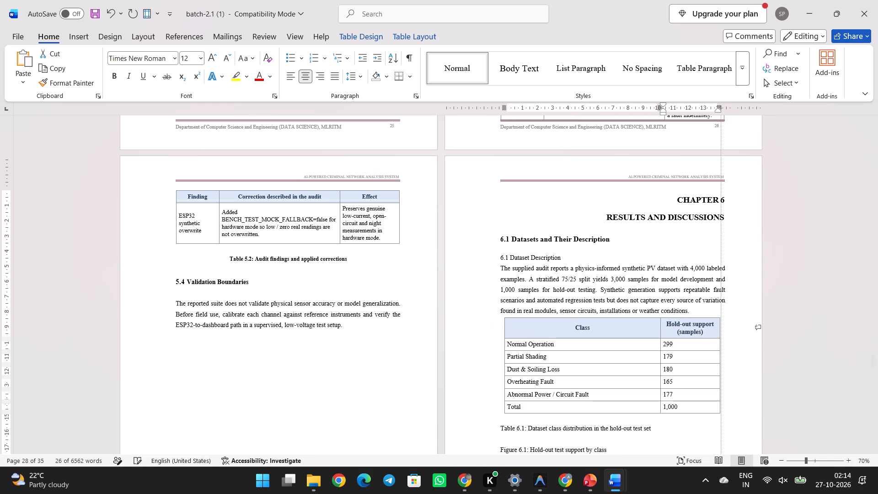
drag(723, 368, 723, 368)
Format the caption "Table 6.1: Dataset class distribution in the hold-out test set" as bold, 11 pt and centred.
scroll(630, 385, down, 1)
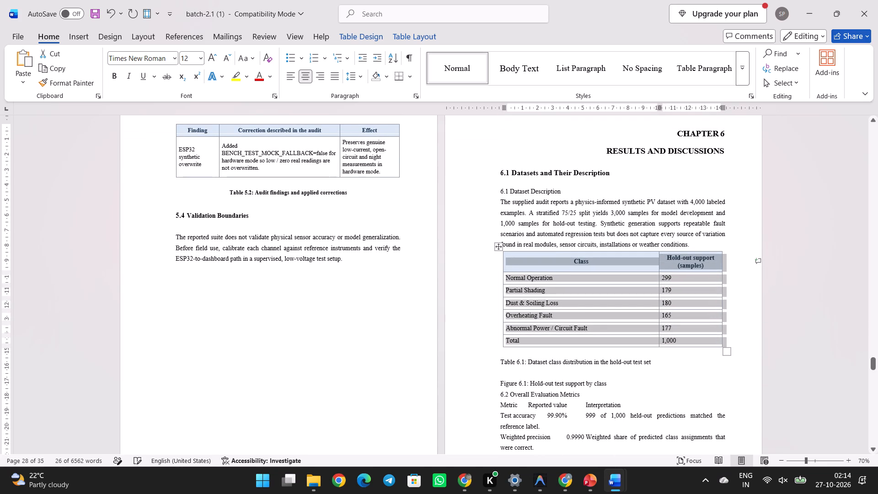
drag(669, 362, 502, 364)
key(ctrl+b)
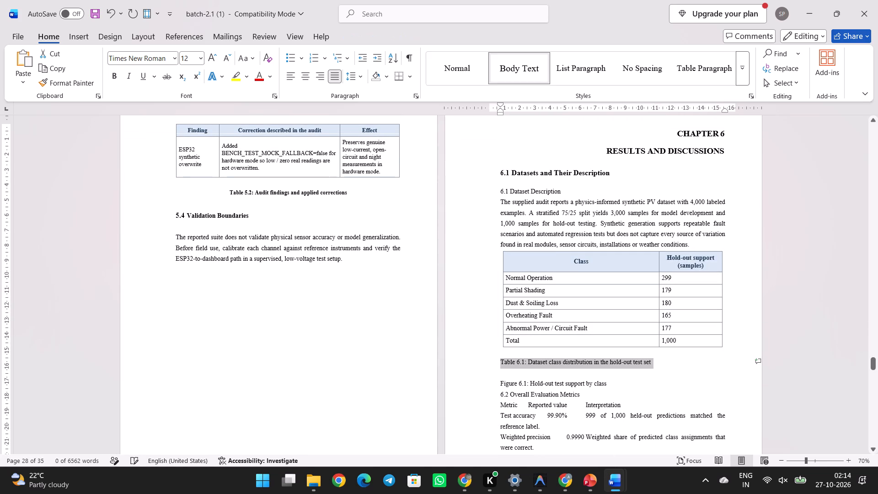
click(224, 57)
click(300, 74)
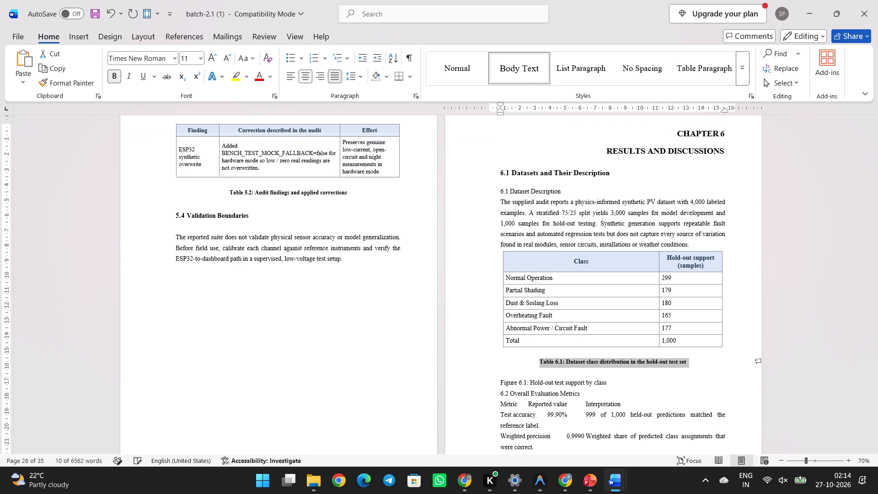
Copy the Hold-out Test Support by Class bar chart from the solar panel report and paste it above the Figure 6.1 caption in batch-2.1 (1).
scroll(464, 243, down, 1)
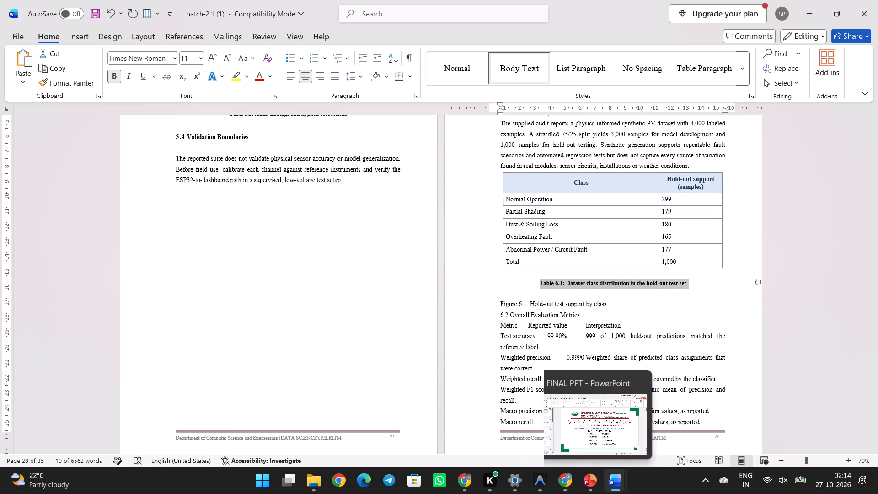
click(659, 416)
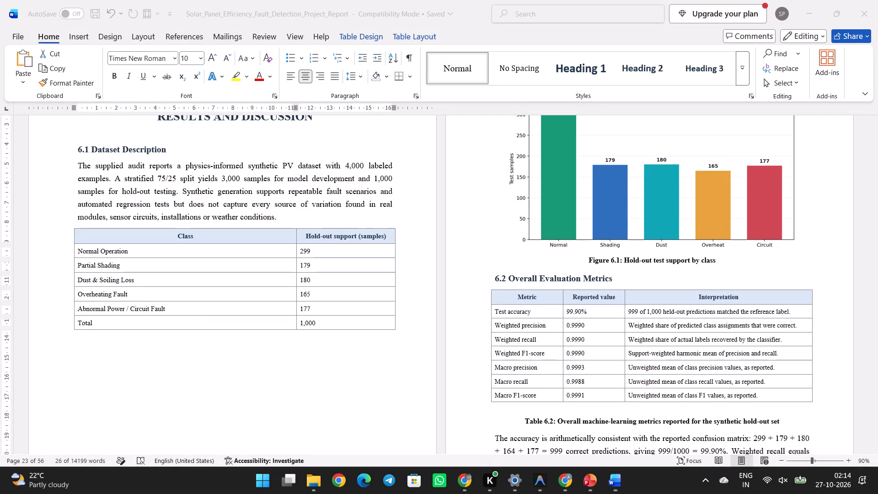
click(667, 240)
key(ctrl+c)
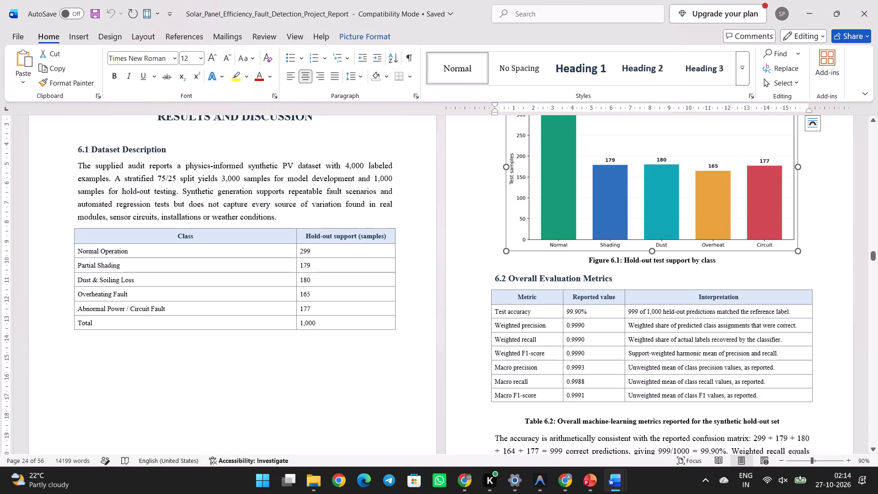
click(583, 430)
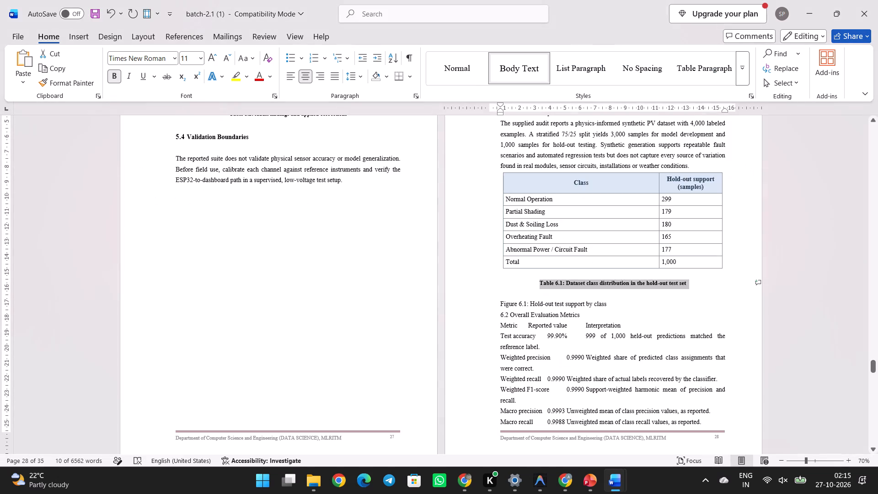
click(501, 300)
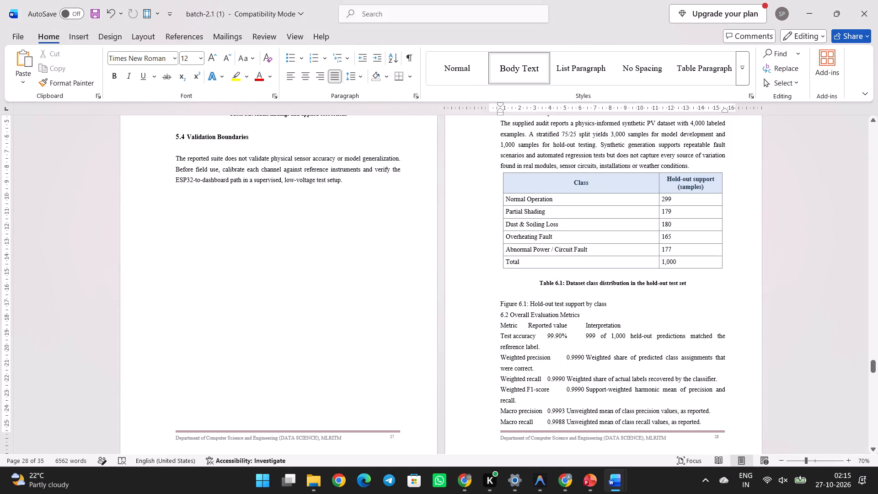
key(ctrl+v)
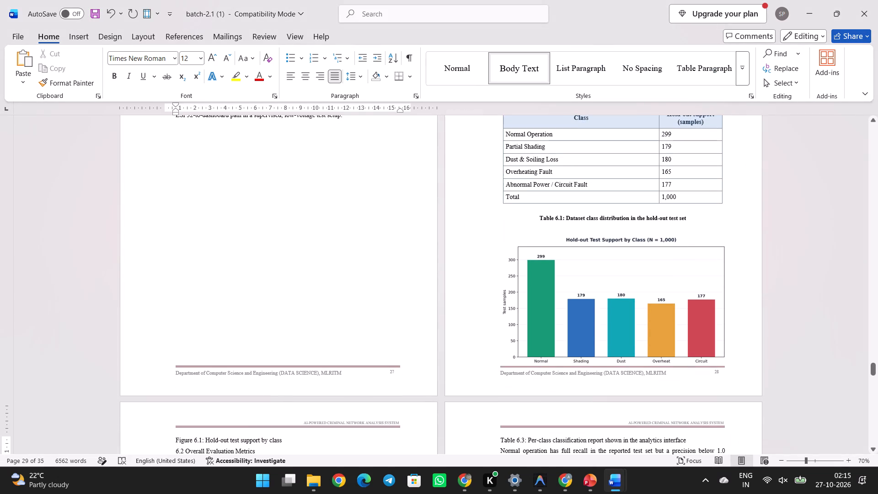
Remove the blank line between the Table 6.1 caption and the bar chart.
click(584, 280)
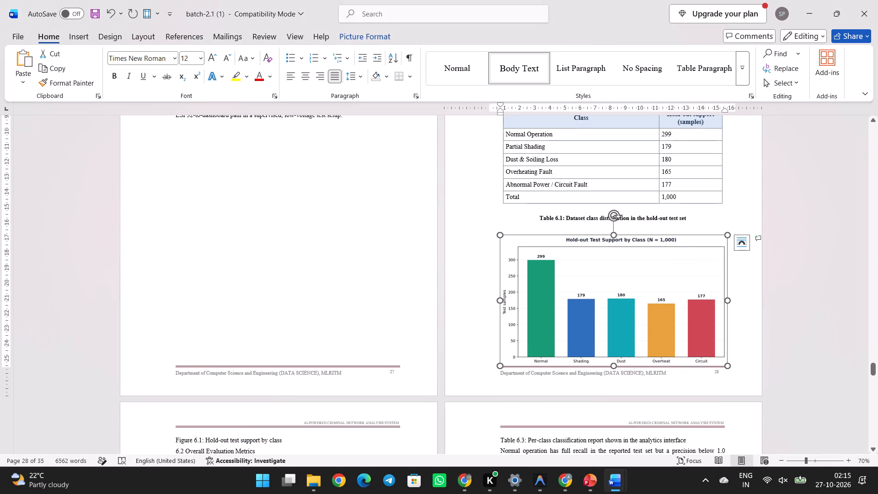
click(601, 227)
key(Delete)
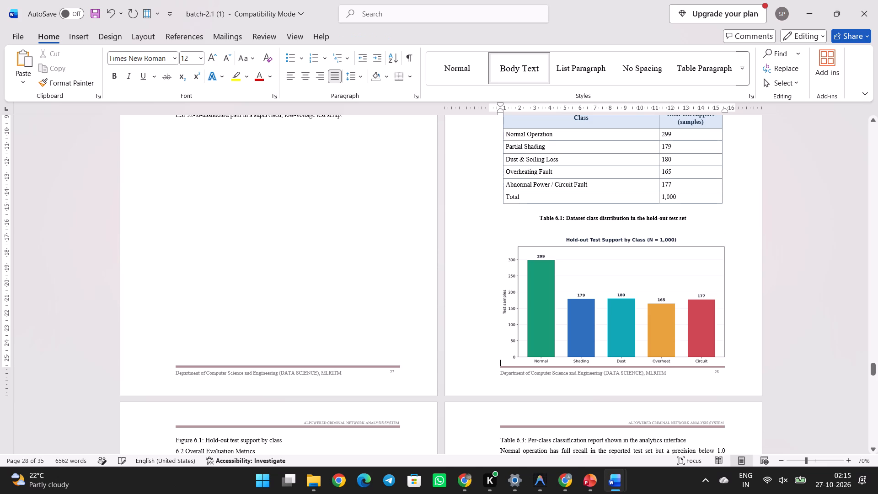
click(601, 227)
key(BackSpace)
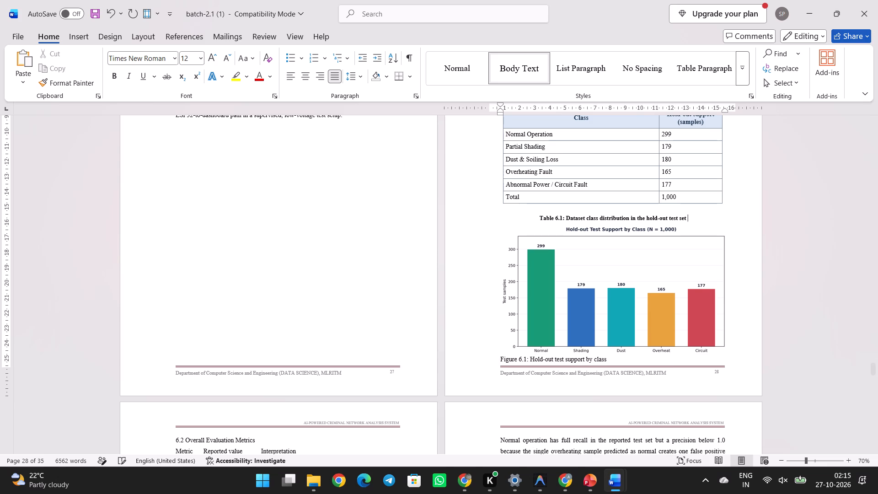
Format the caption "Figure 6.1: Hold-out test support by class" as bold, centred and 11 pt.
drag(614, 358, 572, 361)
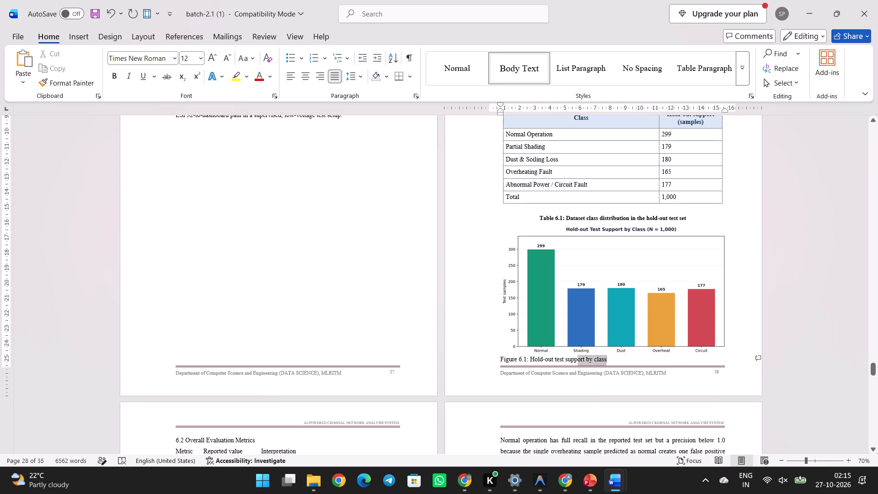
drag(572, 361, 507, 359)
key(ctrl+b)
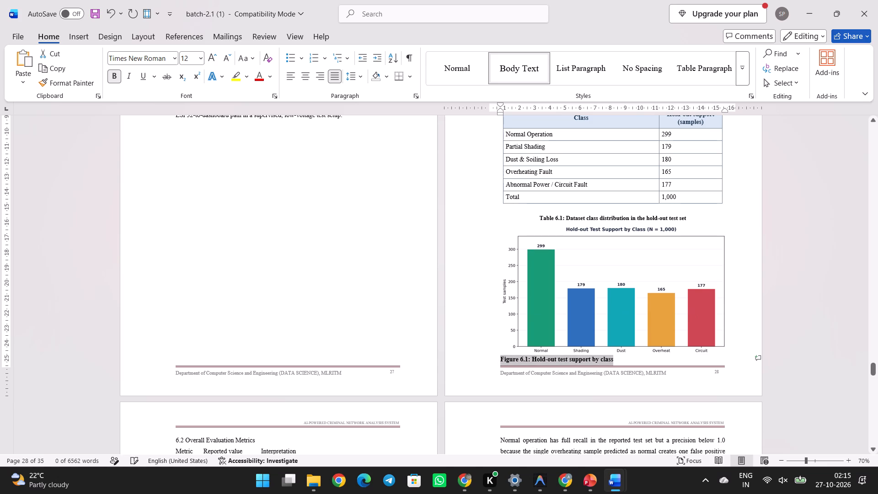
click(307, 81)
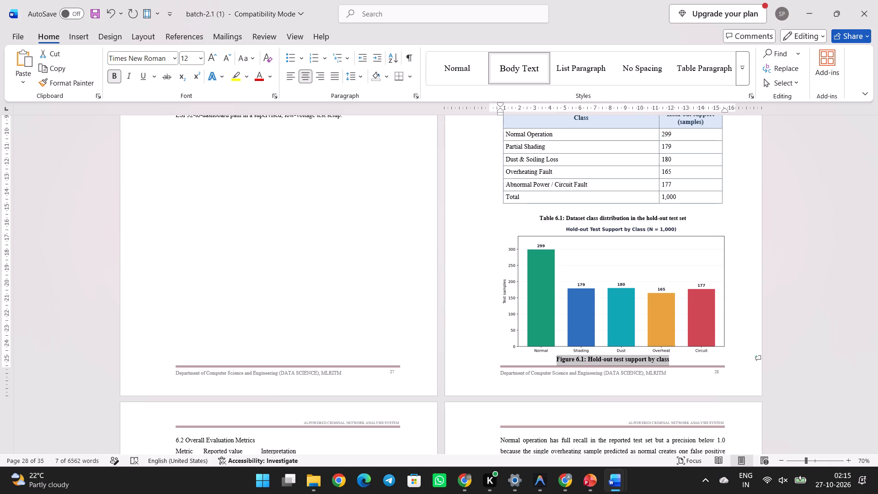
click(226, 64)
scroll(331, 259, down, 1)
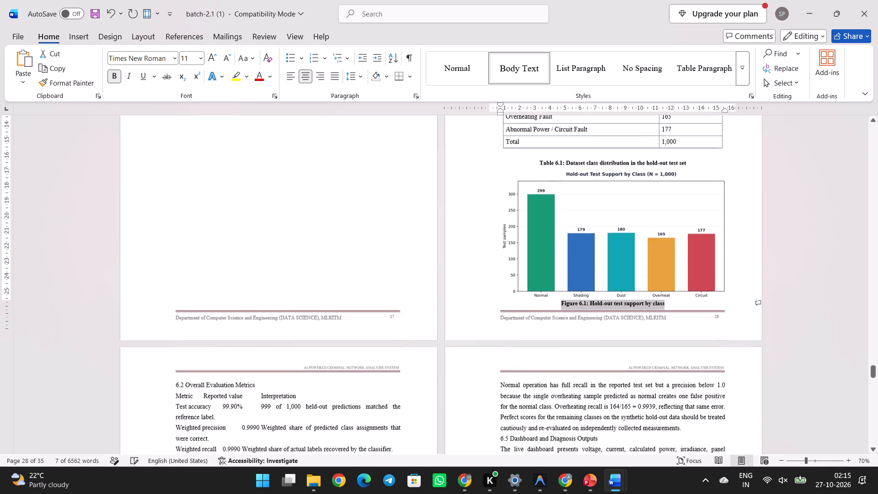
Copy the section 6.2 metrics table from the solar panel report and paste it over the plain-text metrics in batch-2.1 (1).
scroll(331, 259, down, 3)
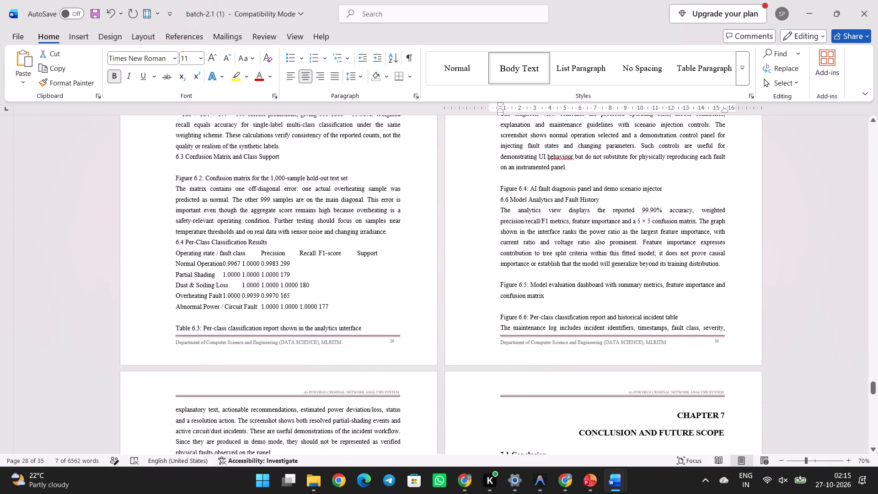
scroll(477, 362, up, 2)
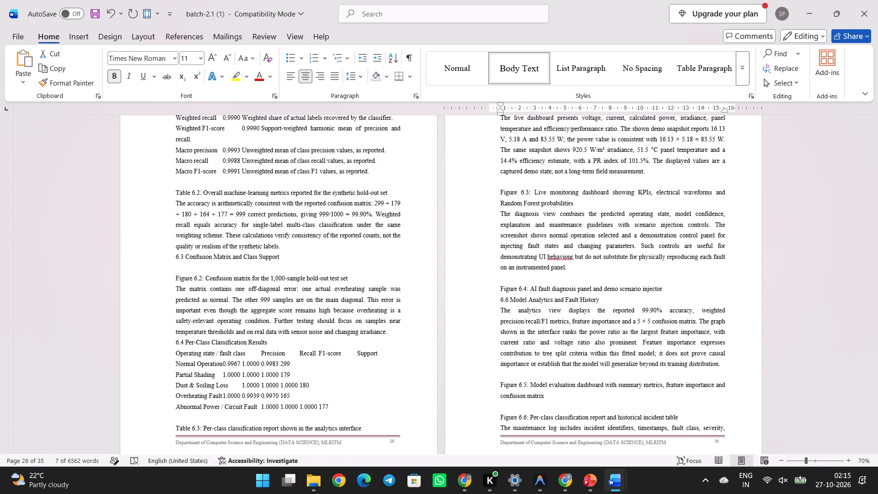
click(648, 440)
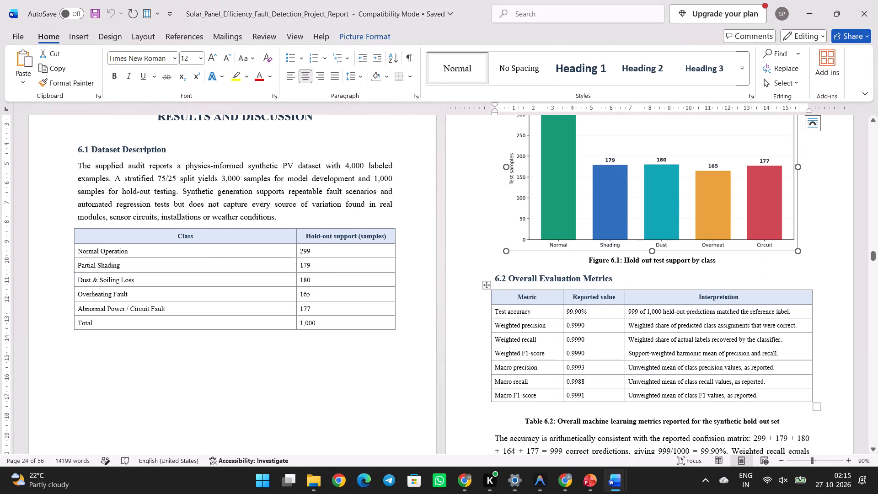
click(553, 336)
click(488, 284)
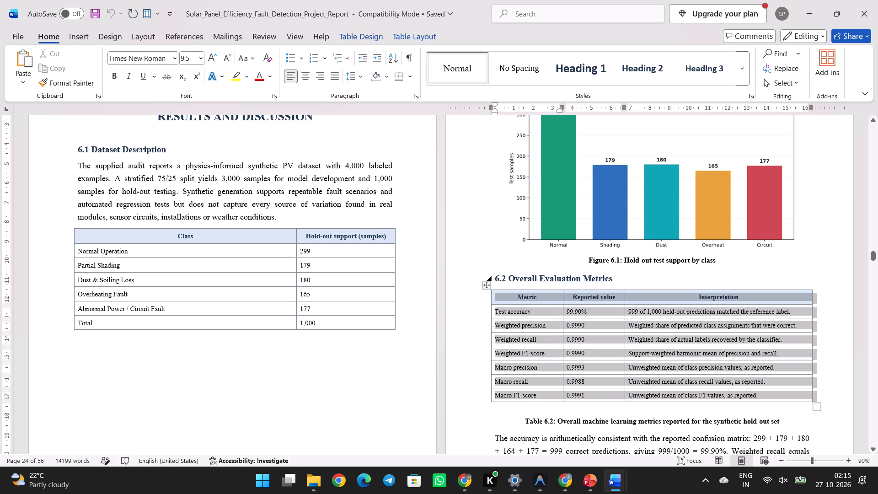
key(ctrl+c)
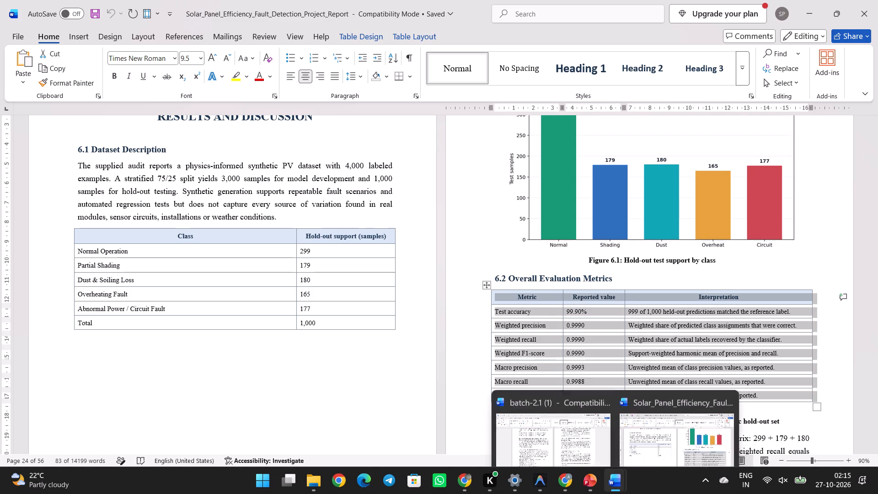
click(576, 419)
scroll(306, 328, up, 1)
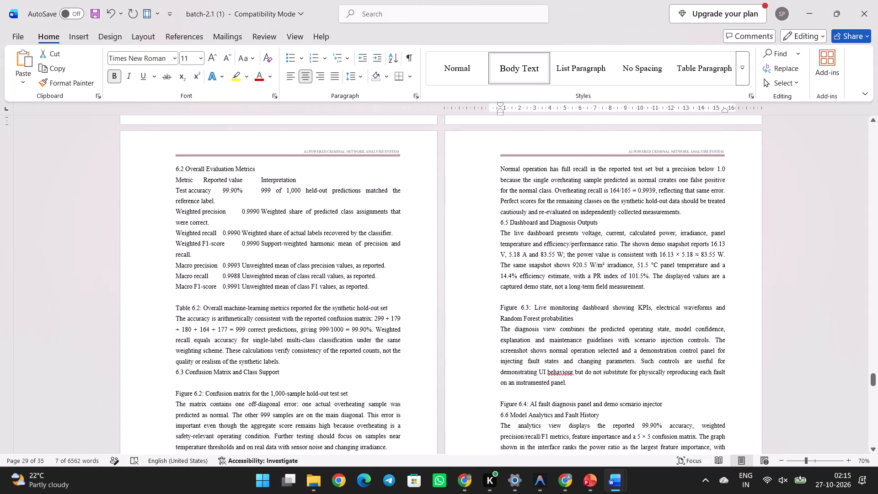
drag(379, 290, 156, 182)
key(ctrl+v)
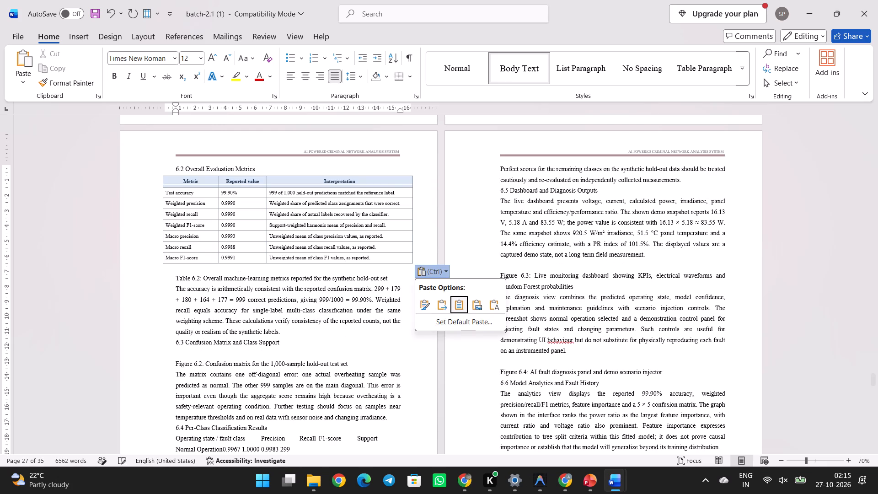
Set the text of the whole Overall Evaluation Metrics table to 12 pt.
click(173, 183)
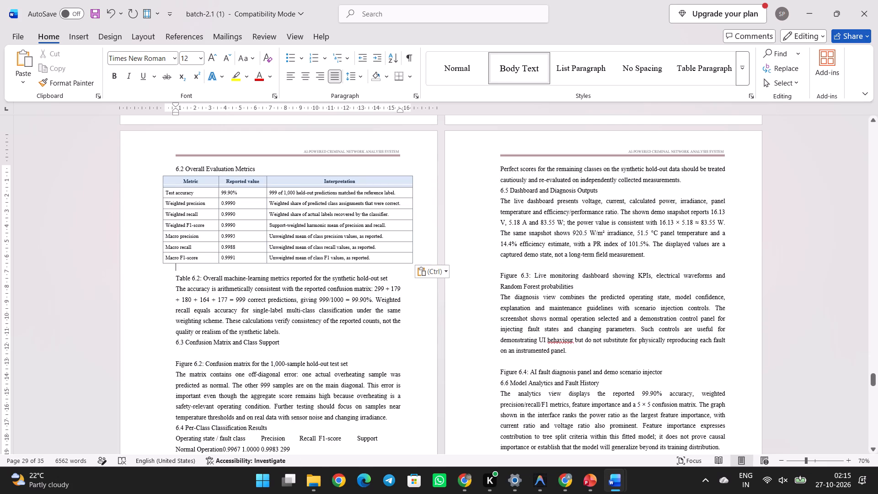
click(177, 183)
click(160, 171)
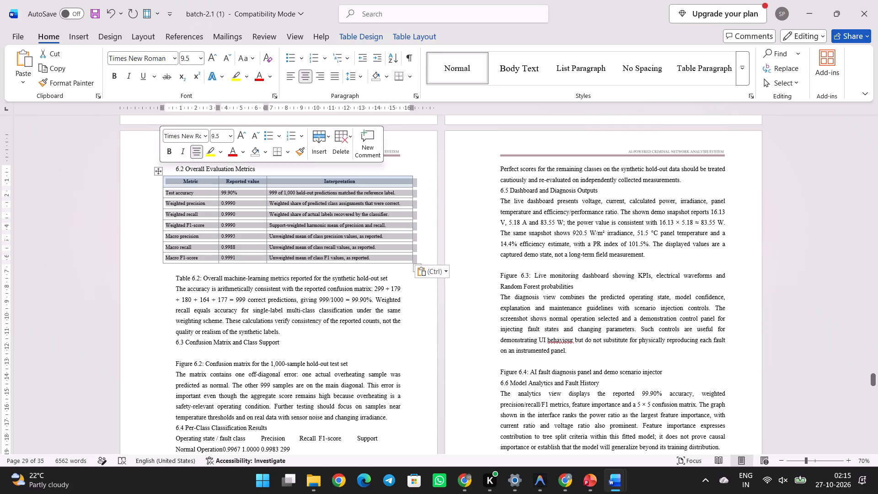
double_click(207, 59)
click(207, 59)
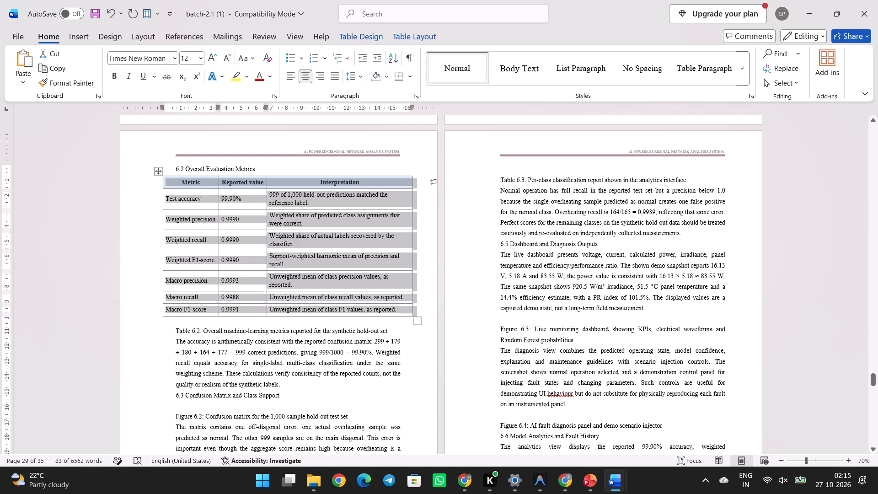
Resize the metrics table to fit the page's text margins, widening the Metric column so its labels stay on one line.
drag(162, 216, 177, 220)
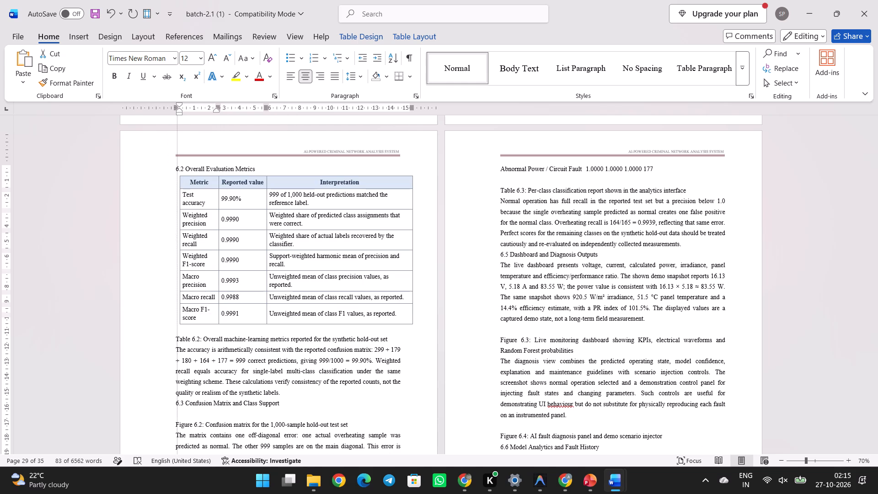
drag(177, 220, 176, 220)
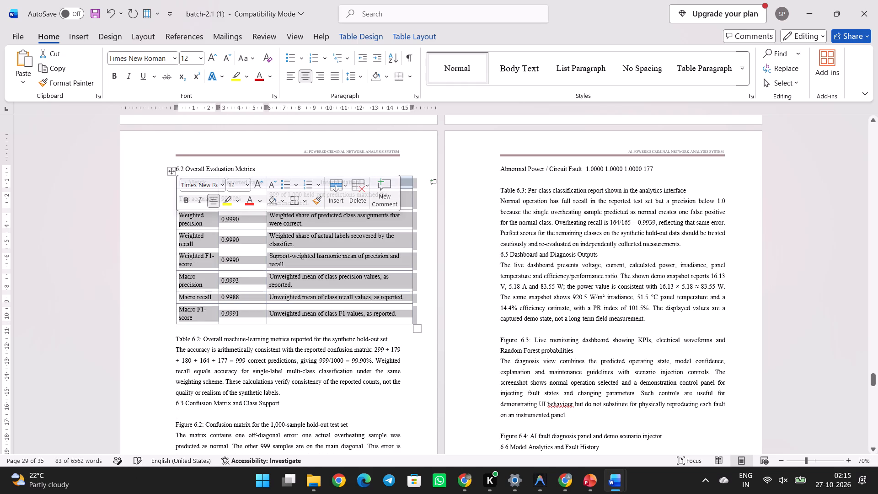
drag(217, 226, 230, 225)
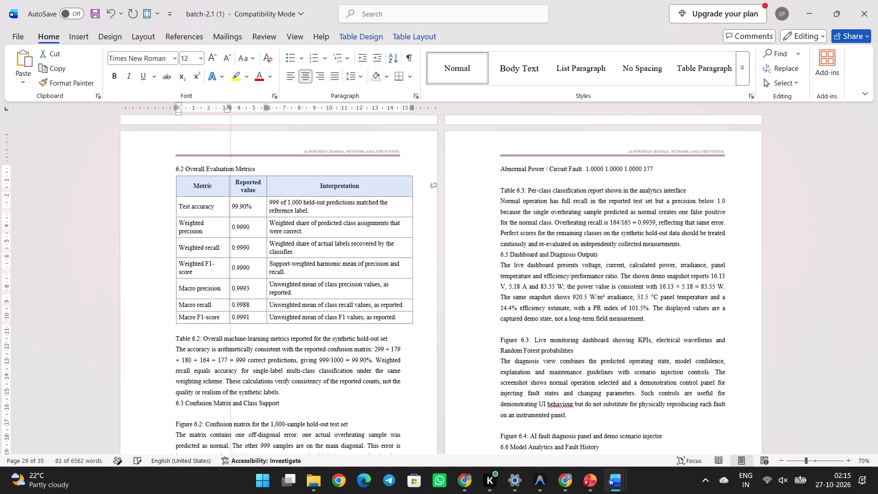
drag(230, 225, 231, 225)
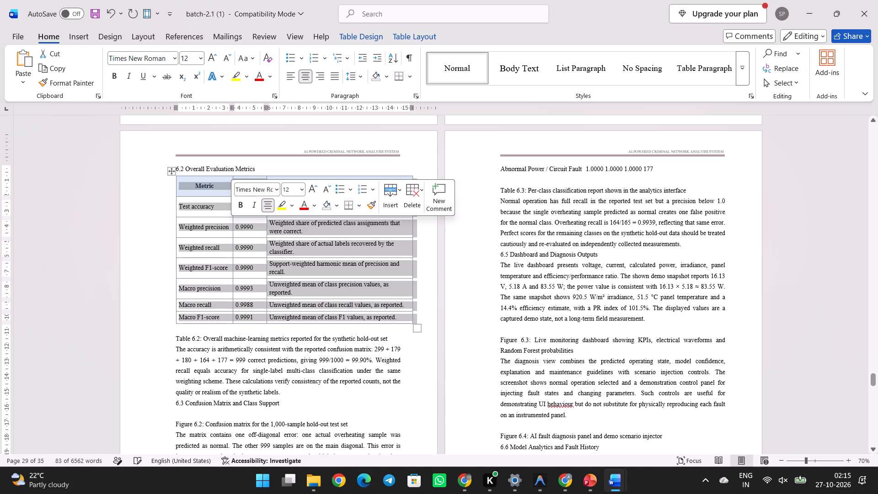
drag(412, 250, 406, 249)
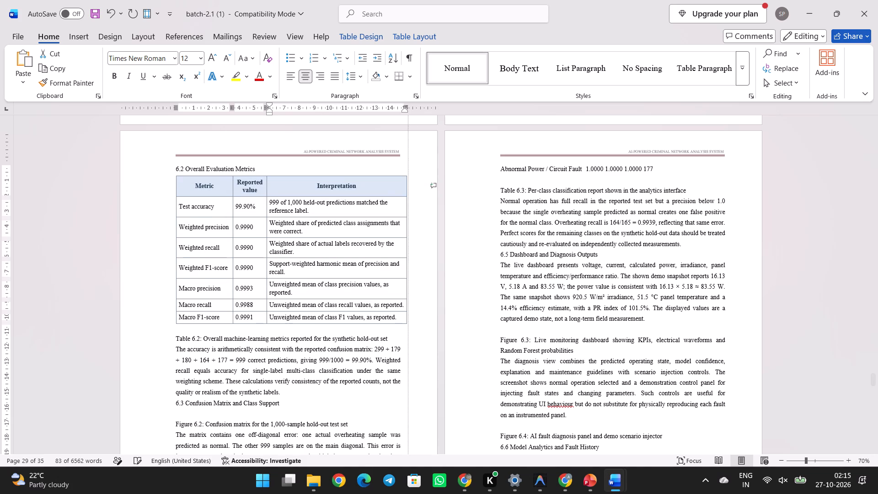
drag(406, 249, 401, 249)
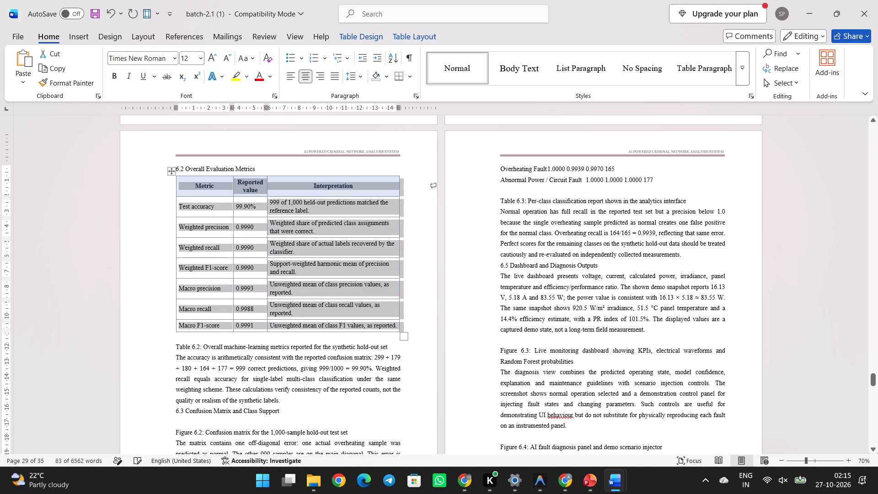
Make the heading "6.2 Overall Evaluation Metrics" bold.
drag(256, 174, 173, 170)
key(ctrl+b)
Check the Table 6.2 caption in the solar panel report and format it in batch-2.1 (1) as bold, 11 pt and centred.
scroll(506, 275, up, 1)
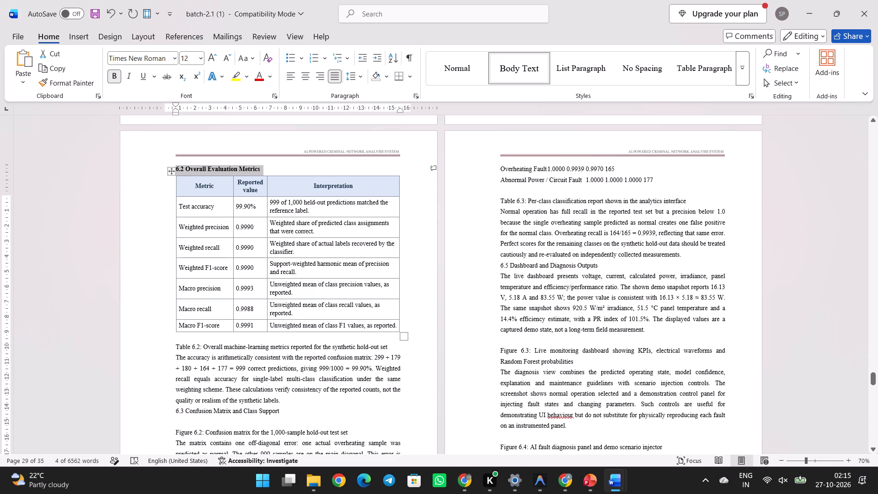
scroll(506, 275, up, 5)
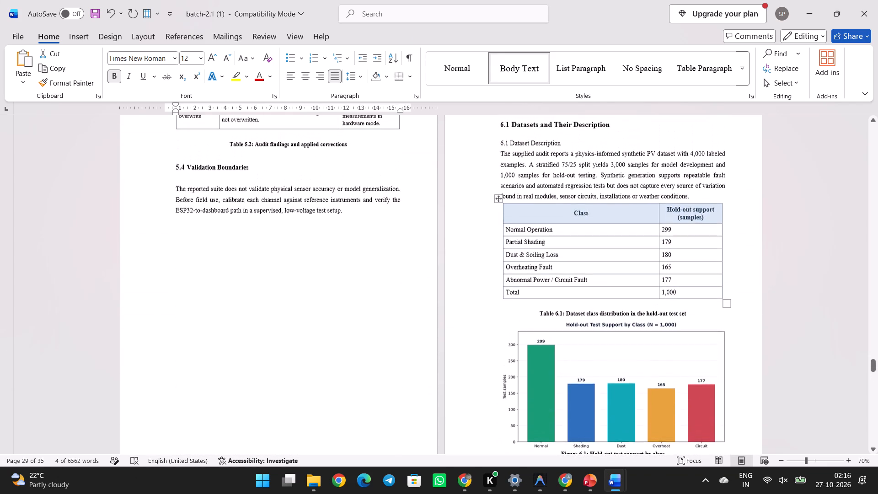
scroll(506, 275, up, 3)
scroll(506, 275, down, 3)
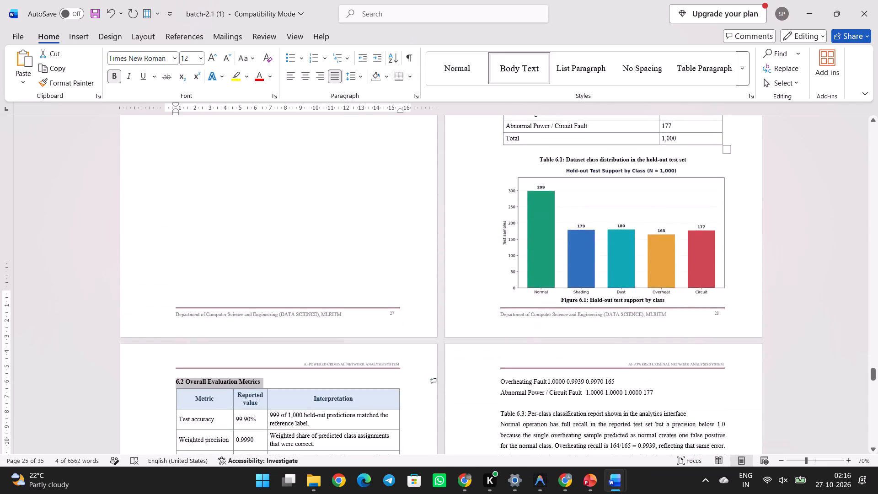
scroll(506, 275, down, 4)
scroll(506, 275, up, 2)
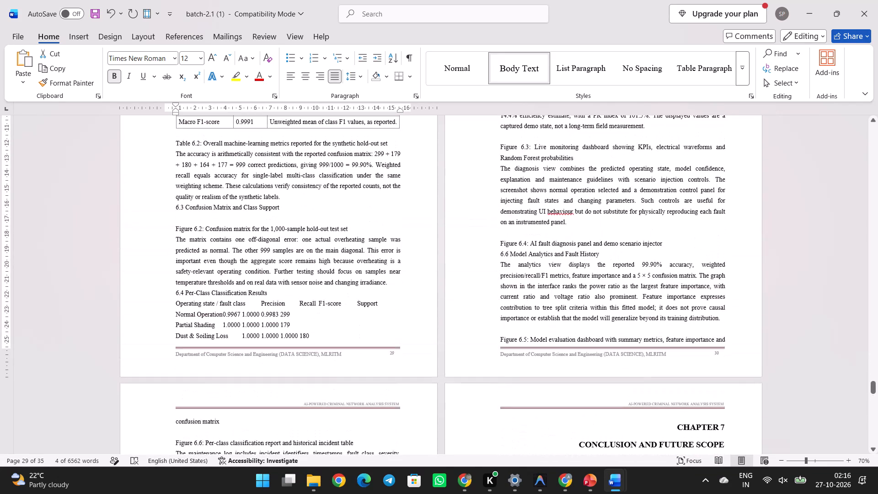
click(567, 488)
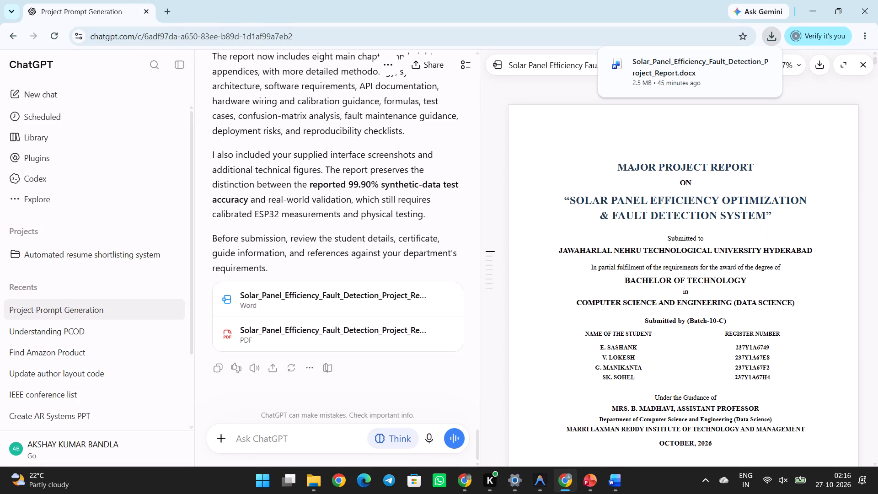
click(625, 485)
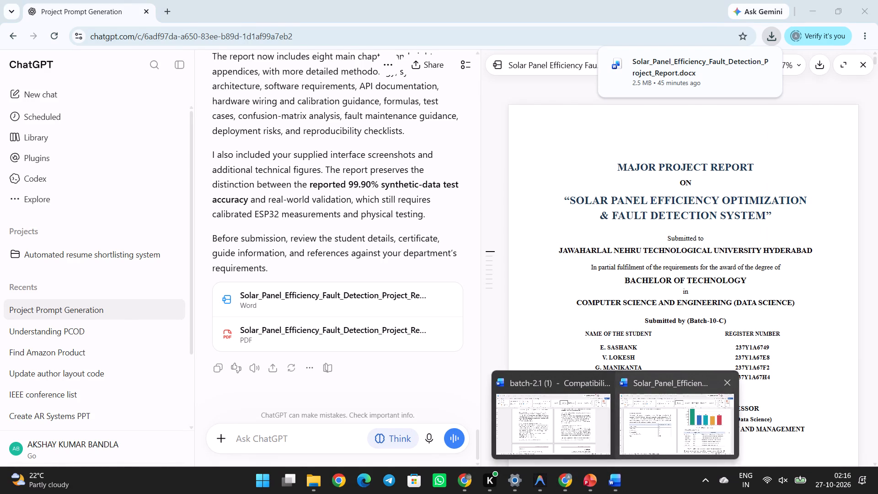
click(654, 435)
scroll(596, 375, down, 2)
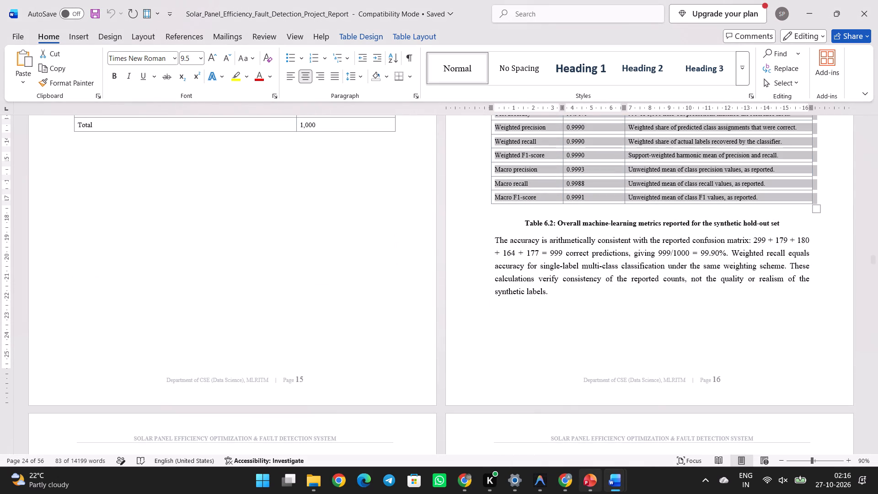
click(551, 432)
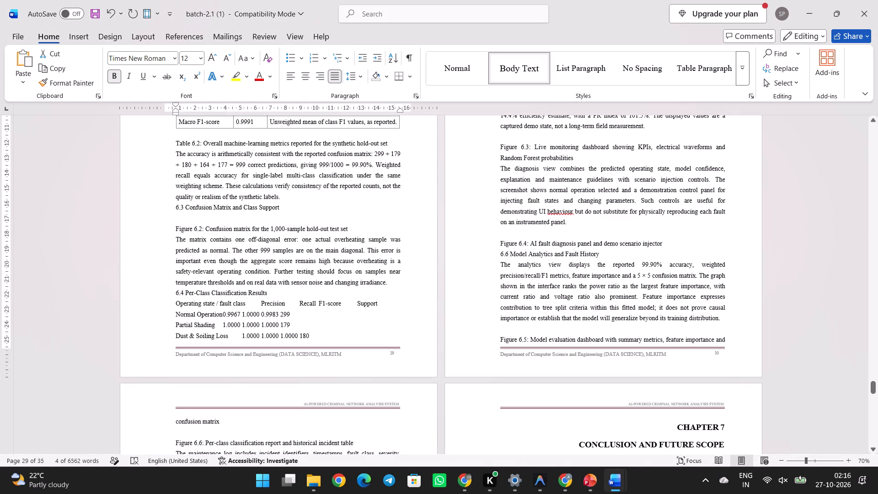
drag(394, 146, 212, 148)
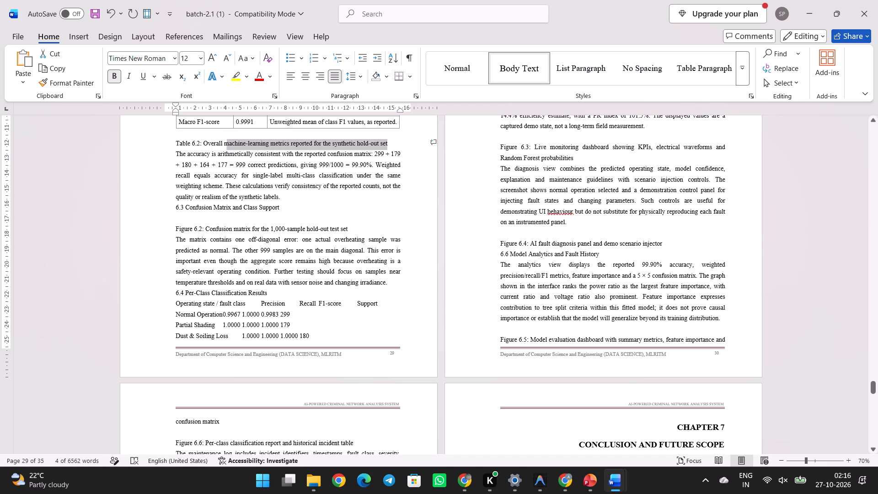
drag(212, 148, 176, 147)
key(ctrl+b)
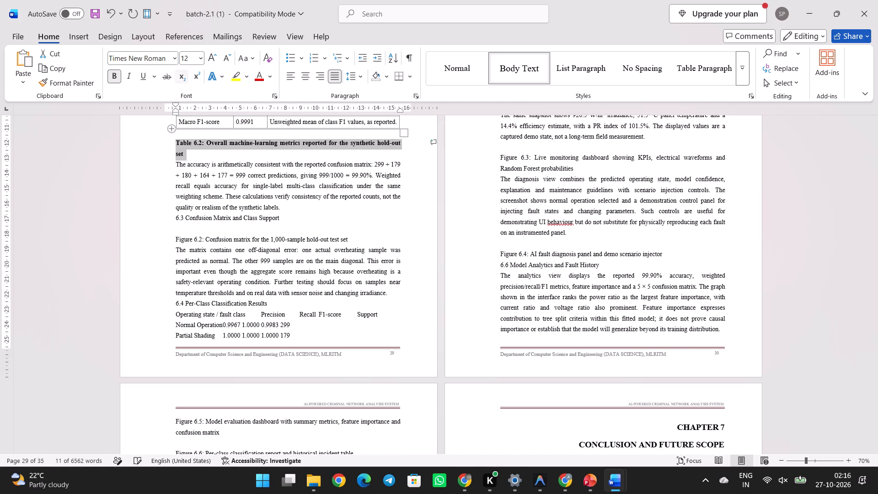
click(225, 54)
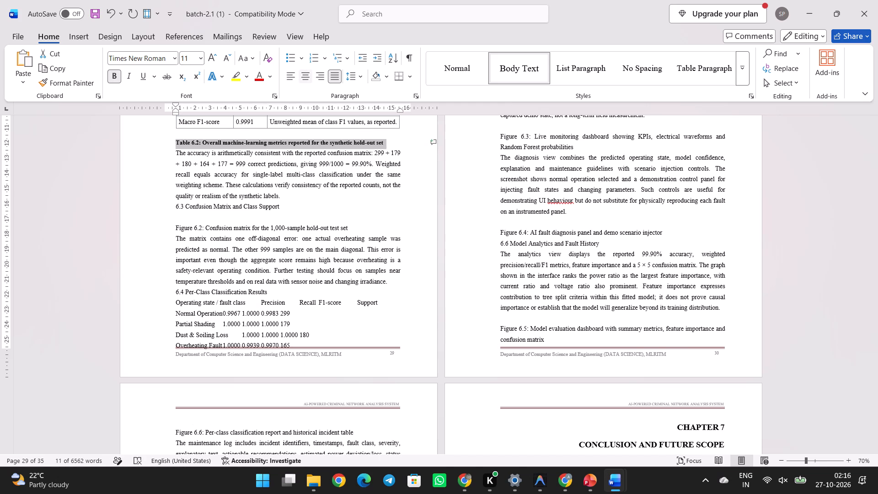
click(302, 77)
Insert a blank line between the Table 6.2 caption and the paragraph beginning "The accuracy is arithmetically consistent".
click(173, 152)
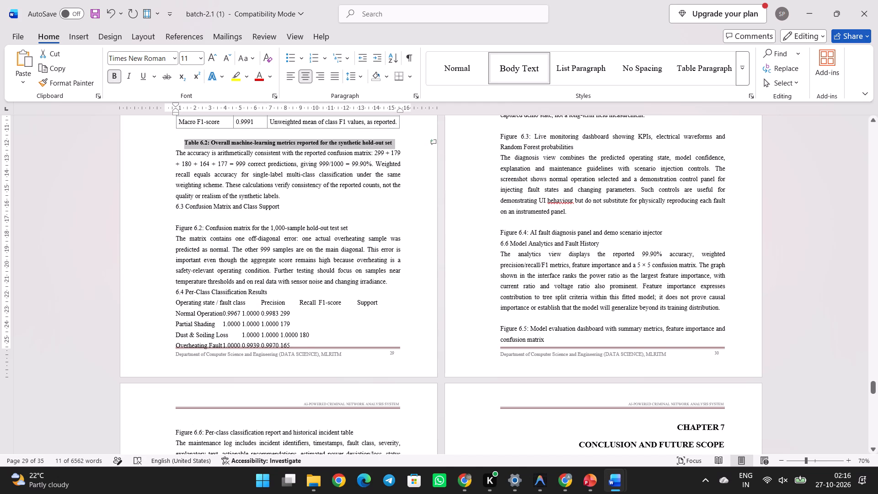
key(Return)
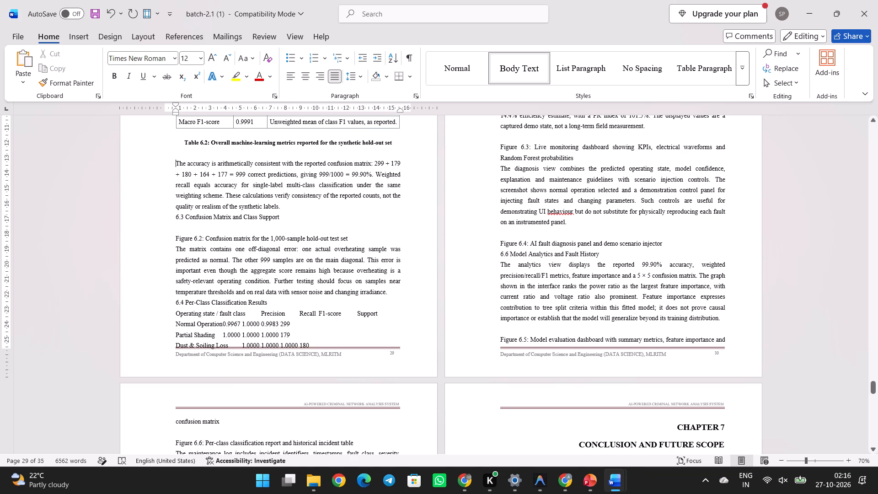
Copy the Confusion Matrix figure from section 6.3 of the solar panel report and return to batch-2.1 (1).
click(582, 433)
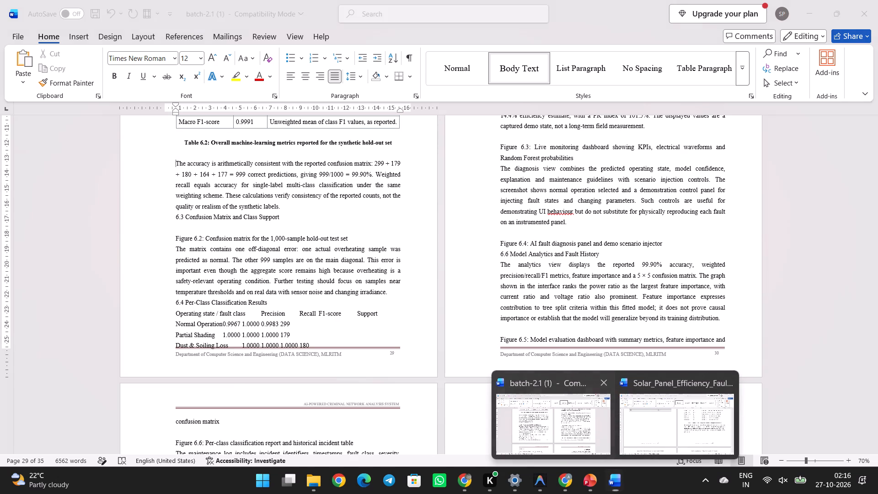
click(640, 438)
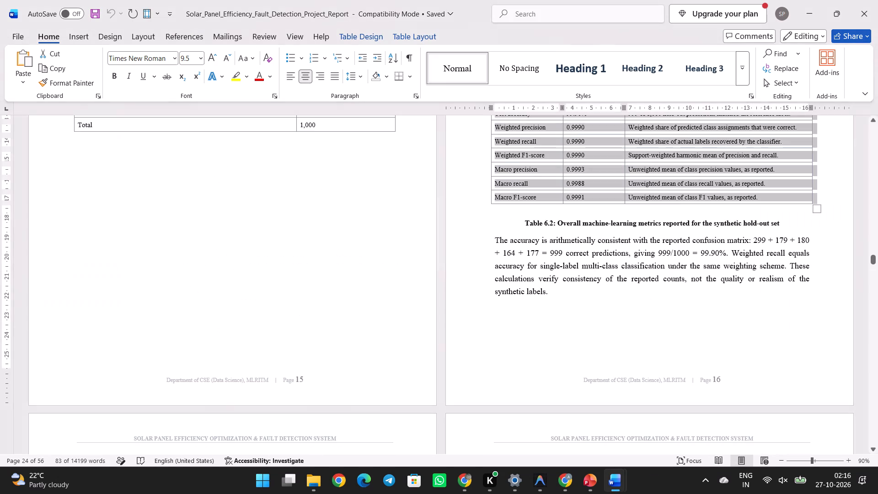
scroll(640, 438, down, 3)
scroll(312, 366, down, 1)
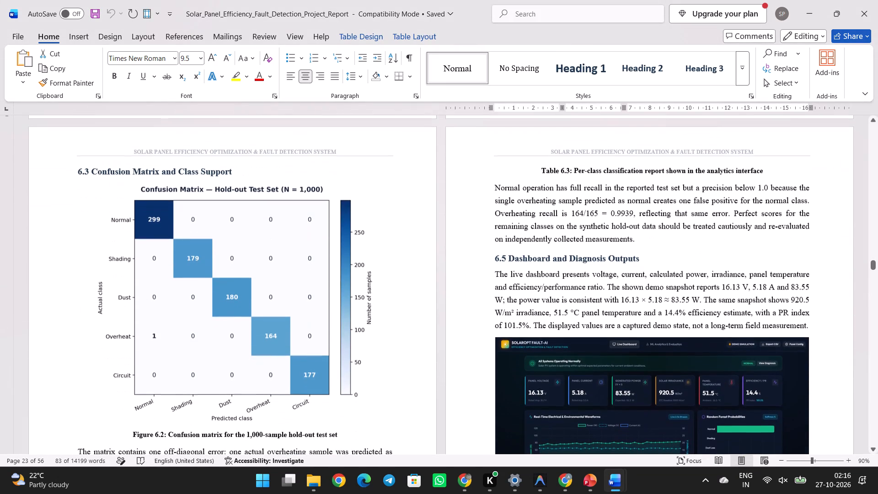
click(249, 317)
key(ctrl+c)
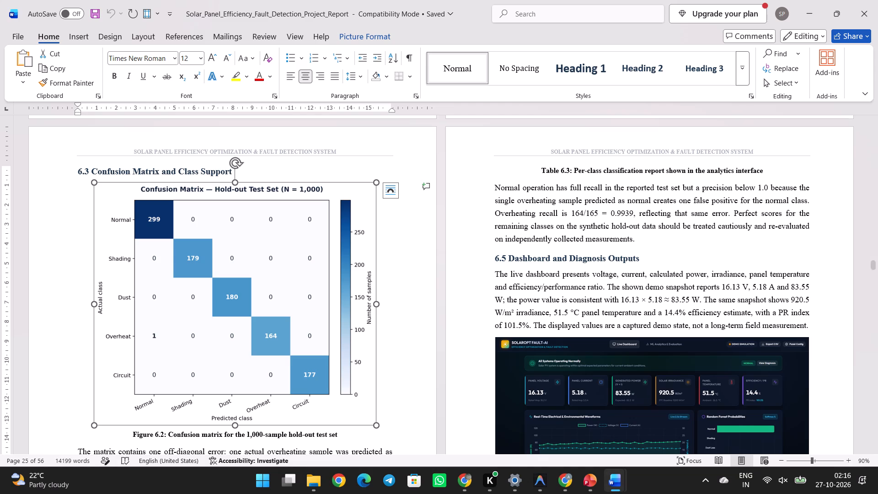
click(555, 419)
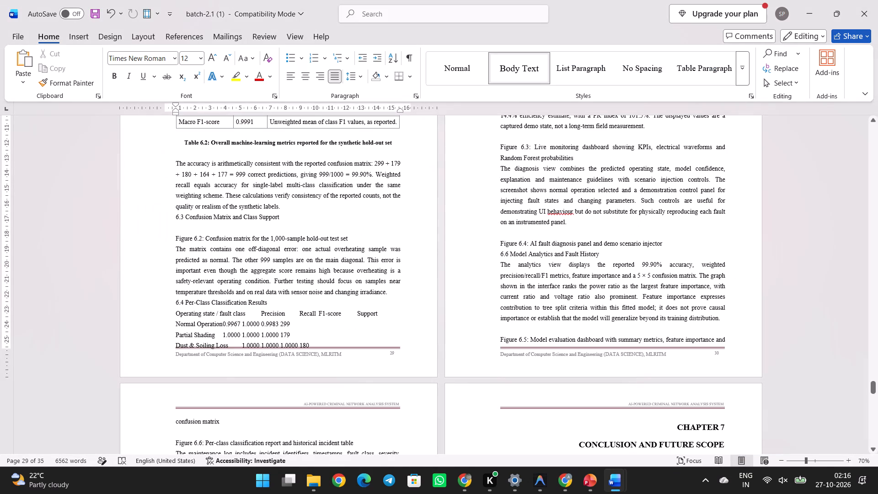
Insert a blank line above the heading "6.3 Confusion Matrix and Class Support".
click(290, 207)
key(Return)
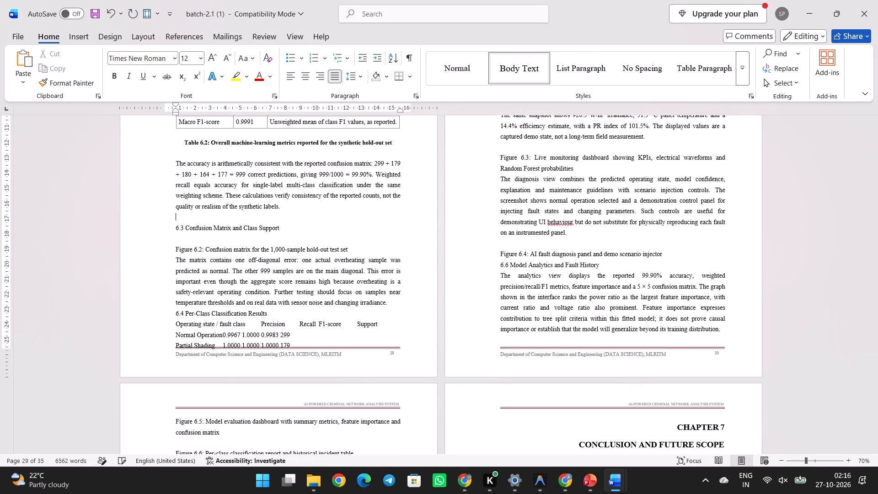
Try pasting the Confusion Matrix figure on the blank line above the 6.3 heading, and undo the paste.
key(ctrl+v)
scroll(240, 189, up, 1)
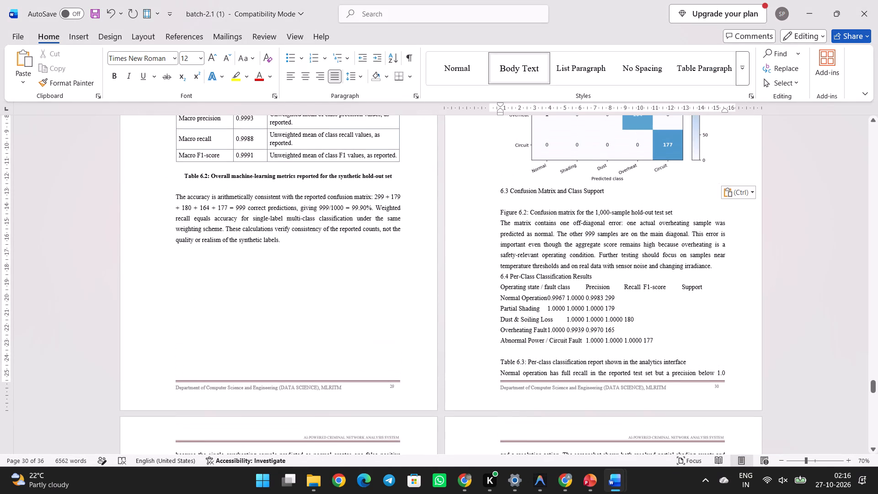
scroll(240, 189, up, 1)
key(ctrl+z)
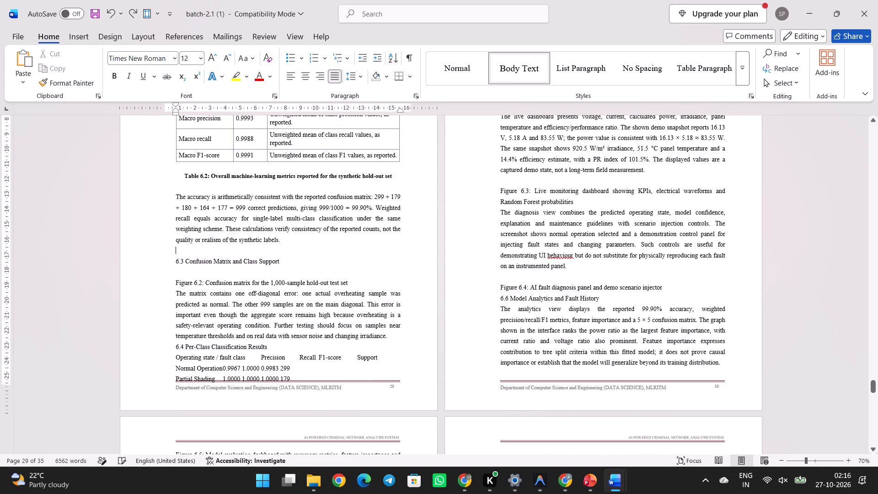
Make the heading "6.3 Confusion Matrix and Class Support" bold.
drag(286, 272, 251, 266)
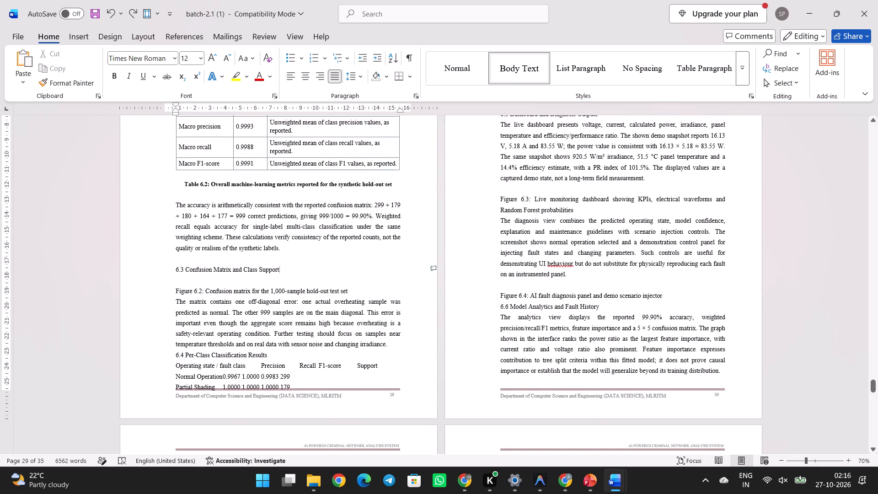
drag(251, 266, 173, 268)
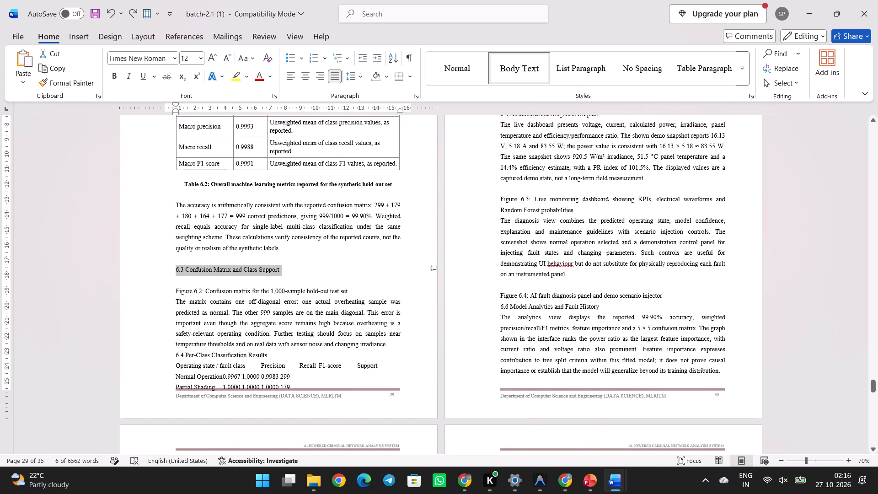
key(ctrl+b)
ctrl+click(173, 268)
Paste the copied Confusion Matrix figure on the blank line between the 6.3 heading and the Figure 6.2 caption.
click(190, 279)
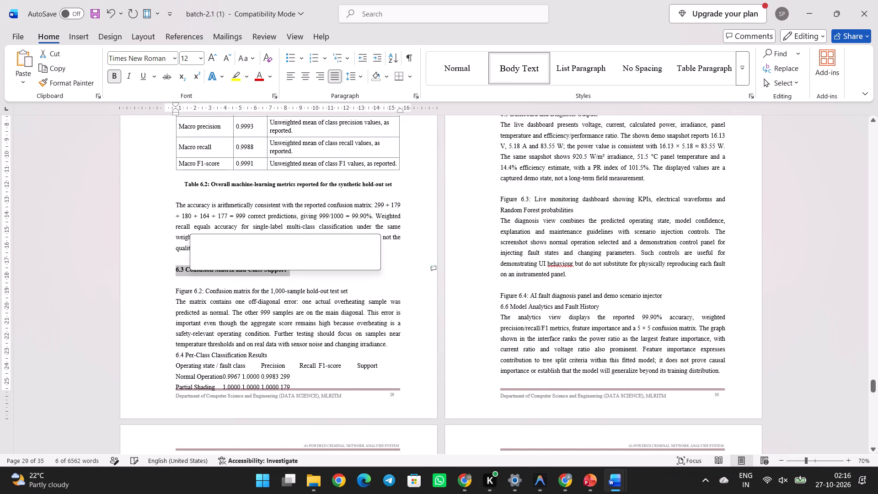
click(212, 279)
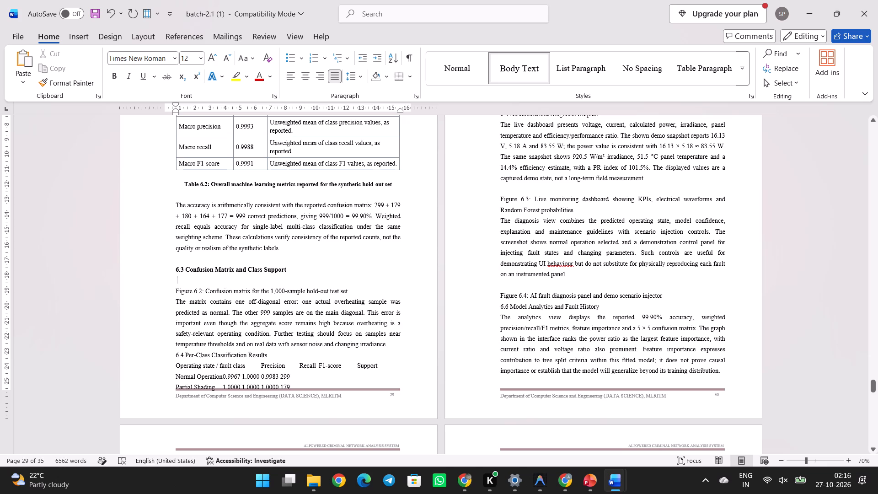
key(ctrl+v)
scroll(293, 286, up, 2)
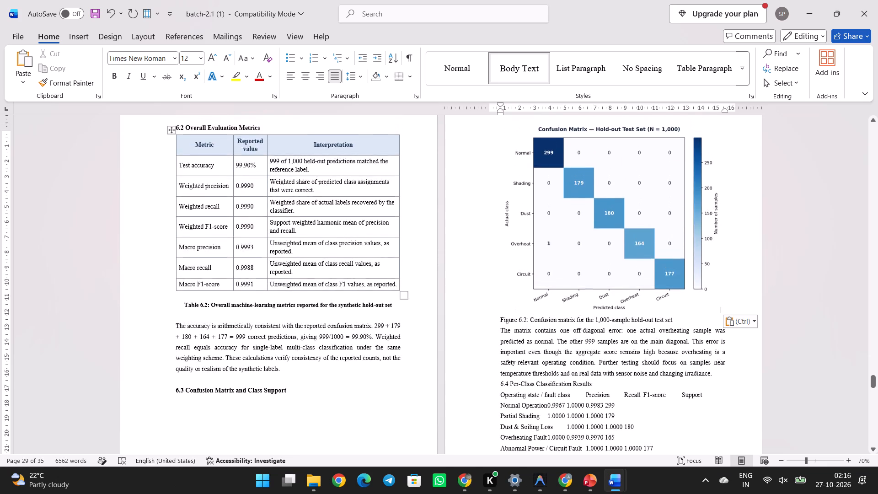
Reduce all text in the Overall Evaluation Metrics table in section 6.2 to 11 pt.
scroll(293, 286, up, 1)
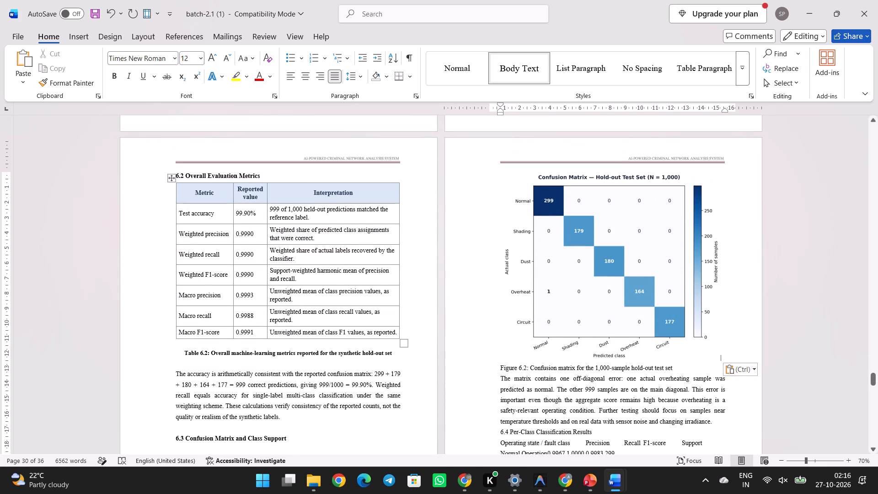
click(170, 180)
click(225, 57)
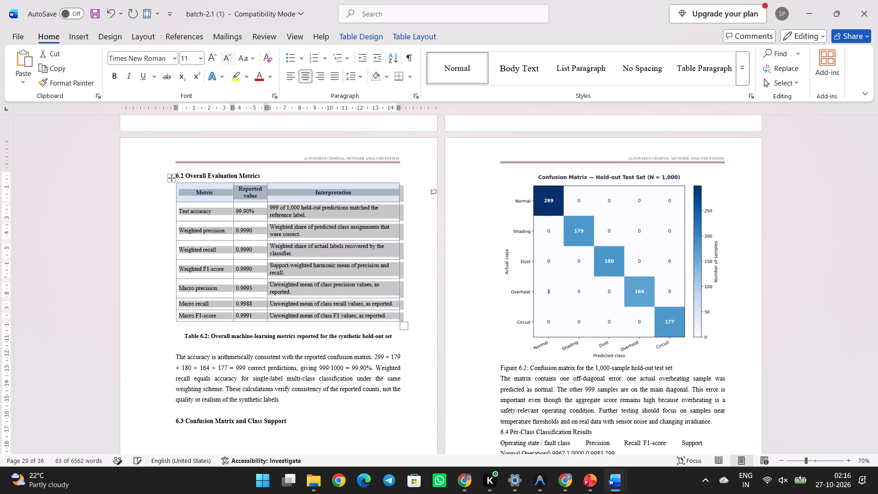
Set the blank line below the Table 6.2 caption to 4 pt.
click(204, 348)
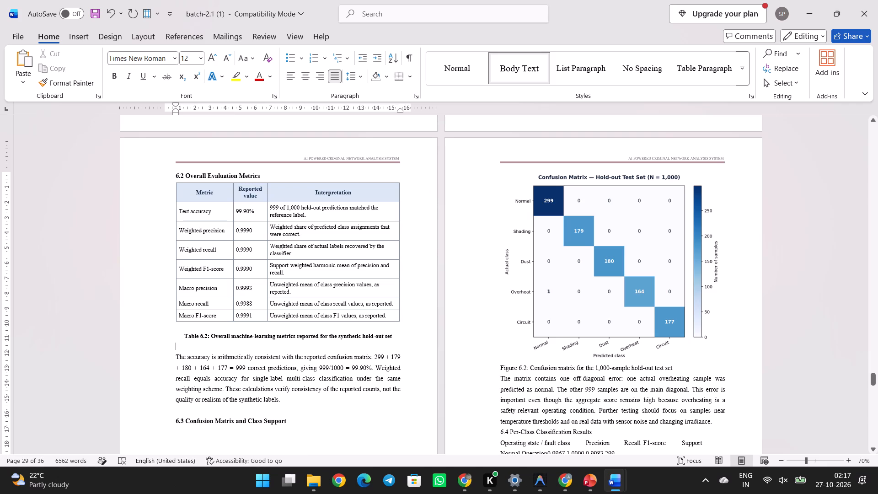
click(189, 51)
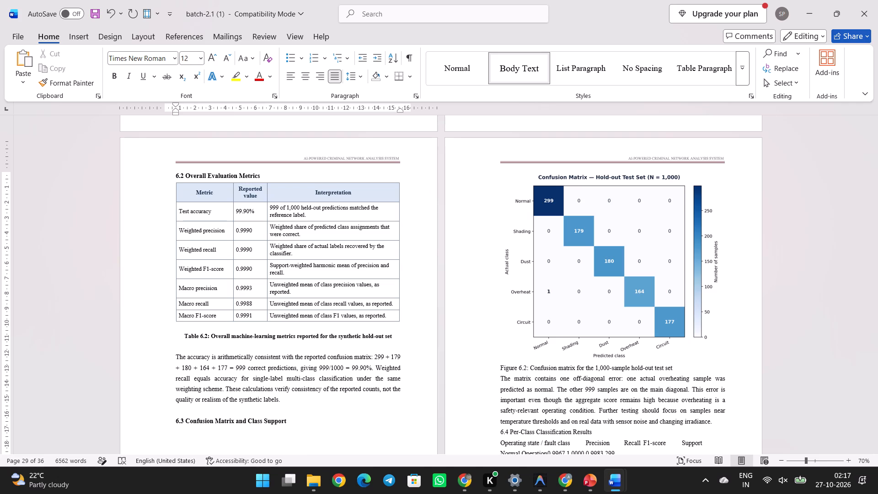
click(189, 54)
key(4)
key(Return)
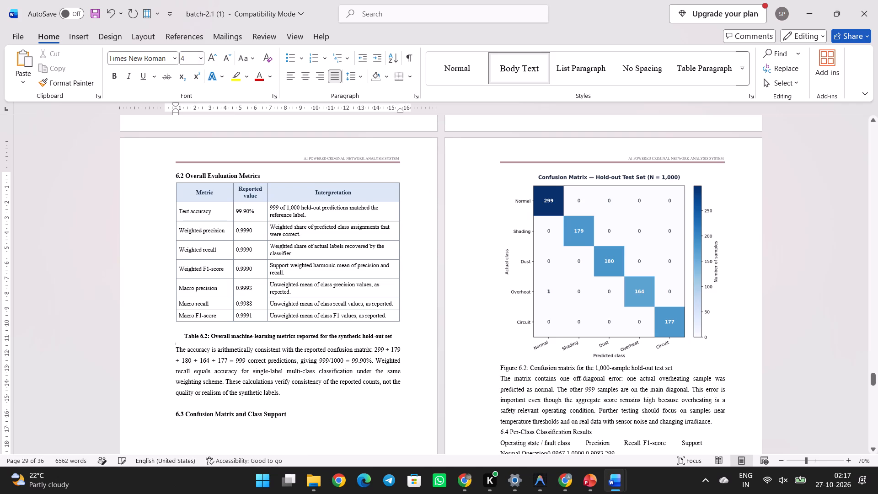
Shrink the Confusion Matrix figure proportionally to roughly three quarters of its pasted width.
scroll(273, 249, down, 4)
click(250, 291)
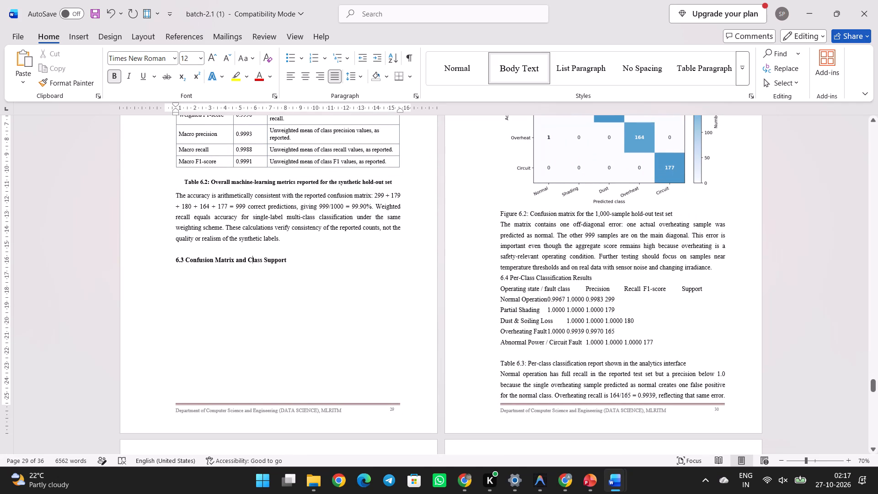
scroll(582, 185, up, 2)
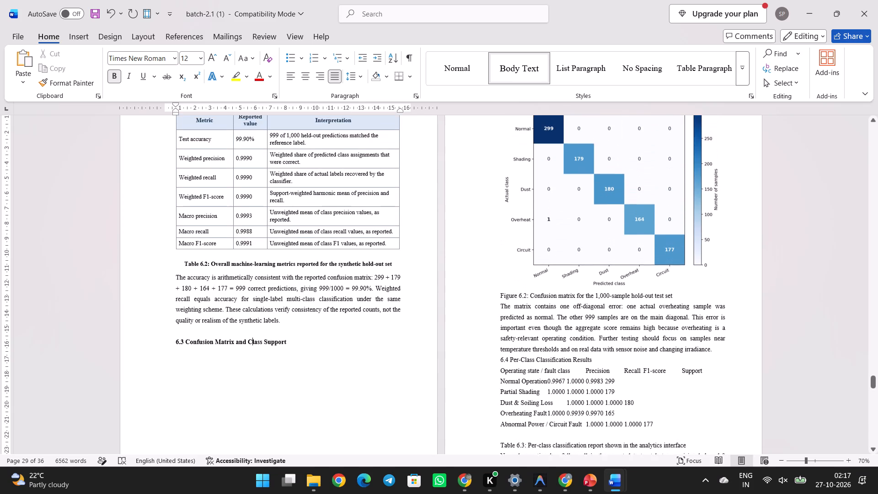
scroll(593, 200, up, 1)
click(590, 215)
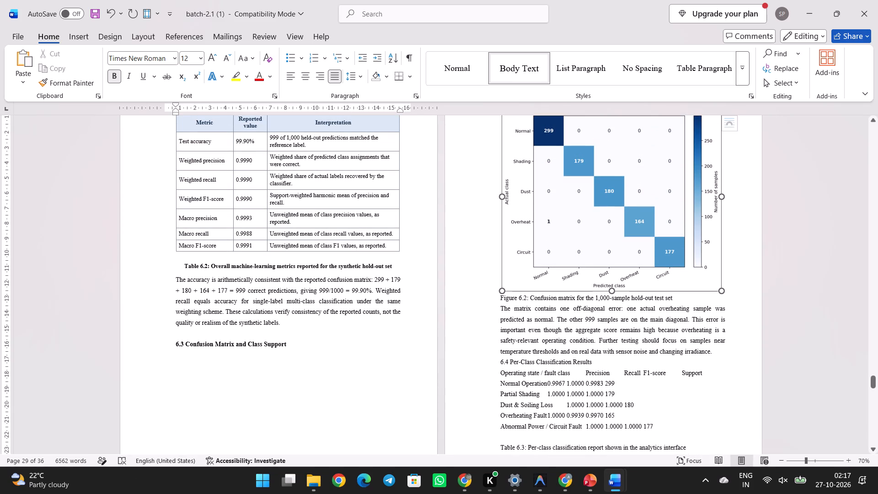
drag(719, 290, 696, 261)
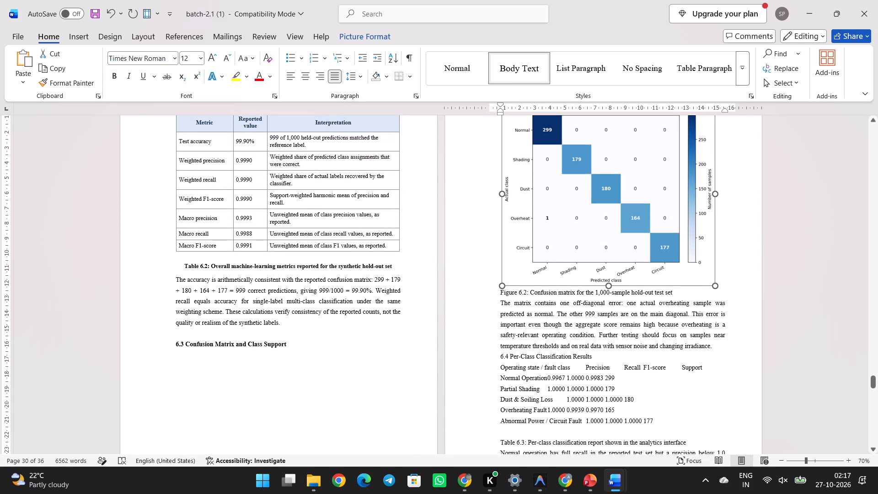
drag(696, 261, 696, 260)
drag(694, 267, 661, 244)
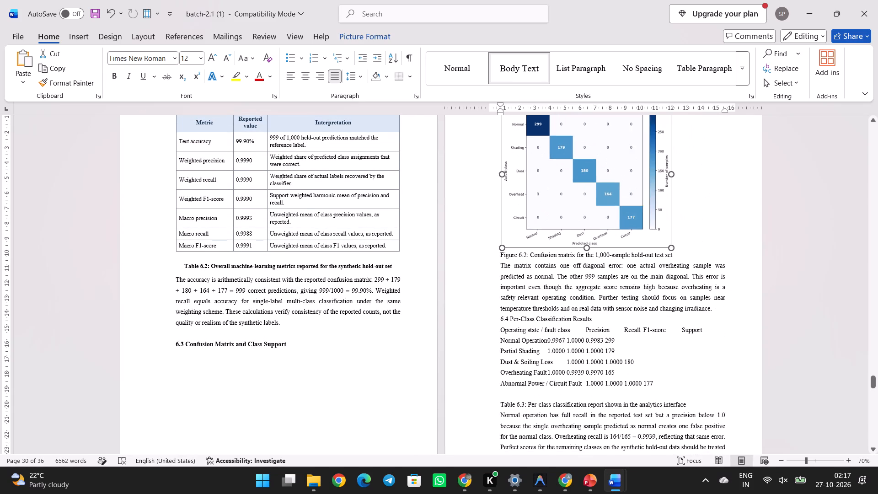
drag(661, 244, 659, 243)
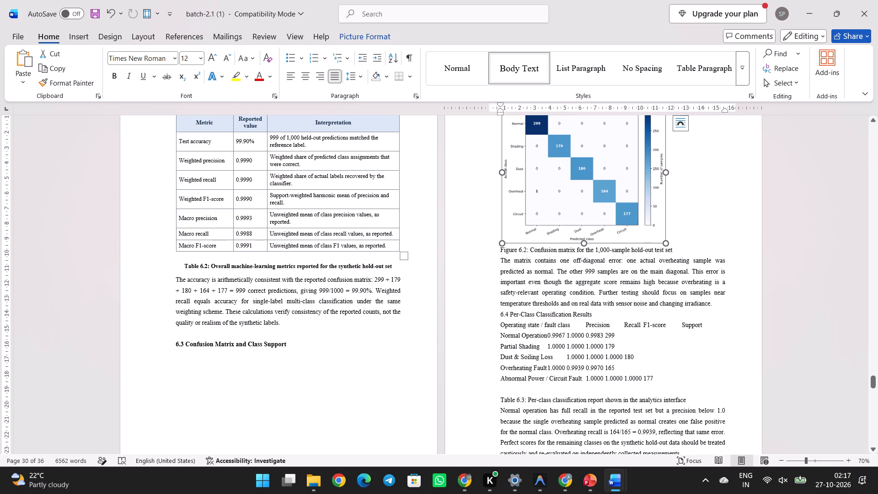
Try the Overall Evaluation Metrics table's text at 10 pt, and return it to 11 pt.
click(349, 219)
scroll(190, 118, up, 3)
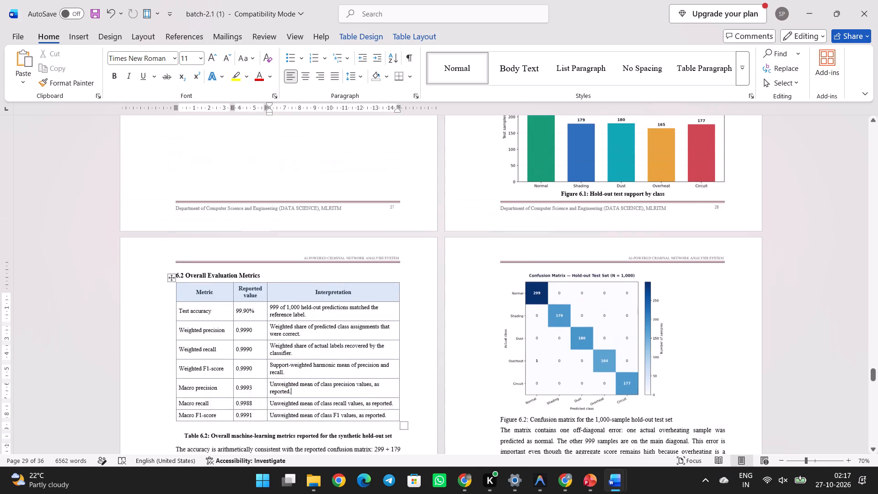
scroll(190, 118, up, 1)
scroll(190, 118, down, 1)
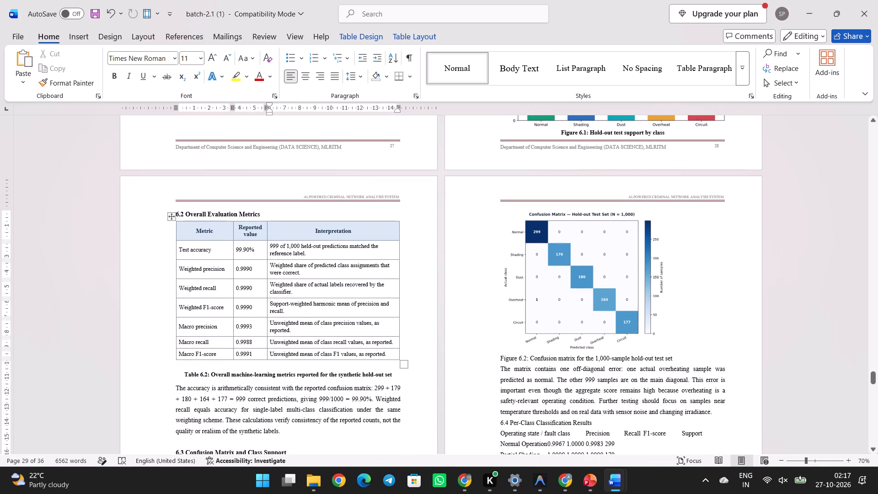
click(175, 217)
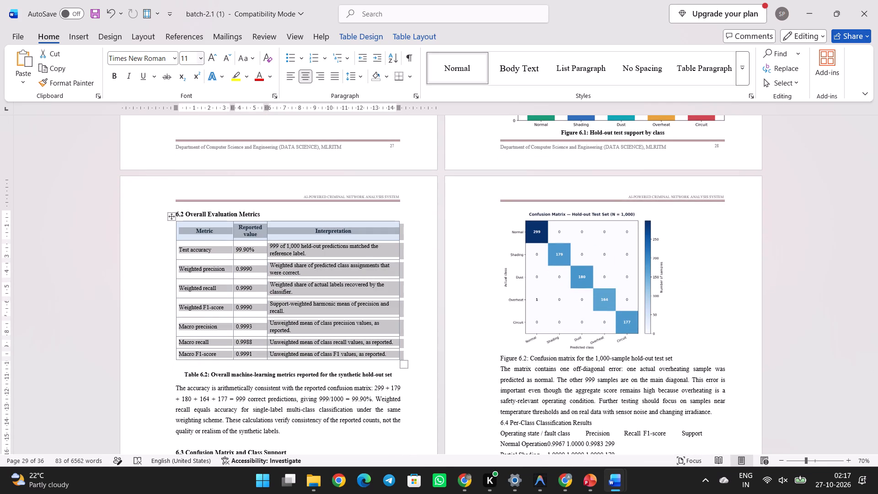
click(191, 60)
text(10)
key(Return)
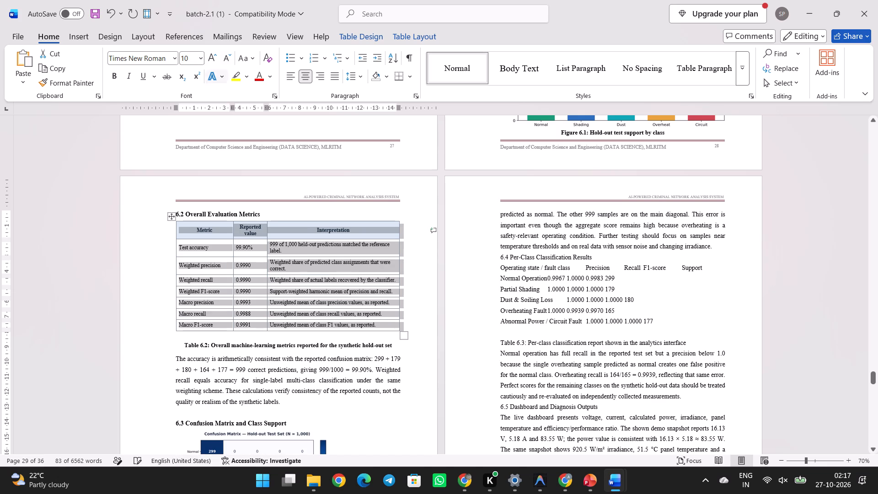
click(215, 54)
Delete the blank line between the Overall Evaluation Metrics table and the Table 6.2 caption.
scroll(275, 231, down, 1)
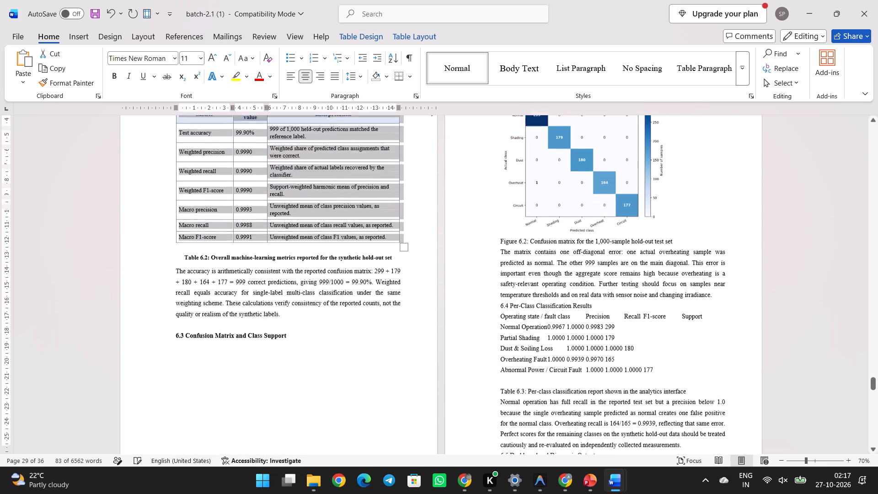
scroll(275, 231, down, 1)
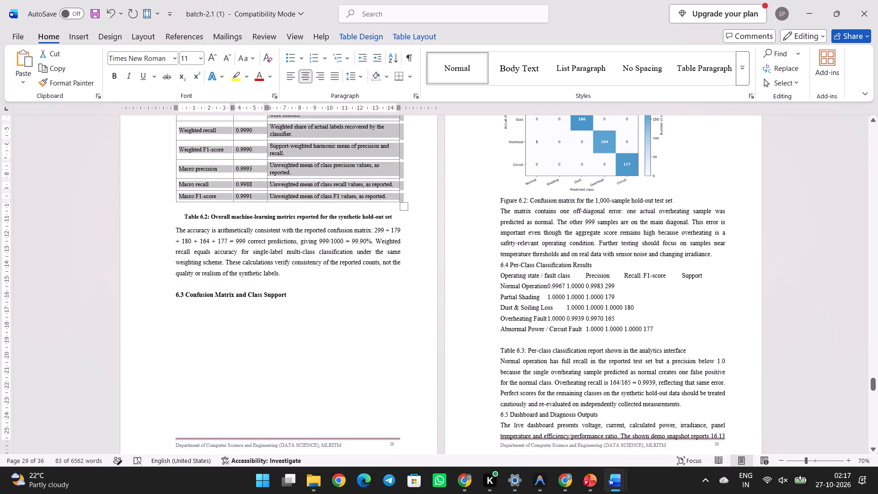
click(184, 210)
key(BackSpace)
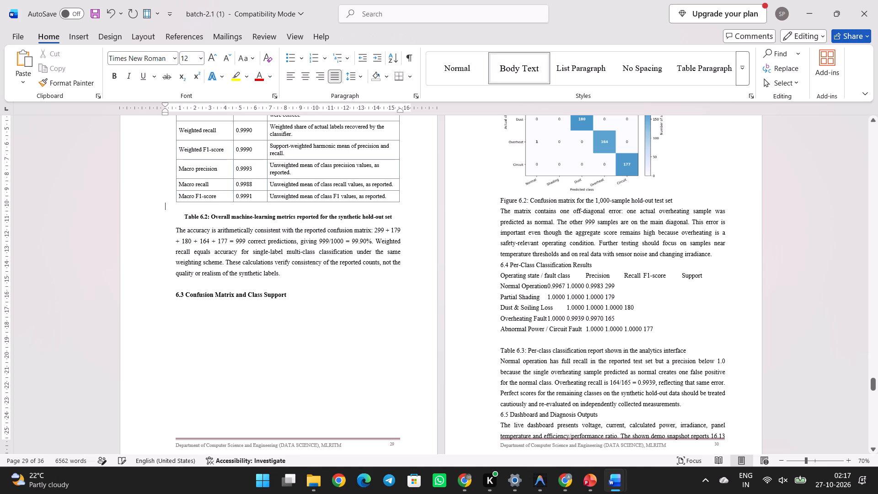
key(BackSpace)
key(BackSpace)
key(BackSpace)
key(F12)
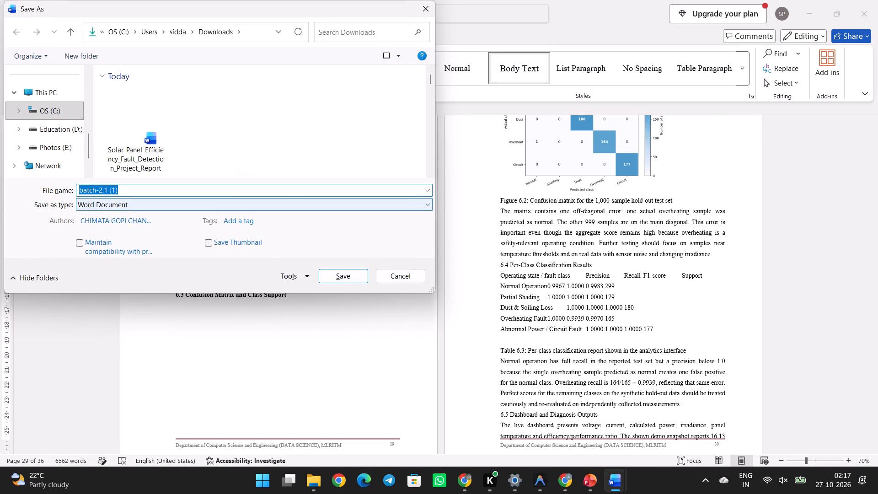
key(Escape)
key(Delete)
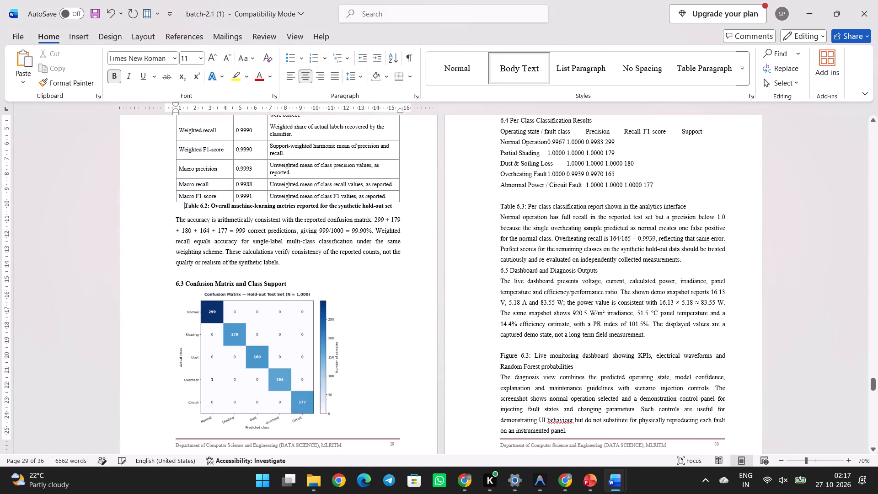
Insert a 1 pt blank line between the Overall Evaluation Metrics table and the Table 6.2 caption.
click(191, 59)
key(1)
key(Return)
key(Return)
Set the blank line above the heading "6.3 Confusion Matrix and Class Support" to 6 pt.
scroll(265, 246, down, 1)
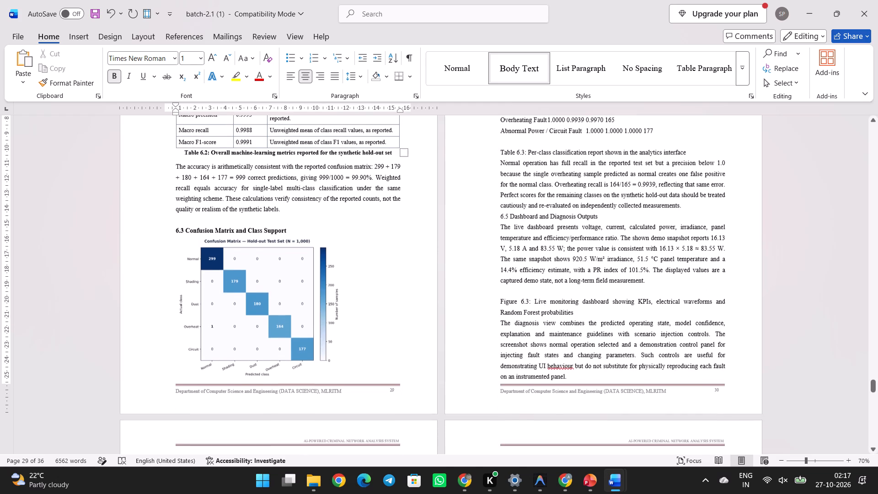
click(264, 276)
click(227, 222)
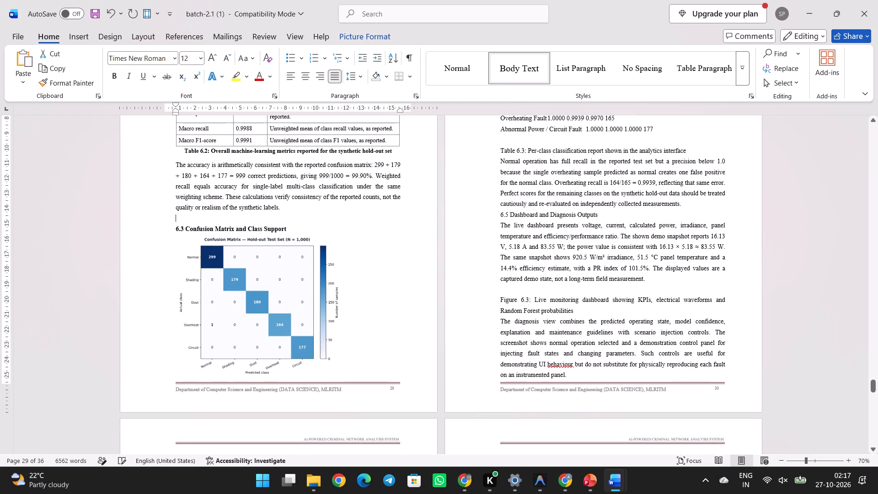
click(192, 58)
key(6)
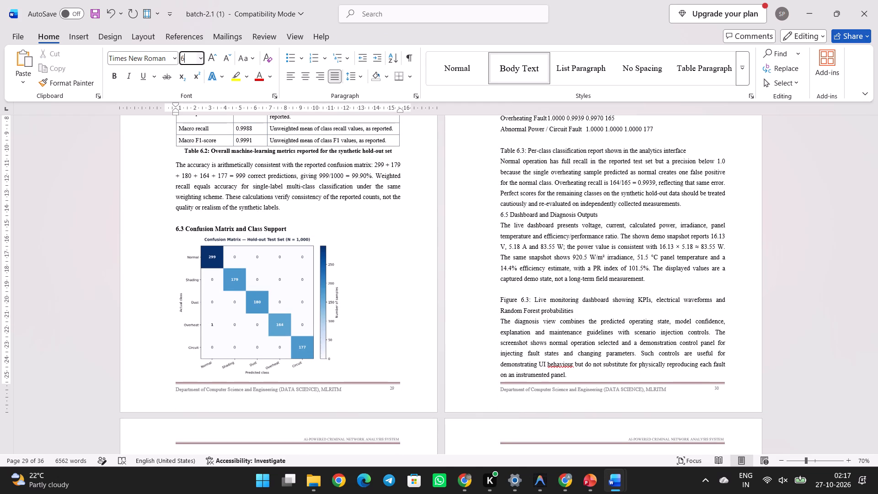
key(Return)
Centre the Confusion Matrix figure below the 6.3 heading.
click(259, 324)
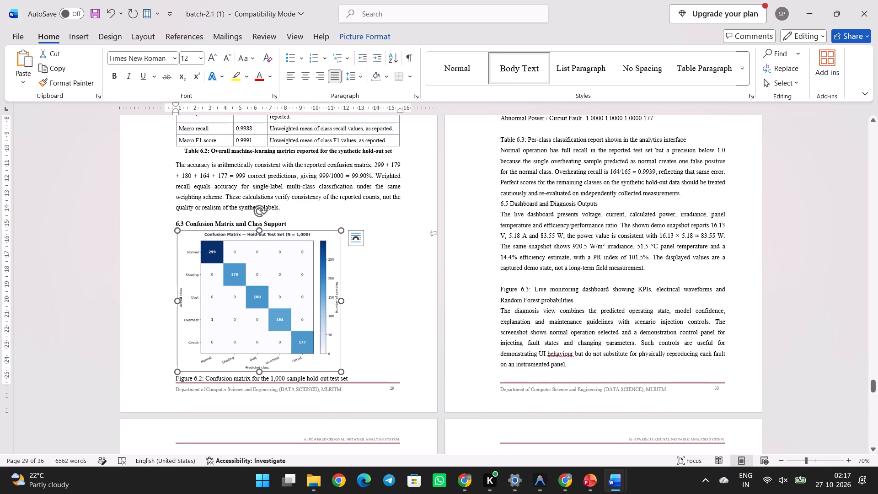
click(301, 79)
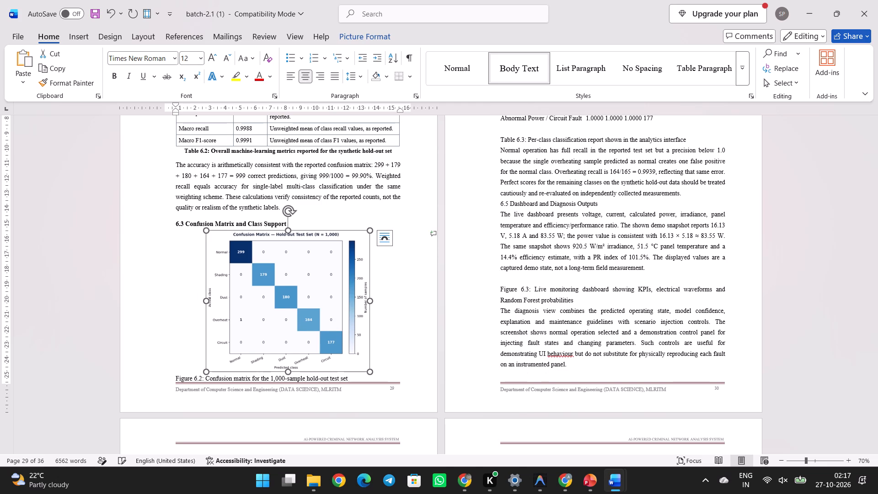
Make the Figure 6.2 caption below the confusion matrix bold, 11 pt and centred.
drag(351, 377, 321, 384)
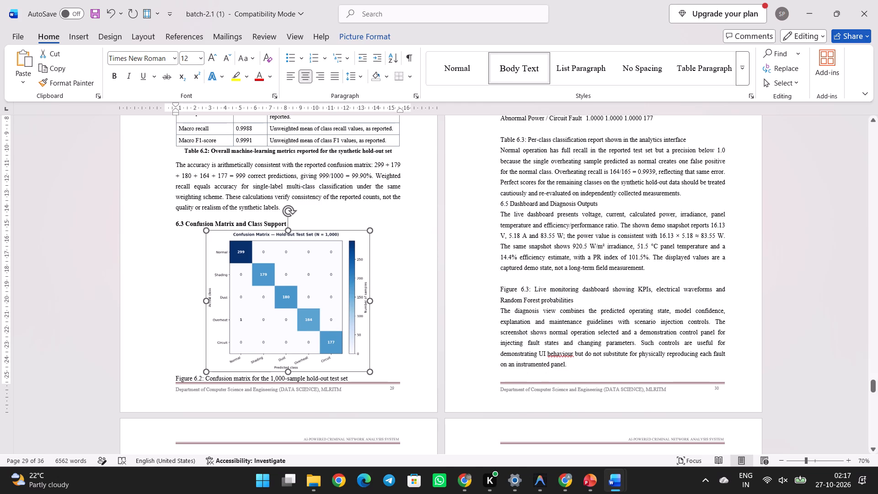
drag(321, 384, 172, 387)
key(ctrl+b)
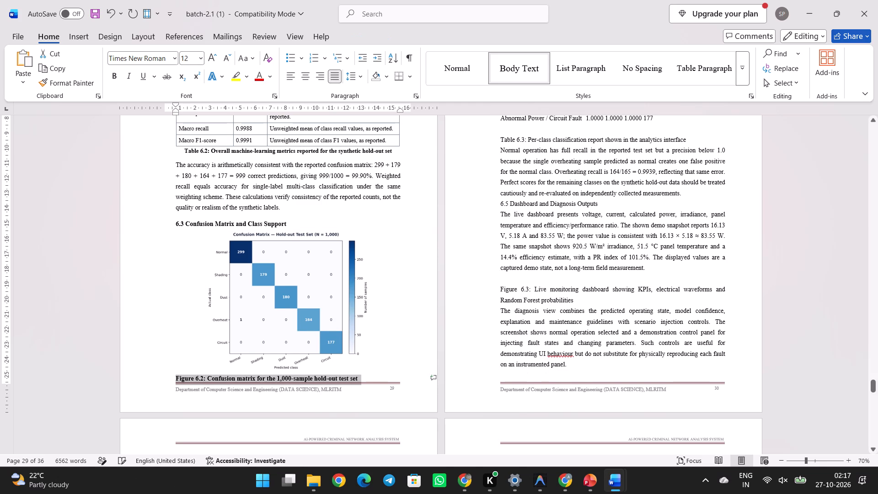
click(229, 55)
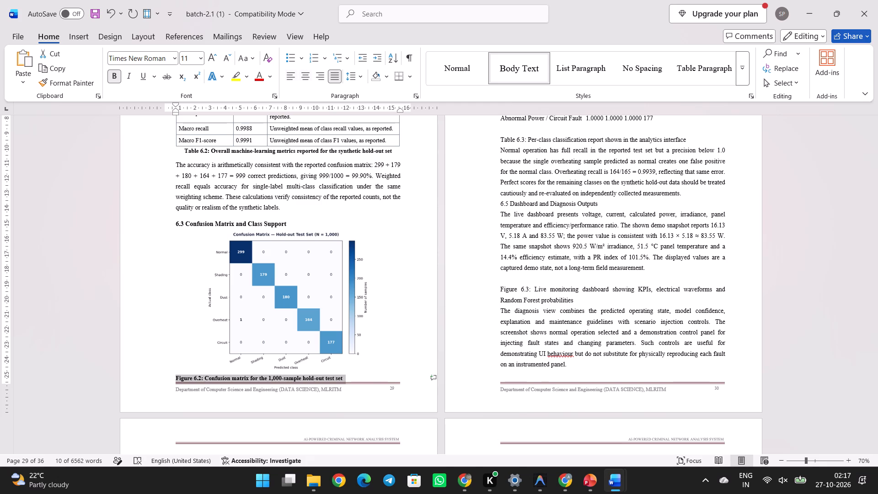
click(303, 76)
click(126, 278)
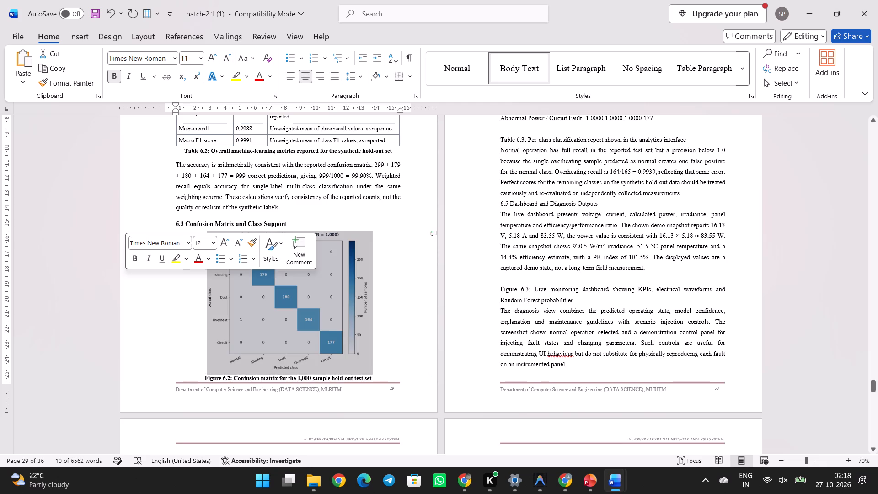
click(576, 255)
Insert a blank line above the heading "6.4 Per-Class Classification Results" and make the heading bold.
scroll(576, 255, up, 2)
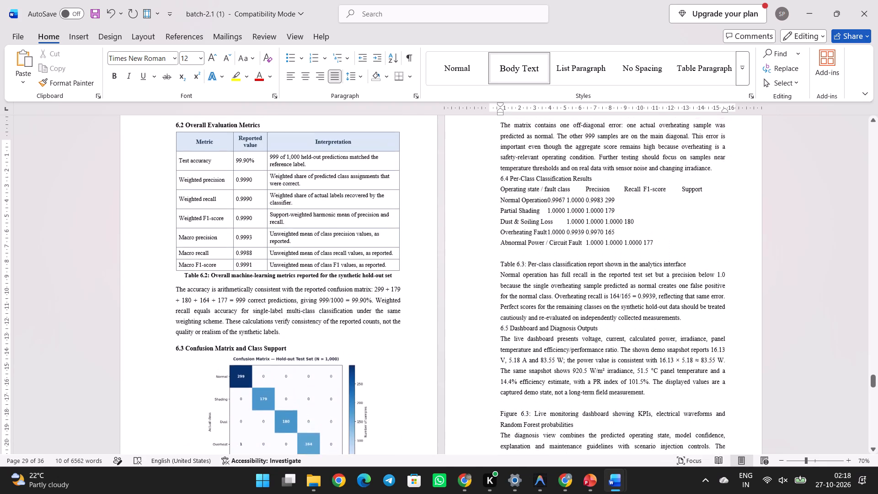
scroll(576, 255, up, 2)
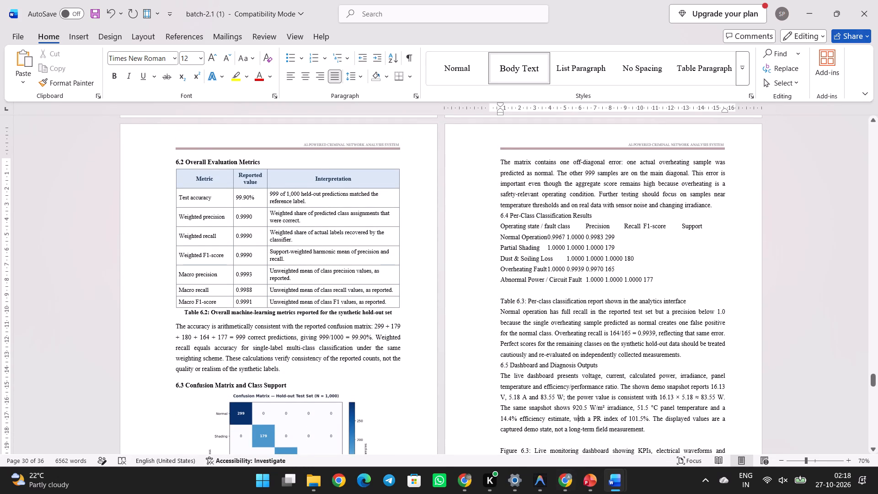
click(502, 214)
key(Left)
key(Return)
drag(602, 226, 510, 228)
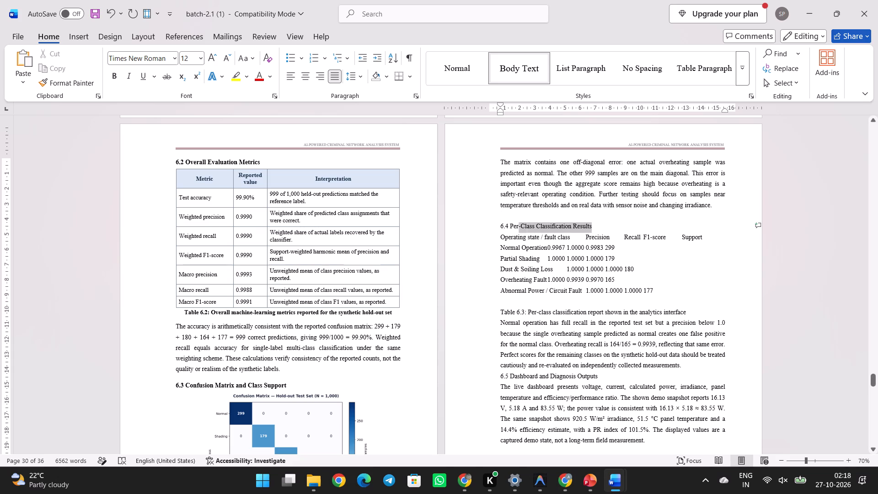
drag(510, 228, 501, 227)
key(ctrl+b)
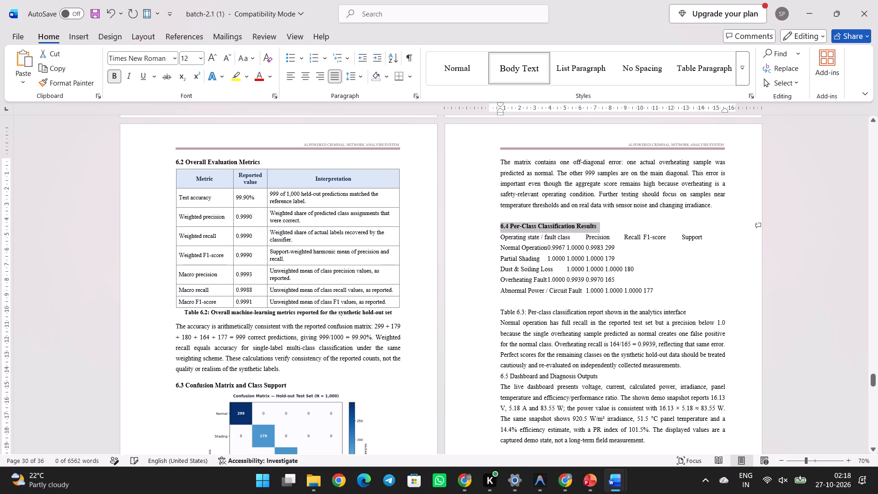
Switch to Solar_Panel_Efficiency_Fault_Detection_Project_Report and copy the whole table under heading 6.4 Per-Class Classification Results.
click(681, 420)
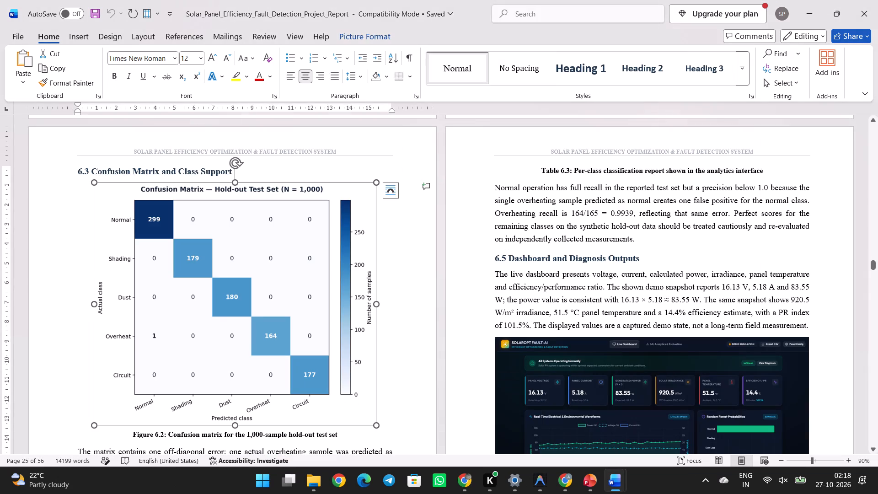
scroll(600, 355, down, 3)
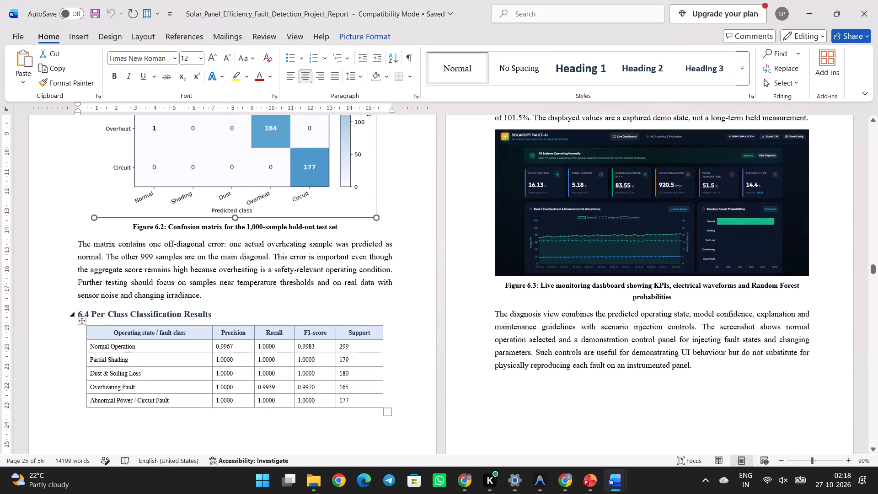
click(89, 325)
click(108, 349)
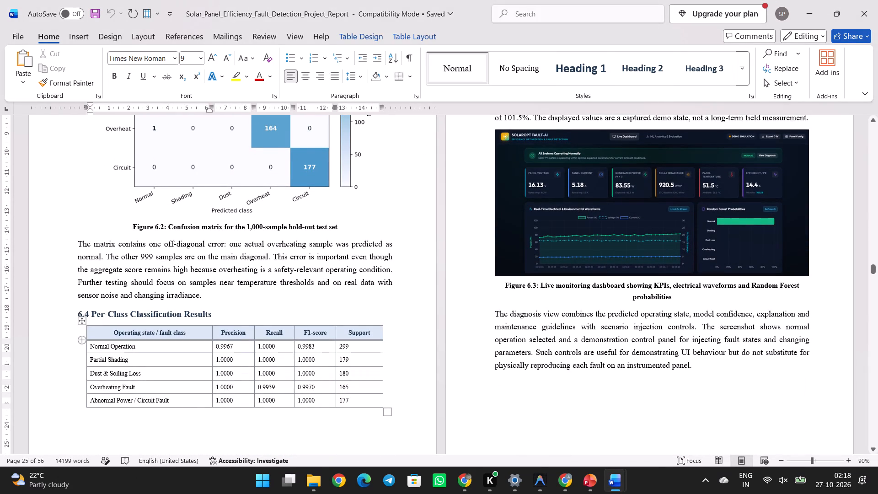
click(83, 323)
key(ctrl+c)
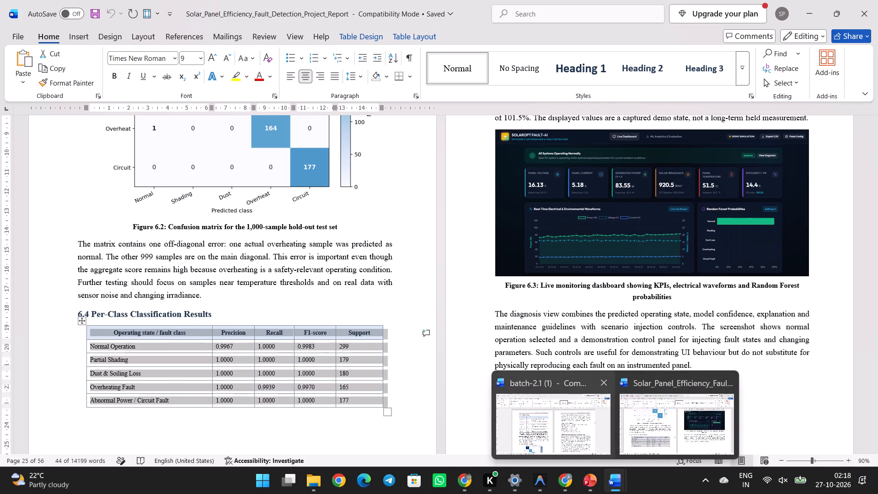
Return to batch-2.1 (1) and replace the plain-text classification rows under heading 6.4 with the copied table.
click(572, 422)
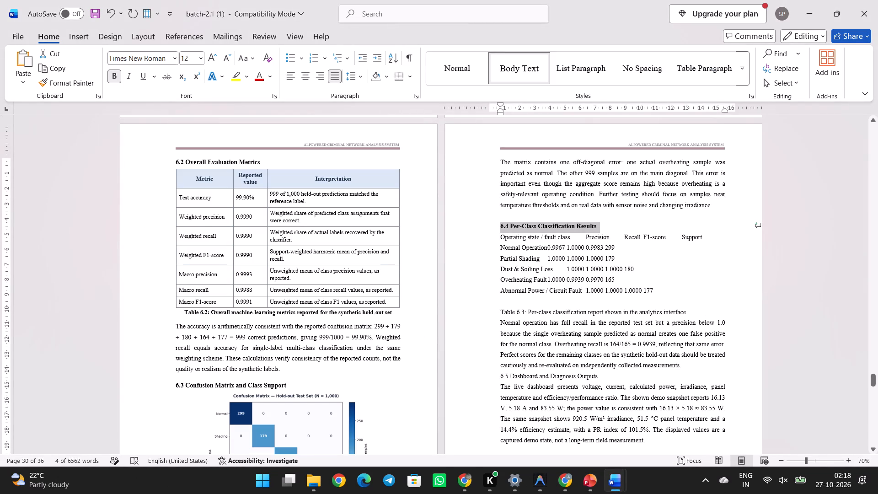
drag(660, 294, 495, 242)
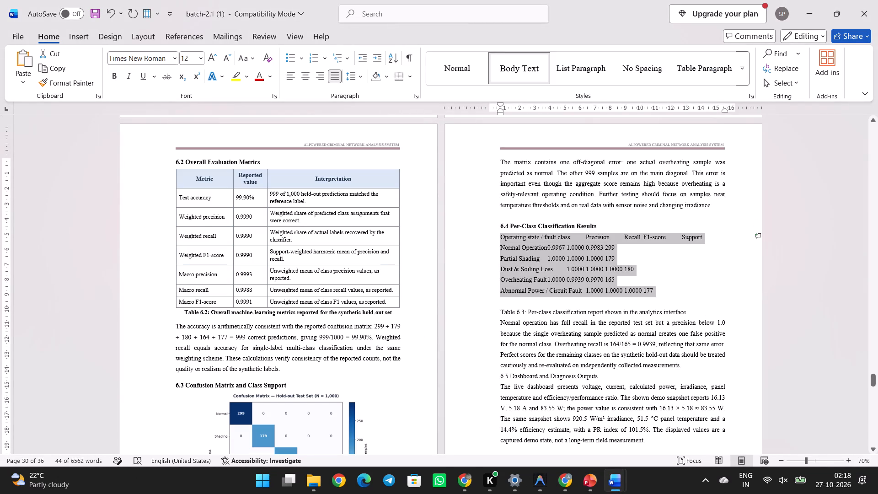
key(ctrl+b)
key(ctrl+b)
key(ctrl+v)
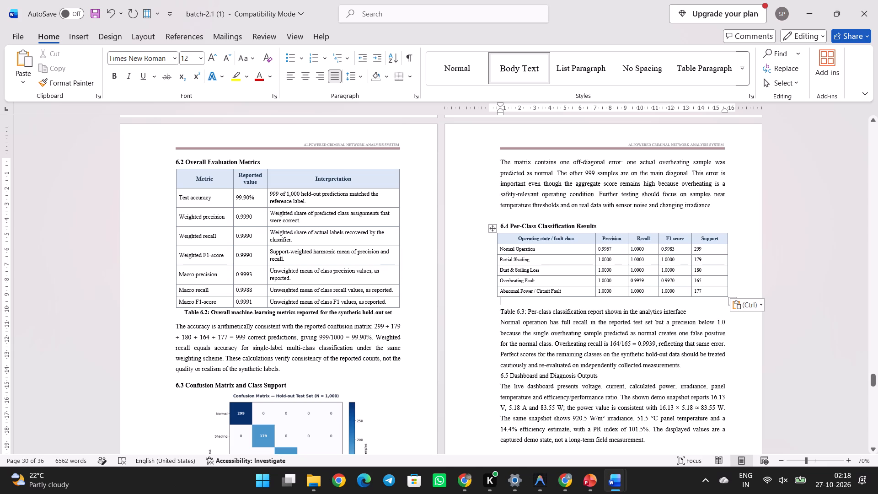
Set the per-class results table's text to 11 pt and align its outer side borders with the text margins.
click(493, 231)
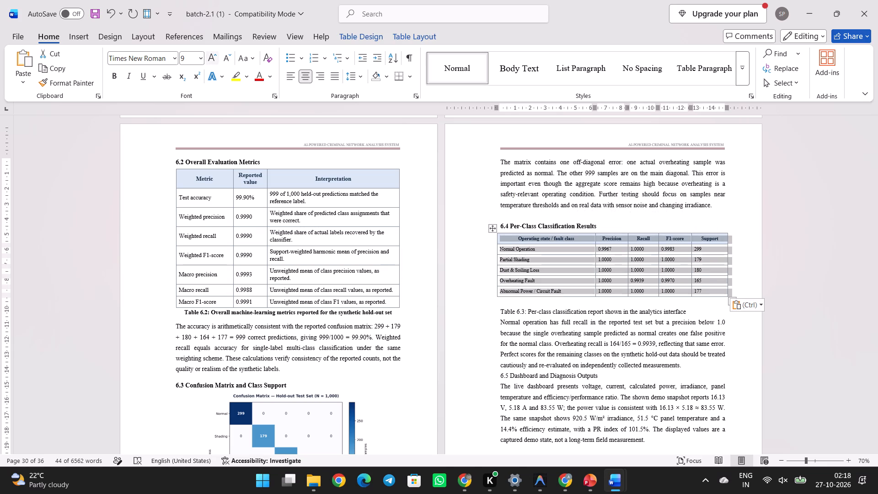
double_click(214, 60)
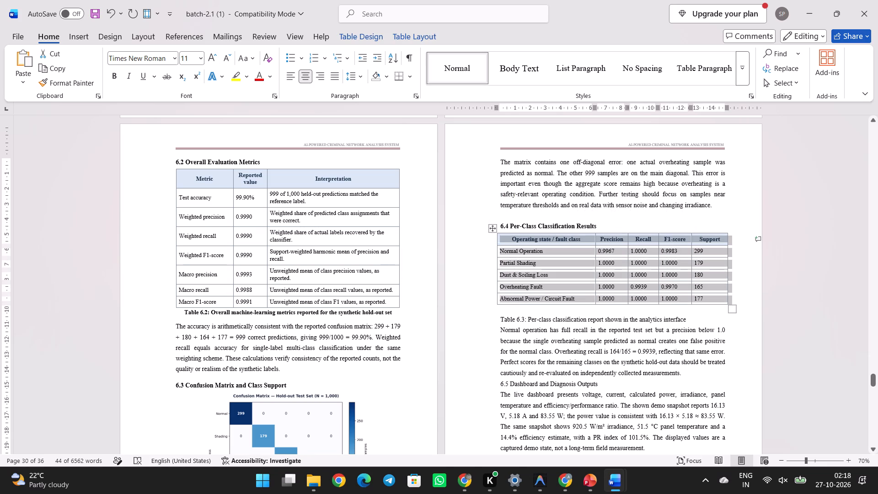
drag(497, 263, 513, 268)
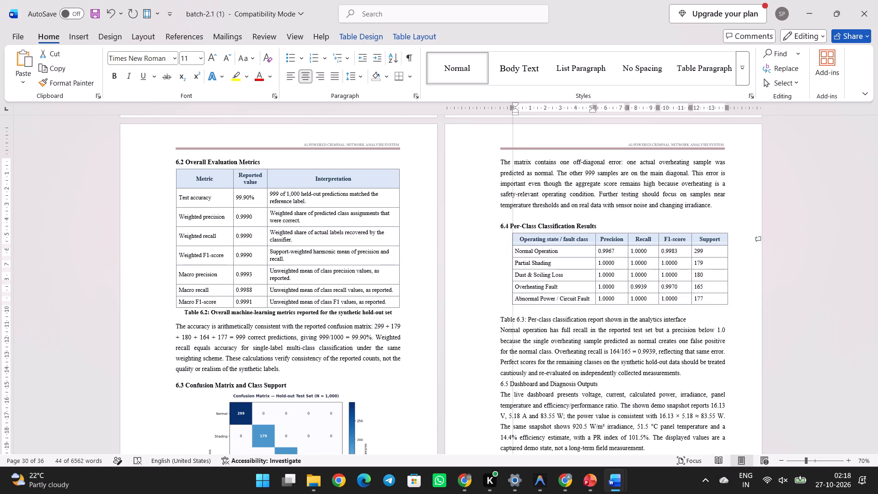
drag(513, 268, 501, 266)
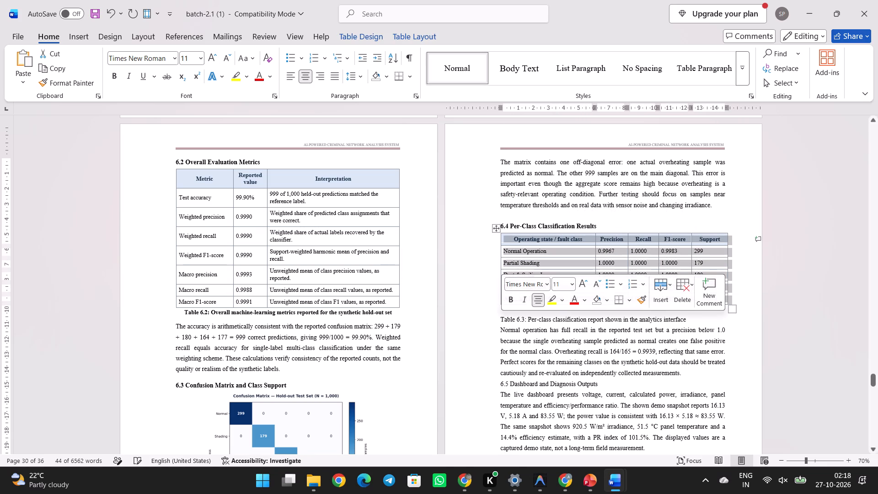
click(727, 263)
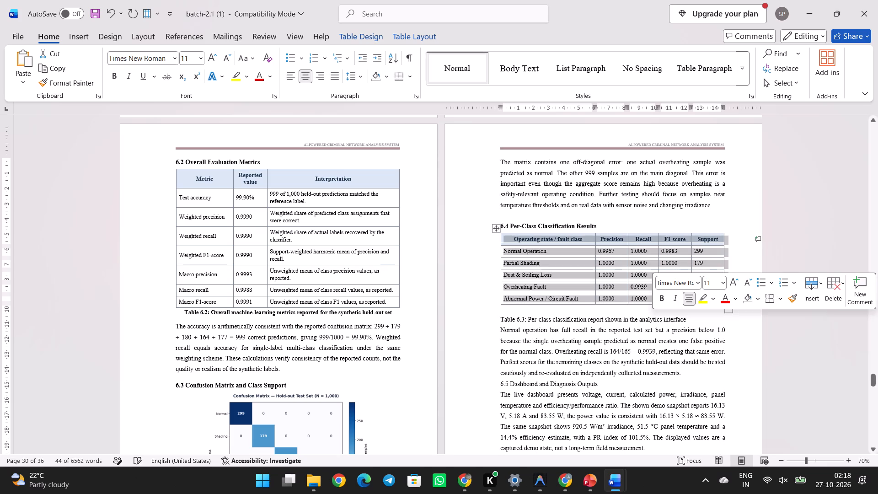
Make the Table 6.3 caption bold and centred, and set its first word to 11 pt.
drag(691, 323, 506, 323)
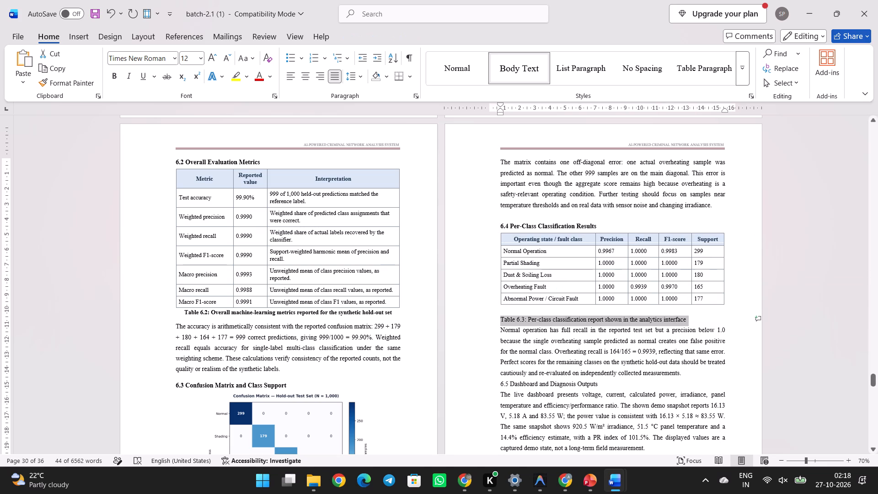
key(ctrl+b)
ctrl+click(506, 323)
click(305, 74)
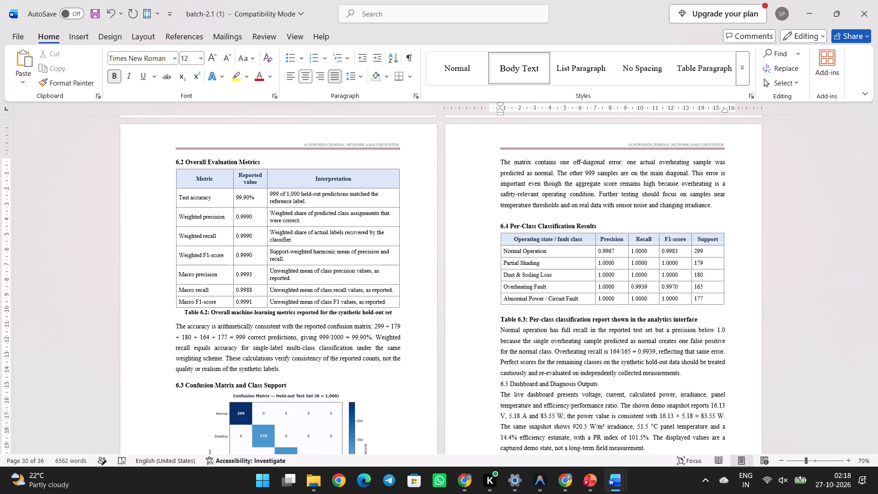
click(226, 56)
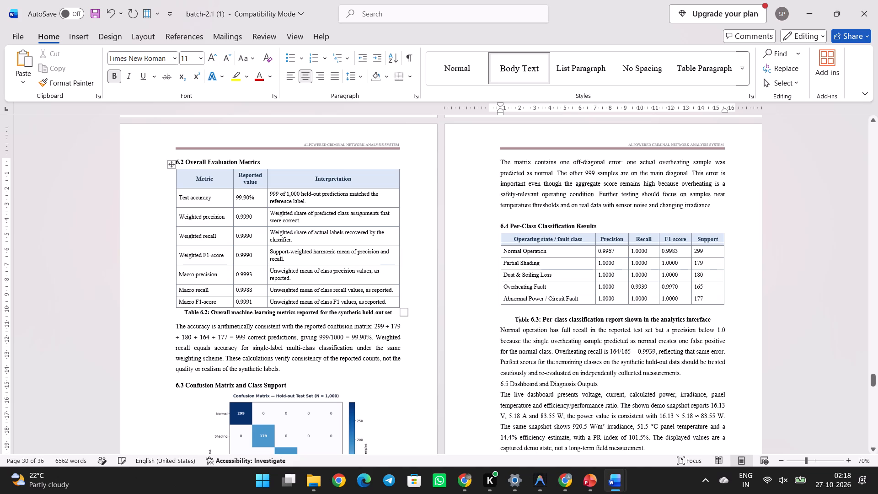
Insert a blank line between the Table 6.3 caption and the paragraph starting "Normal operation has full recall".
click(500, 331)
key(Return)
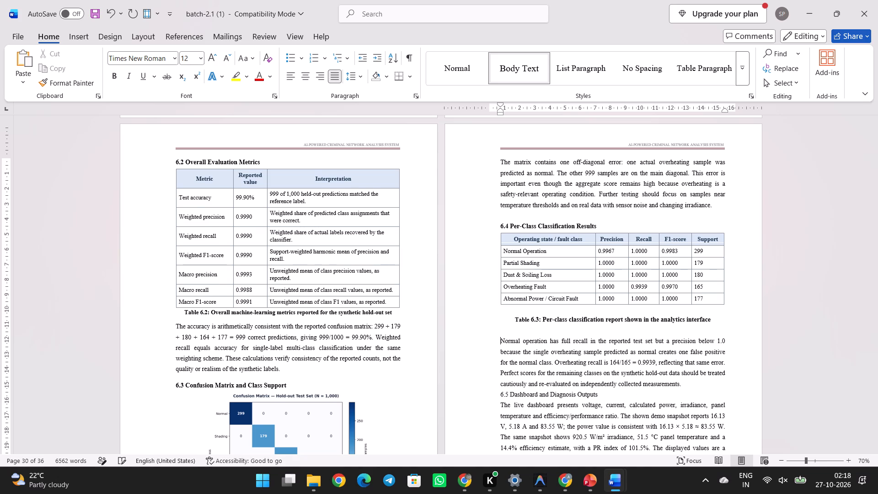
Insert a blank line above the heading "6.5 Dashboard and Diagnosis Outputs" and make the heading bold.
scroll(500, 331, down, 1)
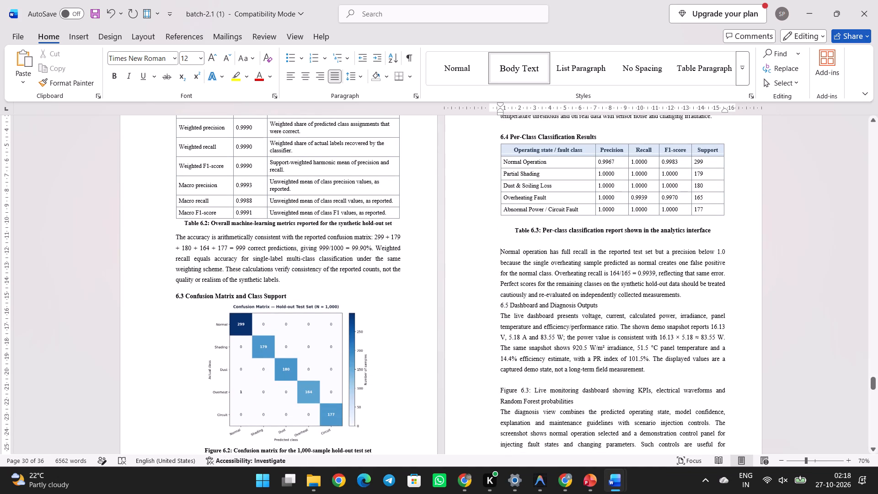
click(686, 292)
key(Return)
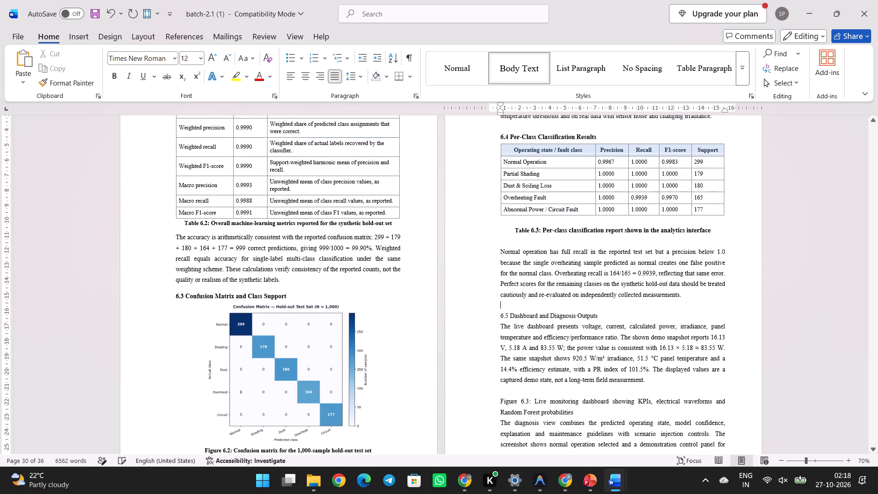
drag(602, 316, 486, 317)
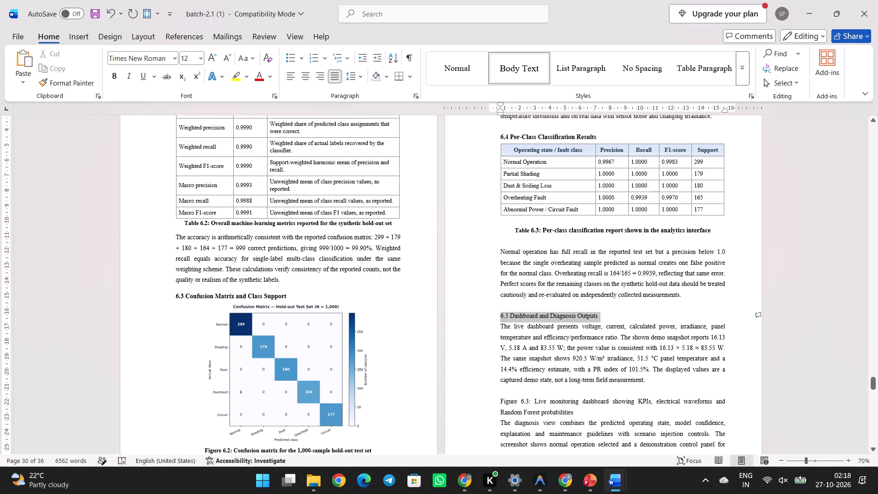
key(ctrl+b)
Add a blank line below the 6.5 heading and undo the automatic list numbering.
click(620, 313)
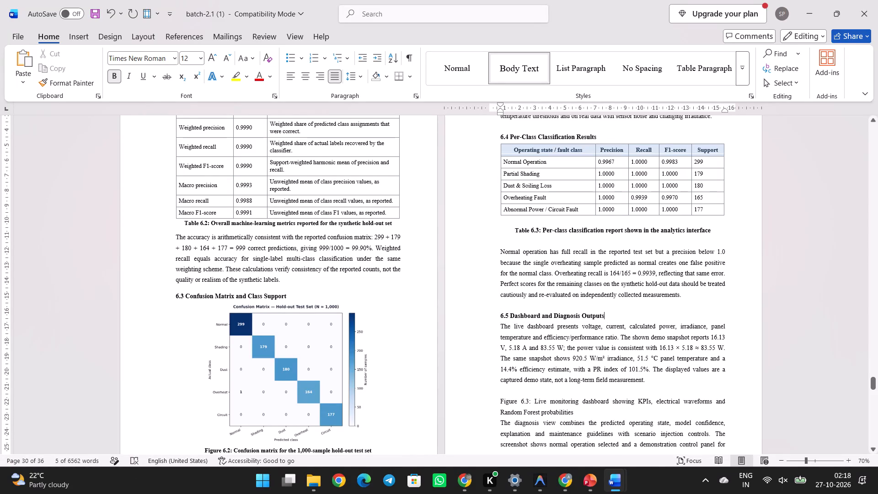
key(Return)
key(ctrl+z)
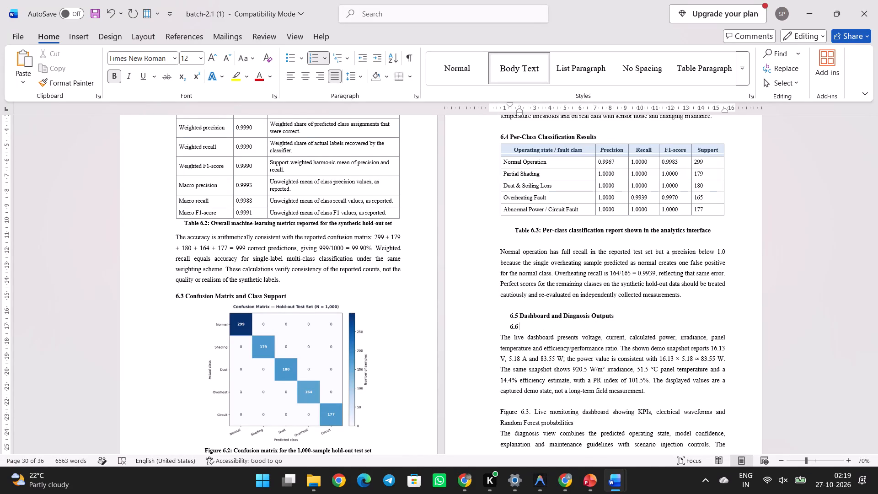
Copy the Figure 6.3 live dashboard screenshot from the Solar_Panel_Efficiency report and paste it before "The live dashboard presents" in batch-2.1 (1).
scroll(620, 313, down, 2)
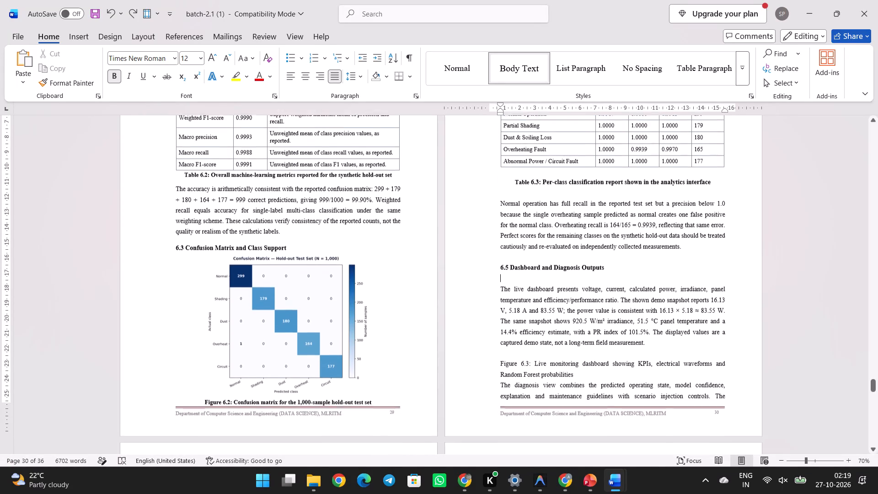
scroll(620, 313, down, 1)
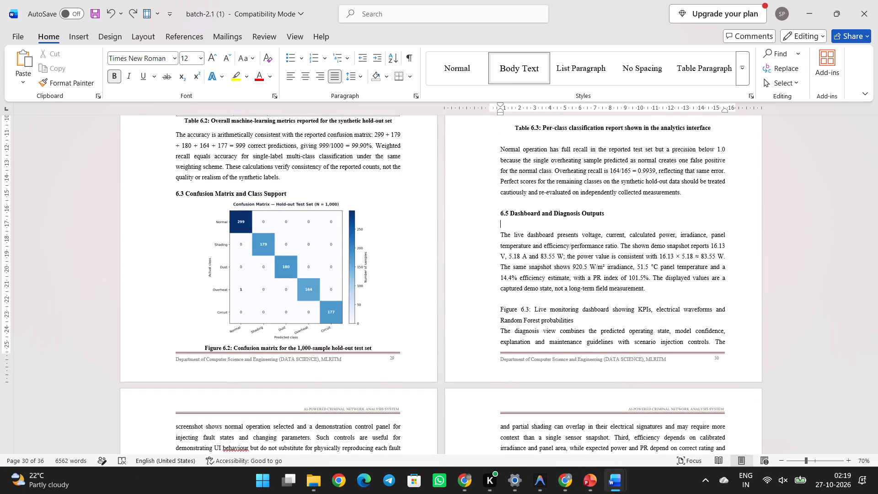
click(656, 408)
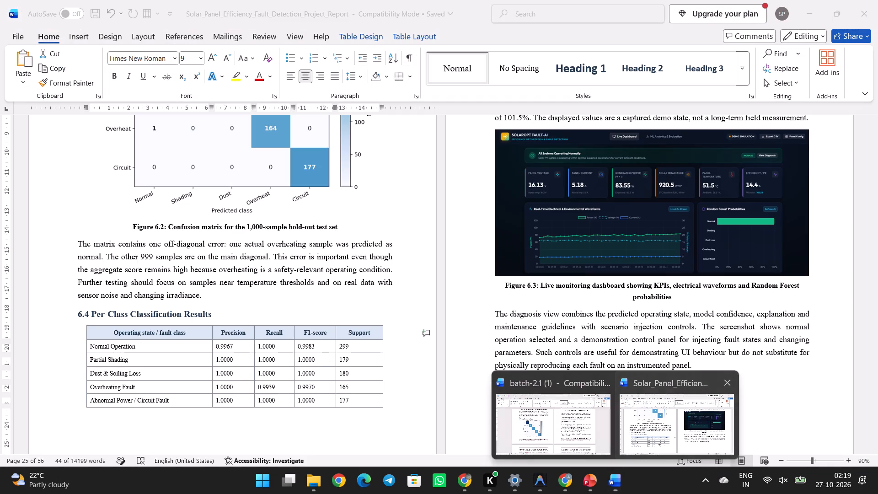
scroll(656, 408, up, 1)
click(621, 242)
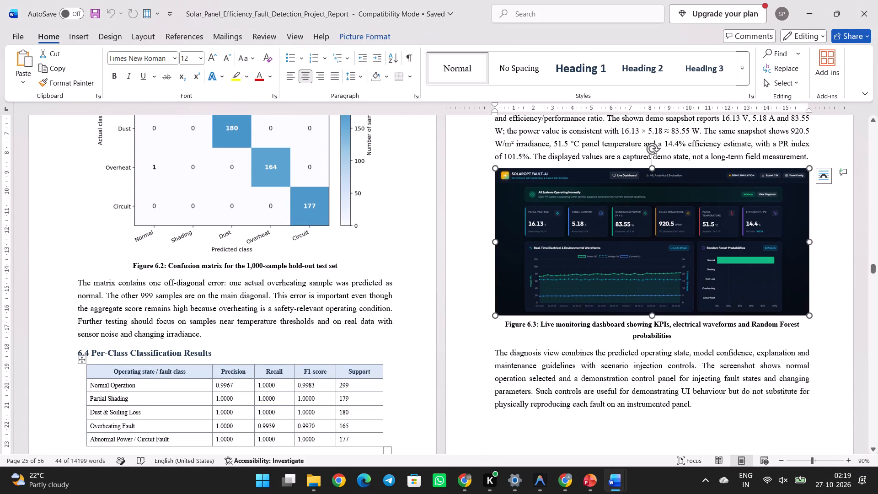
key(ctrl+c)
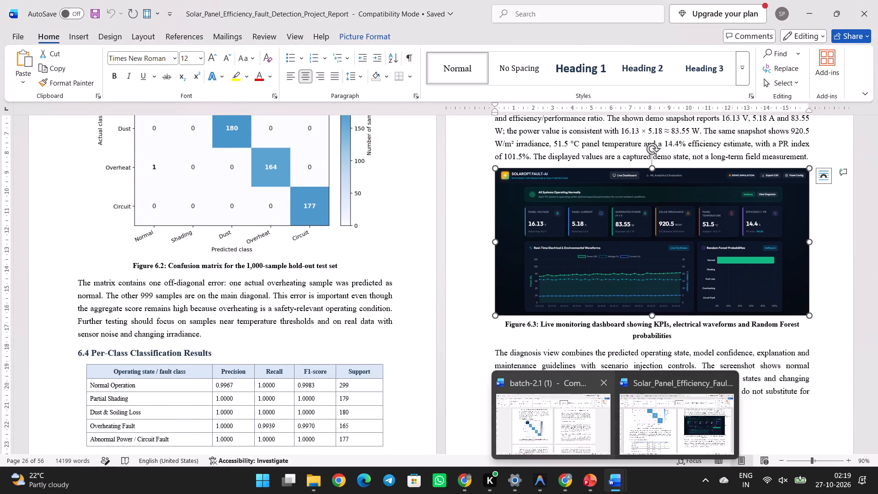
click(568, 416)
scroll(566, 298, down, 1)
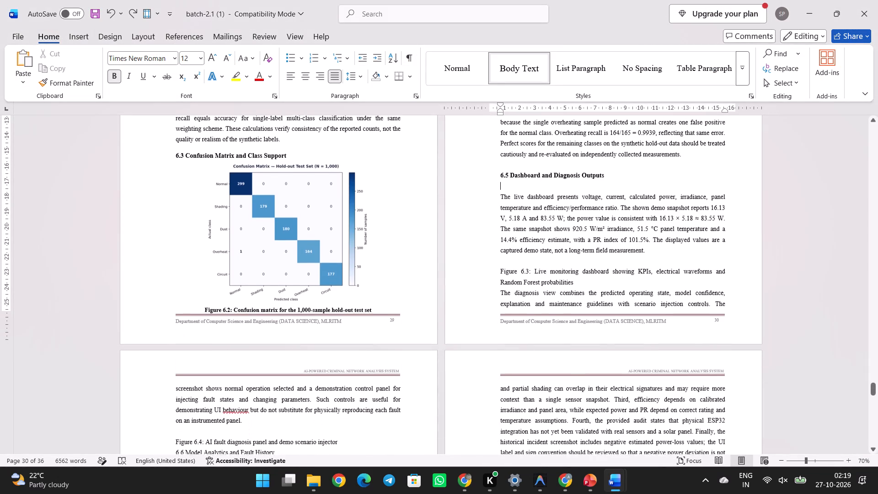
scroll(566, 298, down, 1)
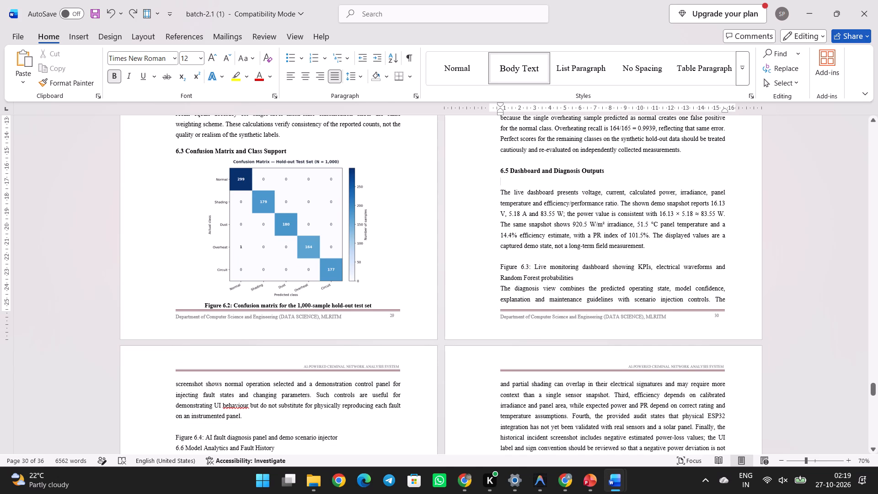
drag(648, 248, 541, 220)
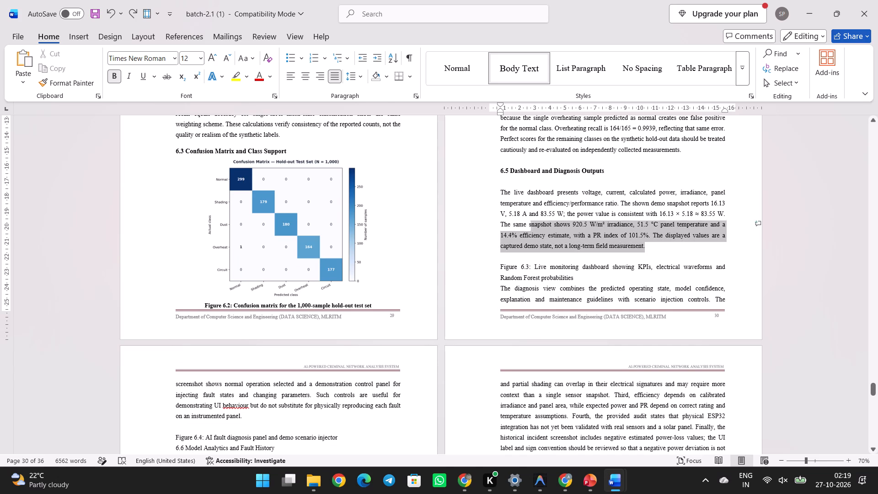
drag(541, 220, 503, 193)
click(503, 193)
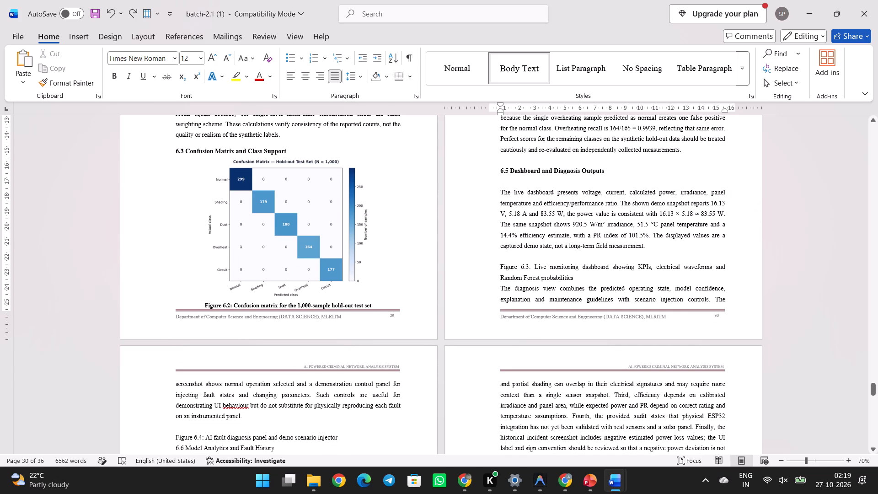
click(501, 192)
key(ctrl+v)
click(578, 218)
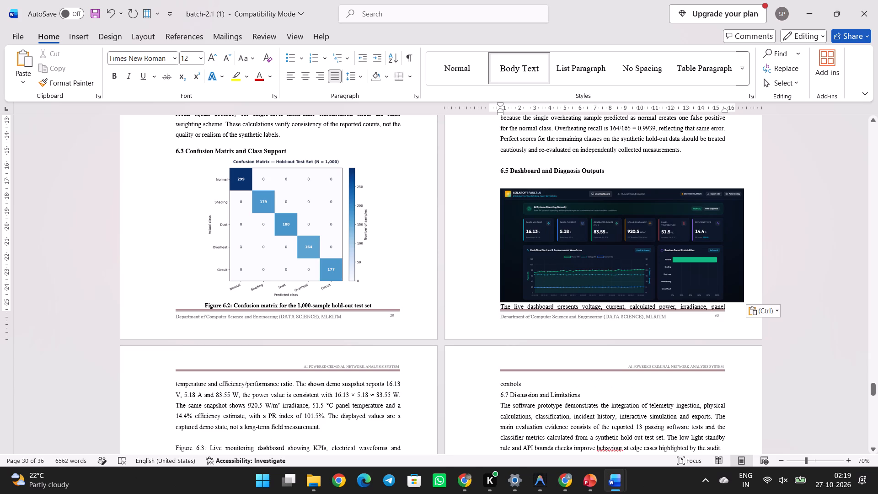
Cut the paragraph starting "The live dashboard presents" from below the dashboard picture.
drag(503, 306, 516, 313)
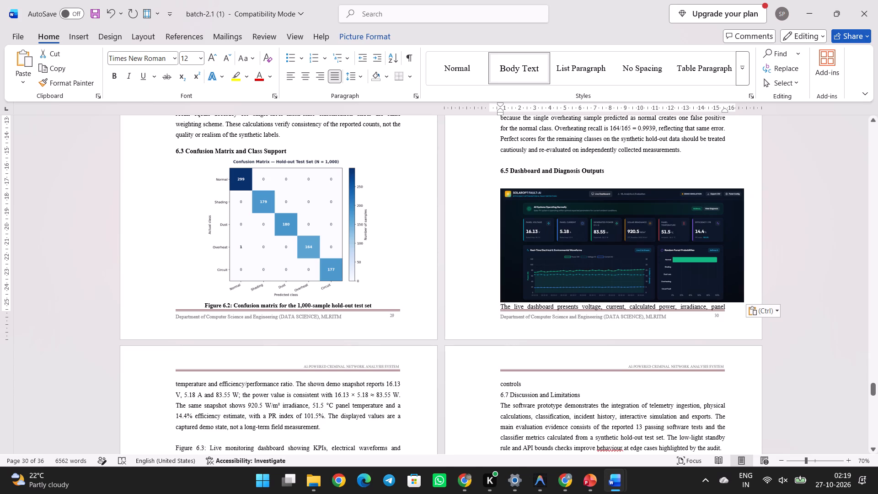
drag(516, 313, 341, 299)
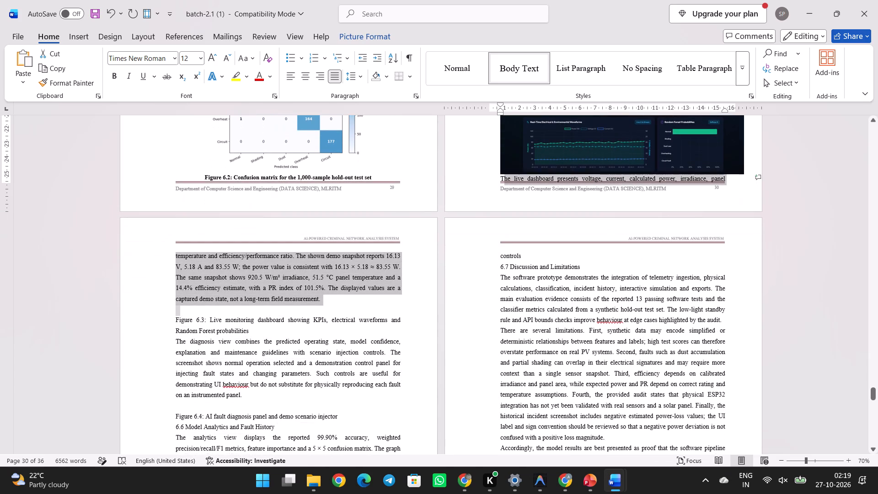
drag(341, 299, 322, 298)
key(ctrl+x)
Shrink the blank line between the 6.5 heading and the dashboard picture to 1 pt.
scroll(418, 271, up, 1)
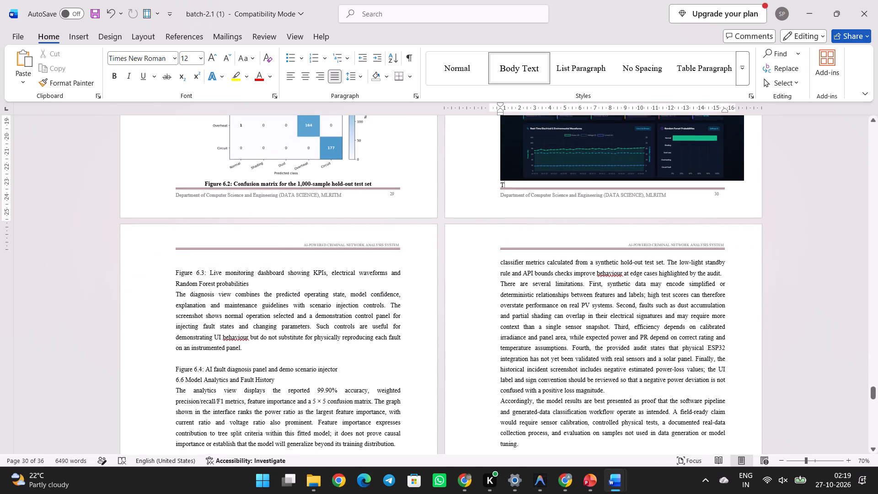
scroll(418, 271, up, 1)
click(574, 240)
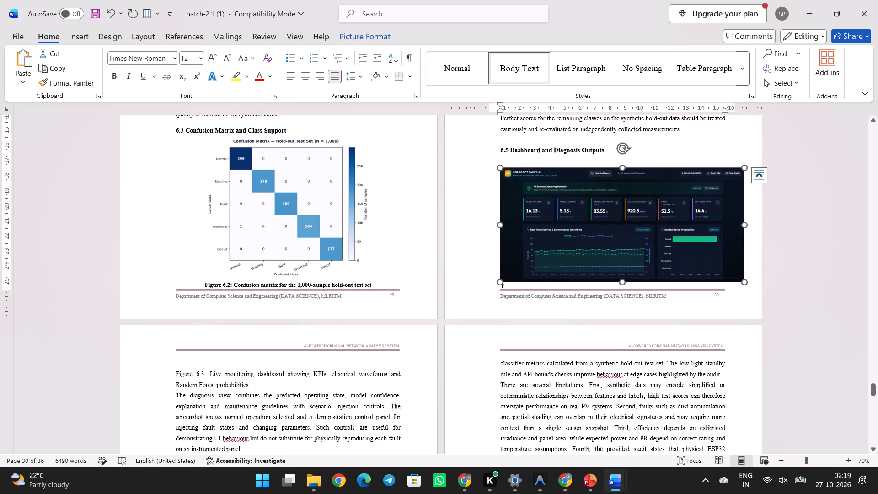
click(528, 161)
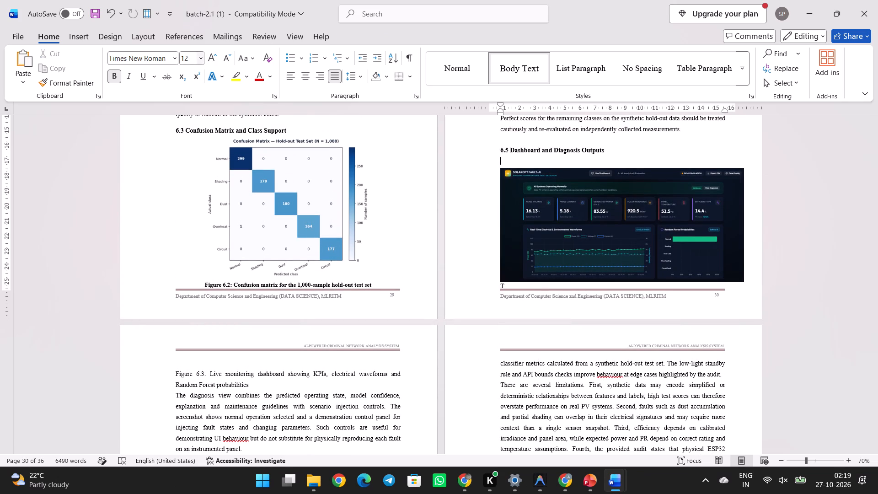
click(194, 57)
key(1)
key(Return)
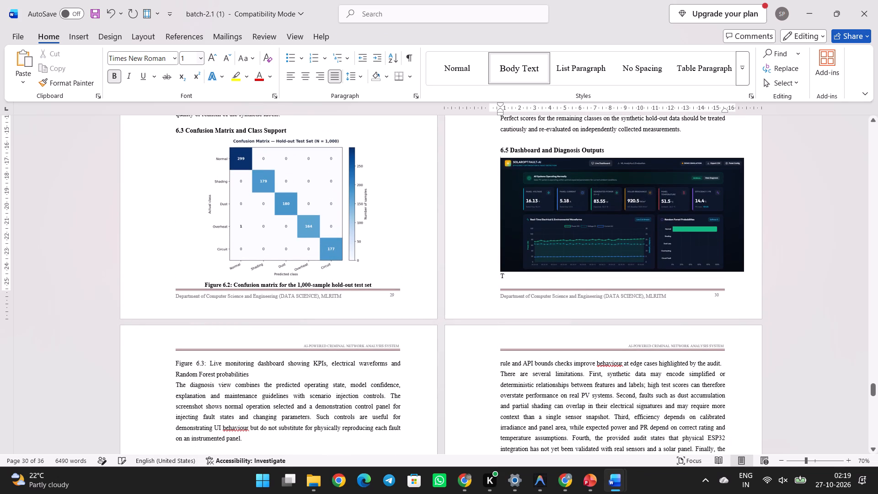
Delete the stray "T" and the empty line below the dashboard picture to bring the Figure 6.3 caption directly beneath it.
click(519, 279)
key(BackSpace)
key(BackSpace)
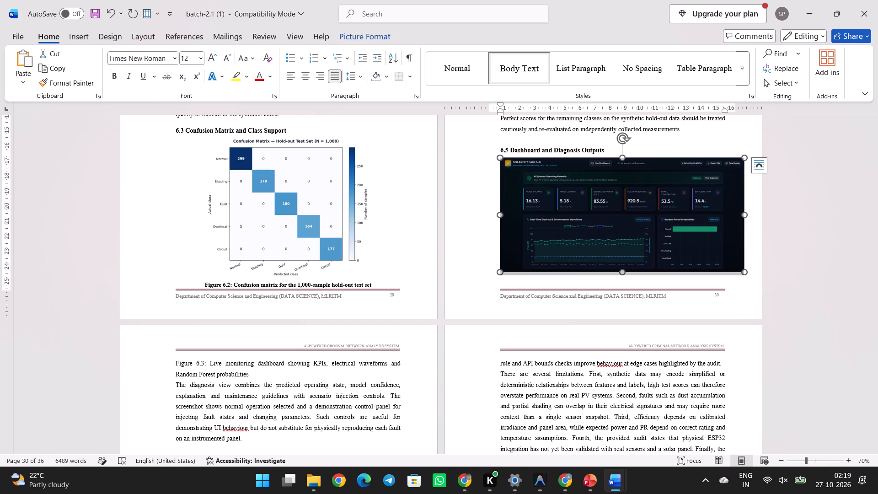
click(508, 277)
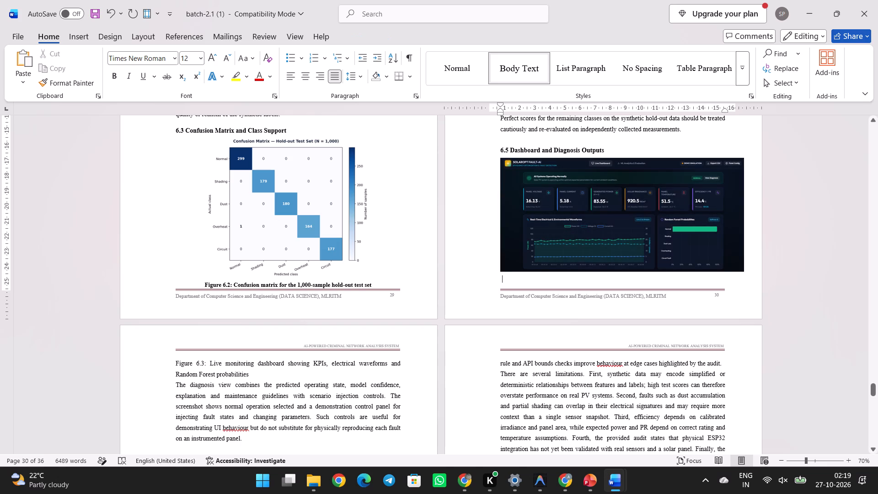
key(Delete)
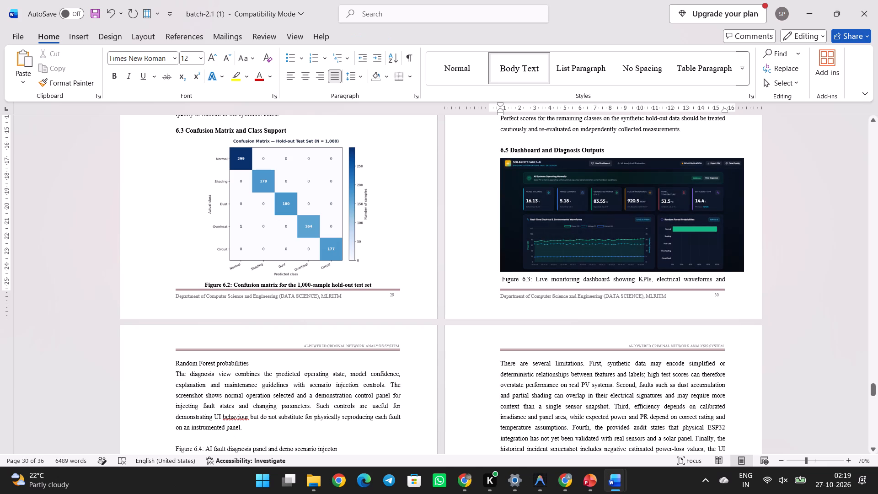
Set the whole Figure 6.3 caption to 11 pt and make it bold.
drag(500, 278, 303, 357)
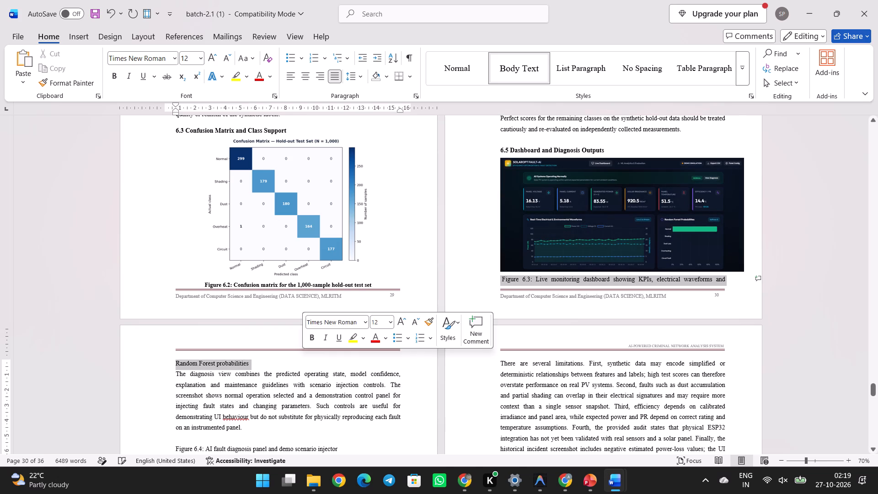
click(225, 56)
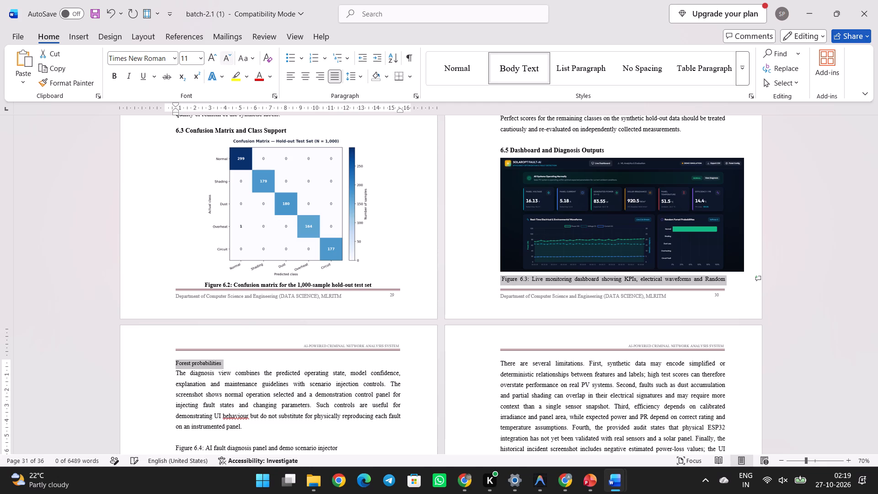
key(ctrl+b)
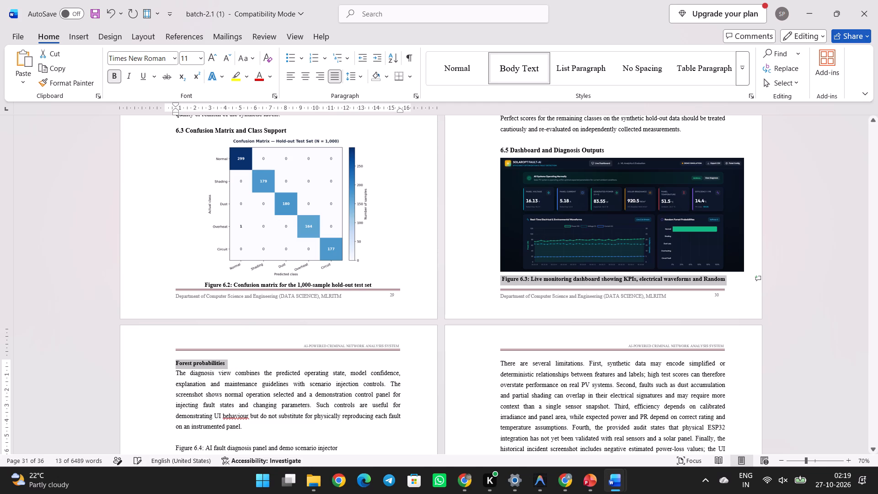
Reduce the dashboard picture's height slightly to make room for both caption lines on the same page.
click(591, 197)
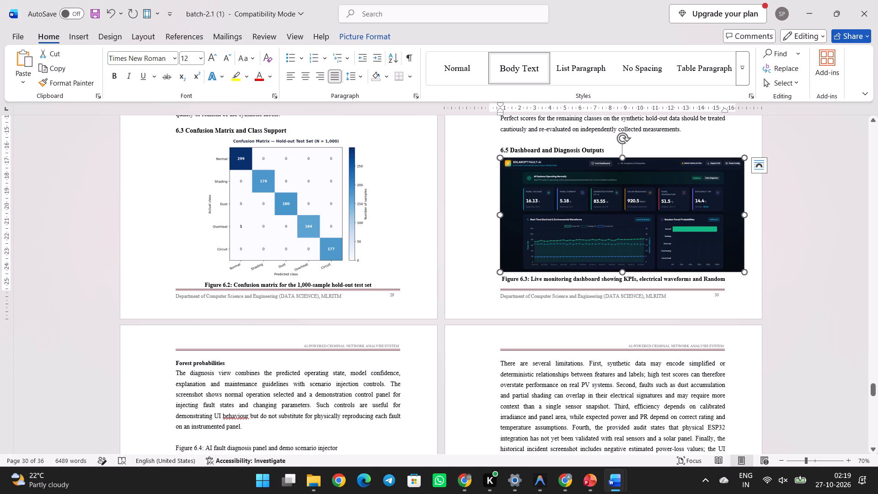
drag(623, 272, 622, 265)
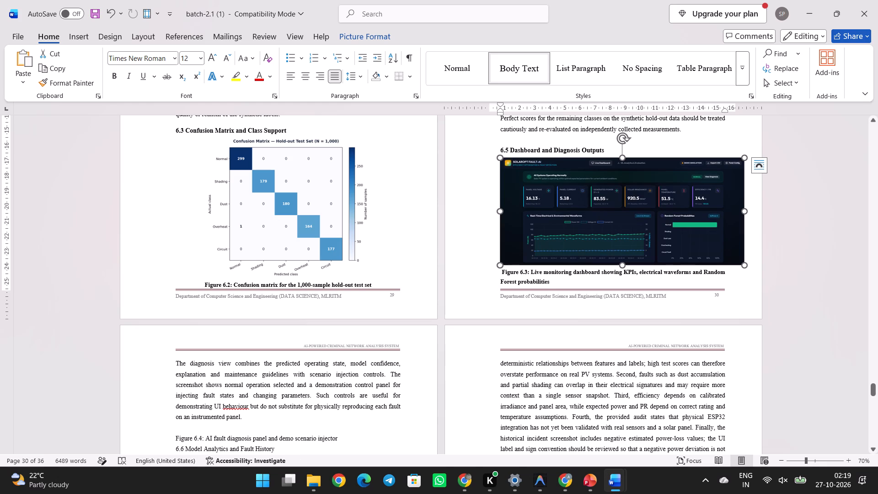
Centre the two-line Figure 6.3 caption.
drag(566, 280, 503, 272)
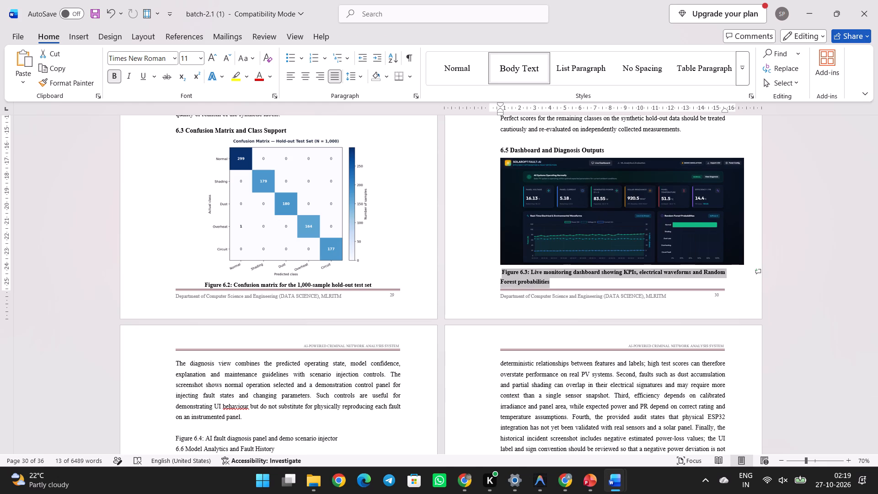
click(299, 82)
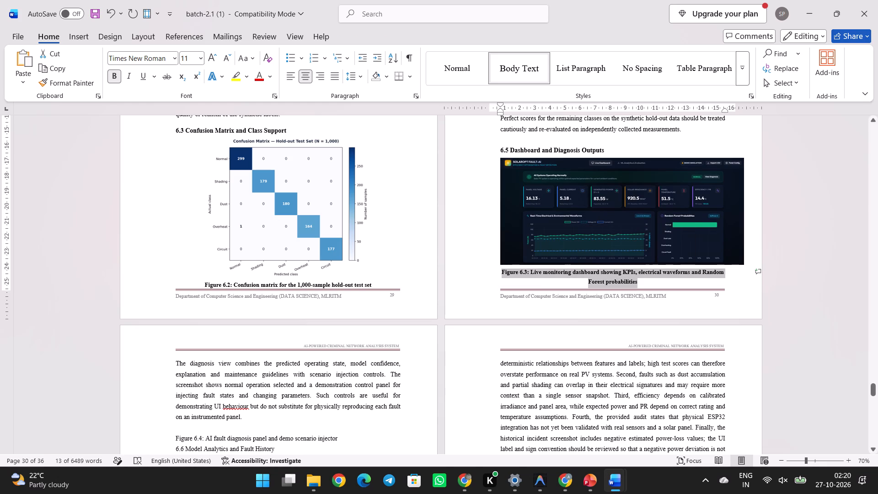
Paste the cut live dashboard paragraph before "The diagnosis view combines" and add a blank line between the two paragraphs.
click(175, 363)
key(ctrl+v)
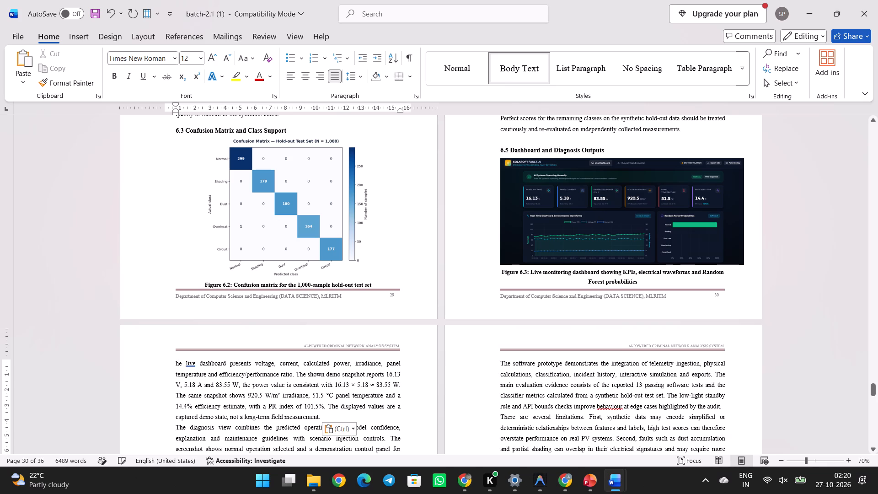
key(Return)
Copy the Figure 6.4 fault diagnosis screenshot from the Solar_Panel_Efficiency report and paste it above its caption in batch-2.1 (1).
scroll(175, 363, down, 2)
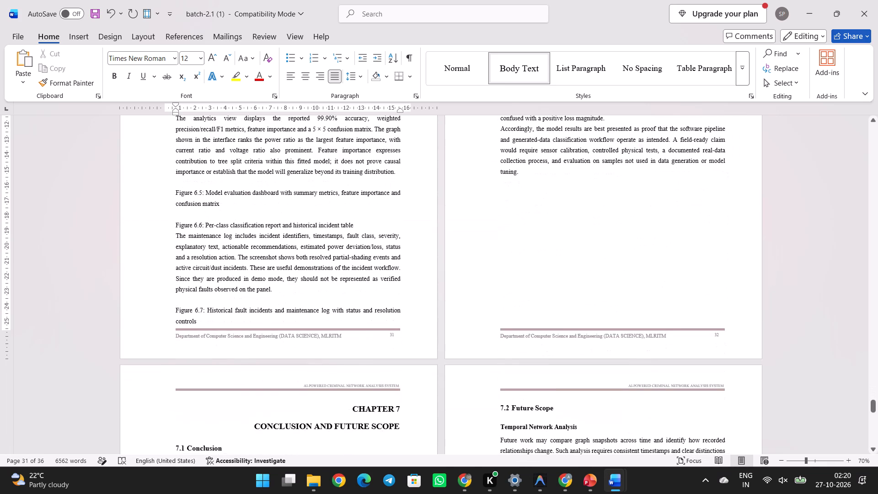
scroll(460, 381, up, 1)
scroll(282, 232, up, 1)
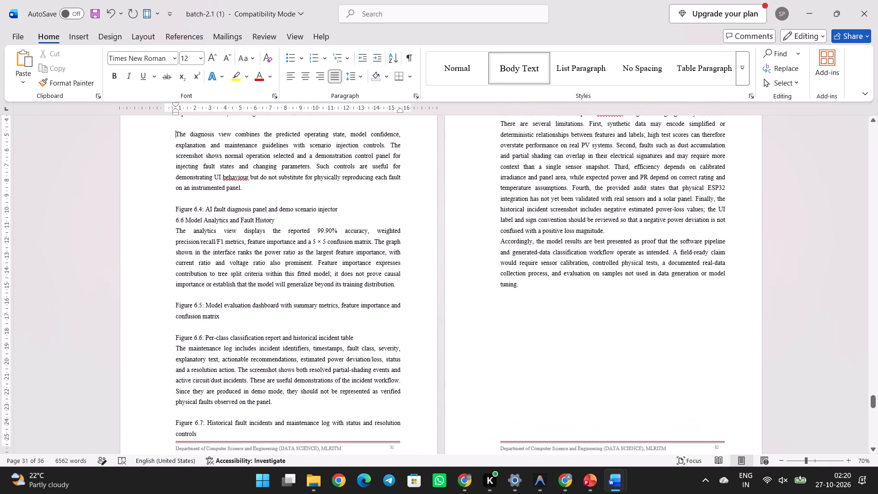
scroll(282, 232, up, 1)
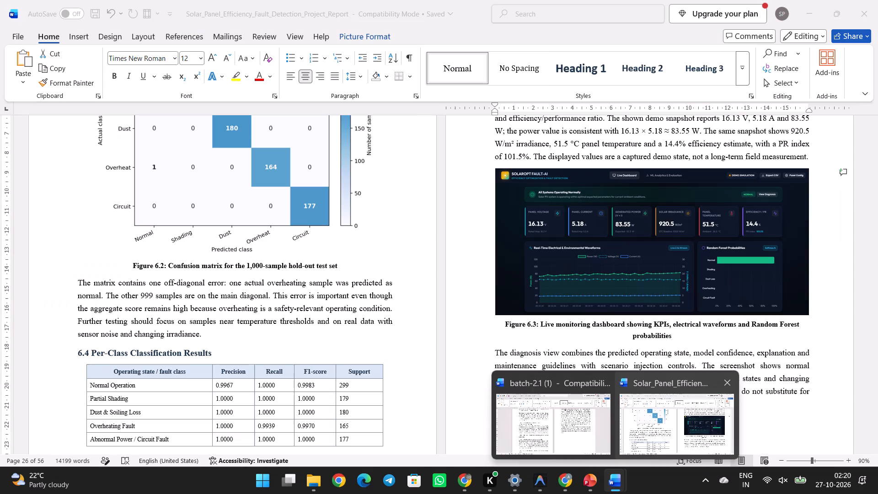
click(648, 431)
scroll(613, 351, down, 3)
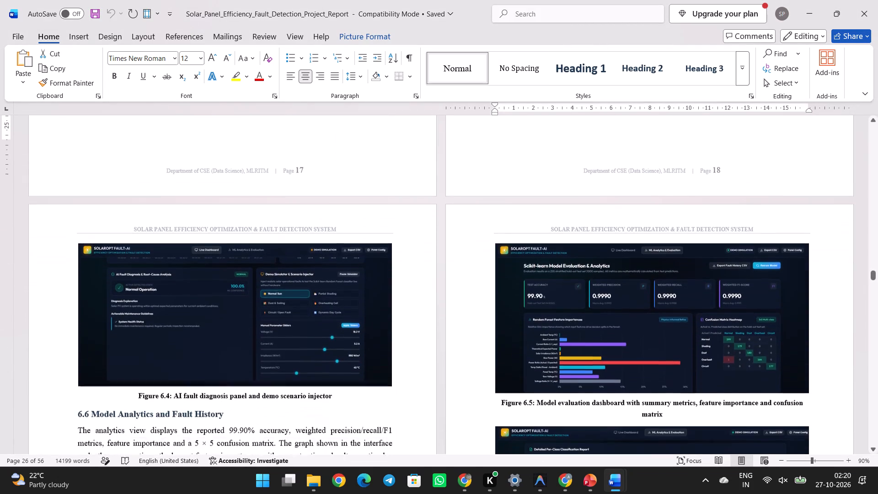
scroll(613, 351, down, 1)
click(309, 342)
key(ctrl+c)
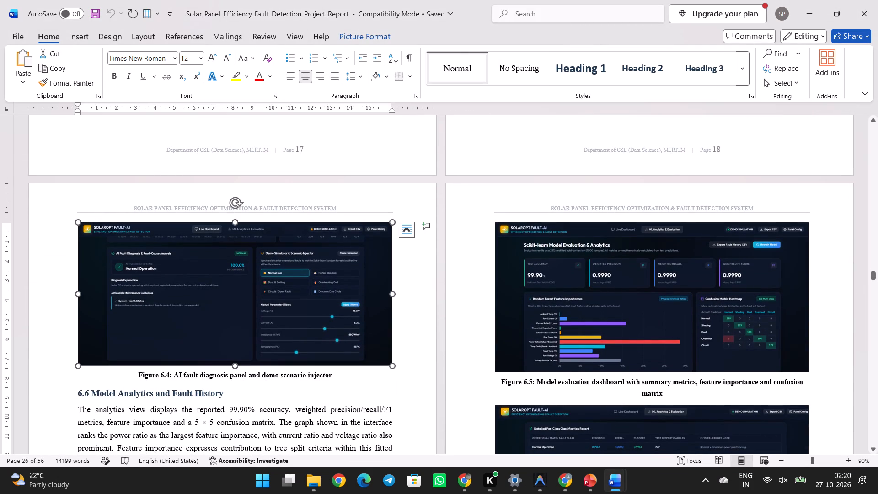
click(553, 421)
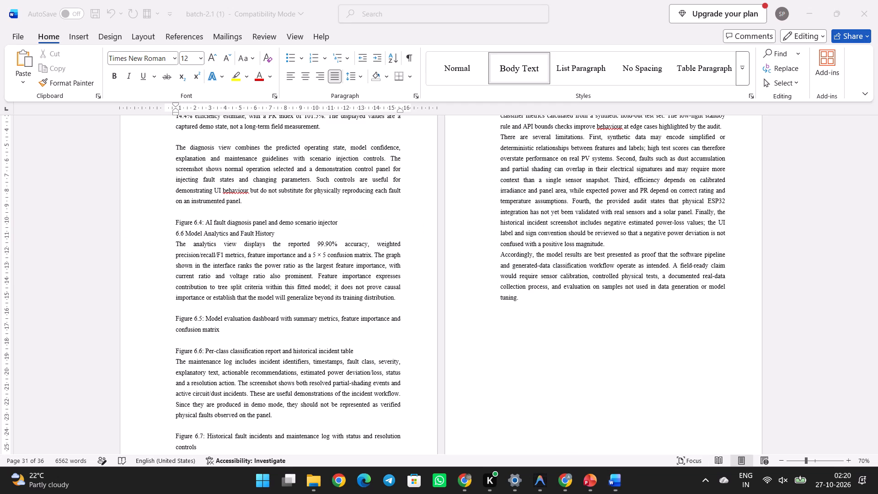
click(207, 217)
key(ctrl+v)
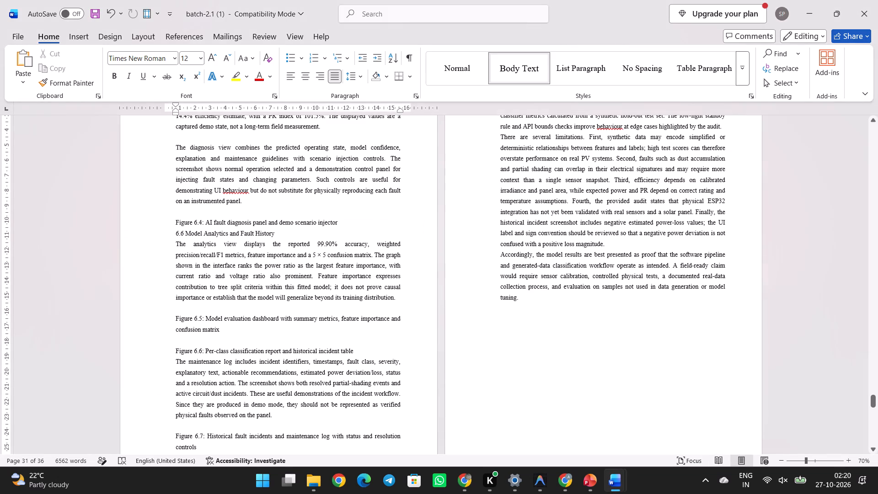
Narrow the pasted Figure 6.4 fault diagnosis picture to the width of the text column.
click(400, 264)
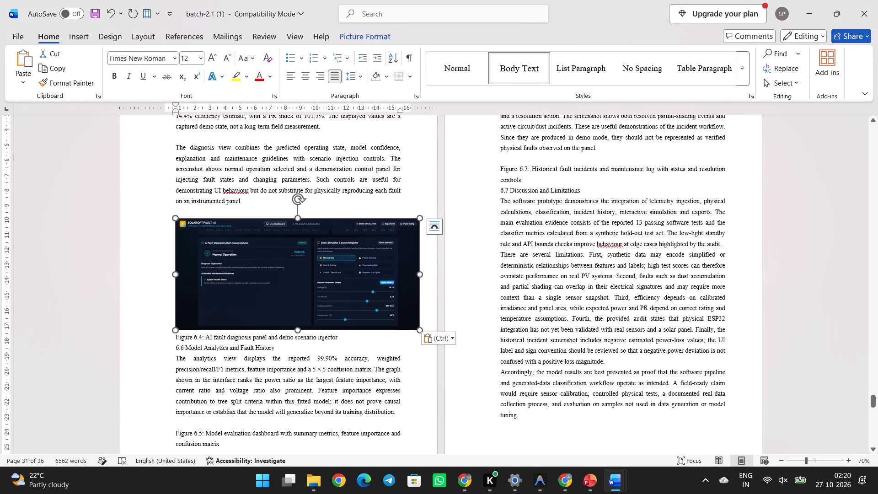
drag(420, 273, 403, 271)
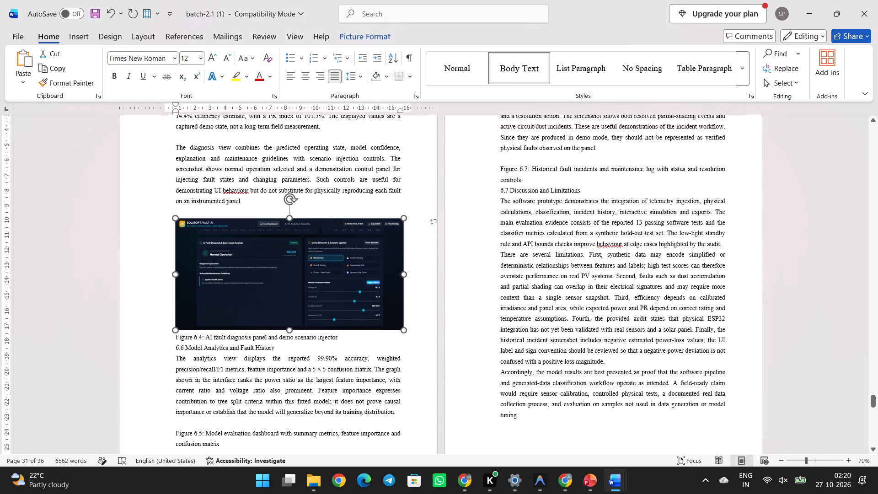
drag(403, 271, 399, 272)
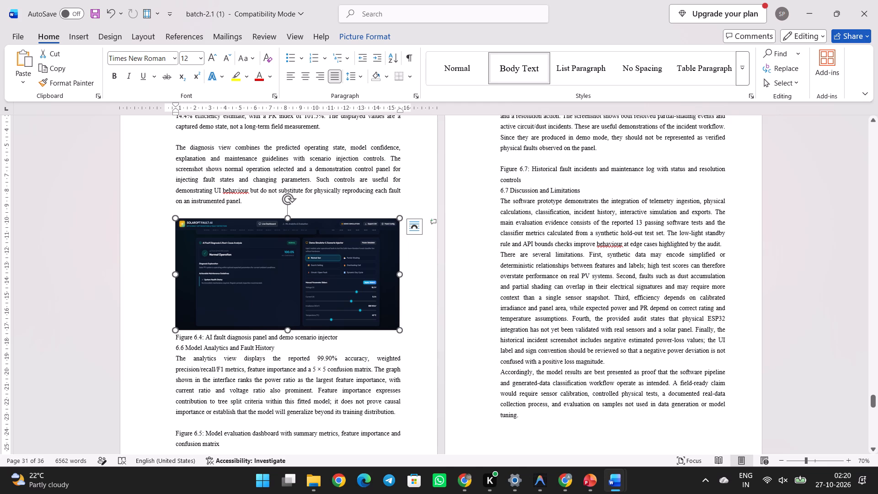
Format the Figure 6.4 caption as bold, 11 pt and centred.
drag(350, 337, 165, 337)
key(ctrl+b)
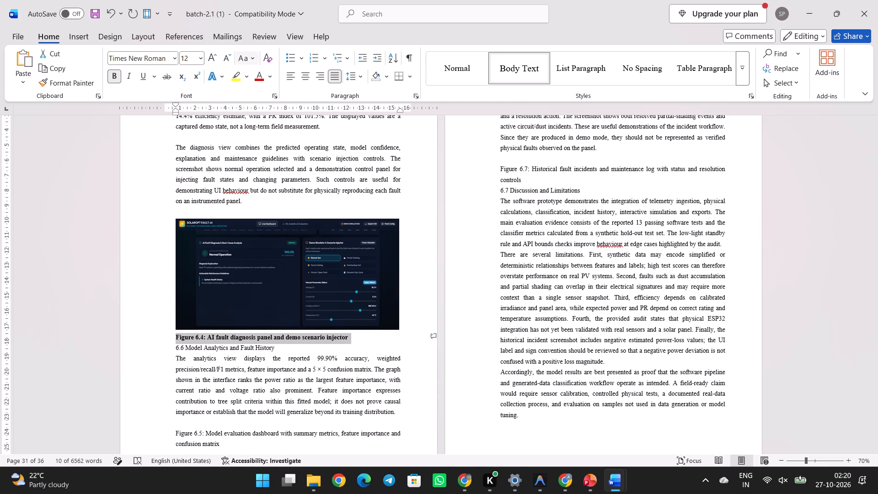
click(228, 58)
click(308, 78)
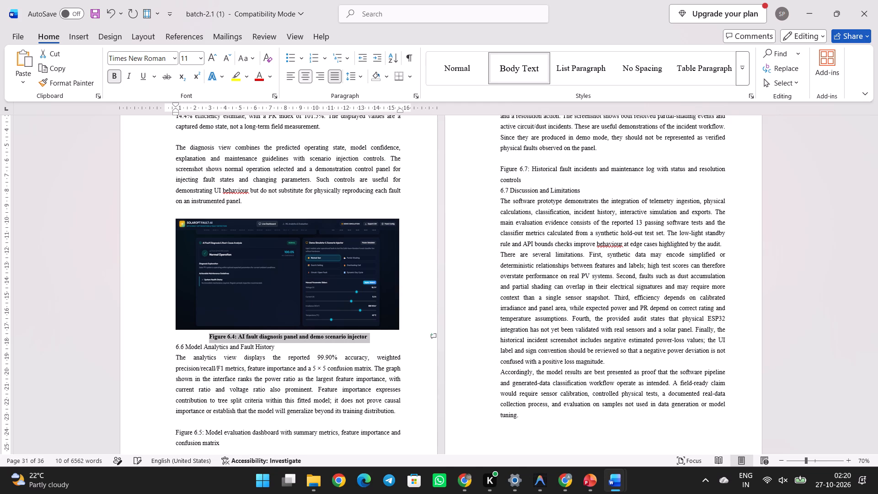
Bold the "6.6 Model Analytics and Fault History" heading and add blank lines above and below it, without automatic list numbering.
click(175, 344)
key(Return)
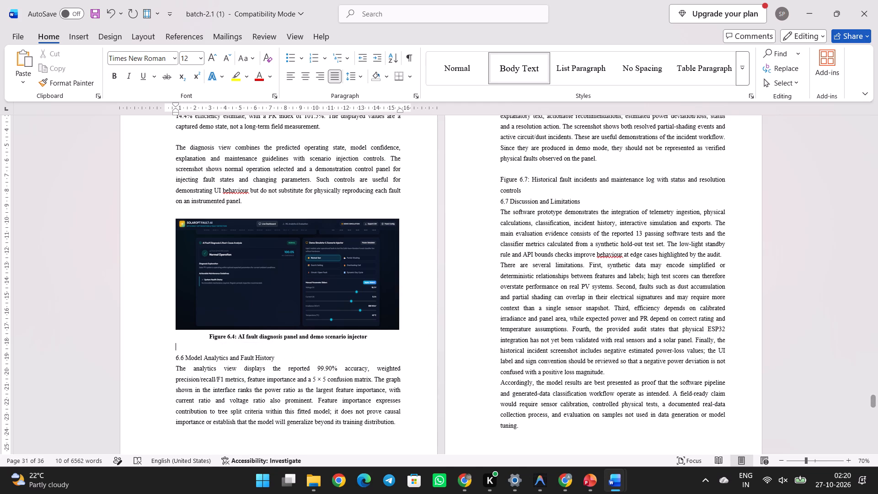
drag(277, 354, 159, 365)
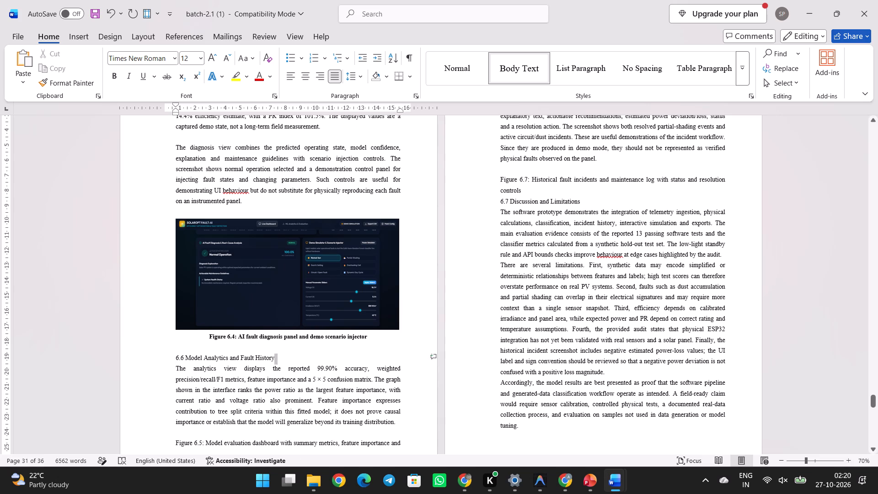
drag(159, 365, 152, 361)
key(ctrl+b)
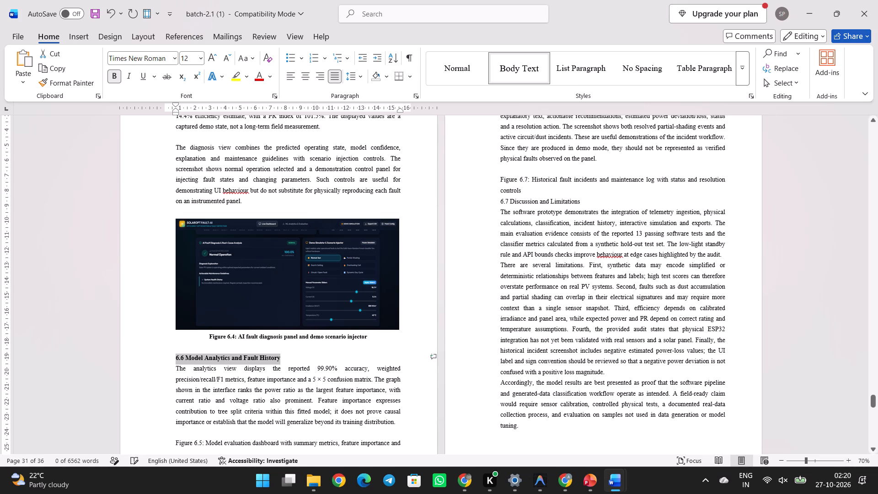
click(321, 358)
key(Return)
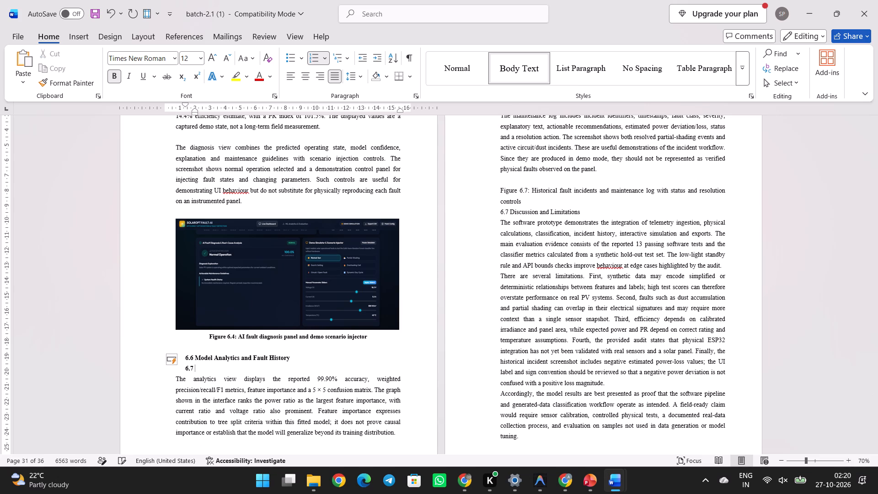
key(ctrl+z)
Copy the Figure 6.5 model evaluation screenshot from the Solar_Panel_Efficiency report and paste it above its caption in batch-2.1 (1).
scroll(283, 352, down, 1)
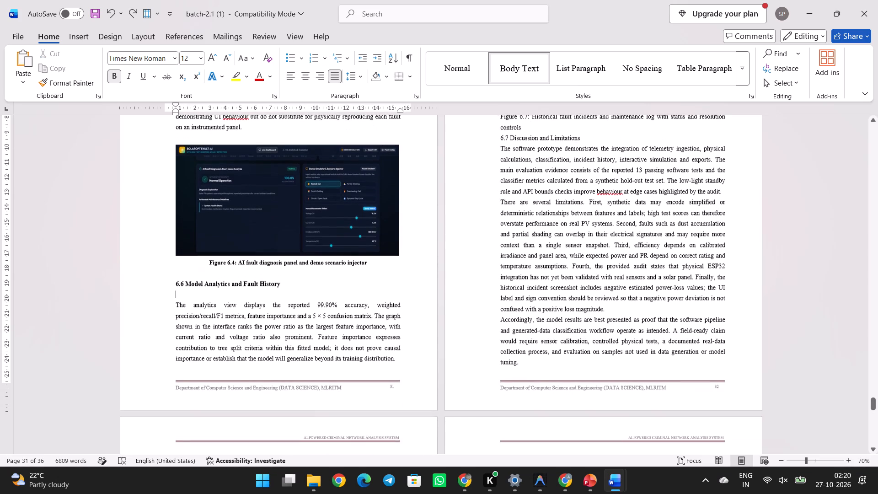
scroll(283, 352, down, 1)
scroll(496, 324, up, 2)
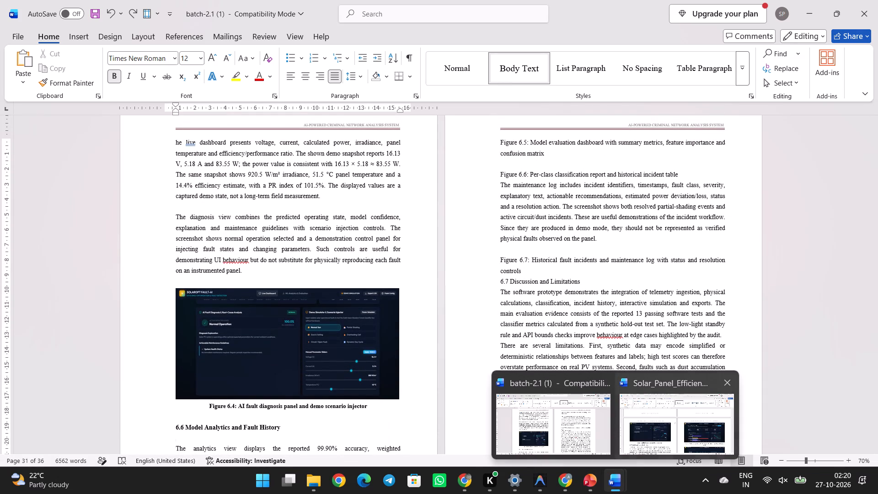
click(670, 415)
scroll(432, 354, down, 1)
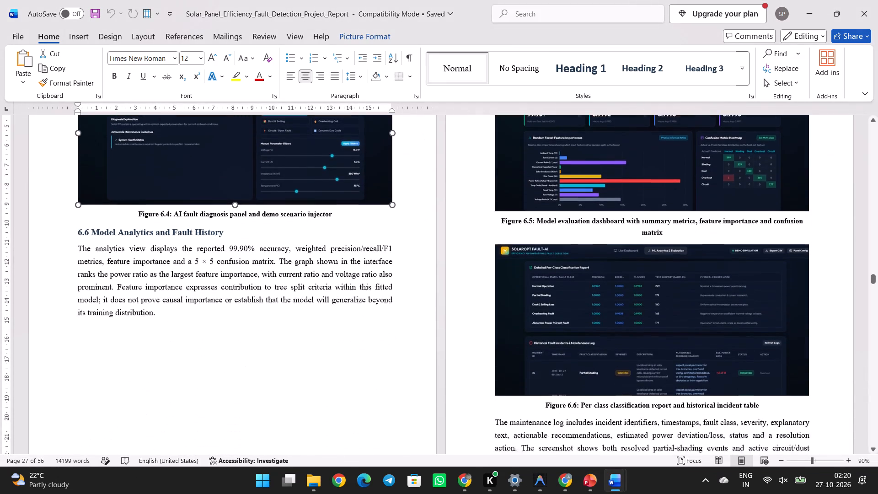
scroll(432, 354, down, 1)
scroll(432, 354, up, 1)
scroll(432, 354, down, 1)
scroll(432, 354, up, 1)
click(617, 194)
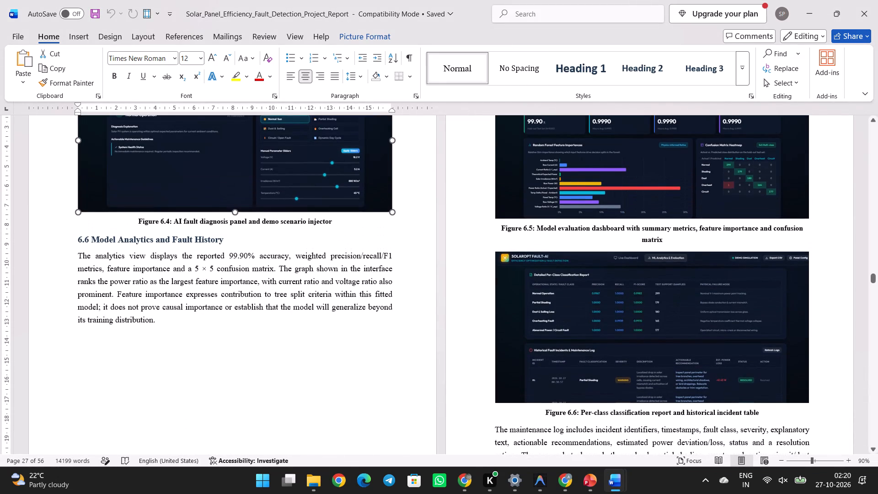
key(ctrl+c)
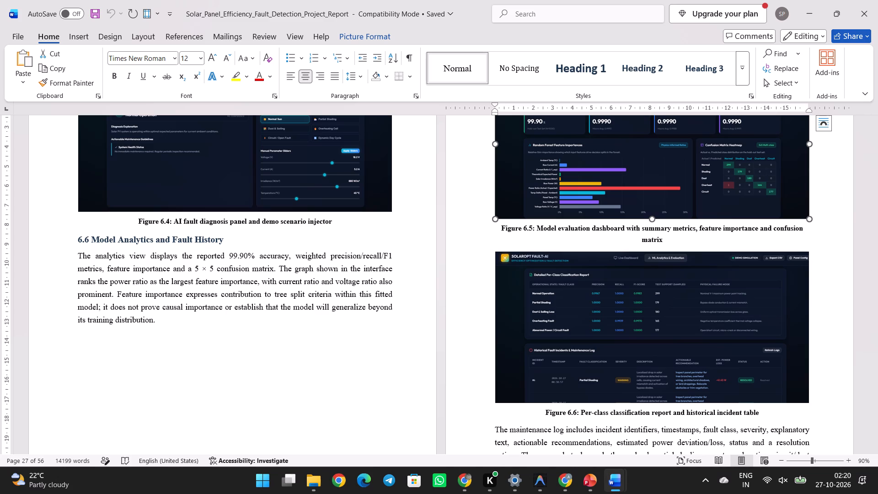
click(571, 419)
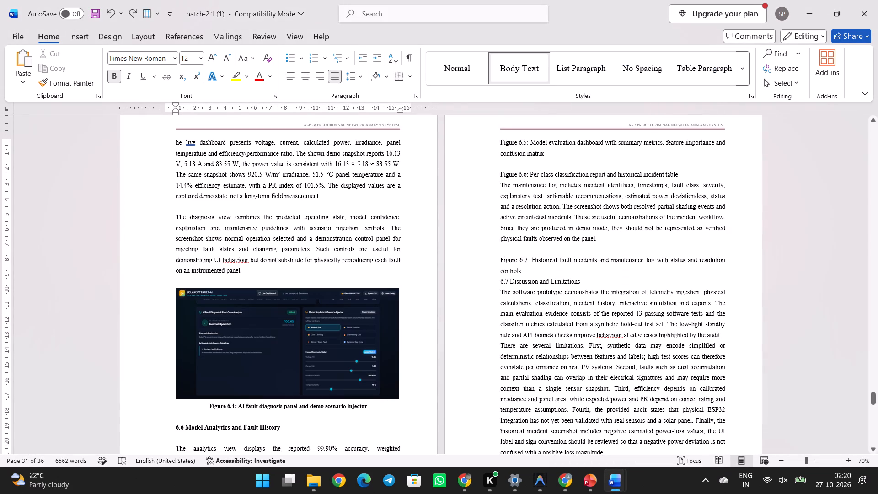
click(502, 143)
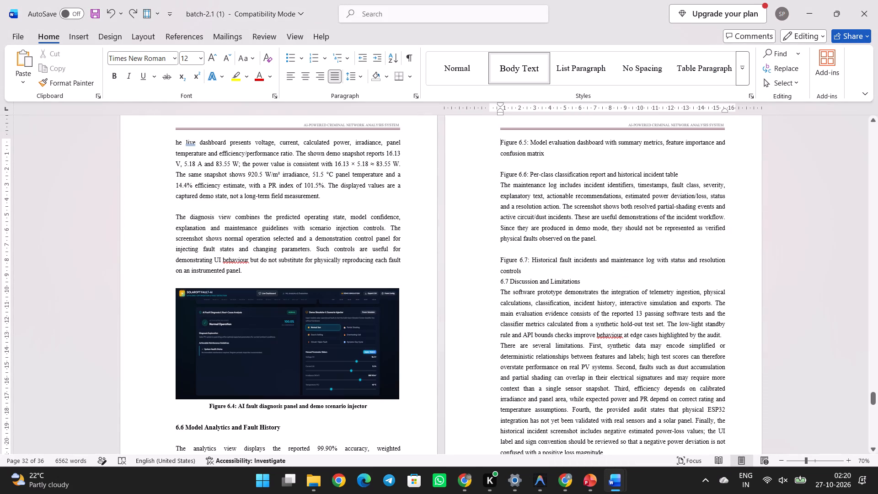
key(Return)
key(Up)
key(ctrl+v)
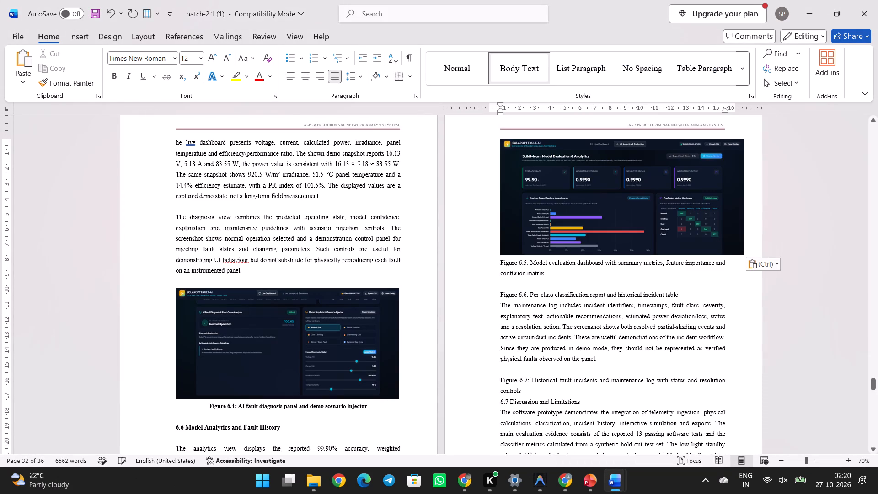
Format the two-line Figure 6.5 caption as bold, 11 pt and centred.
drag(552, 275, 505, 262)
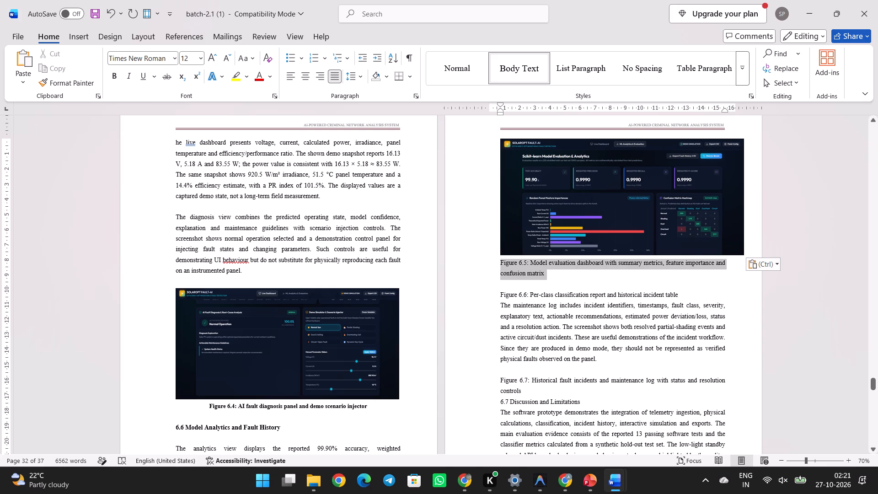
drag(505, 262, 502, 263)
key(ctrl+b)
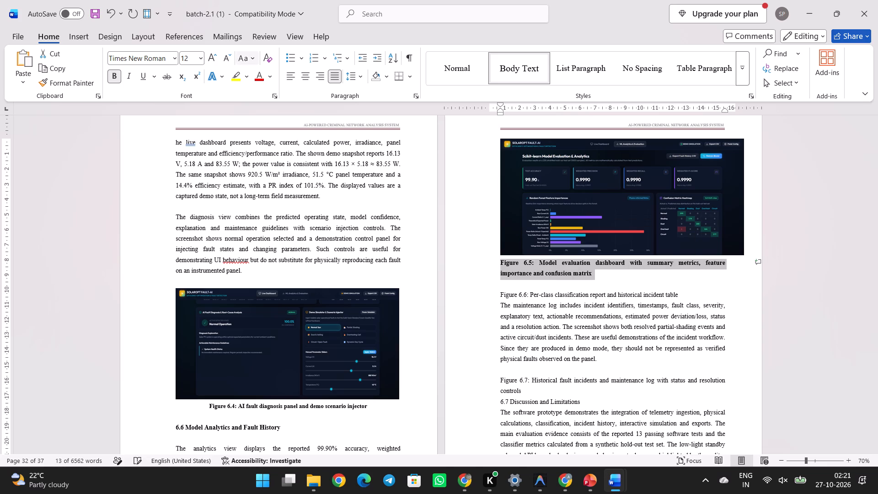
click(228, 59)
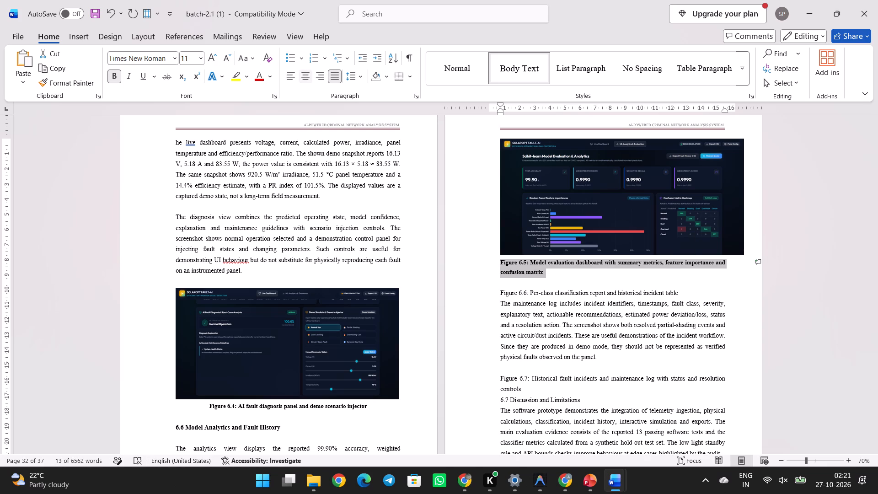
click(302, 72)
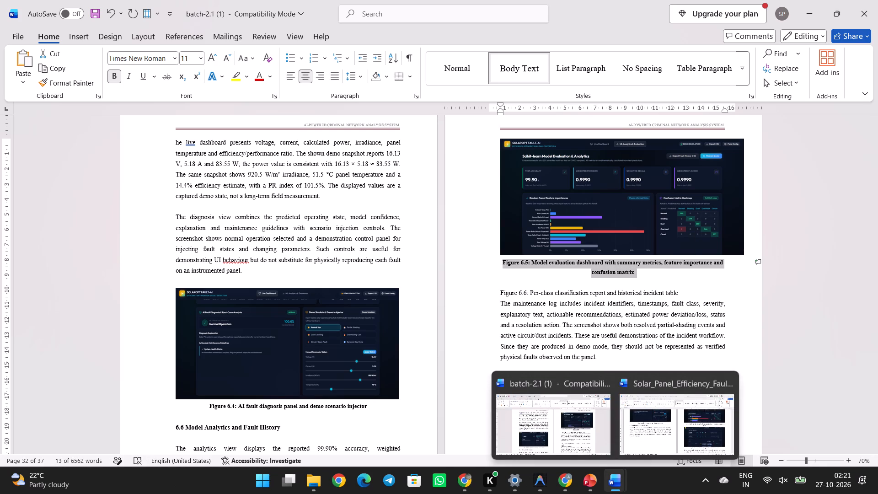
Copy the Figure 6.6 classification report screenshot from the Solar_Panel_Efficiency report and paste it above its caption in batch-2.1 (1).
click(671, 414)
click(628, 332)
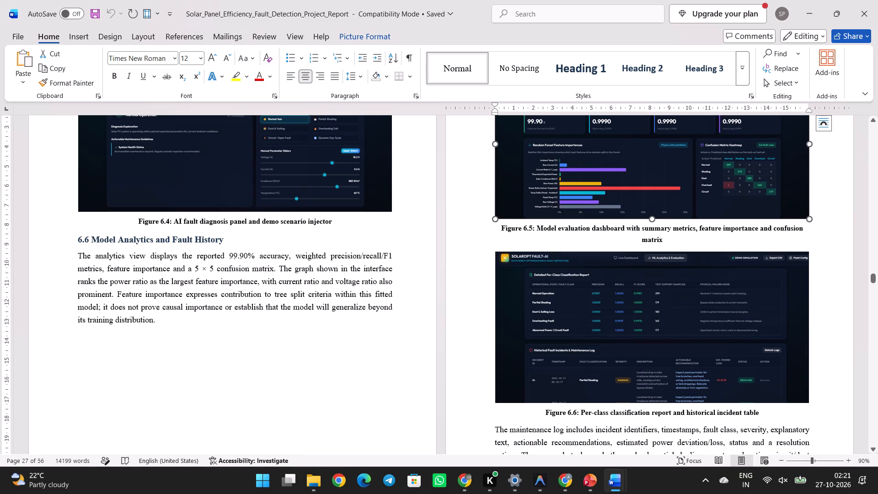
key(ctrl+c)
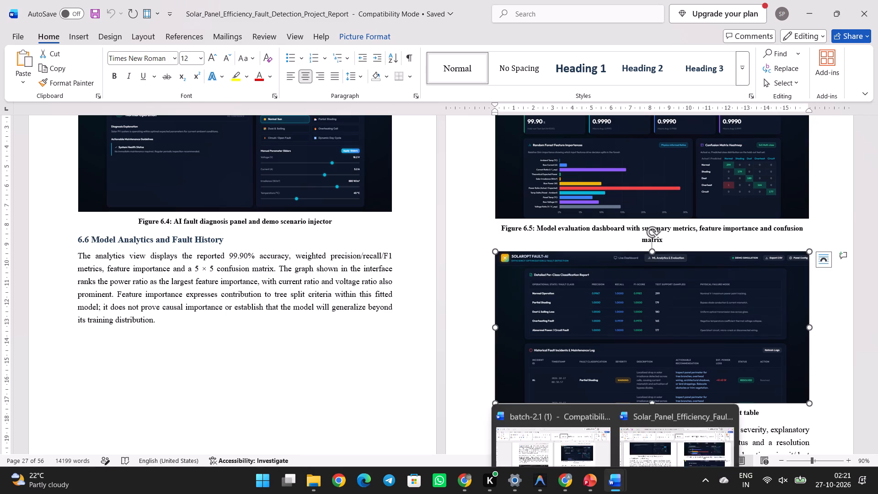
click(576, 427)
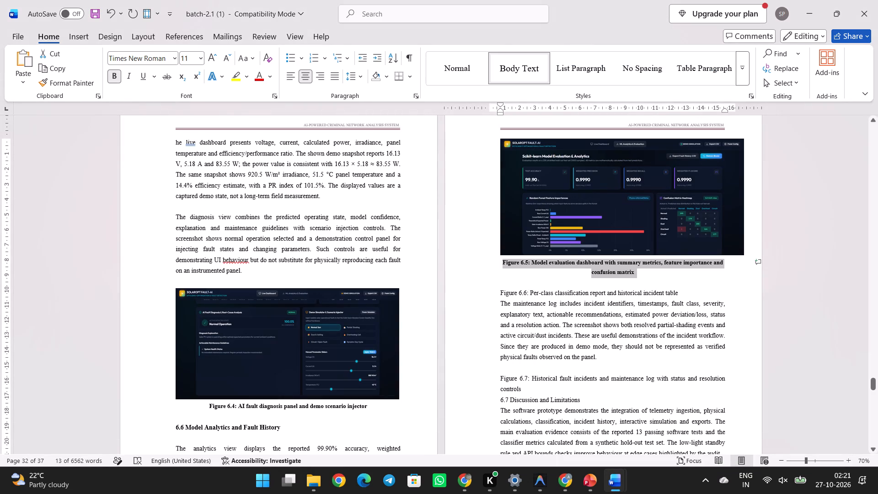
click(500, 291)
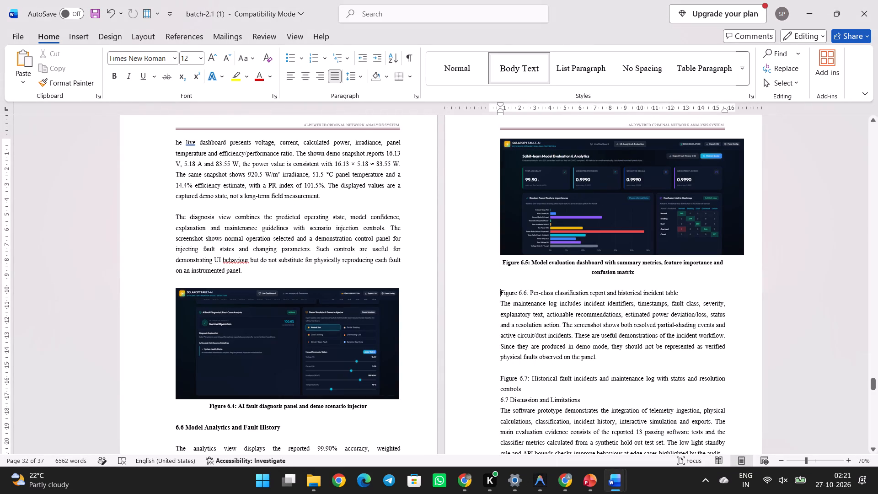
key(Return)
key(Up)
key(ctrl+v)
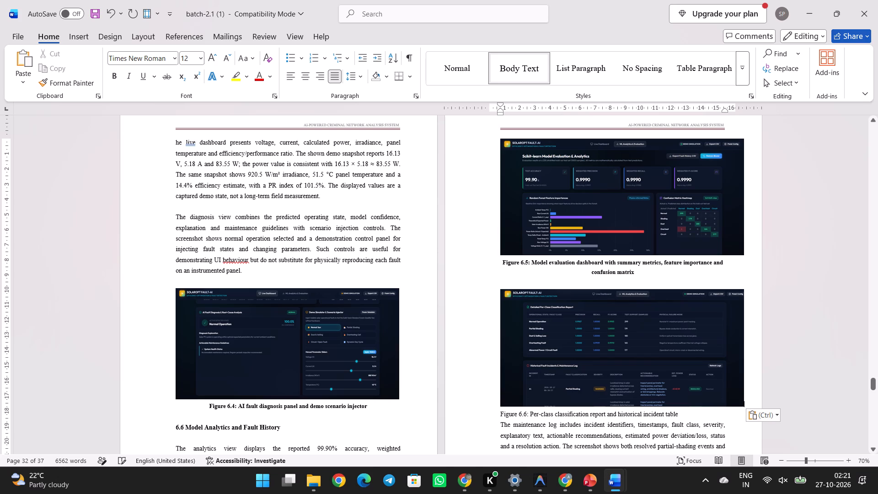
Narrow the Figure 6.5 and Figure 6.6 pictures to roughly the width of the text column.
click(707, 214)
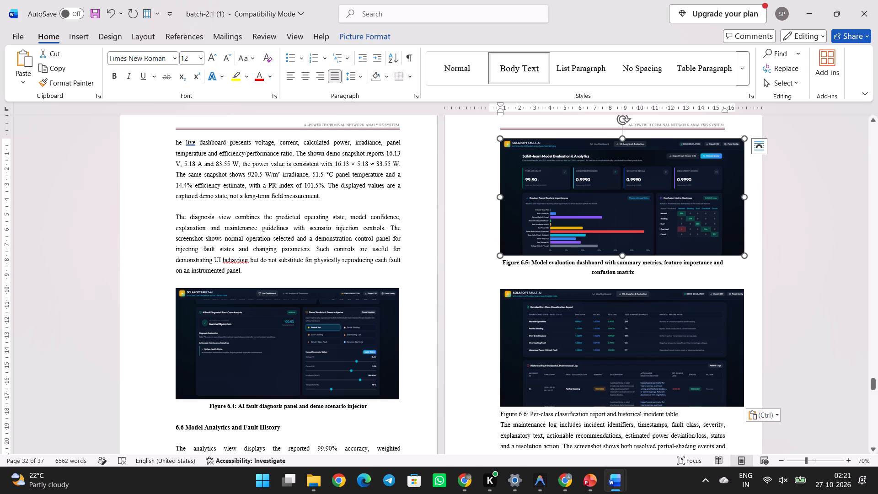
drag(746, 197, 730, 193)
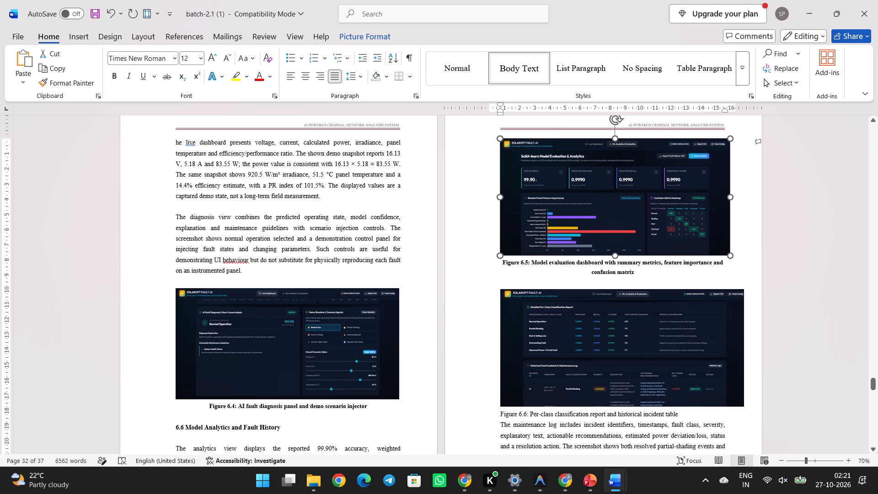
click(698, 346)
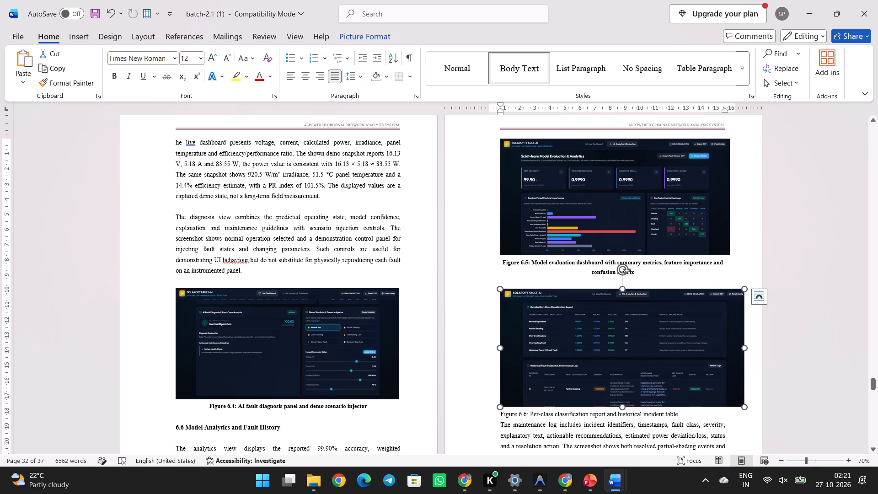
drag(745, 347, 728, 346)
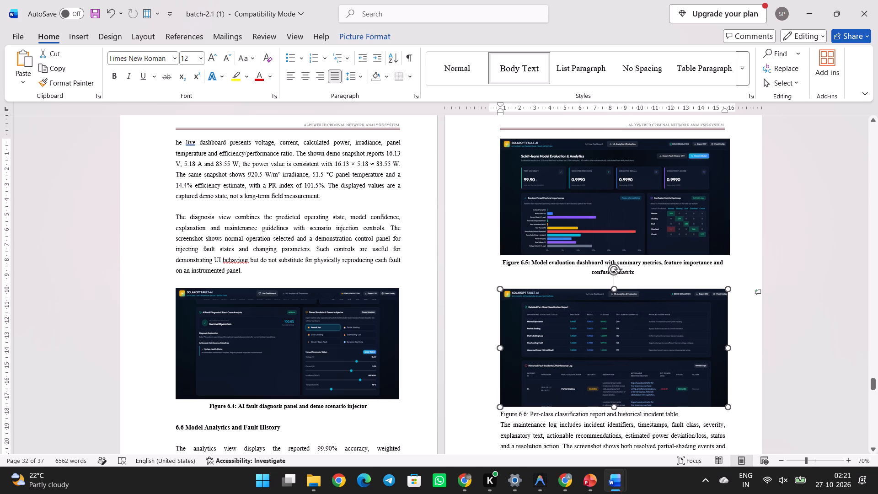
drag(728, 346, 729, 345)
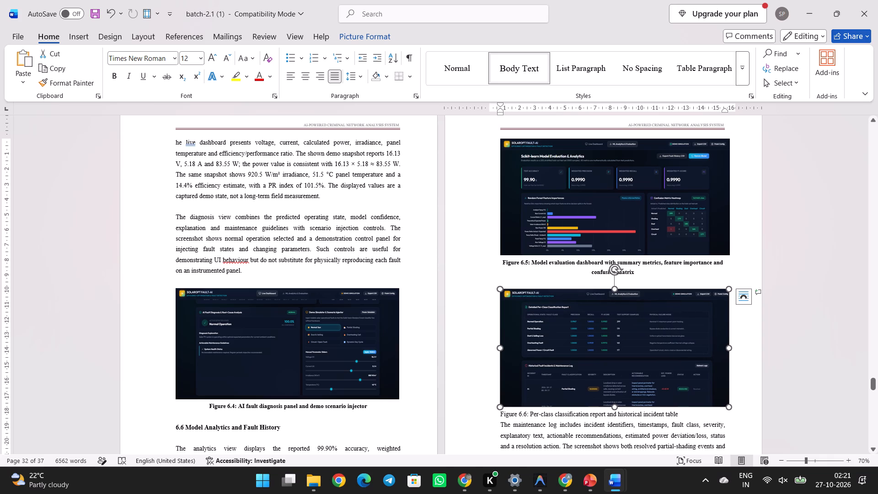
Format the Figure 6.6 caption as bold, centred and 11 pt.
drag(690, 415, 509, 414)
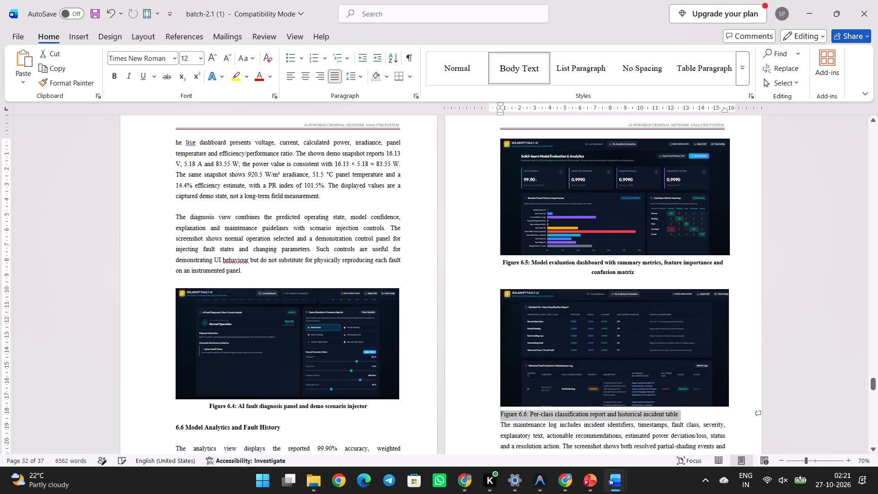
key(ctrl+b)
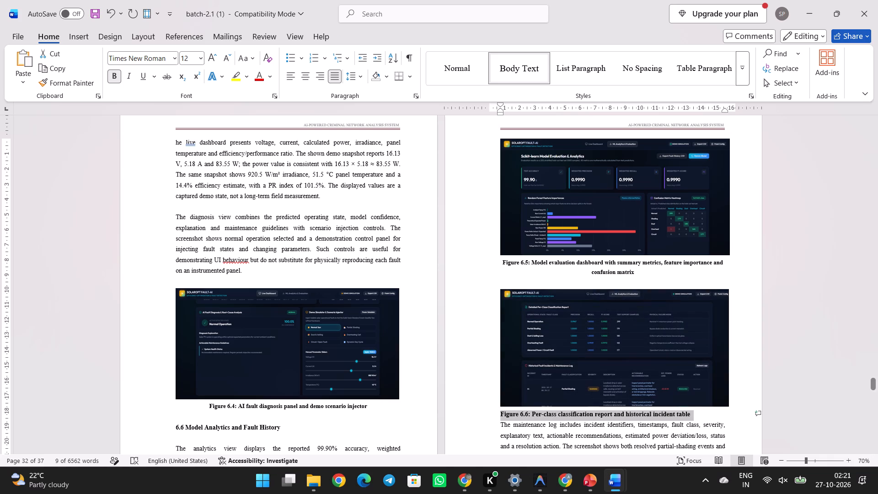
click(305, 79)
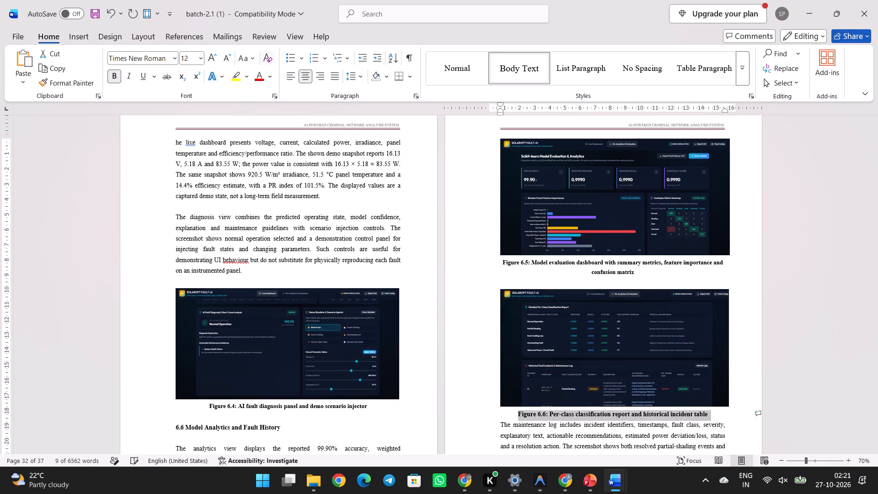
click(225, 61)
scroll(441, 310, down, 1)
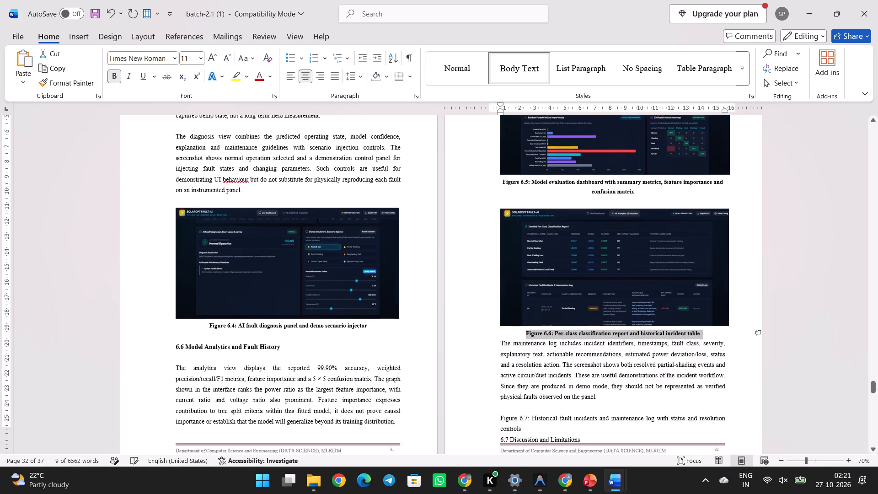
Insert a blank line between the Figure 6.6 caption and the paragraph about the maintenance log.
scroll(441, 310, down, 1)
click(503, 327)
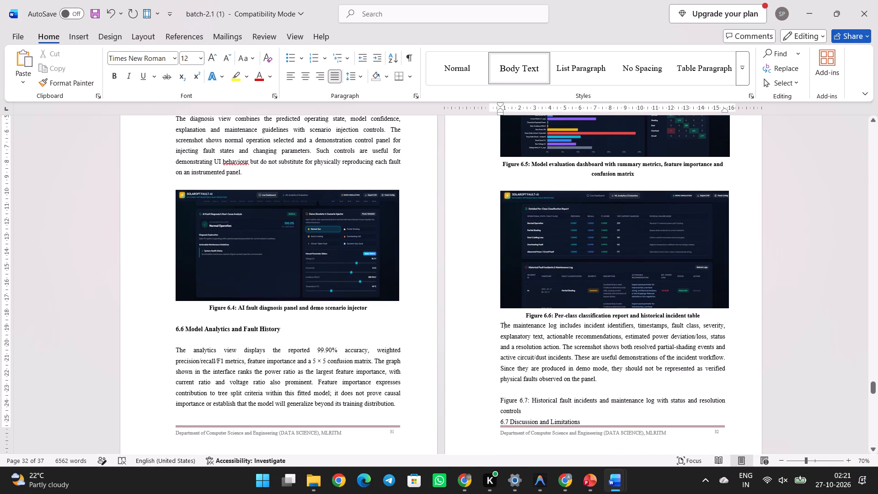
key(Left)
key(Return)
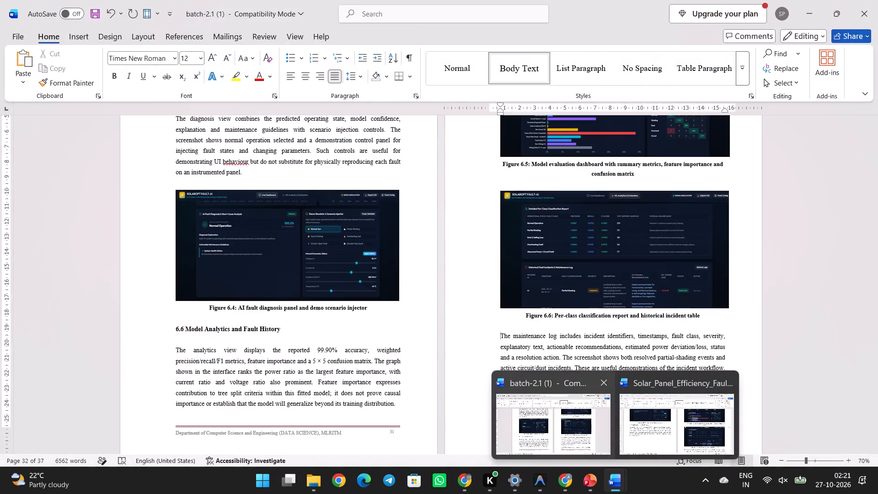
Copy the Figure 6.7 fault incidents screenshot from the Solar_Panel_Efficiency report and paste it above its caption in batch-2.1 (1), after blank lines.
click(663, 419)
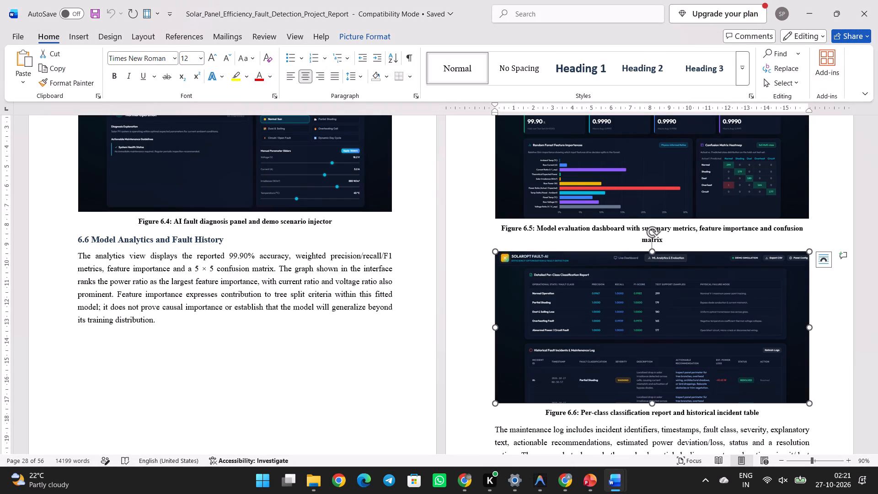
click(663, 406)
scroll(627, 385, down, 5)
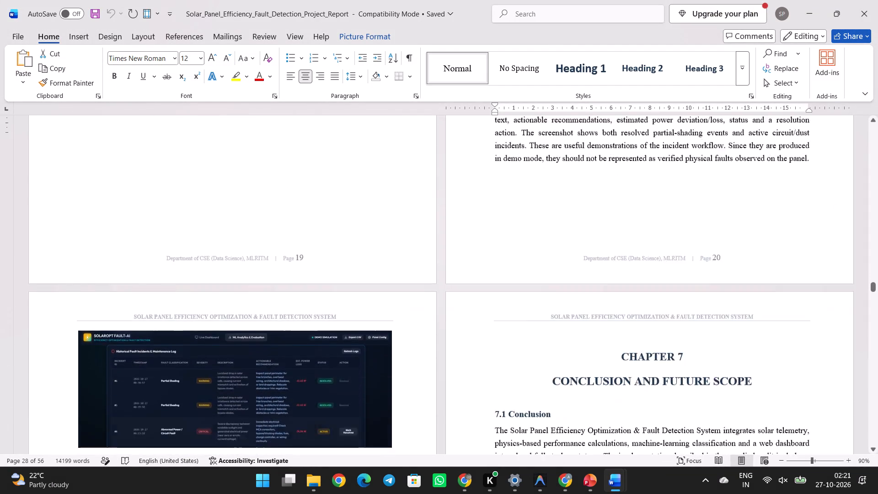
scroll(627, 385, down, 1)
scroll(627, 385, up, 1)
click(312, 150)
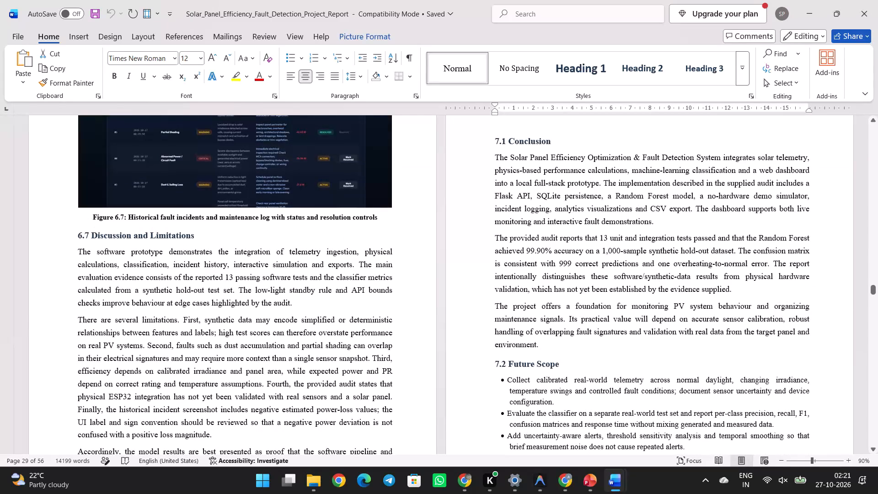
key(ctrl+c)
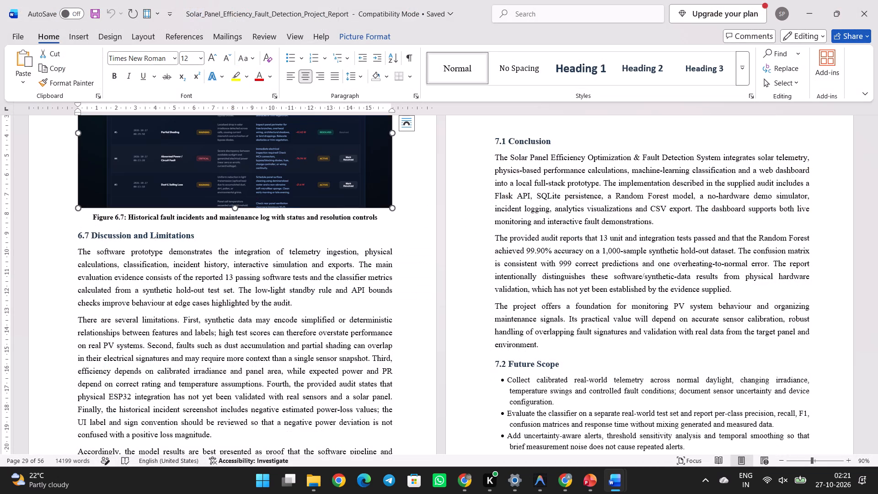
scroll(509, 401, up, 1)
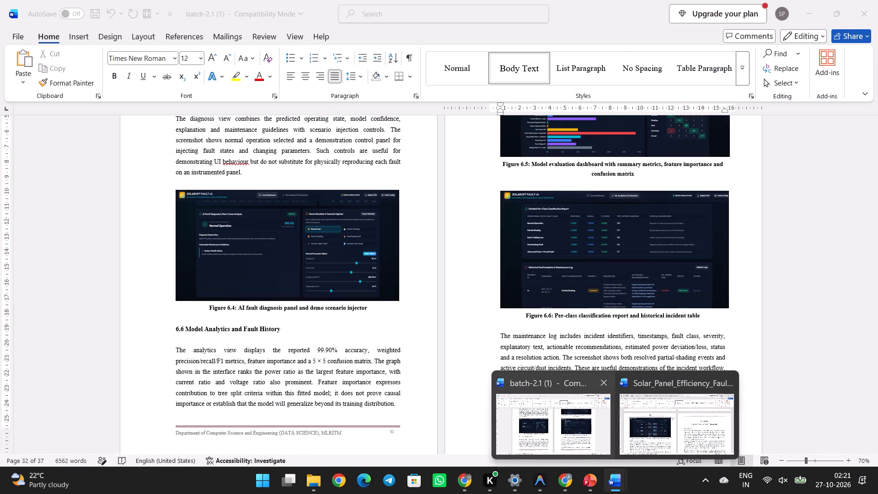
click(568, 429)
scroll(568, 429, down, 2)
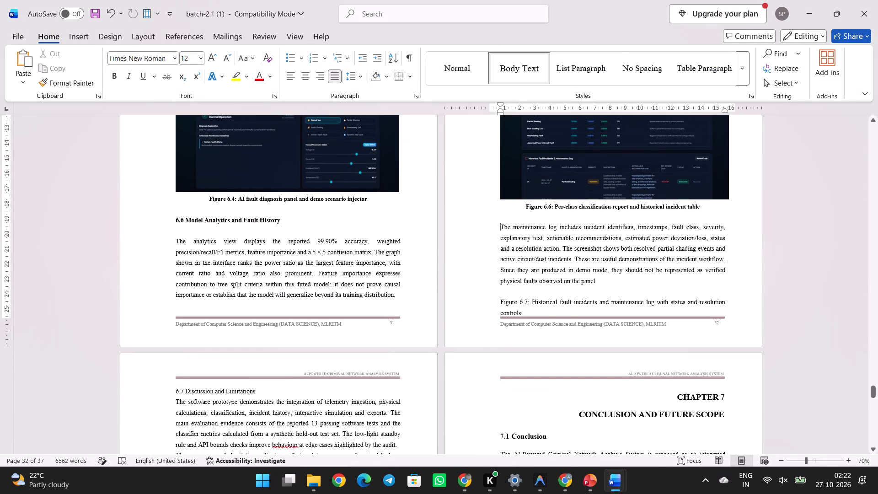
click(617, 282)
key(Return)
key(Return)
key(Return)
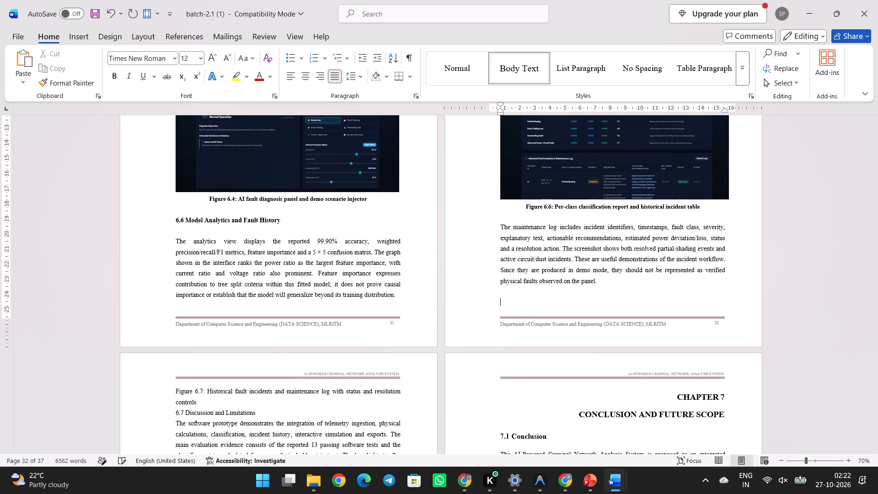
key(ctrl+v)
Format the two-line Figure 6.7 caption as bold, 11 pt and centred.
scroll(444, 328, down, 1)
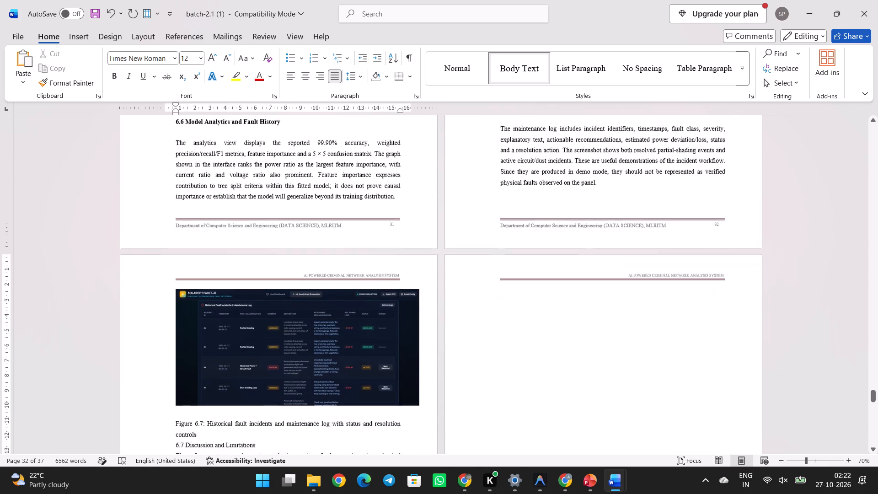
scroll(444, 328, down, 1)
drag(206, 361, 168, 349)
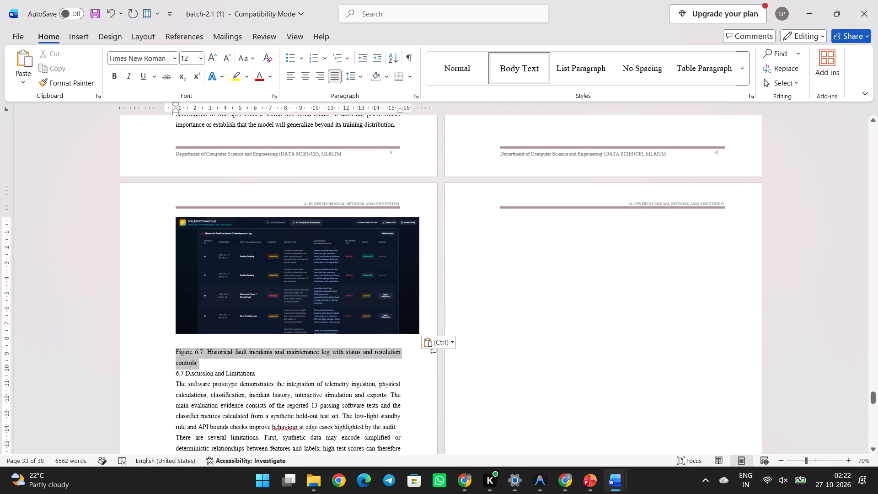
drag(168, 349, 169, 349)
click(229, 57)
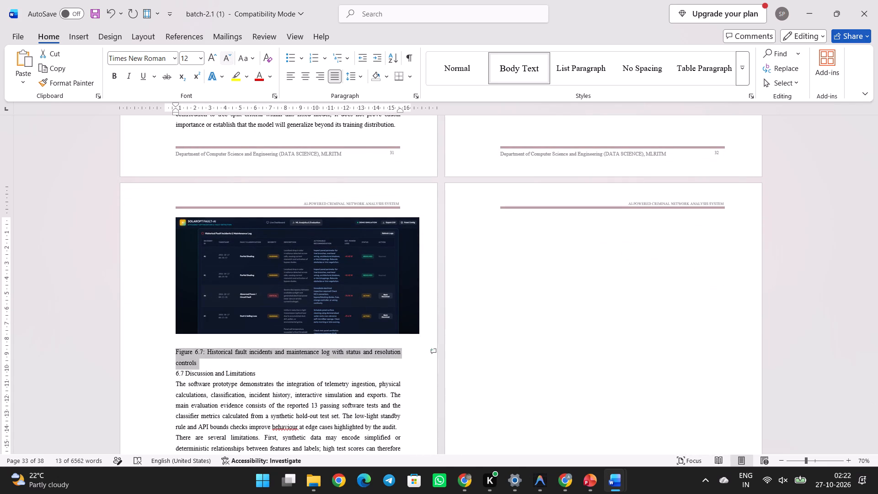
key(ctrl+b)
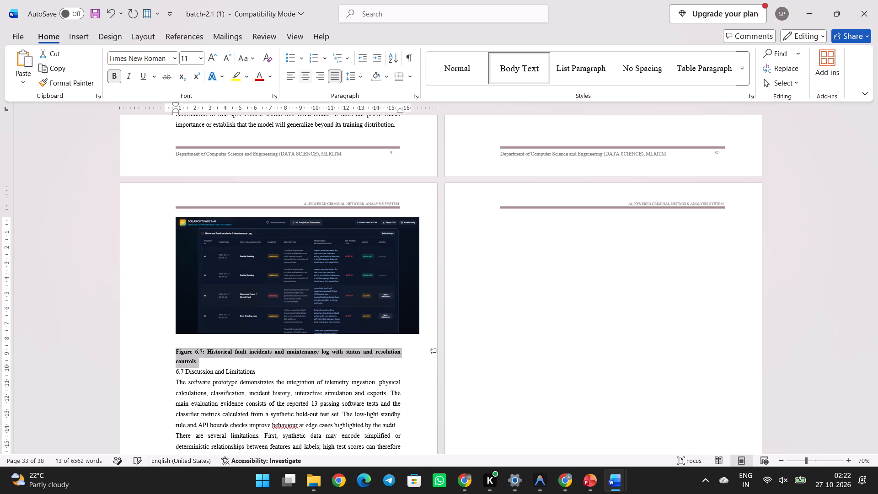
click(304, 77)
Make the 6.7 Discussion and Limitations heading bold and add a blank line of 5 pt size beneath it.
scroll(259, 300, down, 1)
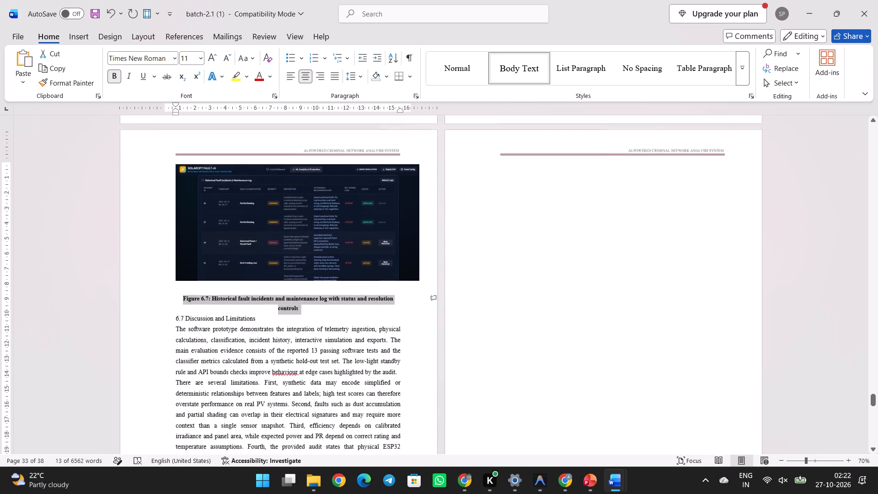
drag(267, 317, 167, 319)
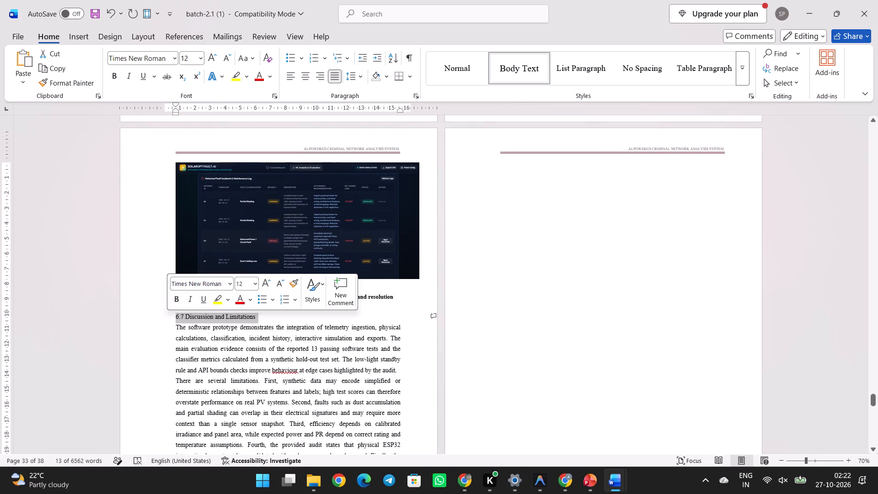
key(ctrl+b)
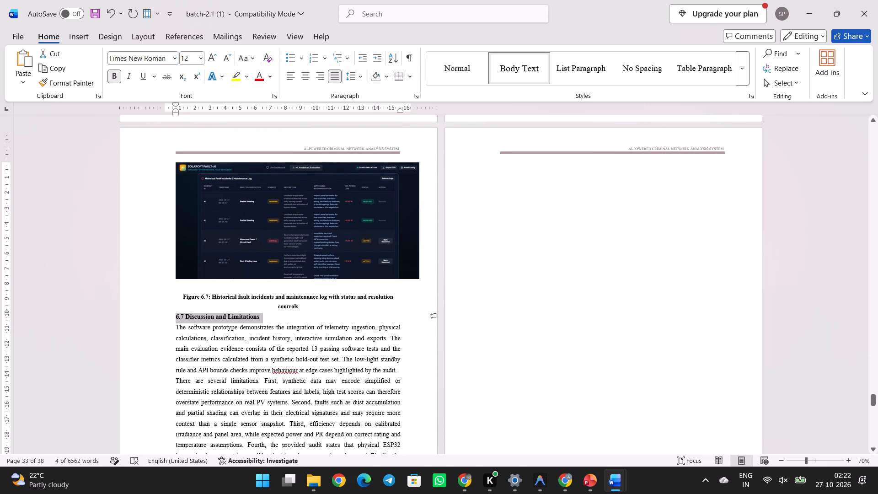
click(271, 314)
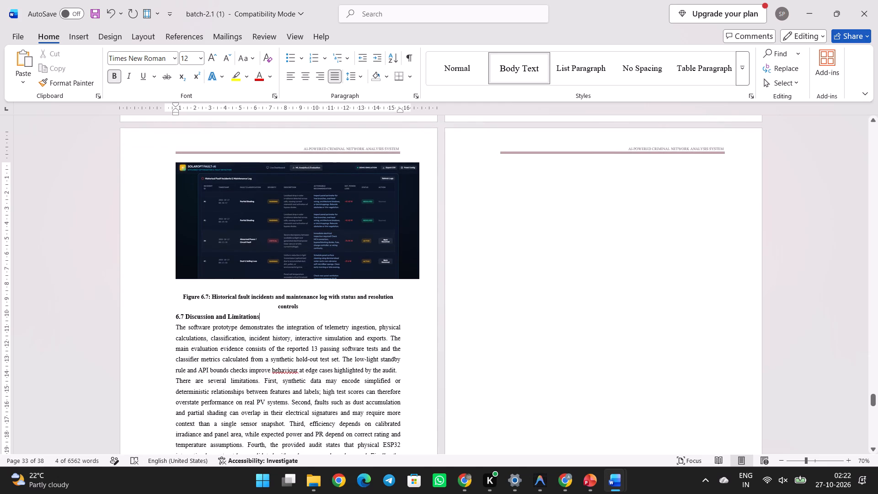
key(Return)
key(ctrl+z)
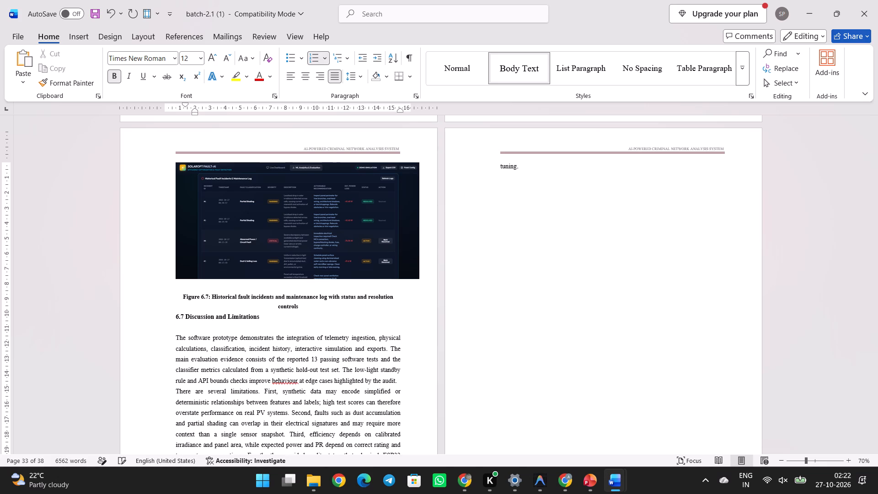
scroll(271, 314, up, 1)
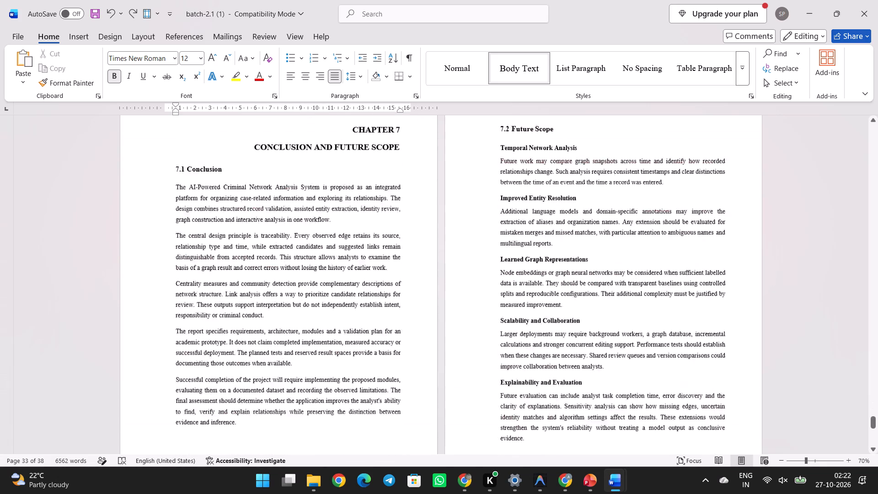
scroll(271, 314, up, 1)
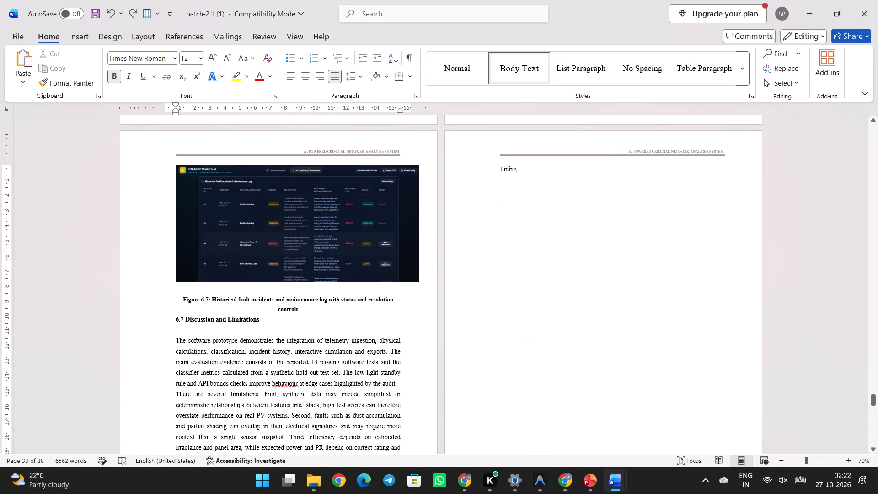
click(195, 56)
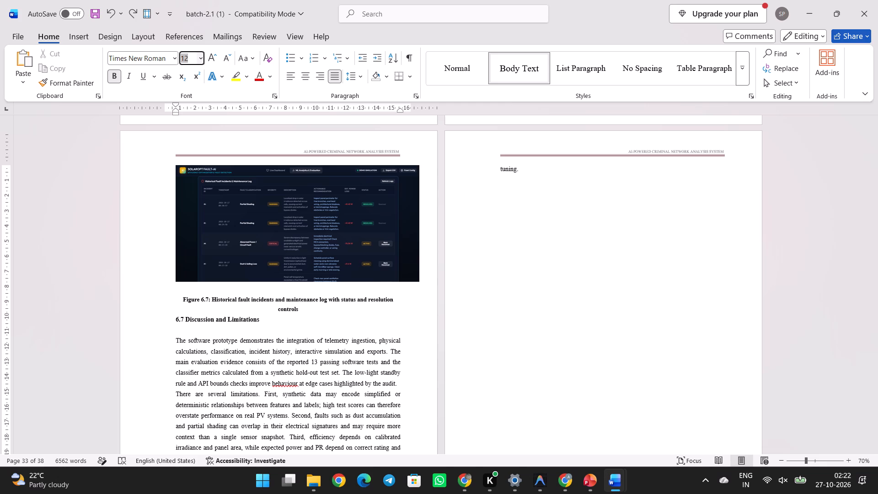
key(1)
key(Return)
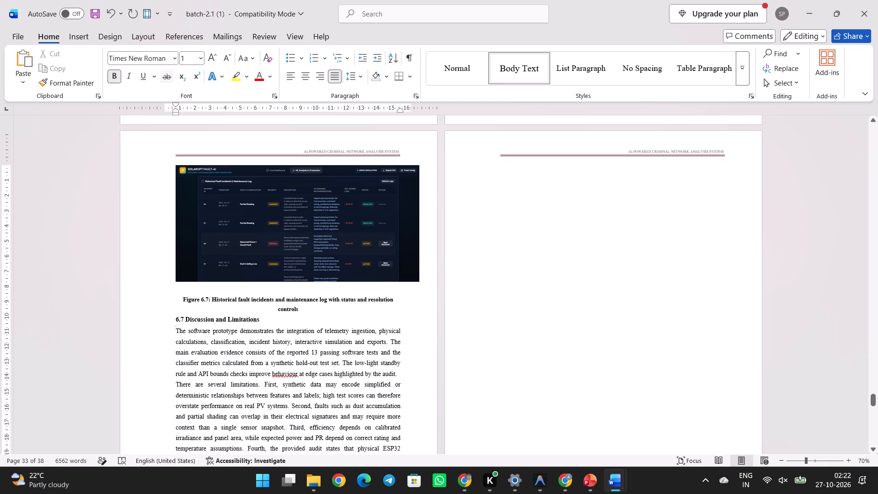
click(189, 56)
key(5)
key(Return)
Remove the empty page between section 6.7 and Chapter 7.
click(510, 176)
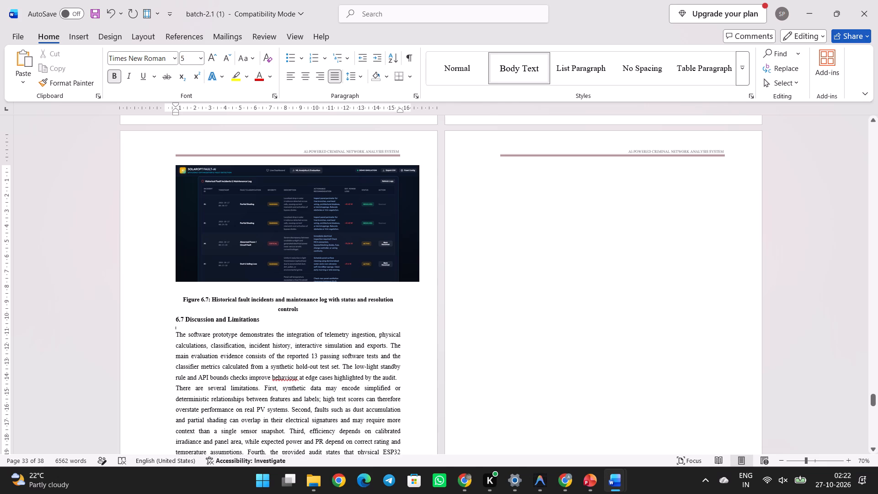
key(BackSpace)
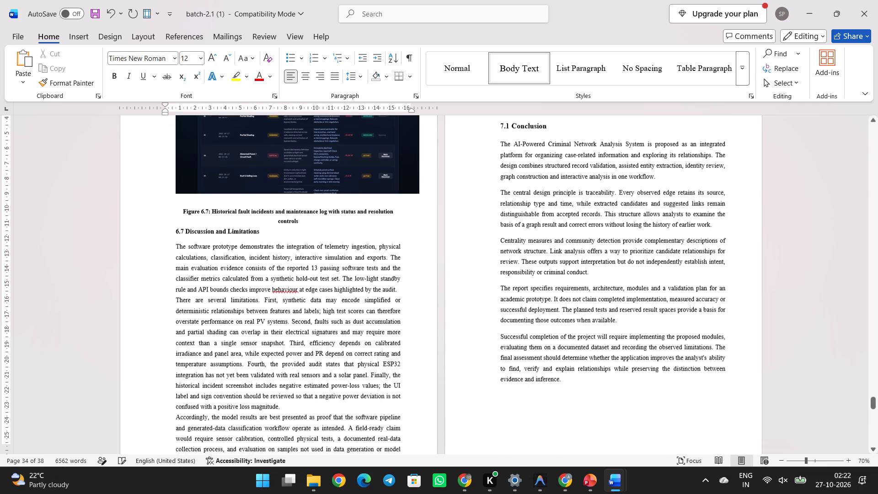
click(327, 335)
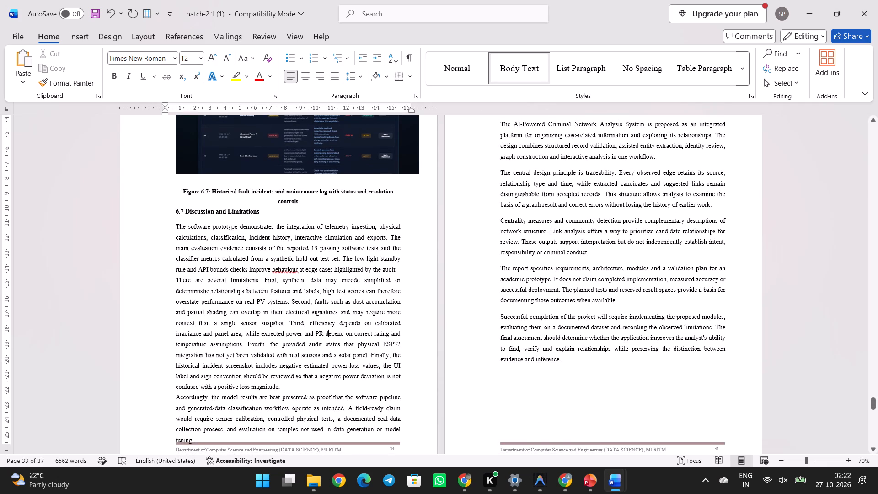
Shrink the blank line between the Figure 6.7 picture and its caption to 2 pt.
scroll(272, 280, up, 1)
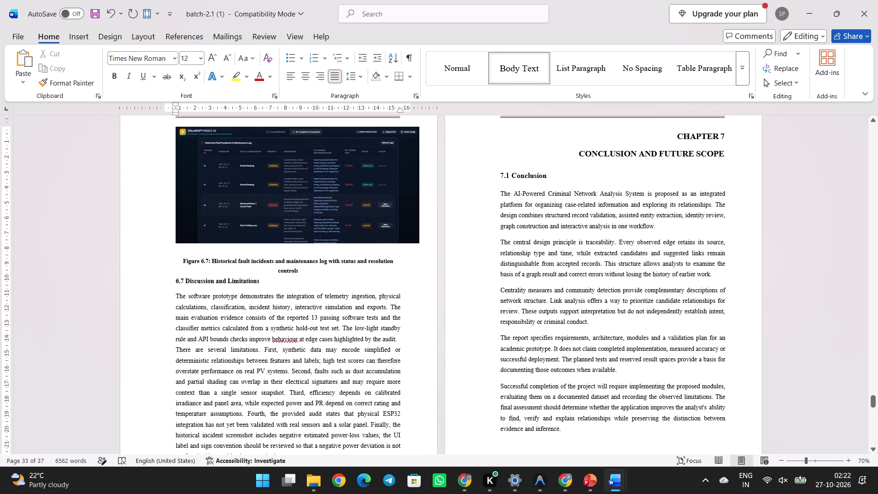
click(224, 251)
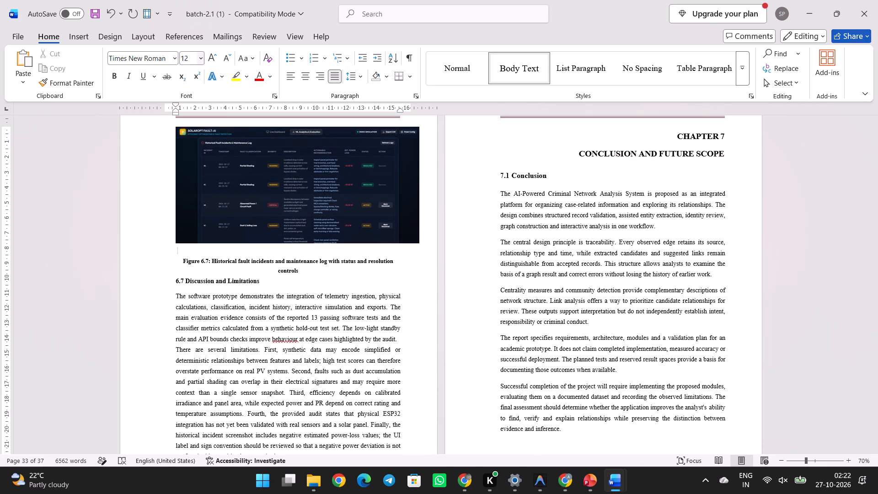
click(187, 60)
key(2)
key(Return)
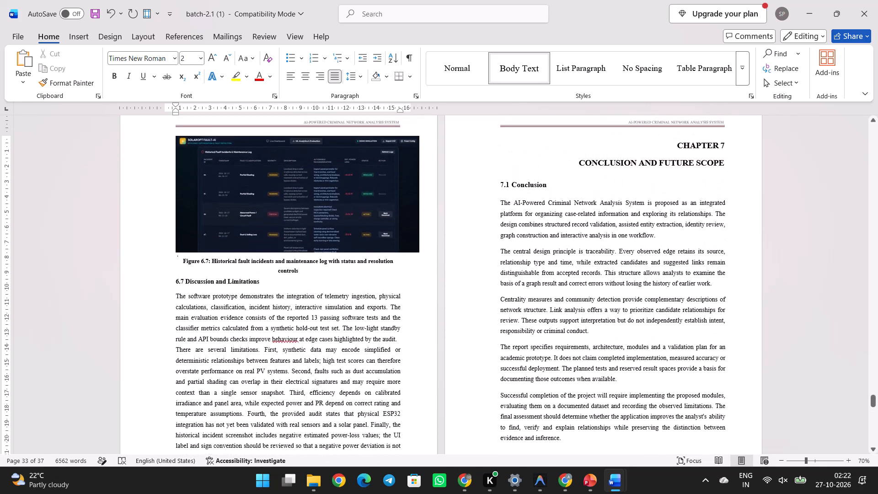
In the Solar_Panel_Efficiency_Fault_Detection_Project_Report document, copy sections 7.1 Conclusion and 7.2 Future Scope, from the 7.1 heading through the last bullet.
scroll(283, 244, up, 1)
scroll(551, 241, down, 1)
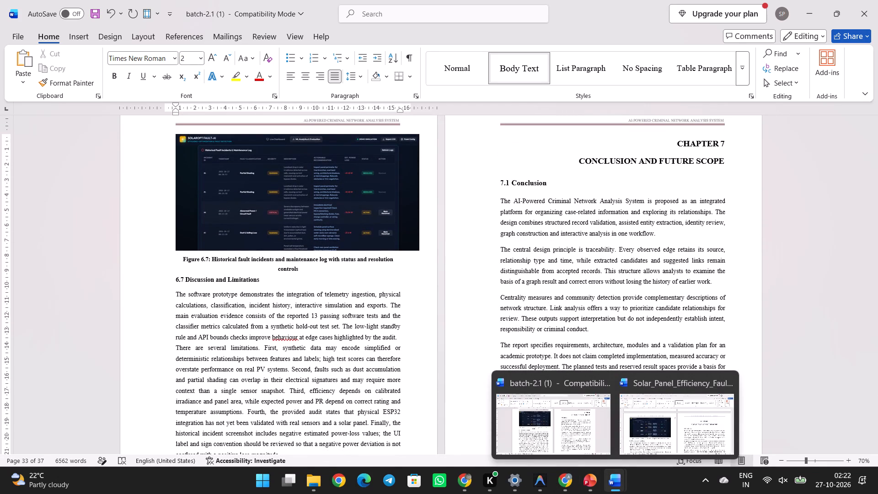
click(661, 437)
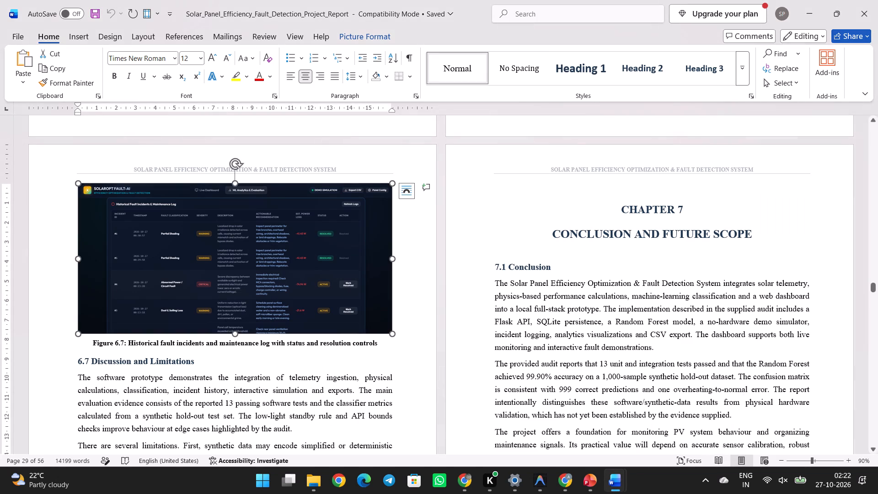
scroll(626, 333, down, 1)
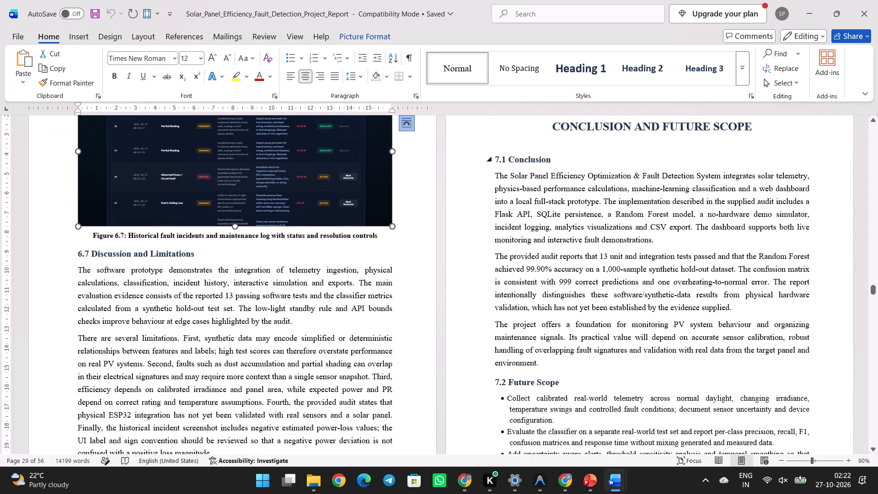
drag(496, 161, 636, 493)
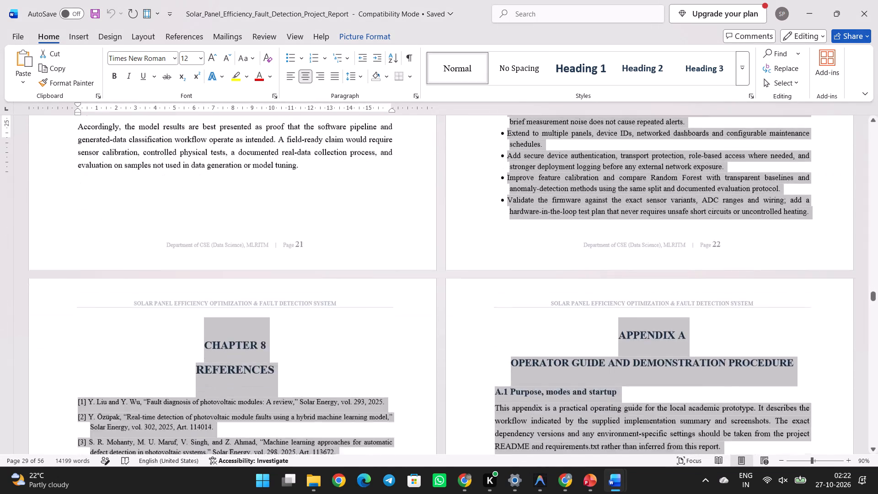
drag(636, 493, 395, 329)
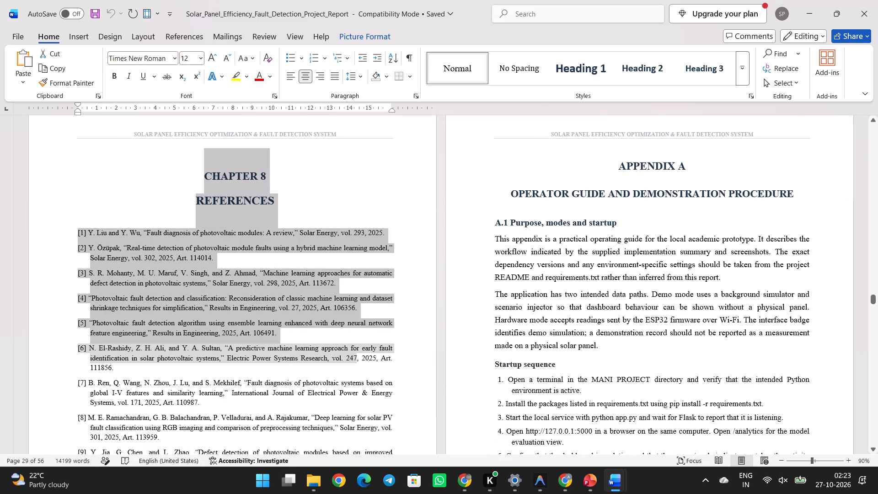
drag(395, 329, 643, 81)
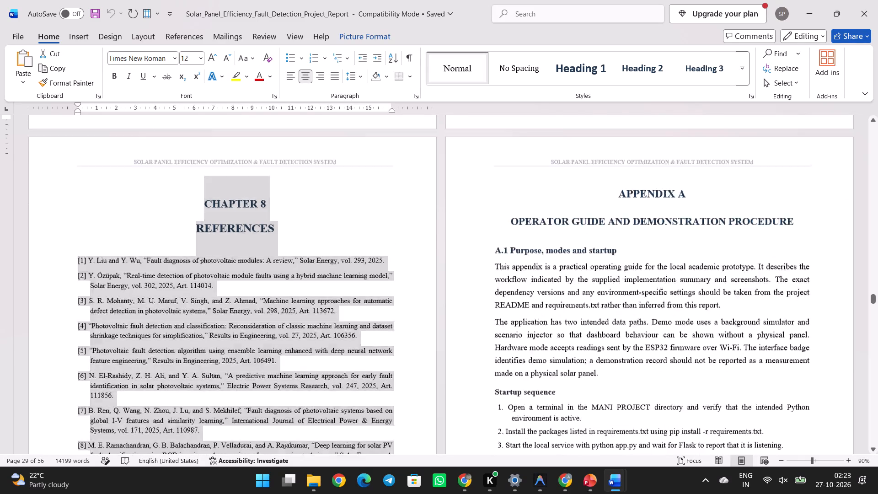
drag(643, 81, 769, 451)
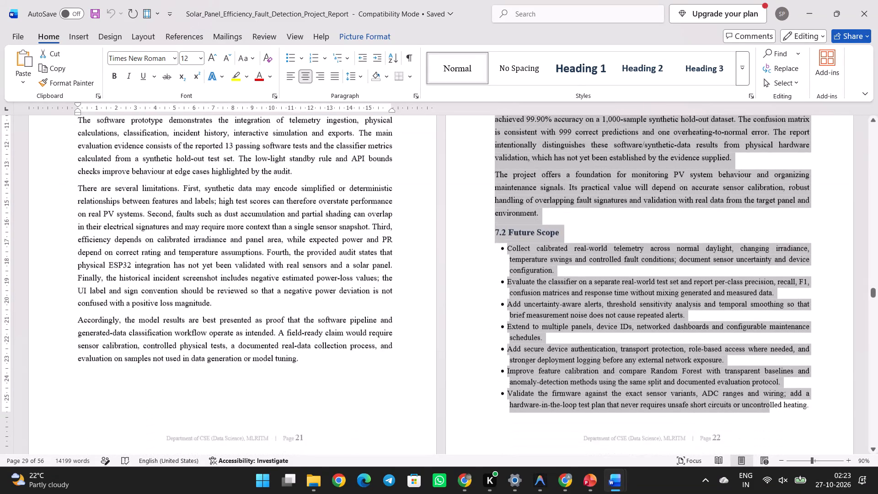
drag(769, 451, 803, 427)
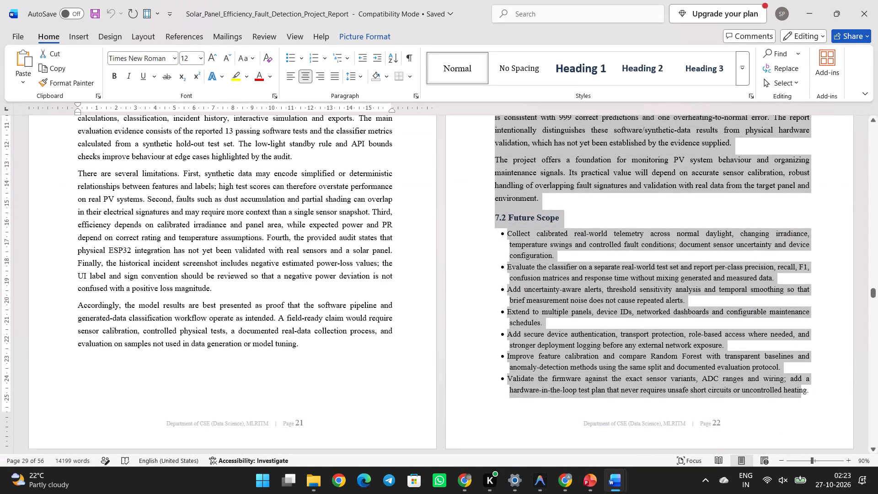
drag(803, 427, 804, 431)
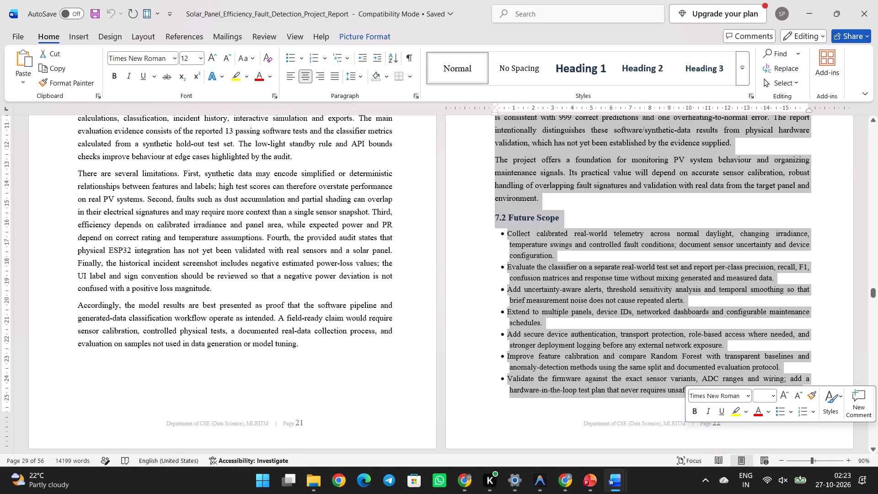
key(shift+Right)
key(ctrl+c)
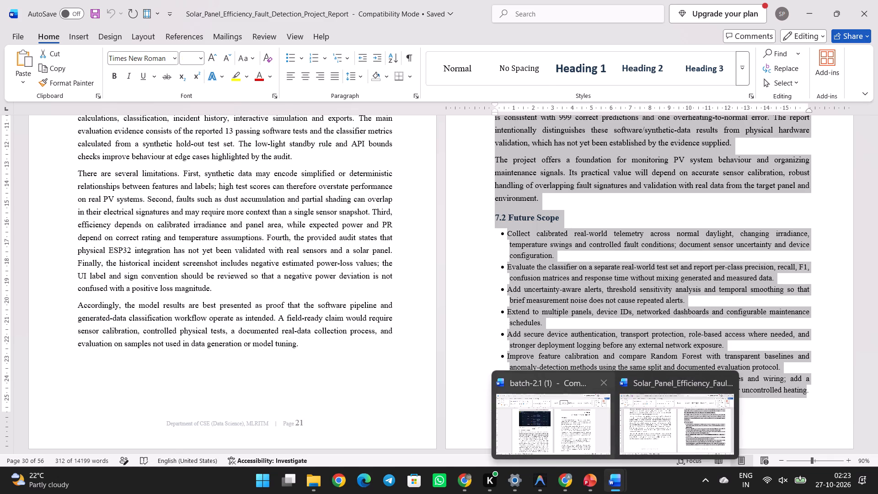
In the batch-2.1 (1) document, paste the copied sections as text only before the first paragraph under 7.1 Conclusion.
click(571, 434)
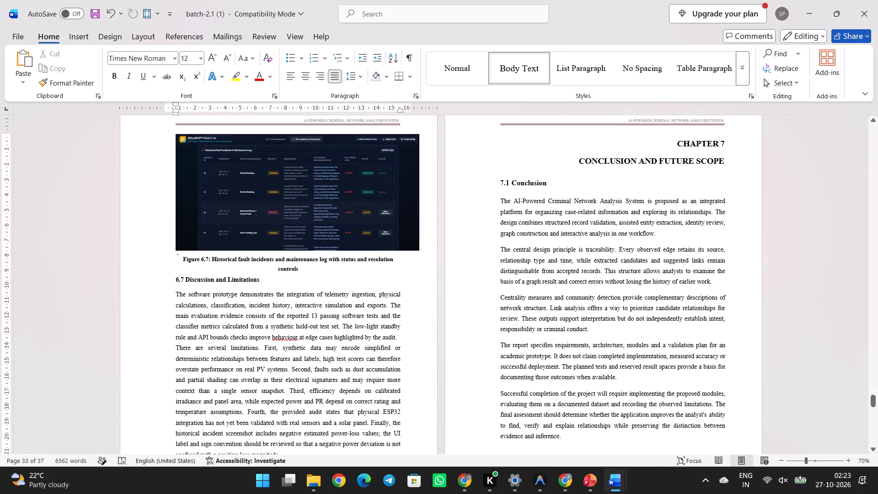
click(503, 201)
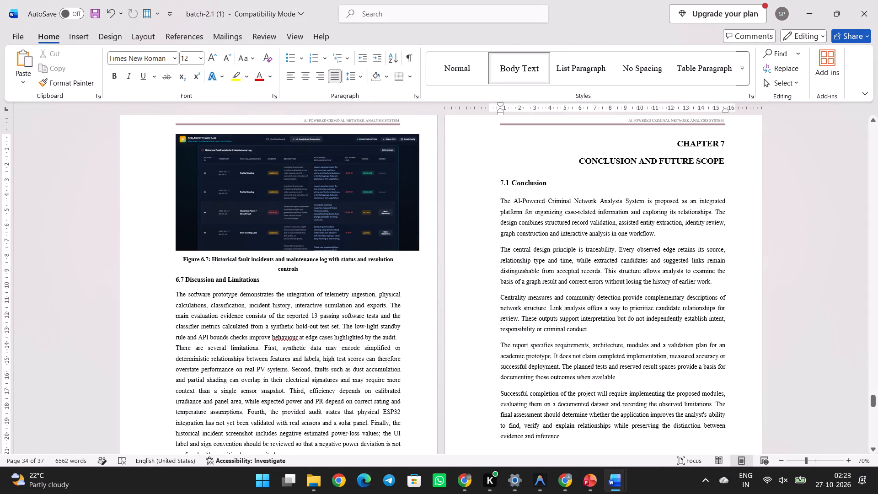
key(Left)
key(ctrl+v)
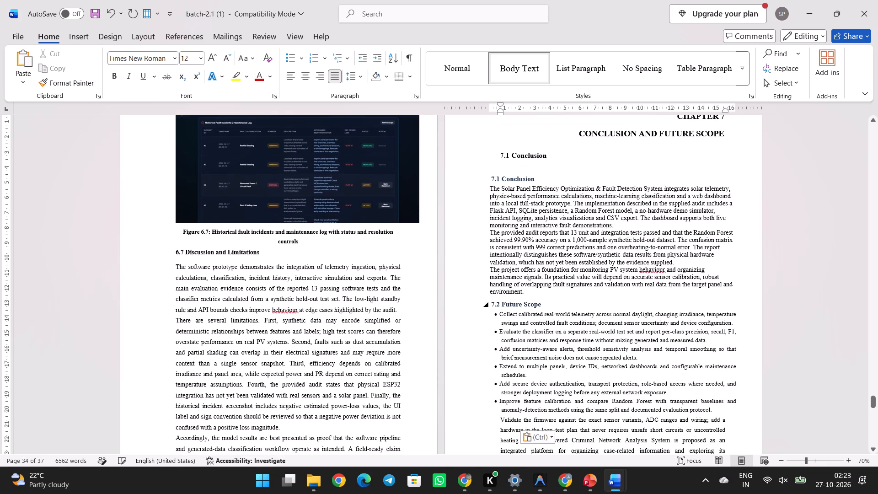
click(533, 434)
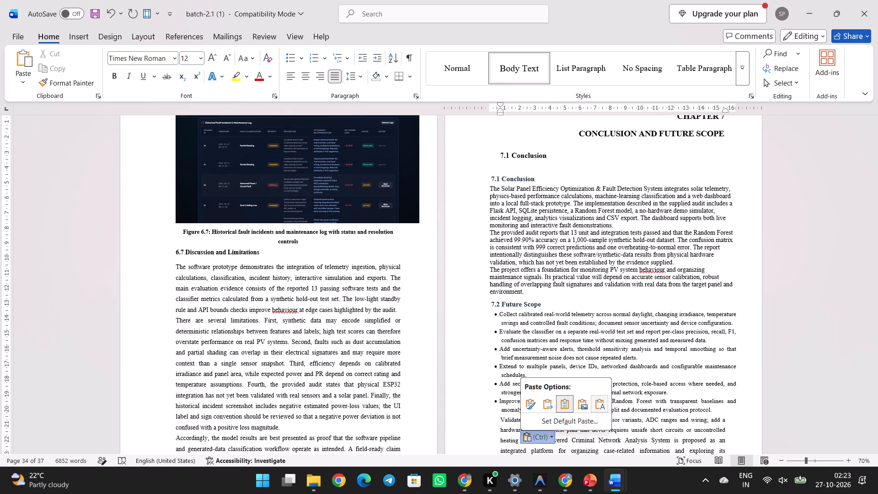
click(596, 400)
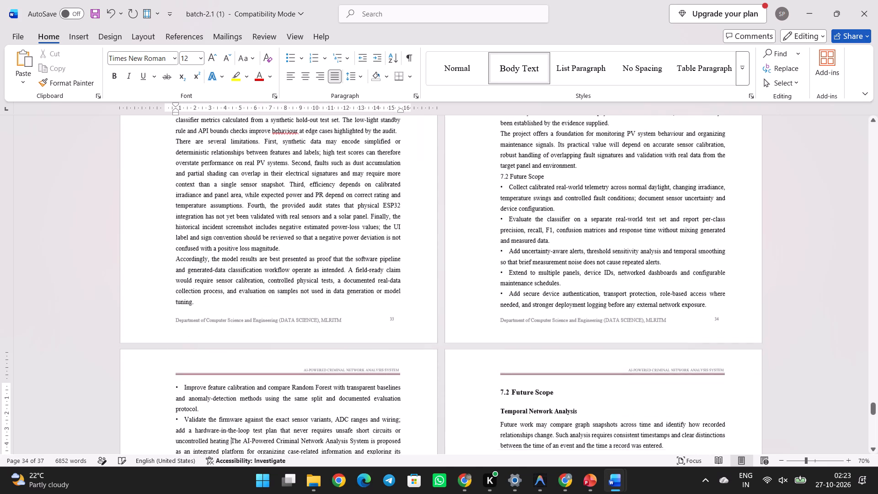
Separate the old criminal network text from the pasted text and delete it through the end of the old 7.2 Future Scope section.
key(Return)
key(Return)
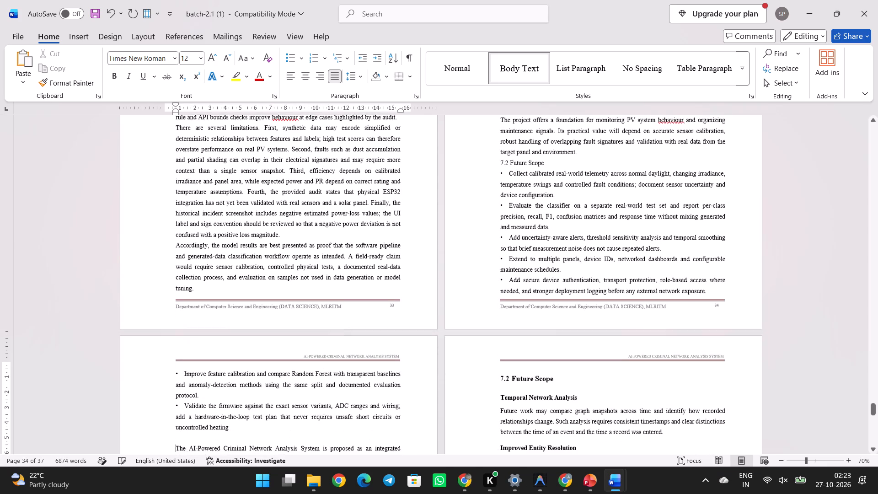
scroll(377, 378, down, 1)
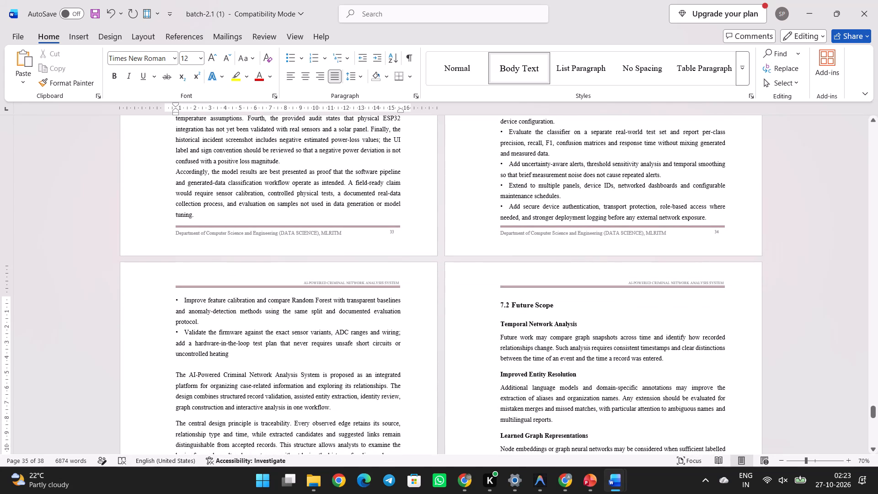
drag(171, 376, 574, 412)
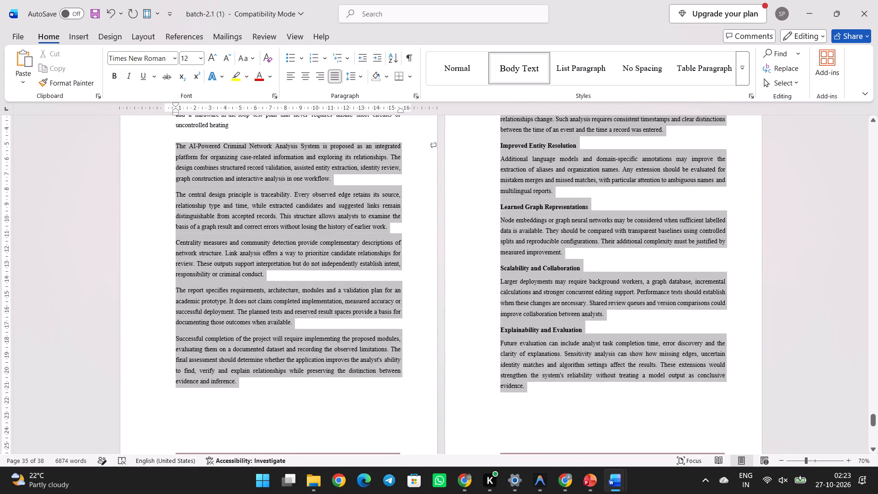
drag(574, 412, 623, 137)
key(BackSpace)
Delete the old 7.1 Conclusion heading text above the pasted one.
scroll(337, 232, up, 4)
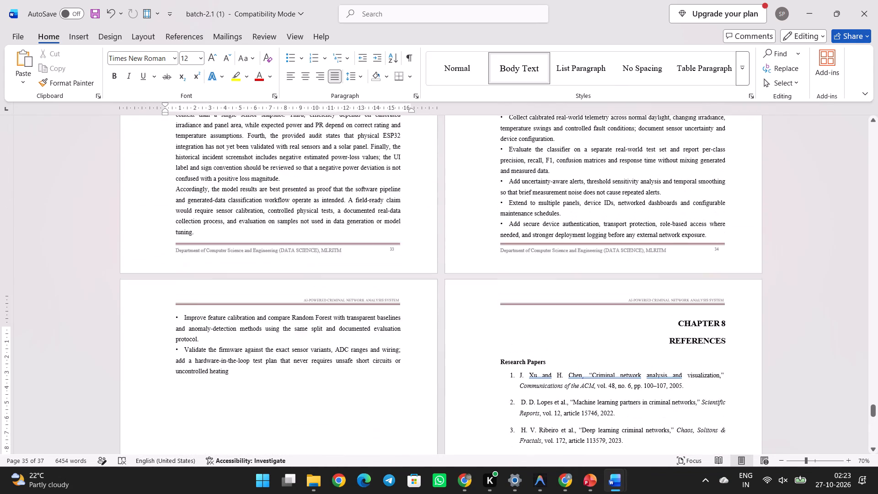
scroll(519, 243, up, 4)
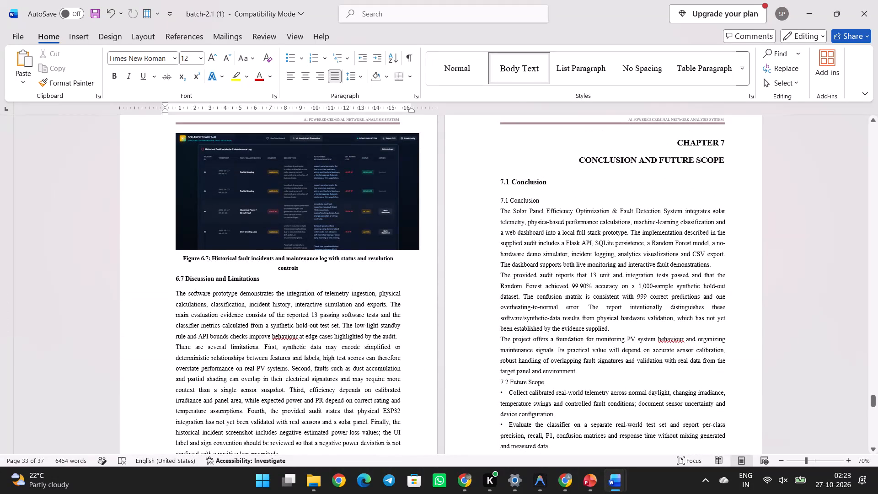
drag(554, 177, 488, 178)
key(BackSpace)
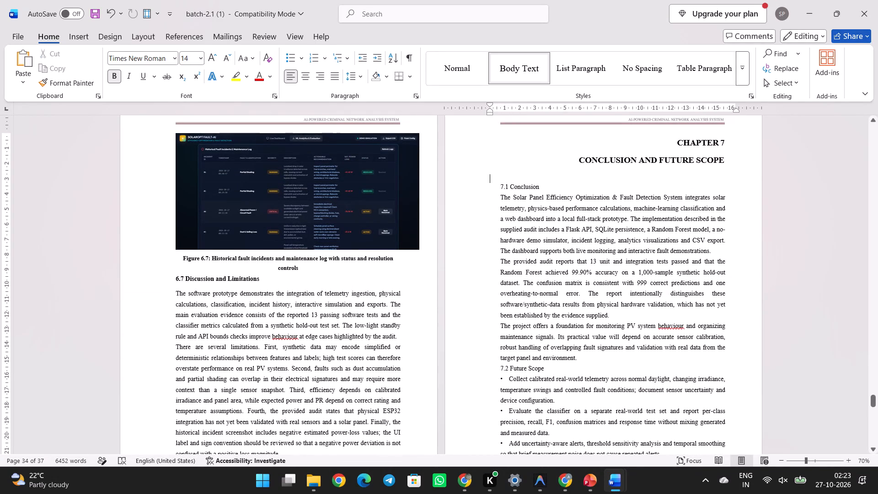
Make the pasted 7.1 Conclusion heading bold and add a blank line beneath it.
drag(550, 183, 500, 184)
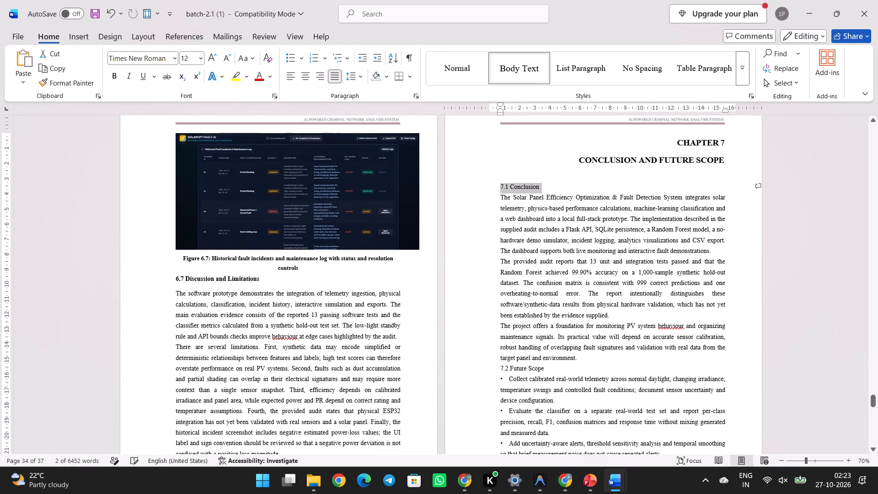
key(ctrl+b)
key(Down)
key(Up)
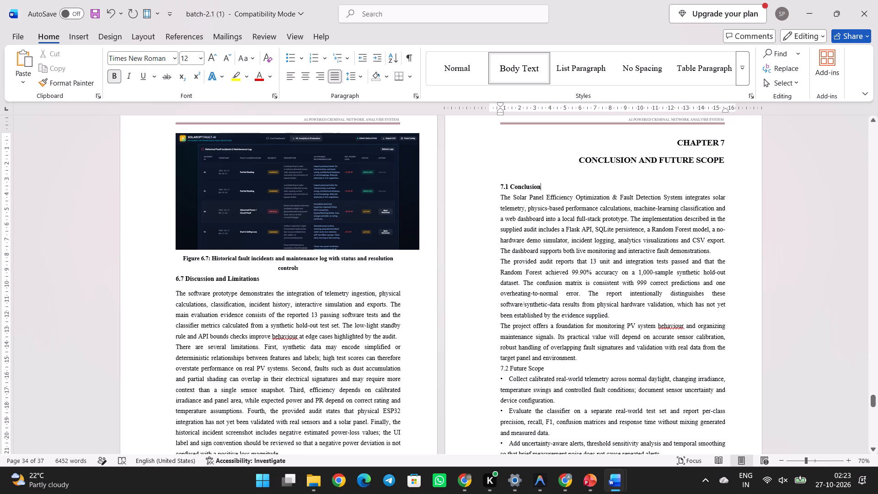
key(Return)
Make the pasted 7.2 Future Scope heading bold, with a blank line above and below it.
scroll(500, 184, down, 1)
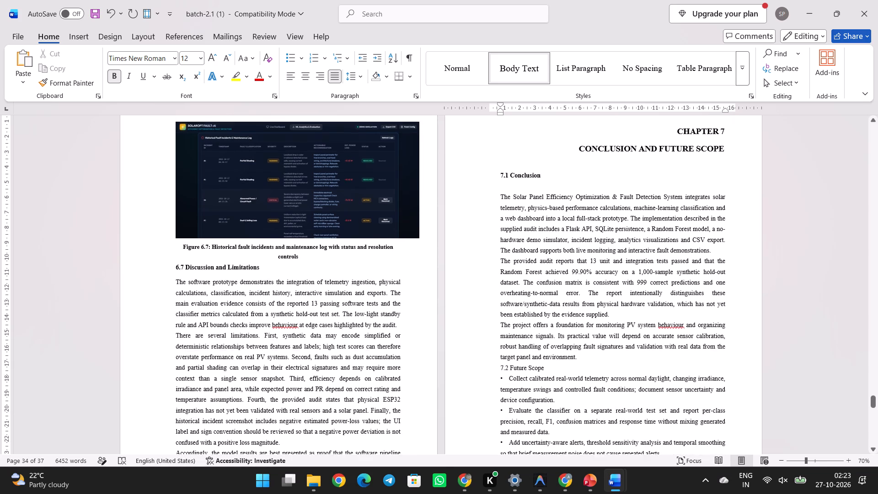
scroll(500, 184, down, 1)
click(593, 340)
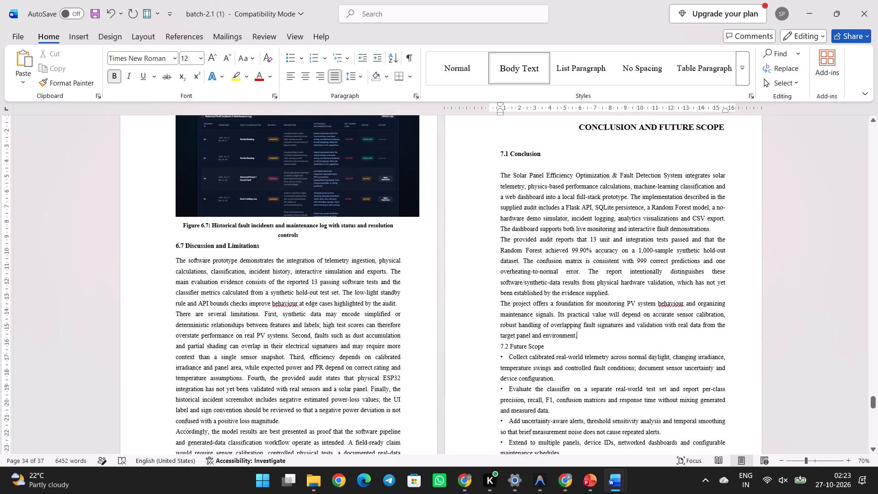
click(593, 340)
key(Return)
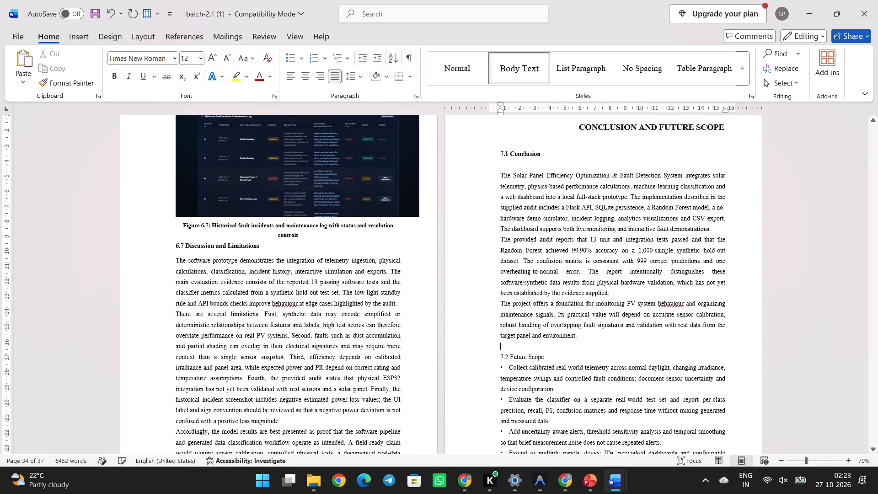
drag(557, 359, 491, 361)
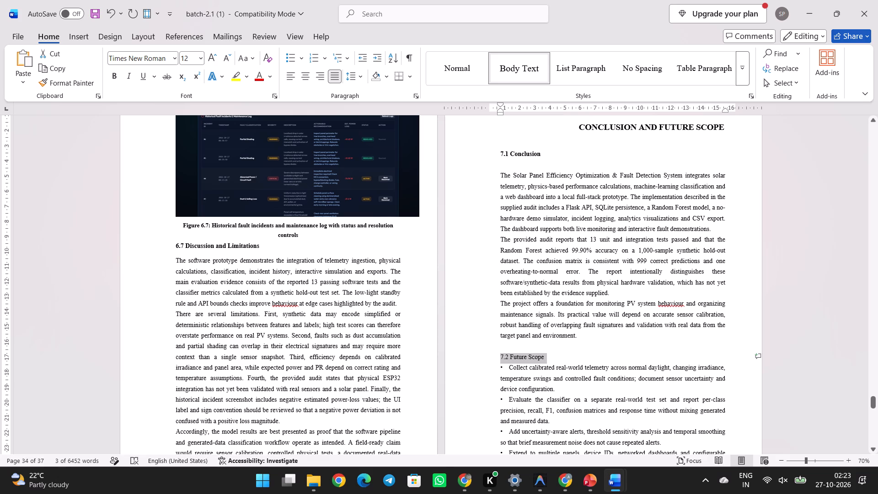
key(ctrl+b)
click(568, 359)
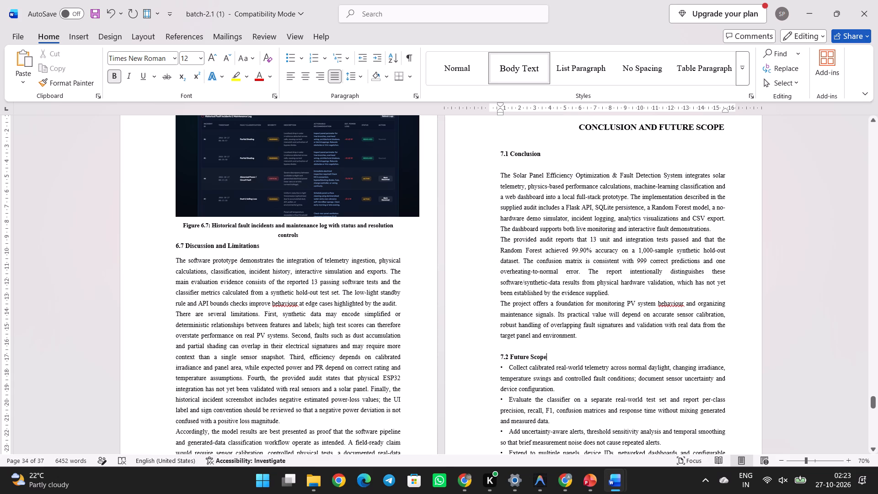
key(Return)
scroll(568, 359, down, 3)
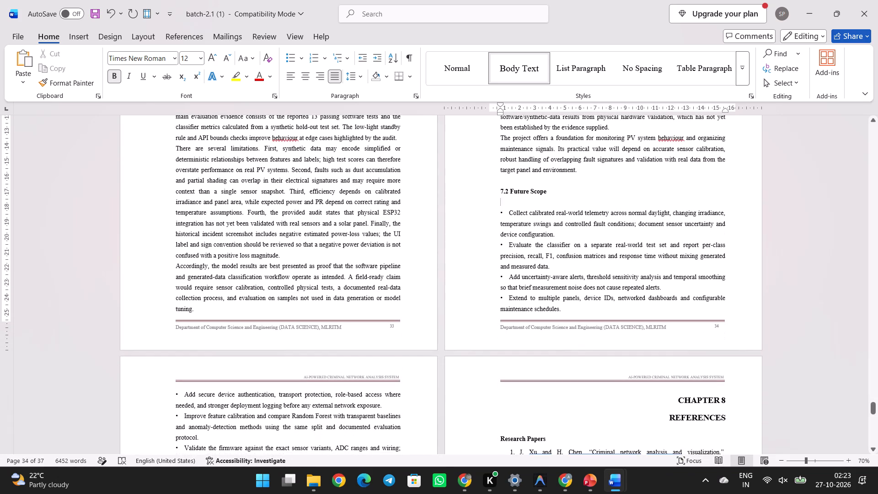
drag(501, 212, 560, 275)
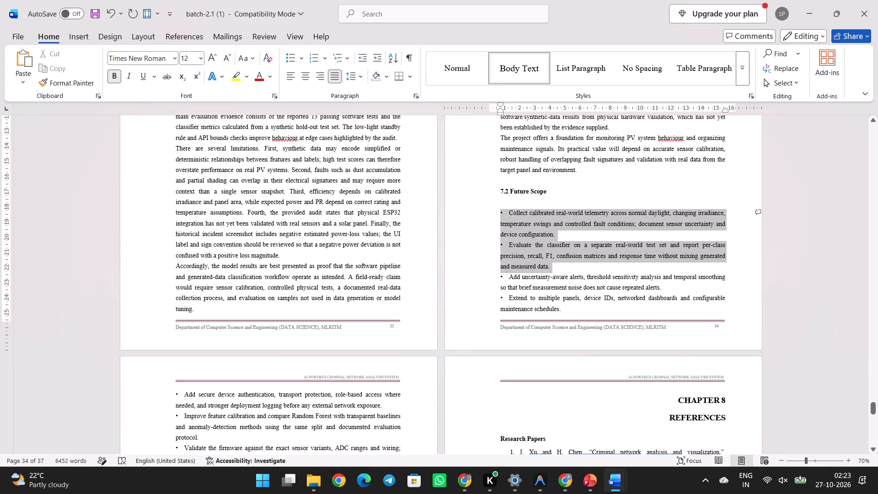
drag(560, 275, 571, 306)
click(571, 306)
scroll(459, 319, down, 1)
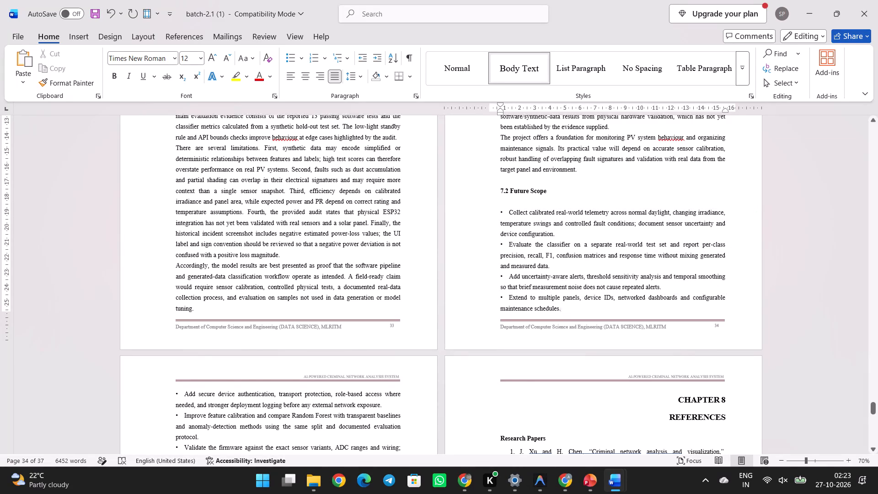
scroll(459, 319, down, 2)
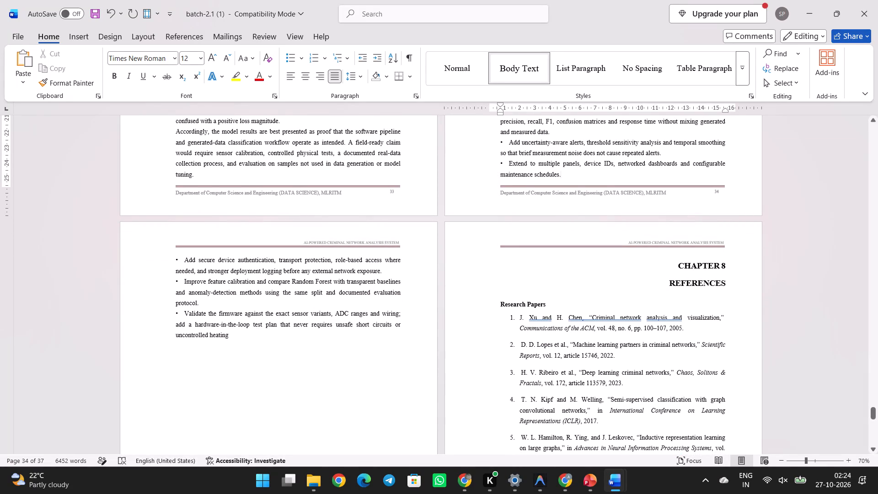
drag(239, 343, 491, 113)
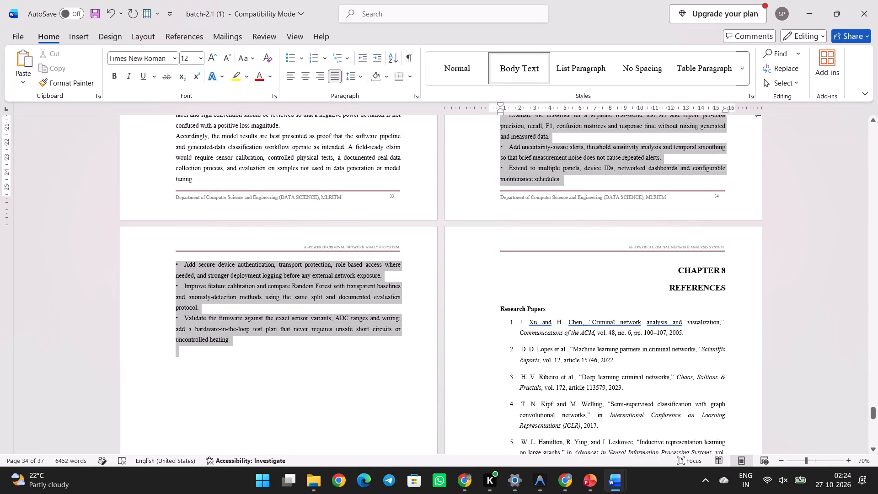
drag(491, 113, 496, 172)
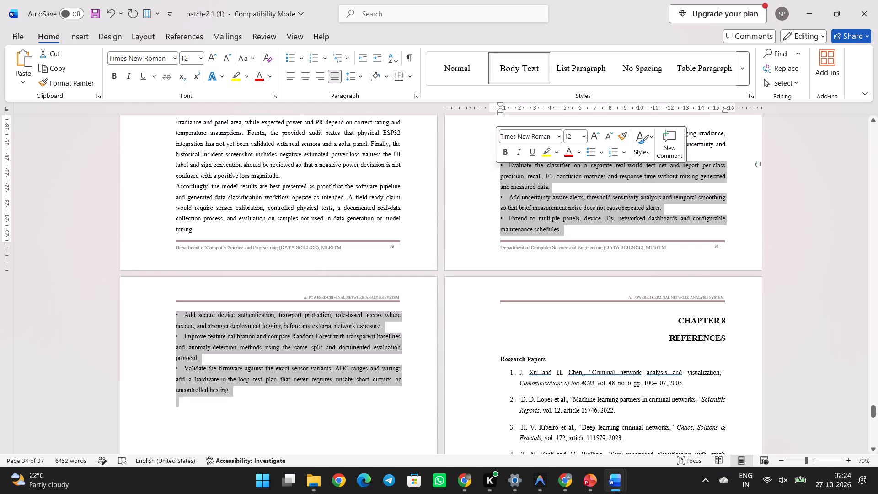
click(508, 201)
Remove the pasted bullet characters and gaps before the "Collect calibrated" and "Evaluate the classifier" items under 7.2 Future Scope.
click(509, 133)
key(BackSpace)
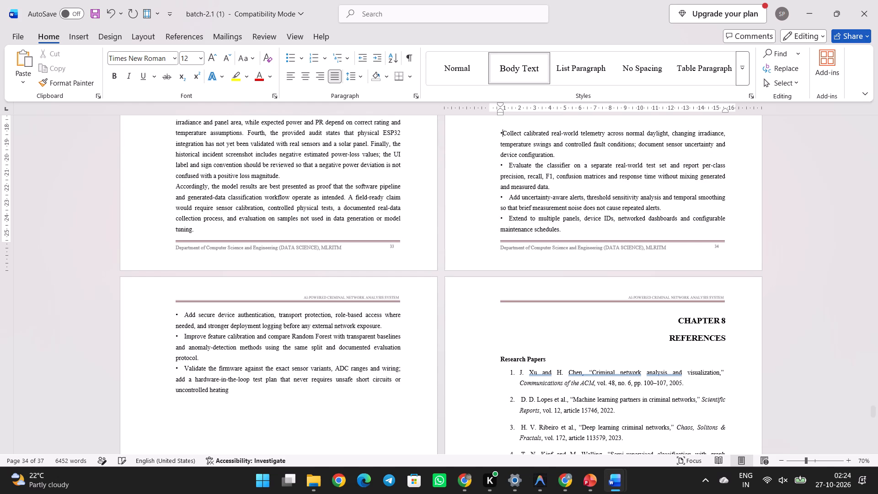
key(BackSpace)
key(Down)
key(Down)
key(Down)
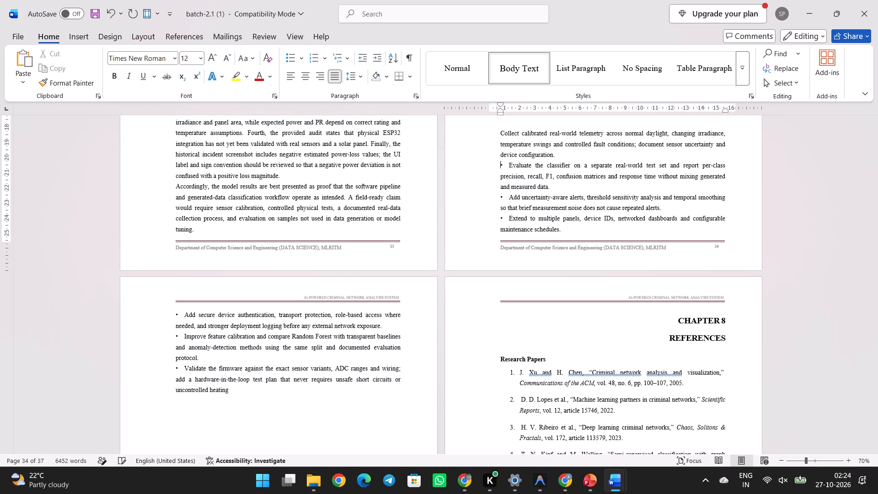
key(Delete)
key(Delete)
Remove the pasted bullet characters and gaps before the "Add uncertainty-aware alerts" and "Extend to multiple panels" items.
key(Up)
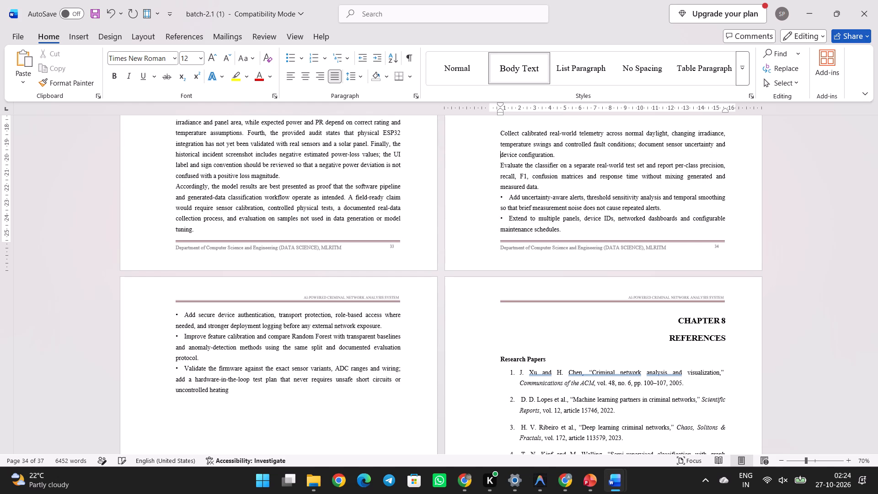
key(Up)
key(Up)
key(Up)
key(Down)
key(Down)
key(Down)
key(Down)
key(Down)
key(Down)
key(Down)
key(Down)
key(Up)
key(Delete)
key(Delete)
key(Down)
key(Down)
key(Delete)
key(Delete)
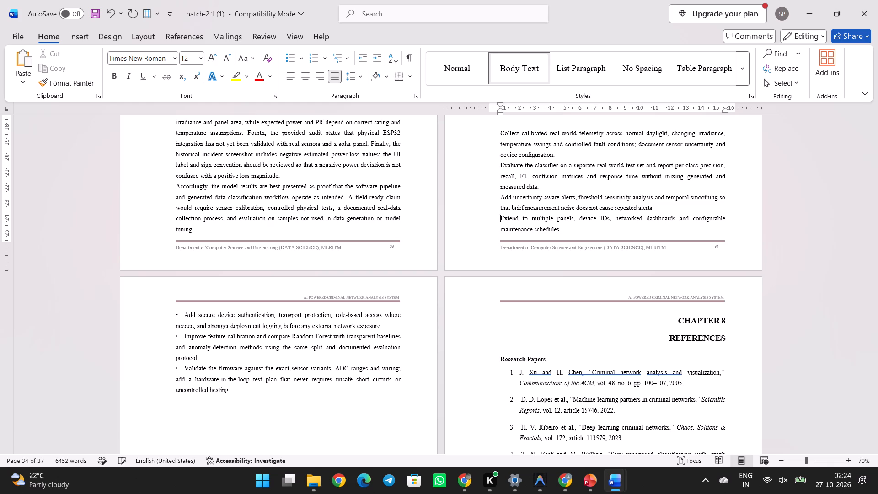
Remove the pasted bullet characters and gaps before the last three Future Scope items, from "Add secure device authentication" to "Validate the firmware".
key(Down)
key(Down)
key(Down)
key(Down)
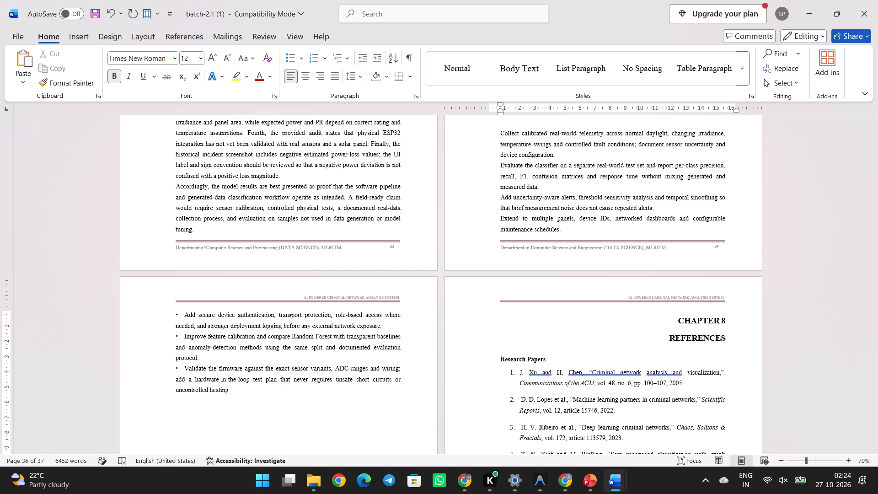
key(Down)
key(Down)
key(Down)
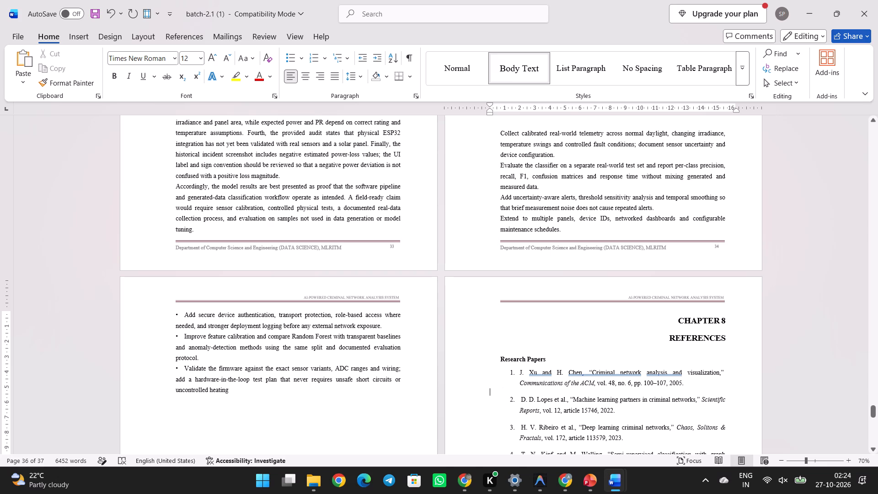
click(175, 313)
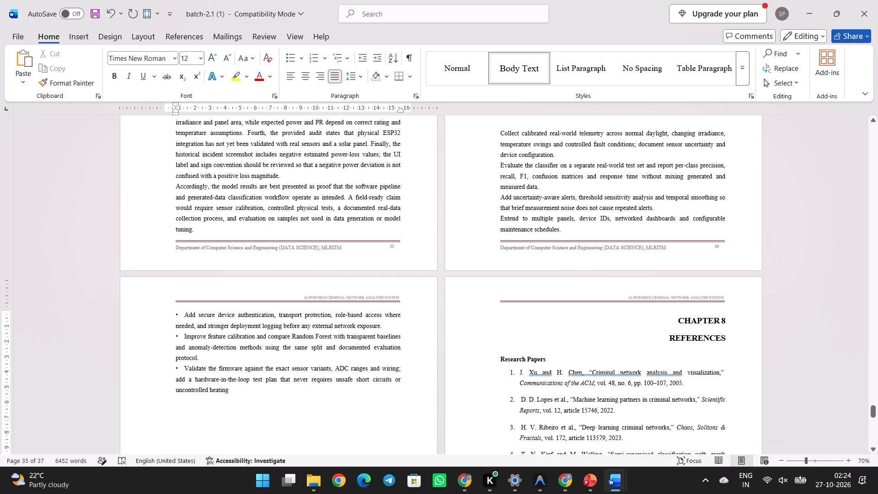
key(Delete)
key(Delete)
key(Down)
key(Down)
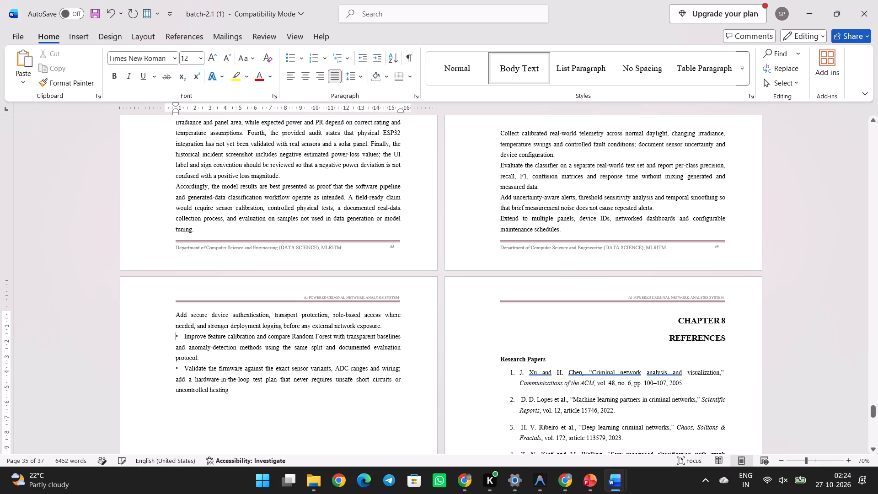
key(Delete)
key(Delete)
key(Down)
key(Down)
key(Down)
key(Up)
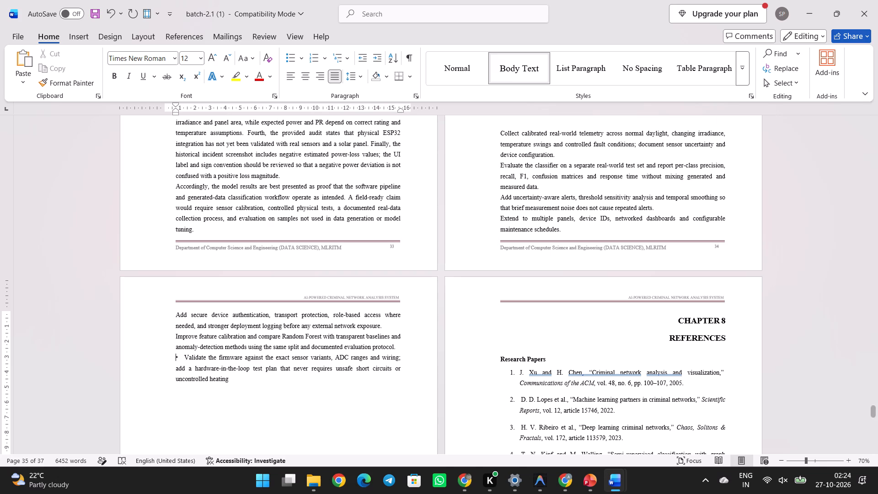
key(Delete)
key(Delete)
Format all seven Future Scope items, from "Collect calibrated" through "uncontrolled heating", as a bulleted list.
drag(204, 384, 501, 135)
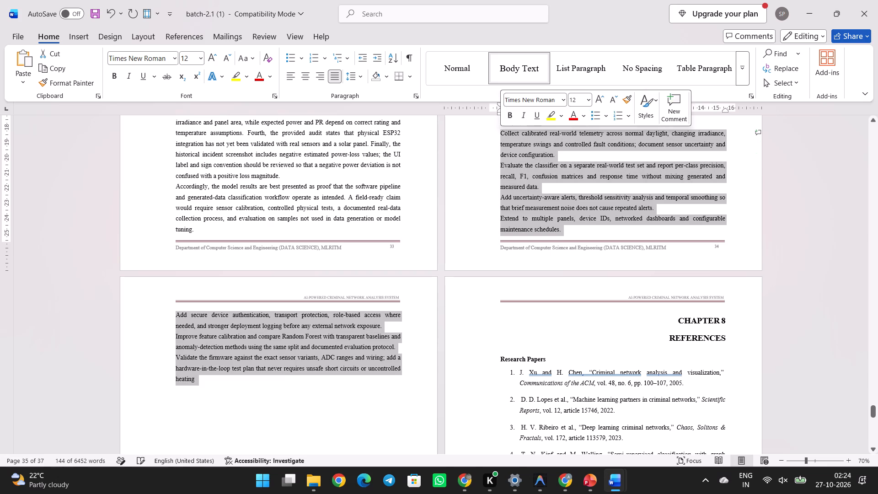
click(288, 58)
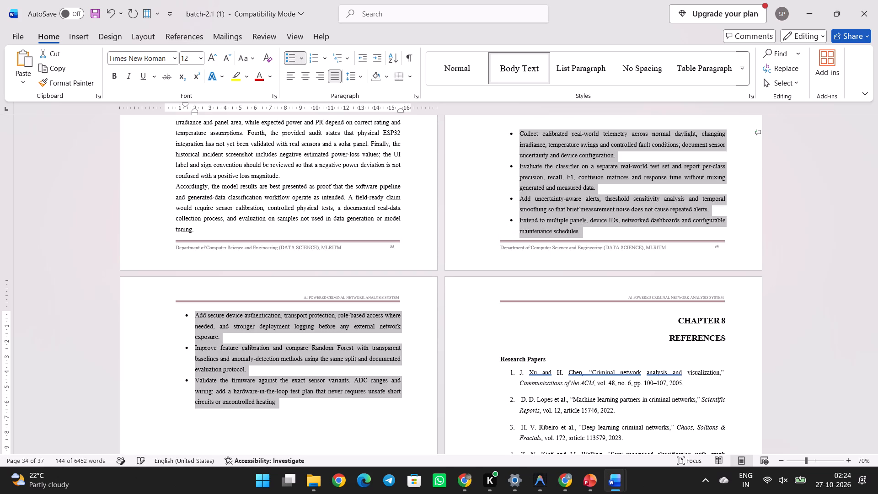
Switch to the Solar_Panel_Efficiency_Fault_Detection_Project_Report document and copy references [1] to [10].
scroll(452, 173, right, 1)
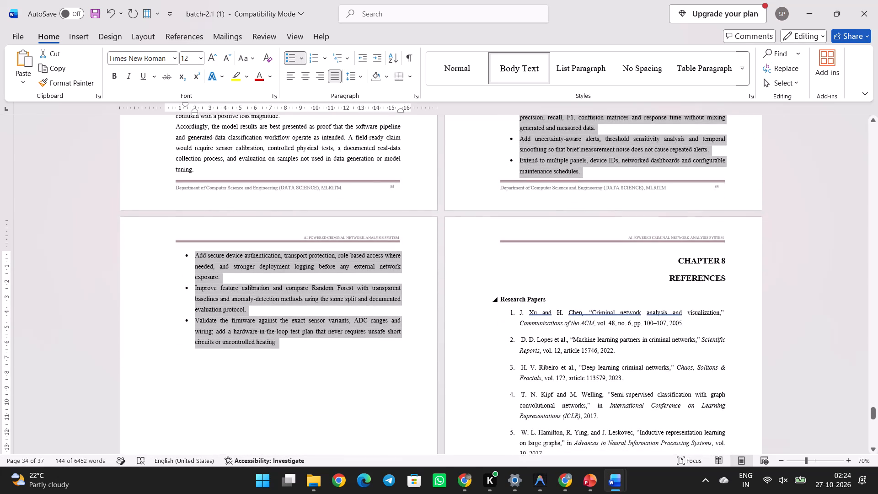
scroll(533, 294, down, 2)
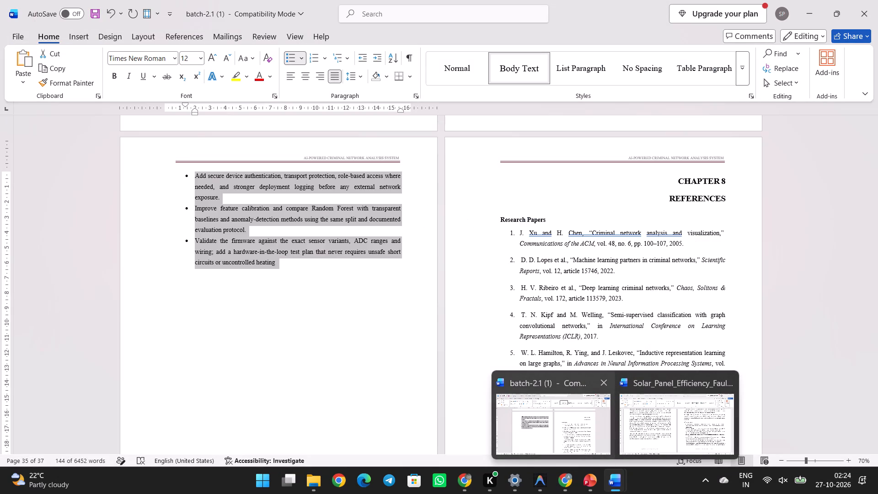
click(672, 412)
scroll(538, 307, down, 2)
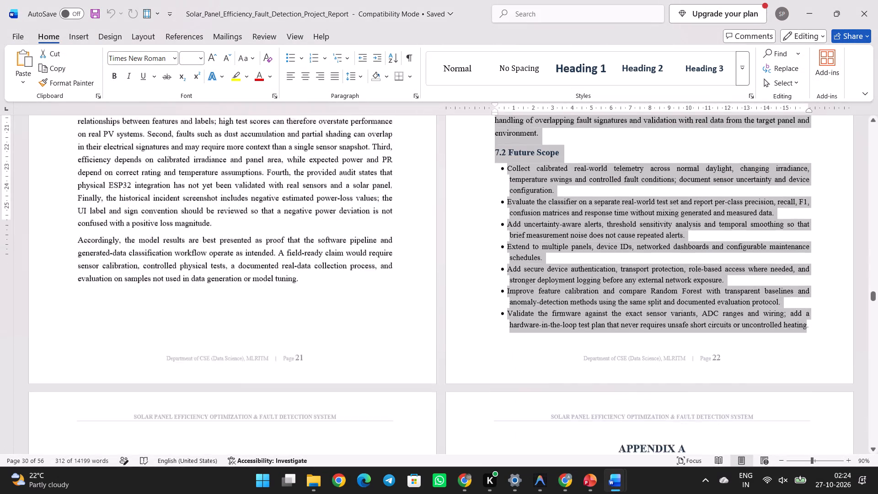
scroll(538, 307, down, 2)
scroll(92, 320, down, 1)
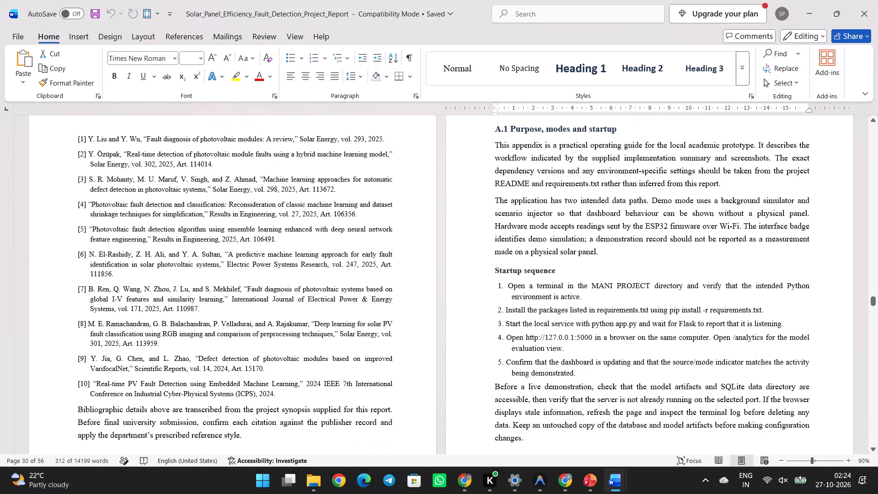
scroll(250, 392, down, 1)
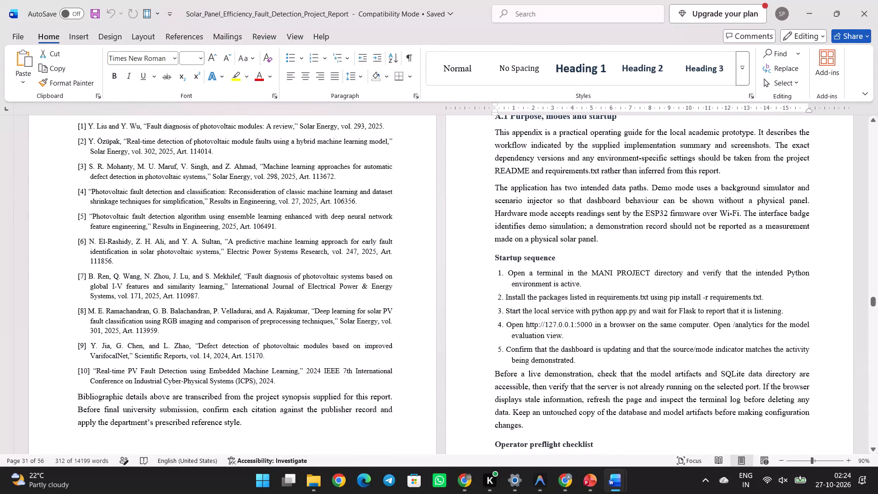
drag(254, 426, 231, 432)
click(231, 432)
drag(282, 381, 69, 130)
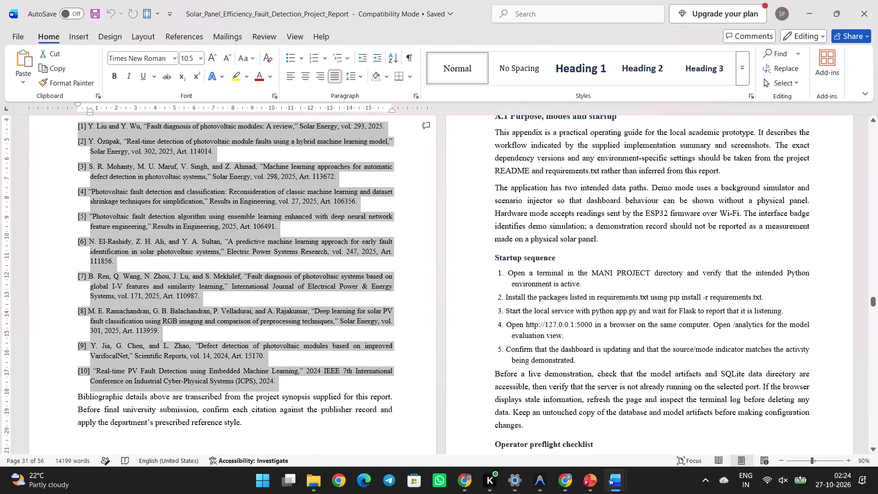
key(ctrl+c)
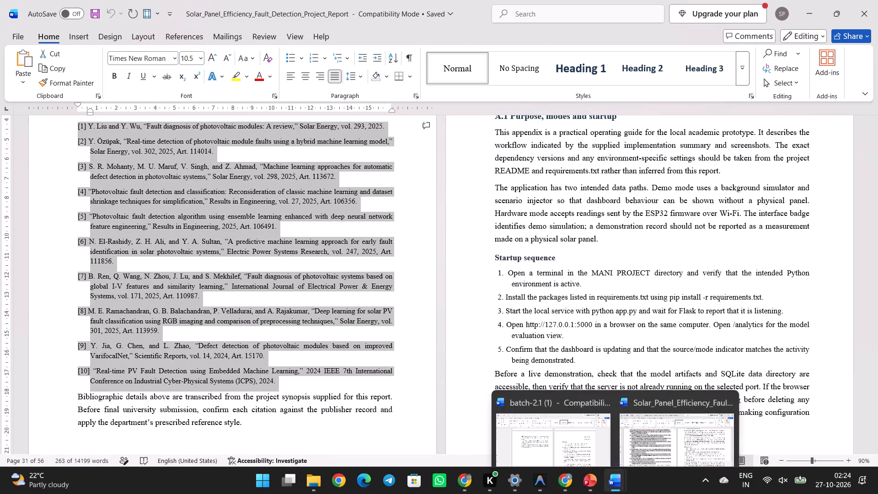
In batch-2.1 (1), replace the old numbered references under Chapter 8's Research Papers heading with the copied ones, pasted as text only.
click(584, 433)
scroll(511, 316, down, 1)
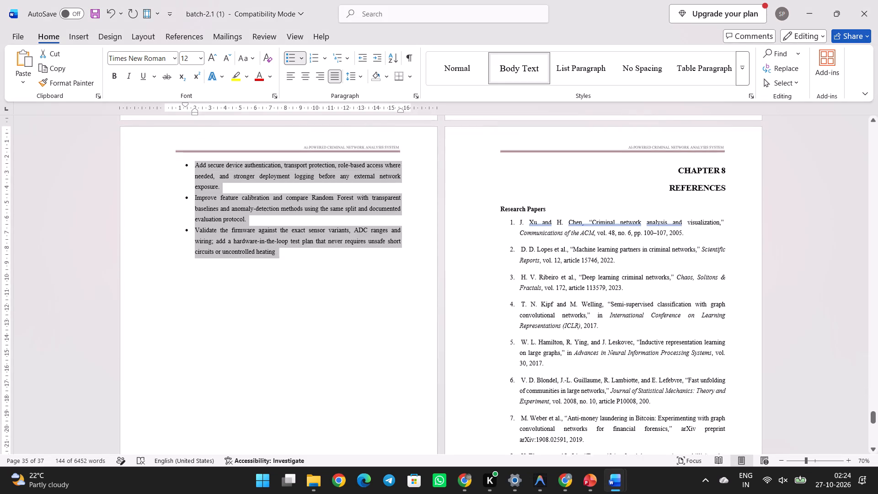
scroll(511, 316, down, 1)
drag(659, 422, 505, 207)
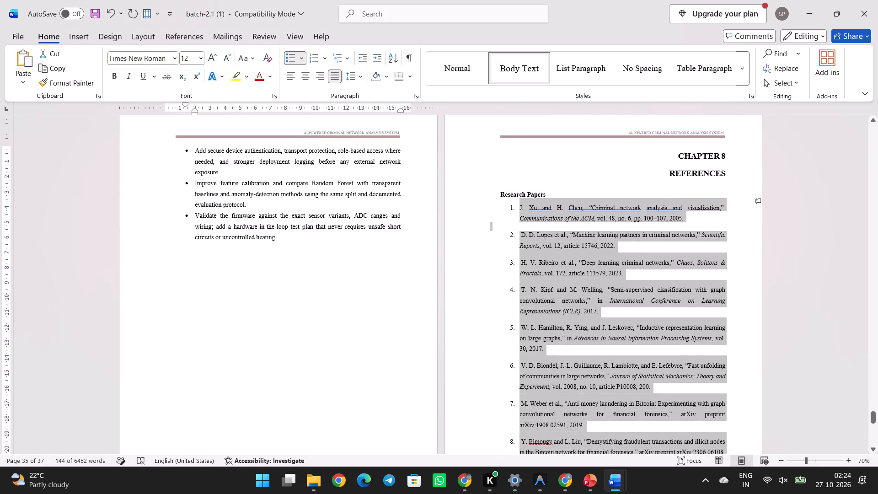
drag(505, 207, 498, 204)
drag(498, 204, 498, 203)
key(ctrl+v)
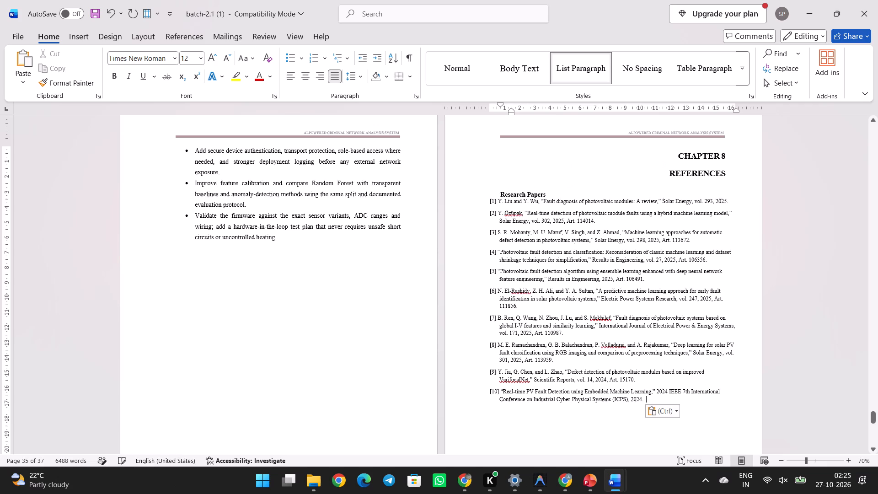
click(661, 413)
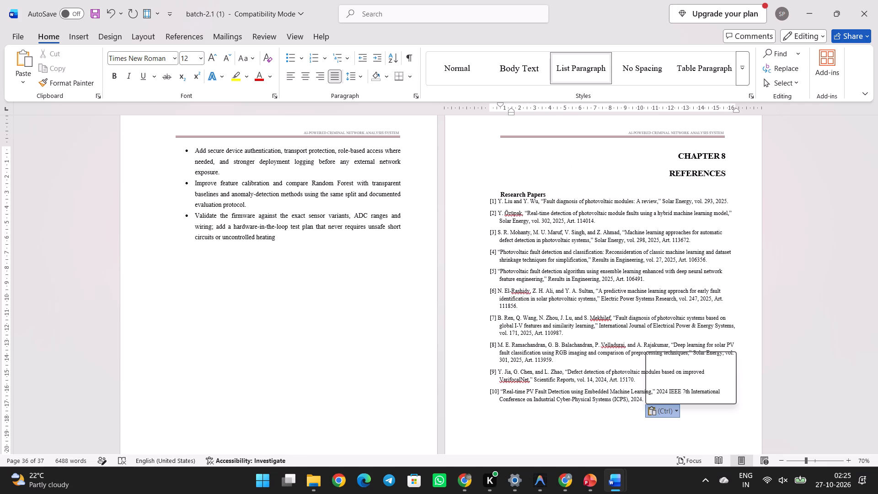
click(723, 377)
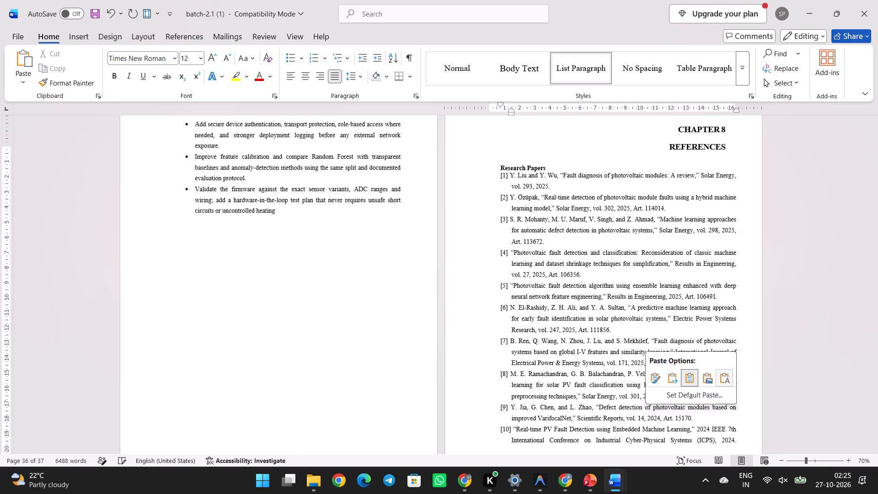
Add a blank line beneath the Research Papers heading in Chapter 8.
click(577, 166)
key(Return)
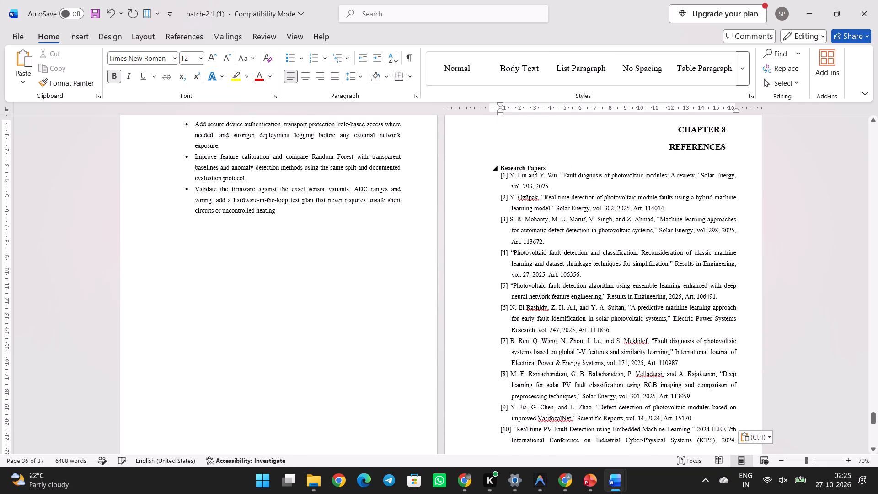
Delete the leftover old crime-network references on the last page, along with their empty numbered item and the resulting blank page.
scroll(577, 166, down, 2)
scroll(456, 267, down, 4)
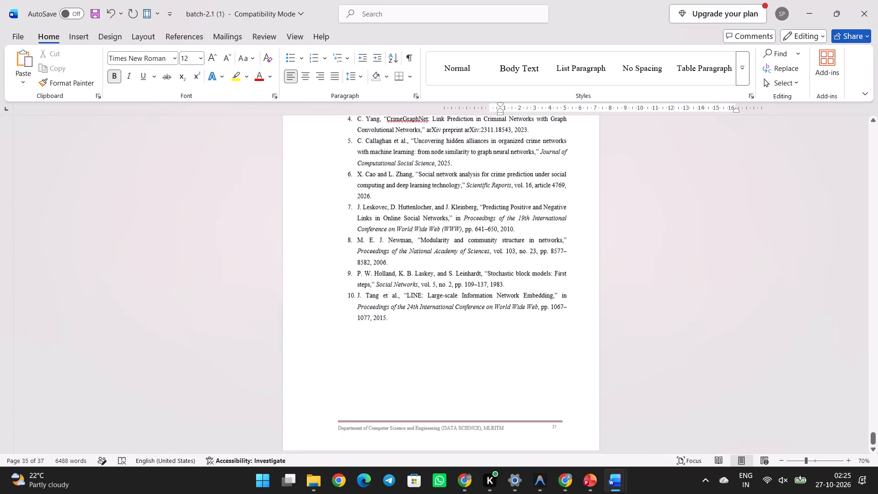
drag(424, 331, 351, 103)
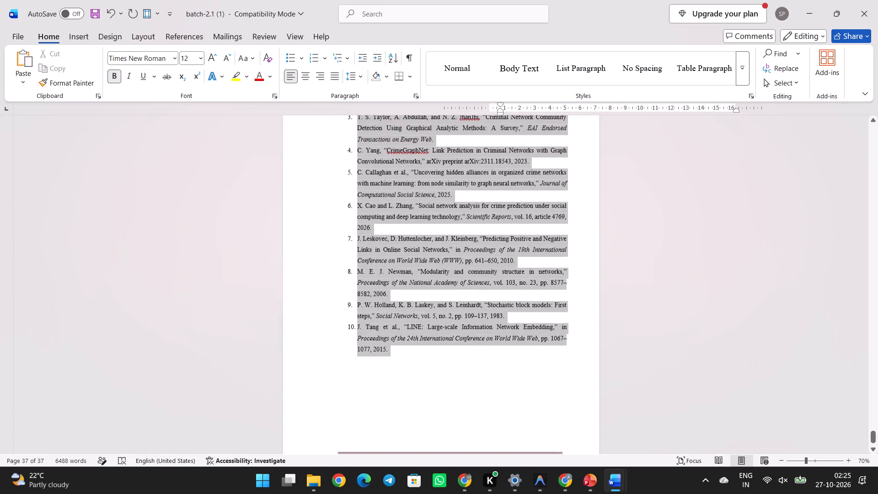
drag(351, 103, 350, 177)
key(BackSpace)
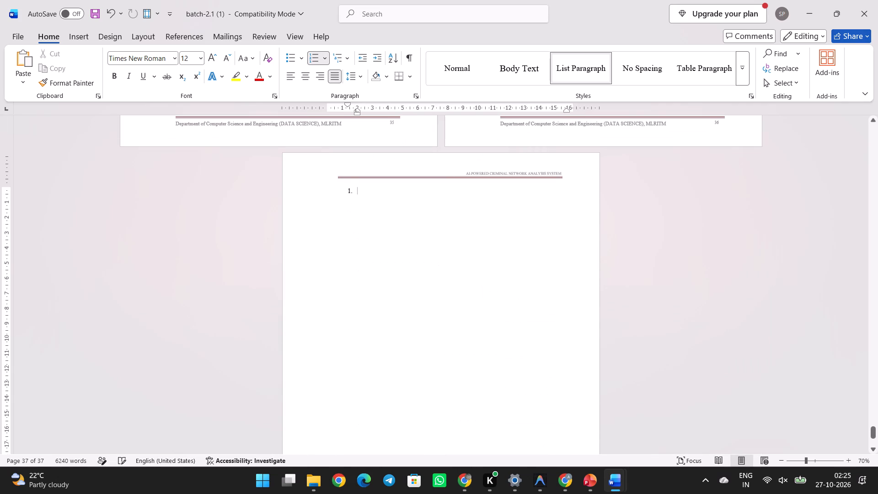
key(BackSpace)
key(BackSpace)
key(Delete)
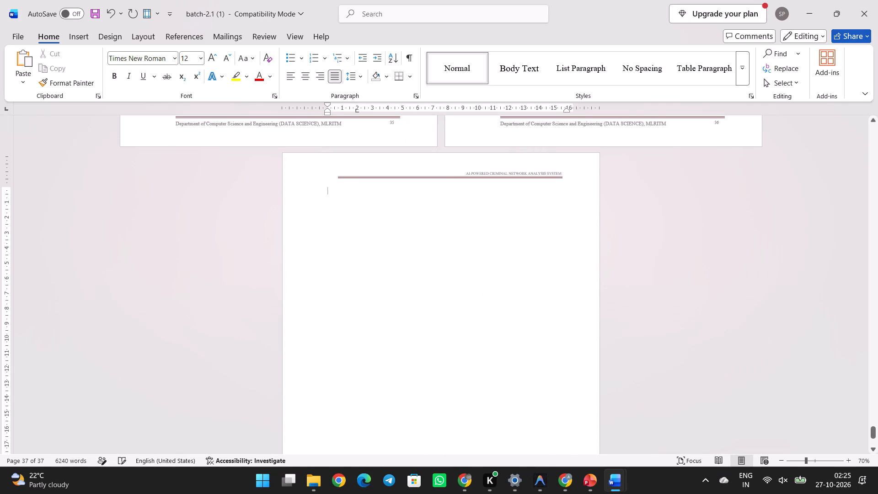
key(BackSpace)
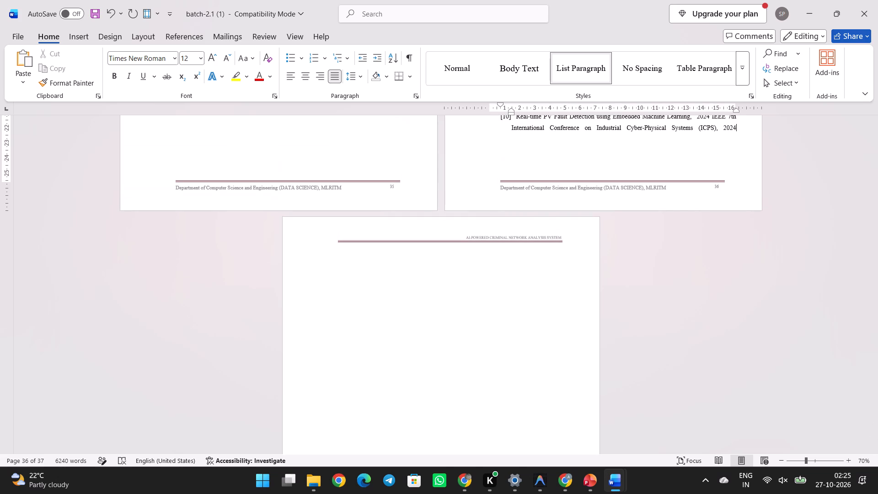
key(Delete)
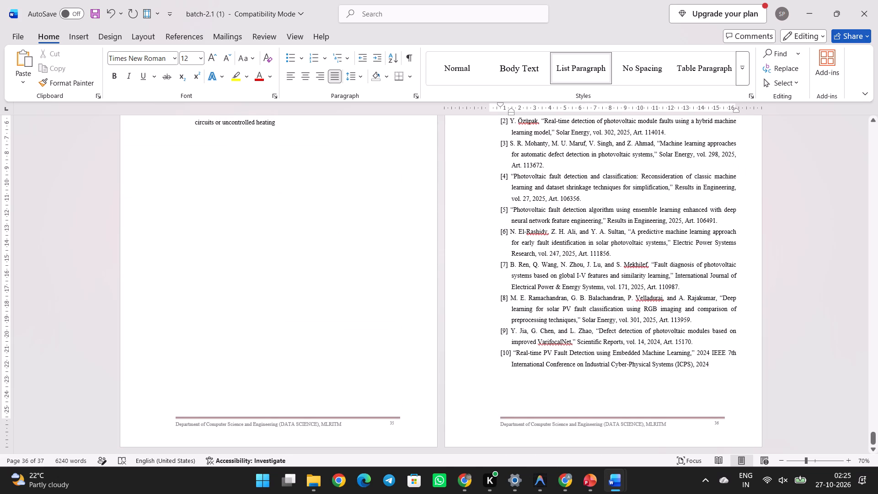
End reference [10] with a full stop and add five empty lines beneath it, continuing onto a new page.
scroll(304, 301, down, 3)
scroll(534, 293, right, 1)
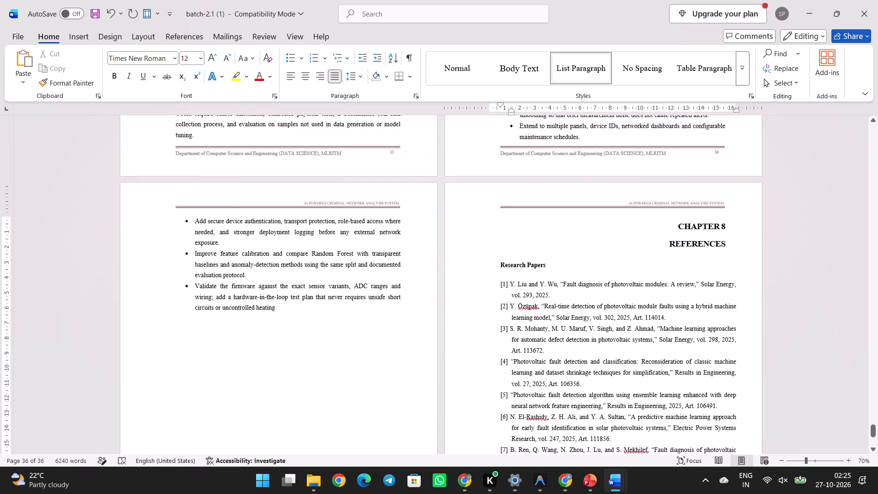
scroll(534, 293, right, 1)
scroll(534, 293, up, 4)
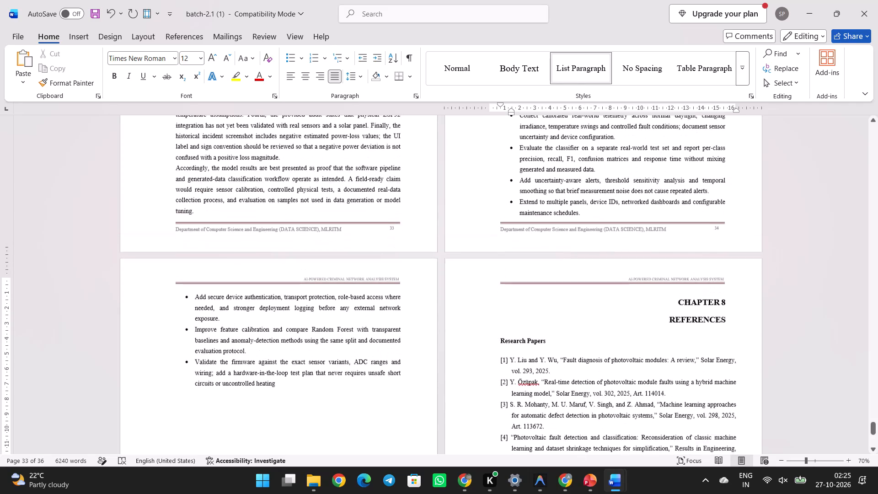
scroll(534, 293, down, 4)
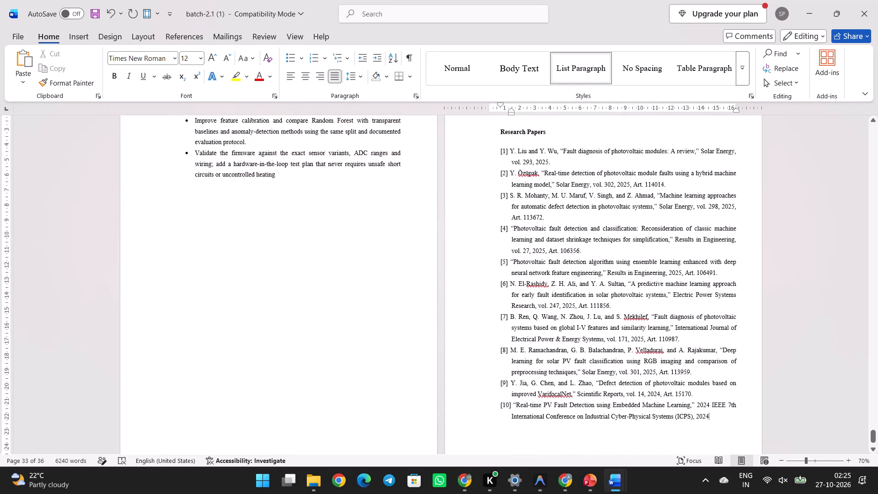
scroll(534, 293, down, 4)
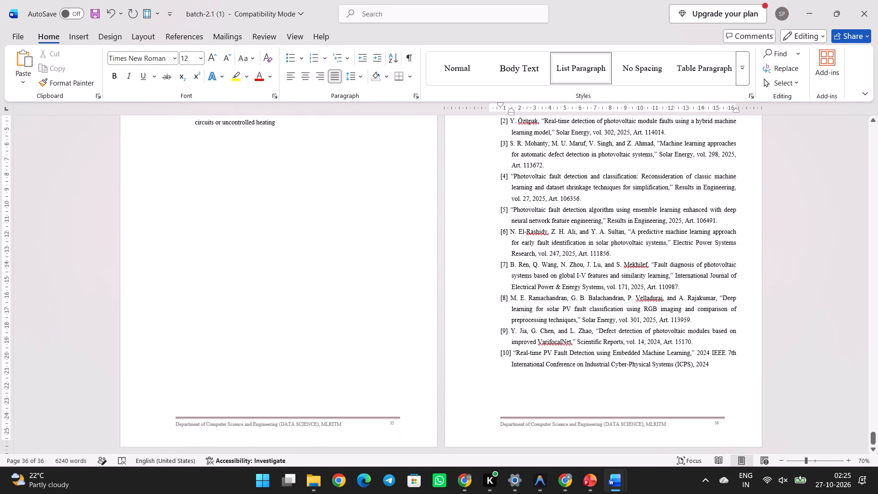
scroll(534, 293, down, 1)
scroll(534, 293, up, 1)
scroll(534, 293, down, 1)
click(726, 372)
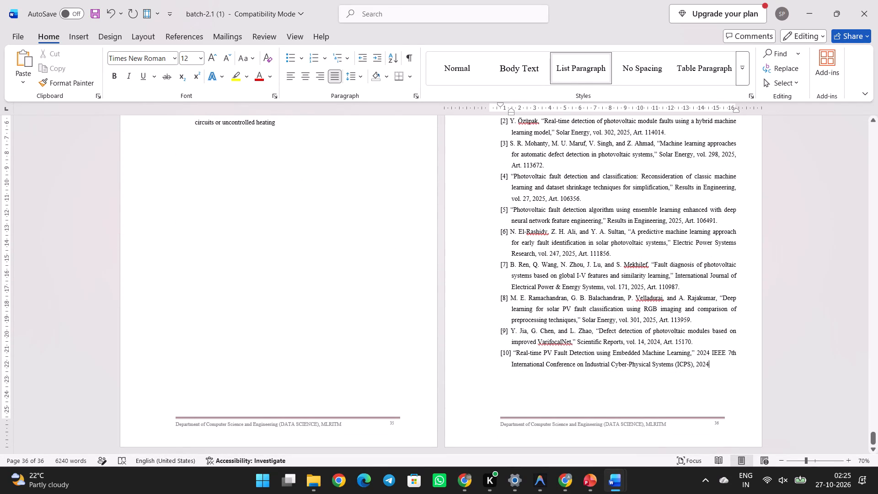
key(period)
key(Return)
key(Return)
key(Return)
key(Return)
key(Return)
Switch to the Solar_Panel_Efficiency_Fault_Detection_Project_Report document and examine Chapter 8's references page and the Appendix A sections that follow.
scroll(726, 372, right, 1)
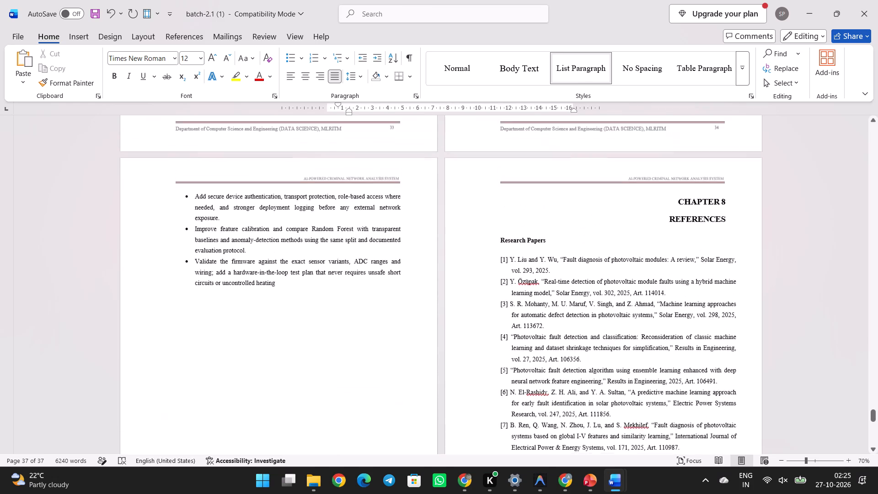
scroll(726, 372, right, 1)
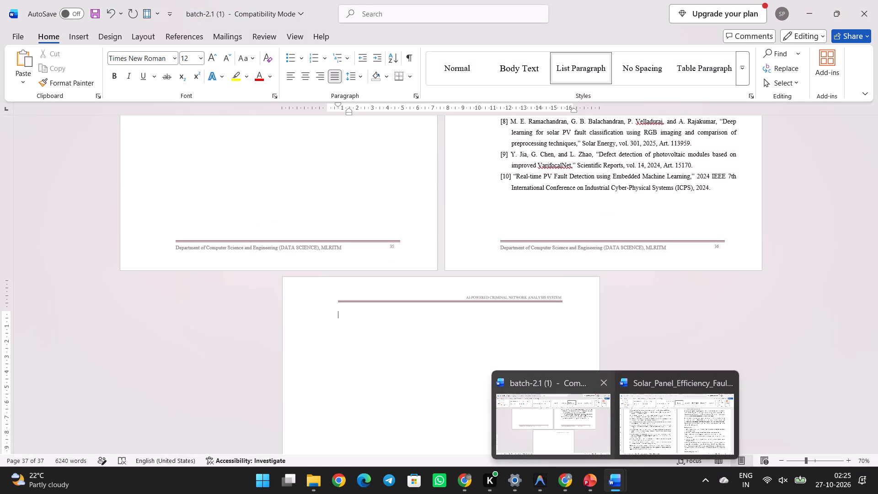
click(648, 407)
scroll(648, 407, down, 4)
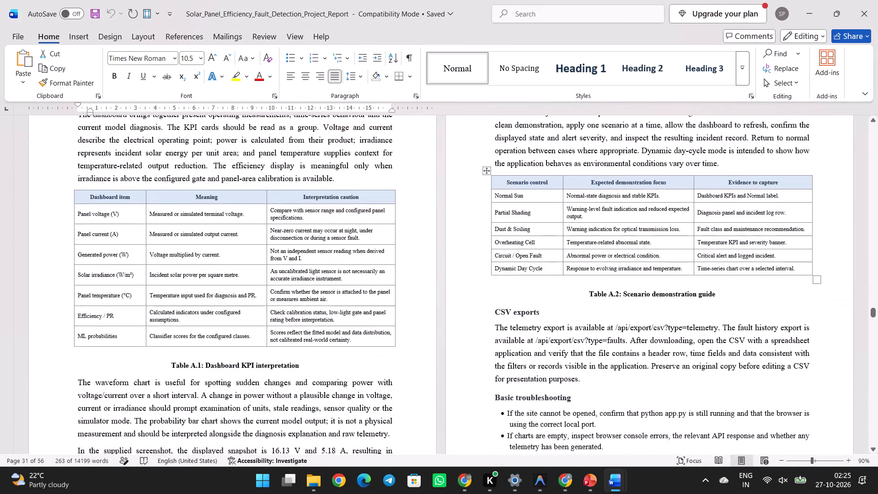
scroll(589, 376, down, 1)
scroll(589, 376, up, 2)
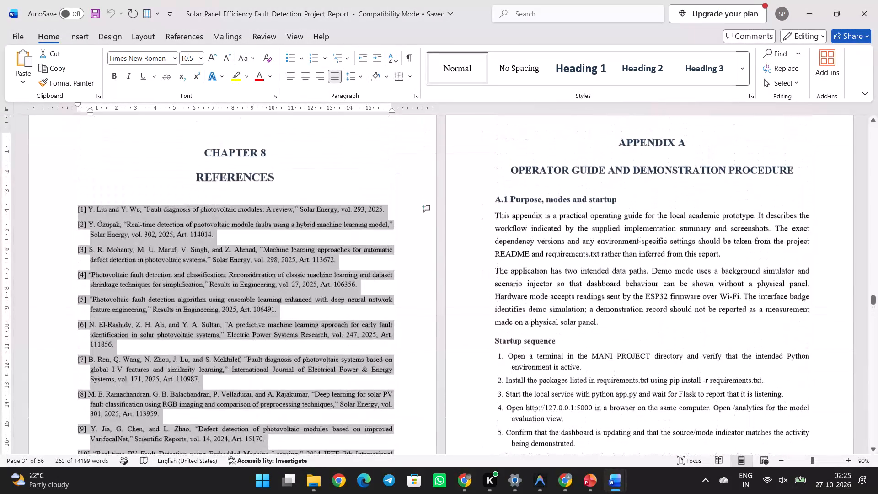
scroll(589, 376, up, 3)
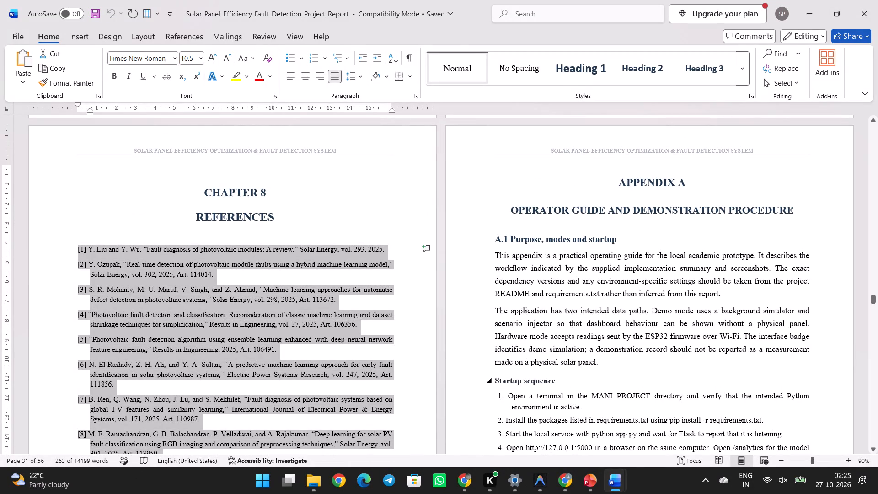
scroll(627, 342, down, 2)
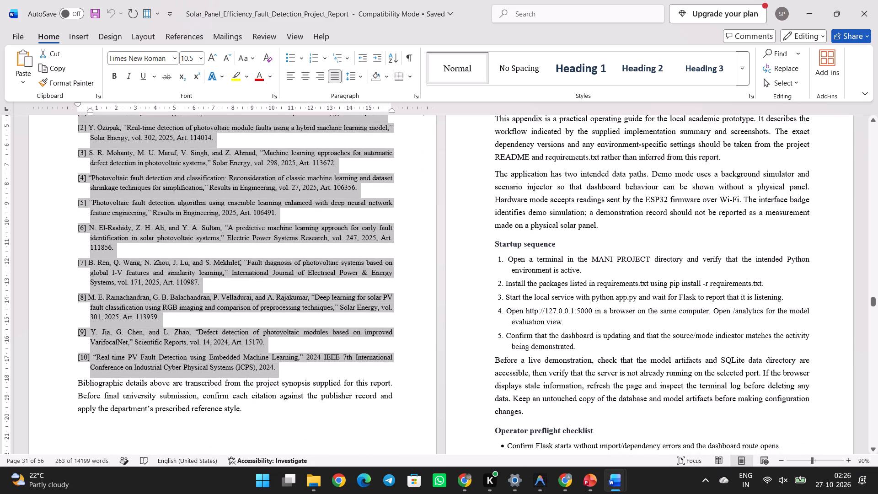
scroll(627, 342, up, 1)
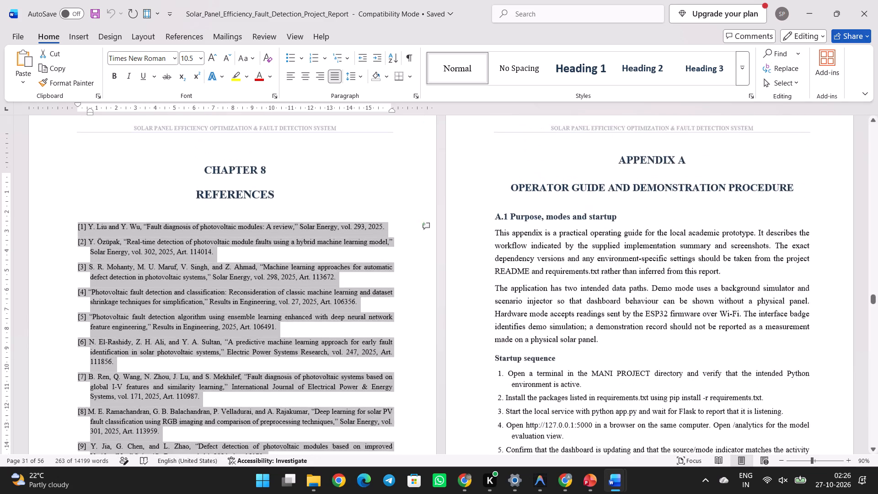
scroll(627, 342, up, 1)
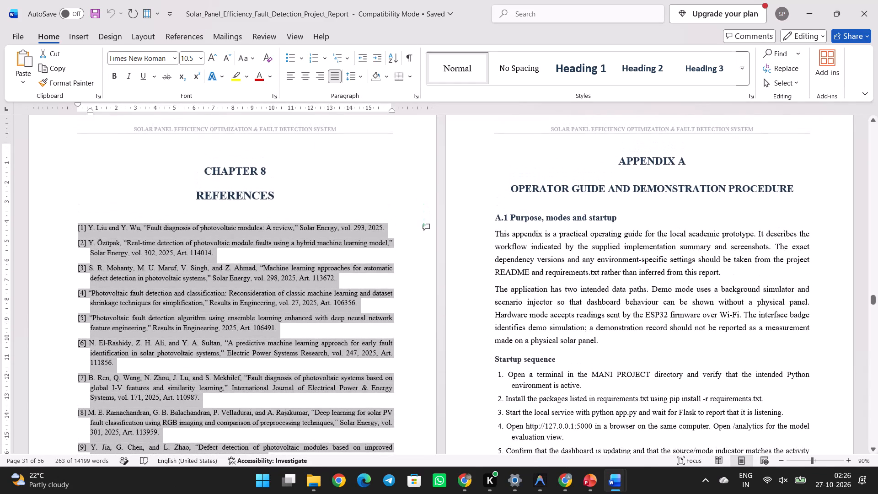
scroll(627, 342, up, 2)
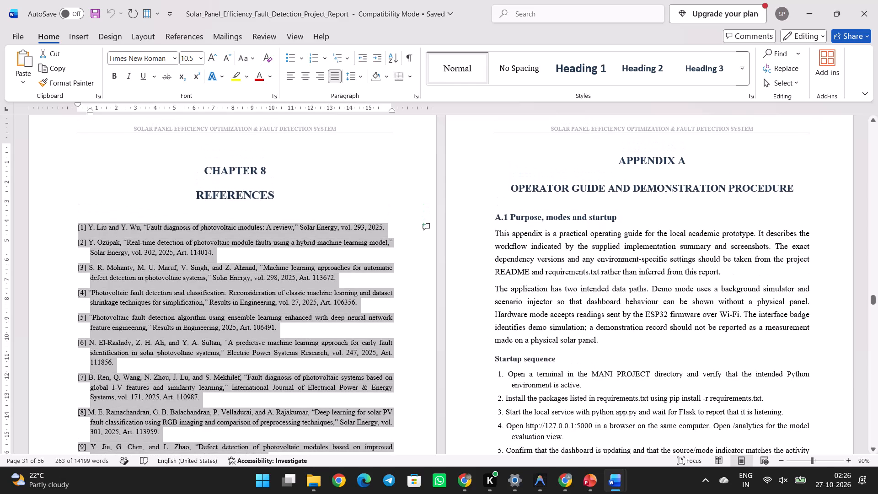
scroll(627, 342, up, 3)
scroll(627, 342, down, 3)
scroll(627, 342, up, 1)
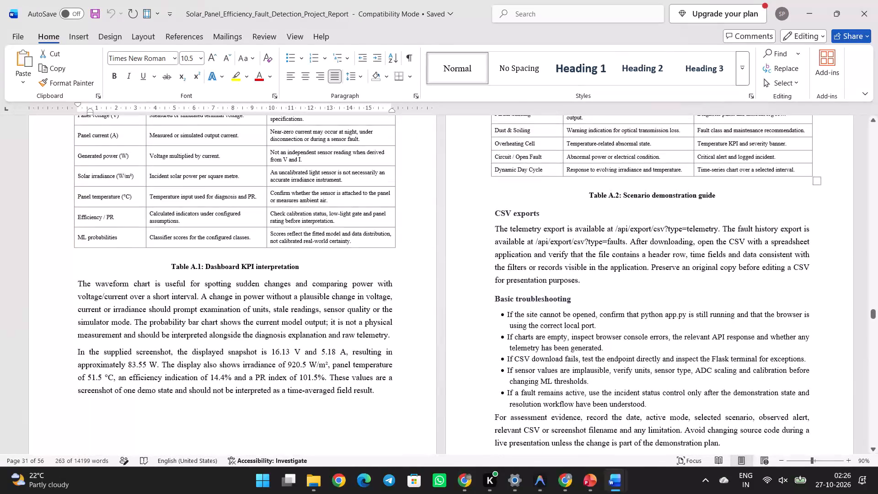
scroll(627, 342, up, 2)
scroll(627, 342, down, 1)
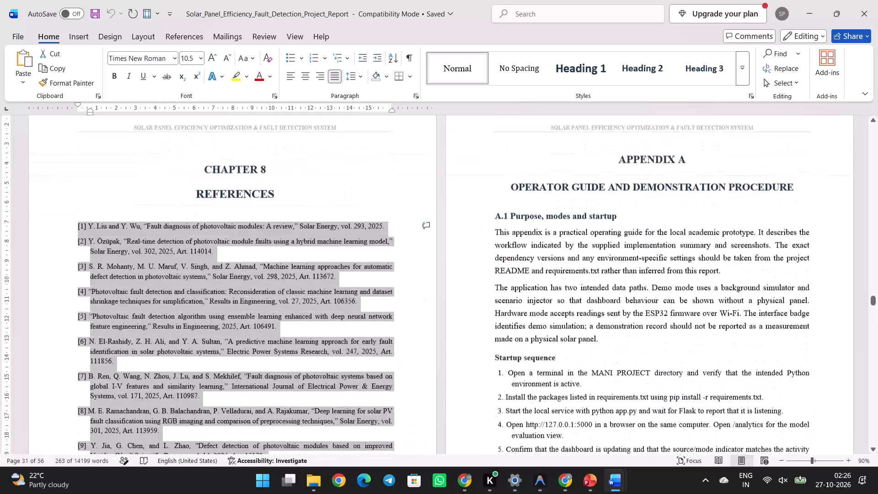
scroll(627, 342, down, 2)
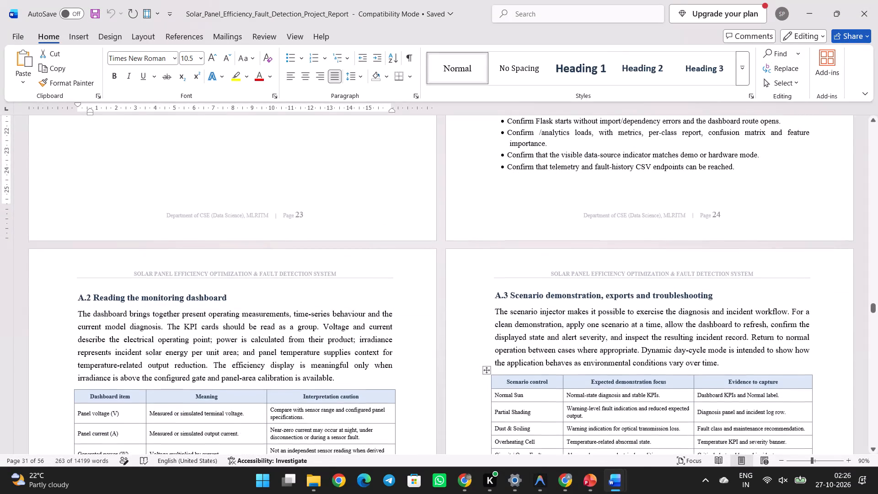
scroll(627, 342, down, 2)
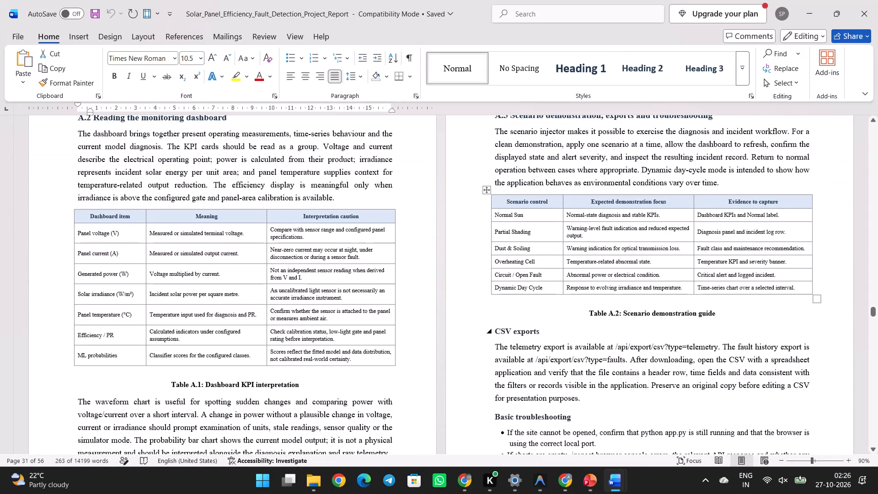
scroll(627, 342, down, 2)
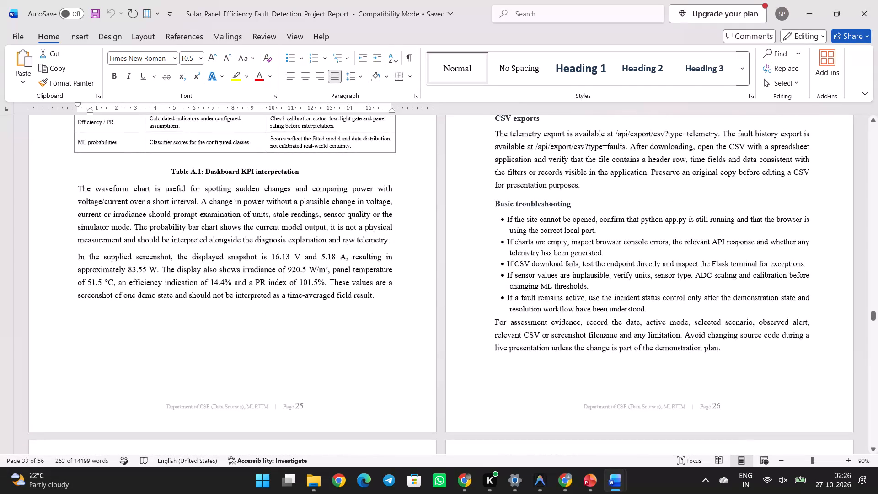
scroll(627, 342, up, 4)
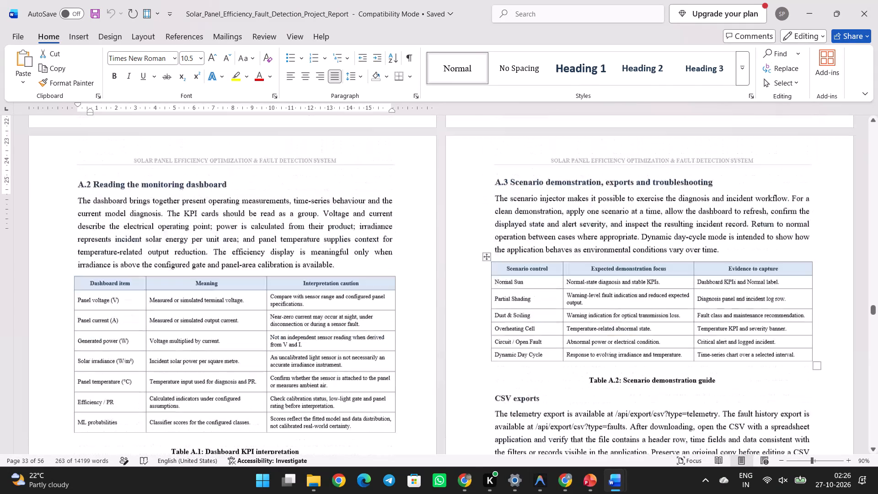
scroll(627, 342, up, 5)
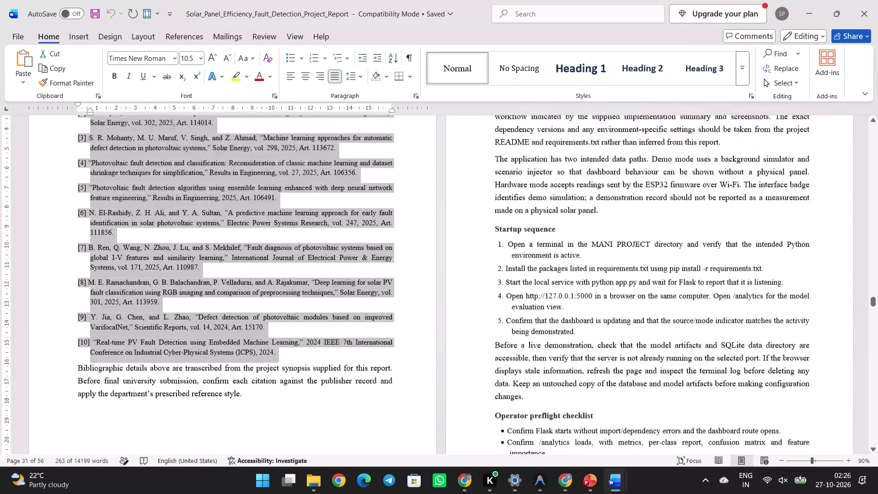
scroll(627, 342, up, 1)
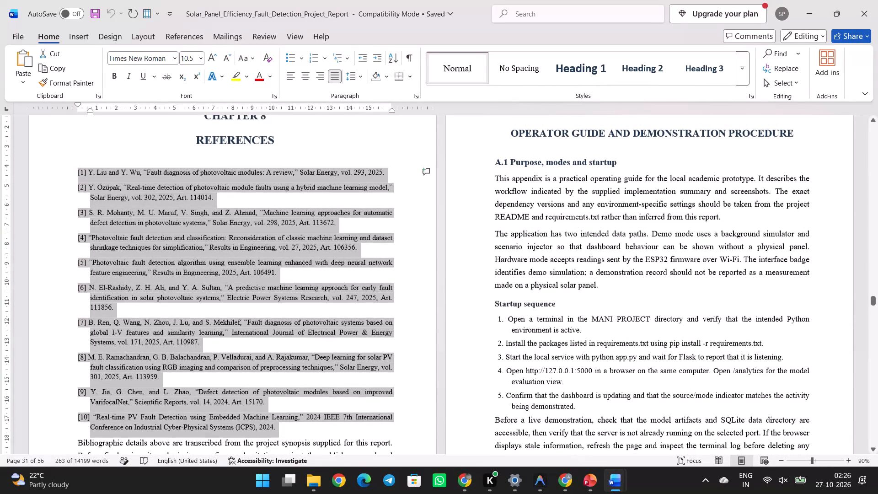
scroll(627, 342, up, 2)
scroll(627, 342, down, 2)
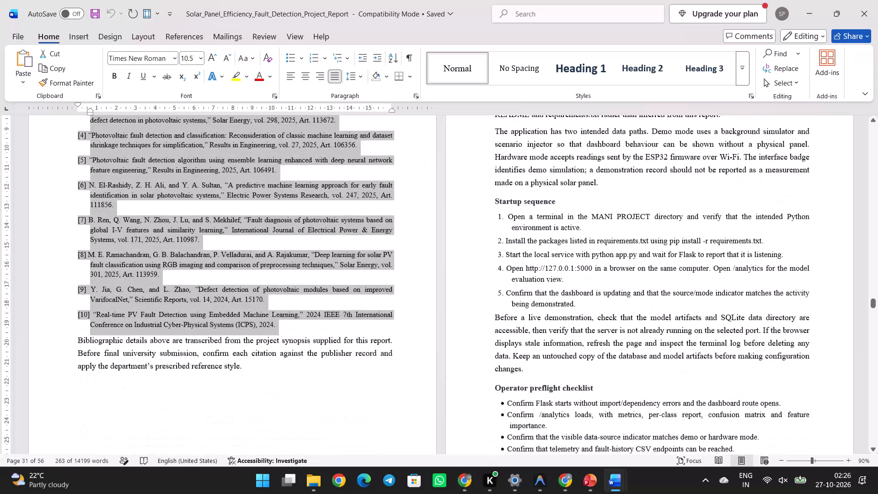
Examine the report's remaining appendix material, from Appendix B's API reference and data contracts to Appendix C's hardware setup.
scroll(627, 342, down, 3)
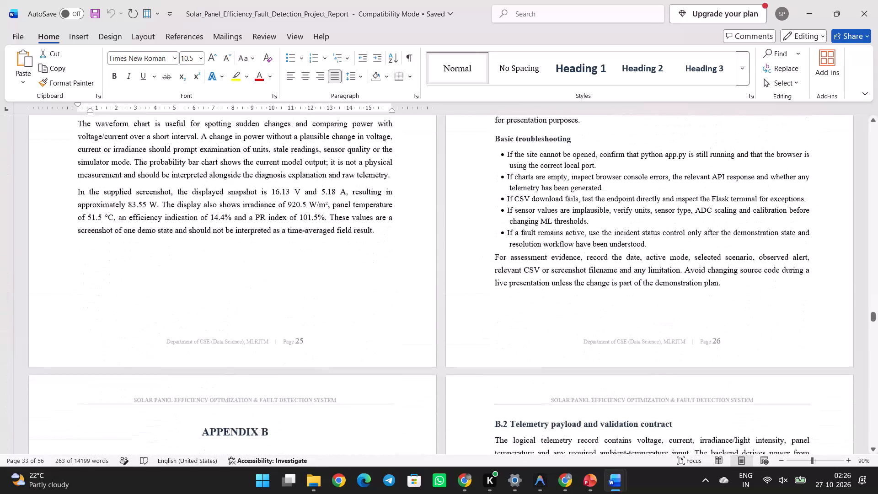
scroll(627, 342, down, 5)
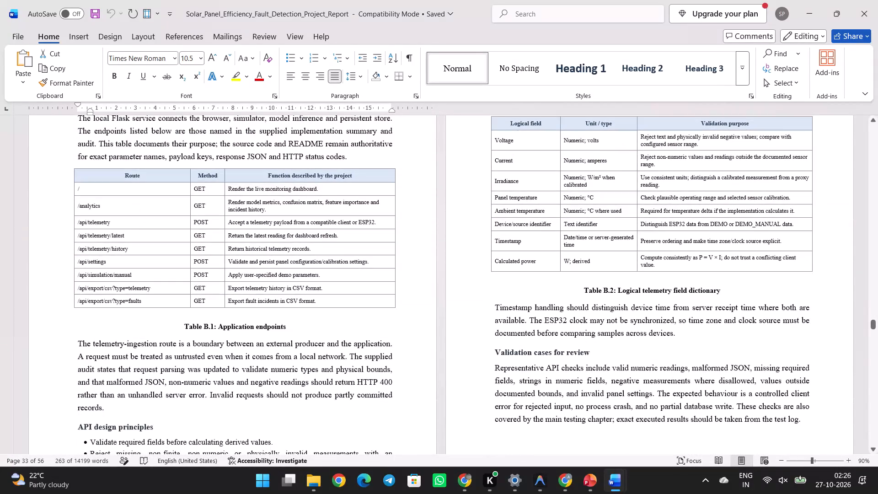
scroll(627, 342, up, 1)
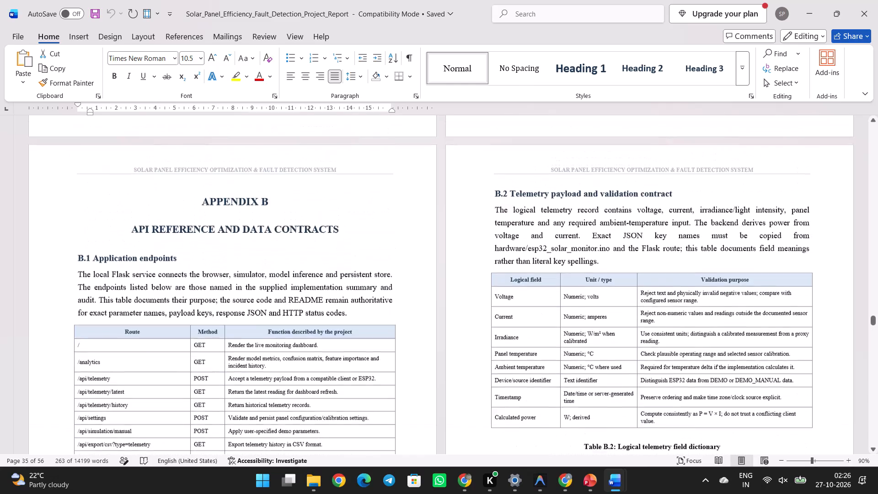
scroll(627, 342, up, 1)
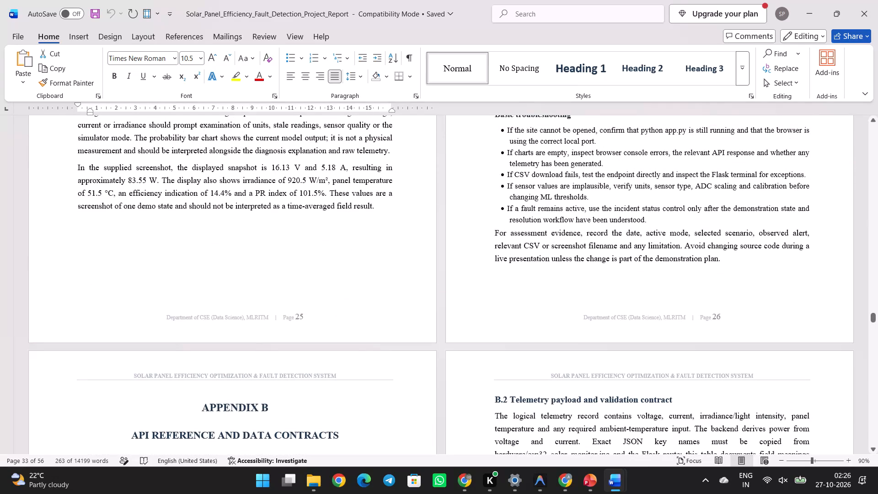
scroll(627, 342, down, 7)
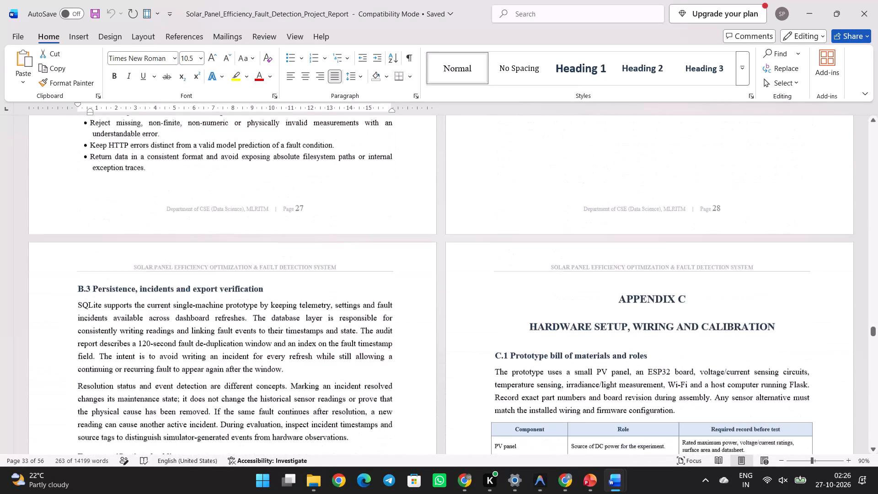
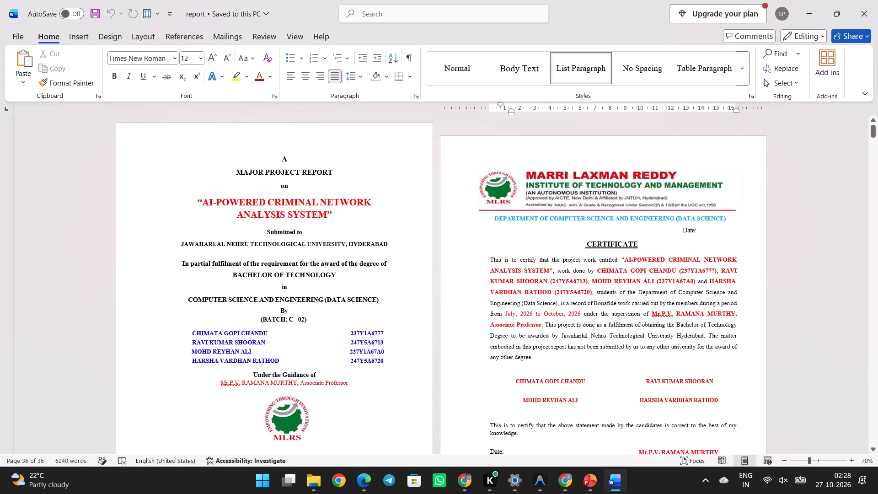
ctrl+scroll(286, 325, up, 4)
scroll(411, 348, down, 1)
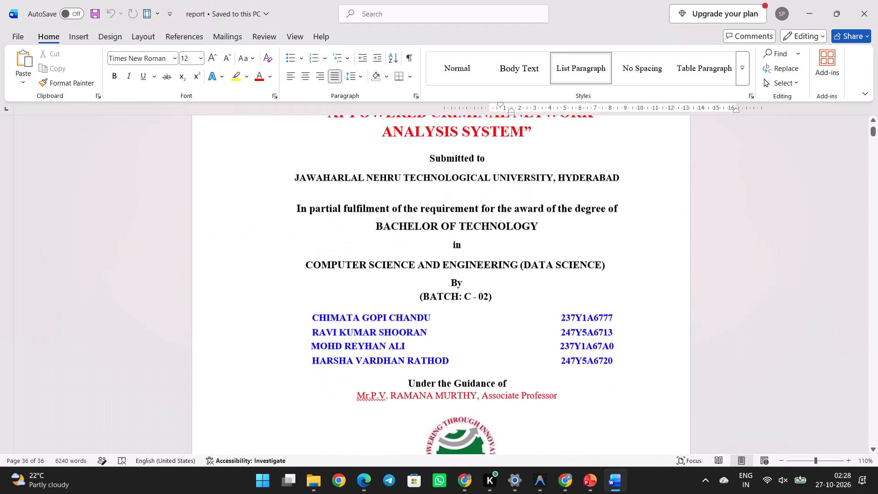
drag(613, 312, 571, 315)
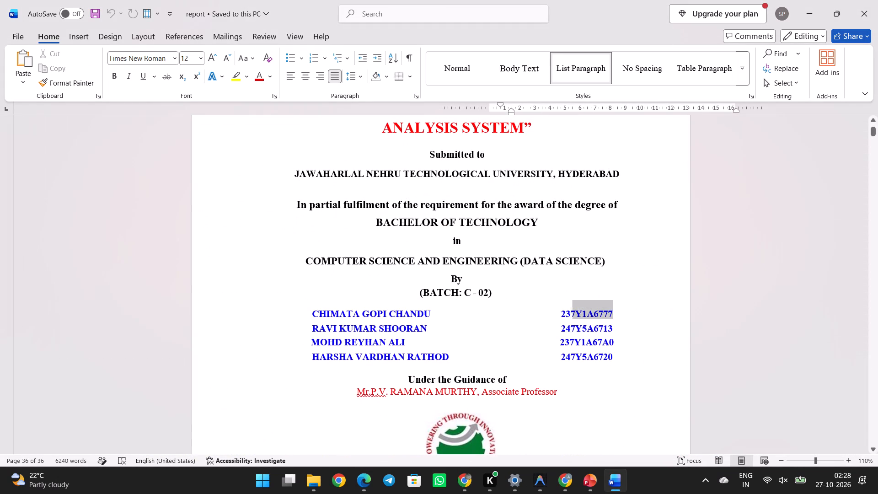
drag(571, 315, 563, 314)
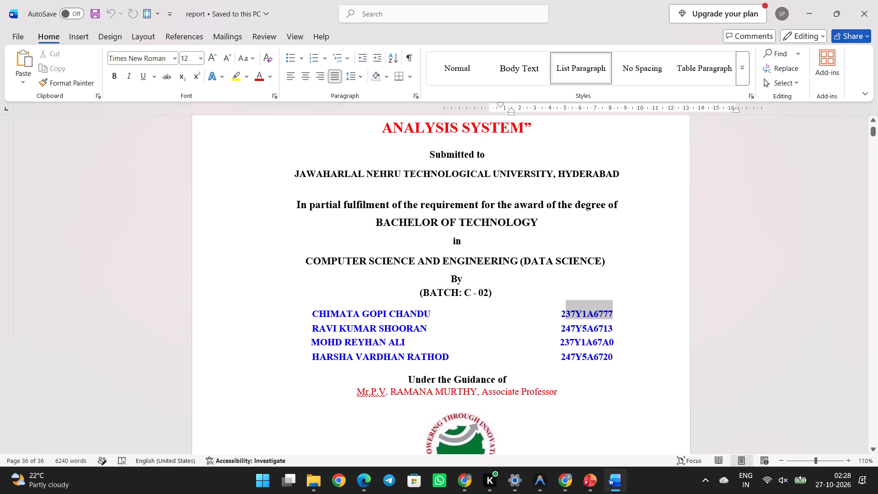
drag(563, 314, 562, 314)
key(ctrl+v)
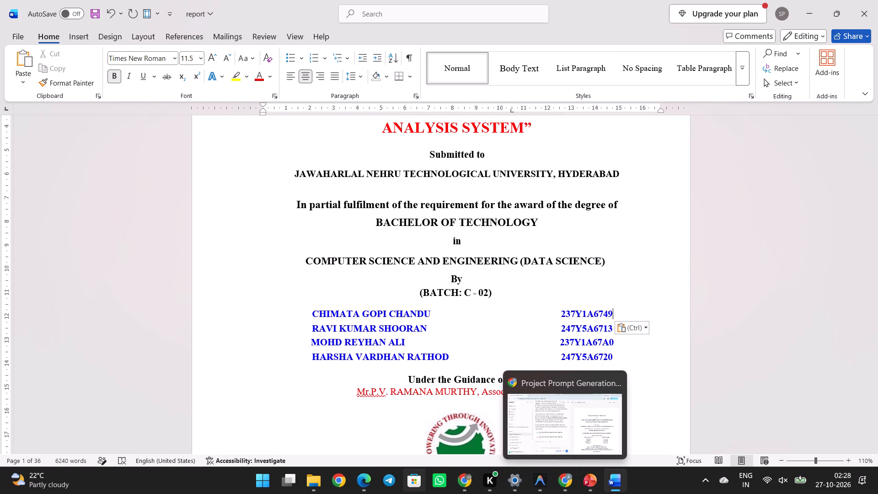
Replace the first student's name on the Word report's cover page with the first name copied from the synopsis PDF's student table.
click(364, 483)
click(364, 483)
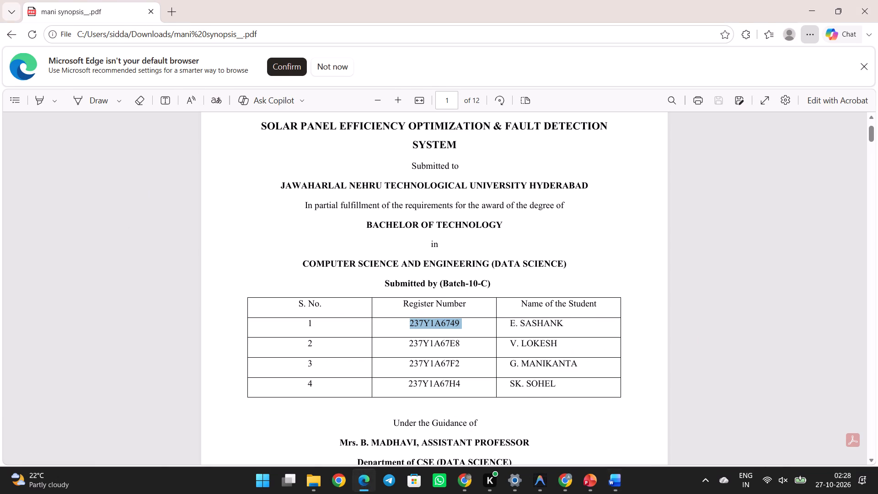
drag(364, 483, 585, 460)
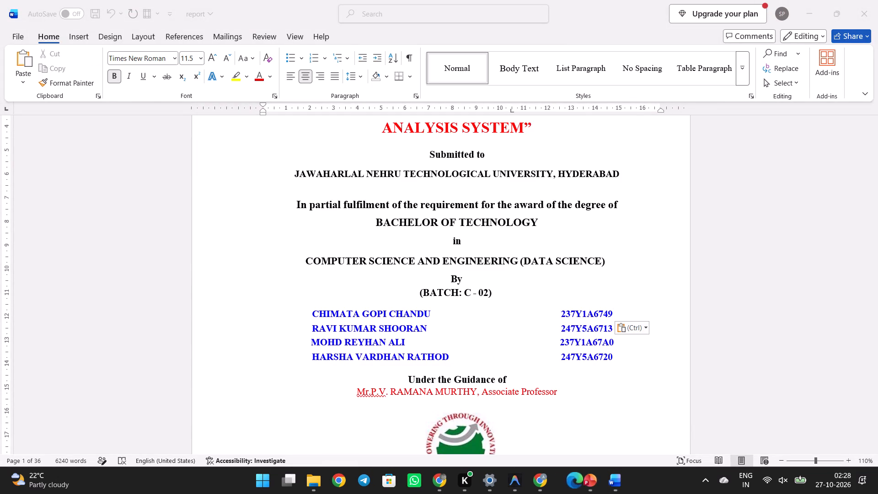
drag(585, 460, 600, 458)
click(593, 481)
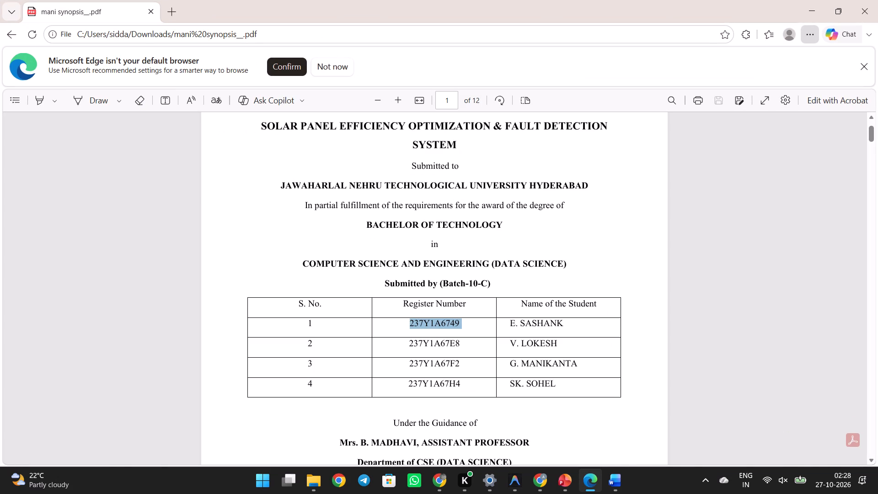
drag(563, 326, 512, 321)
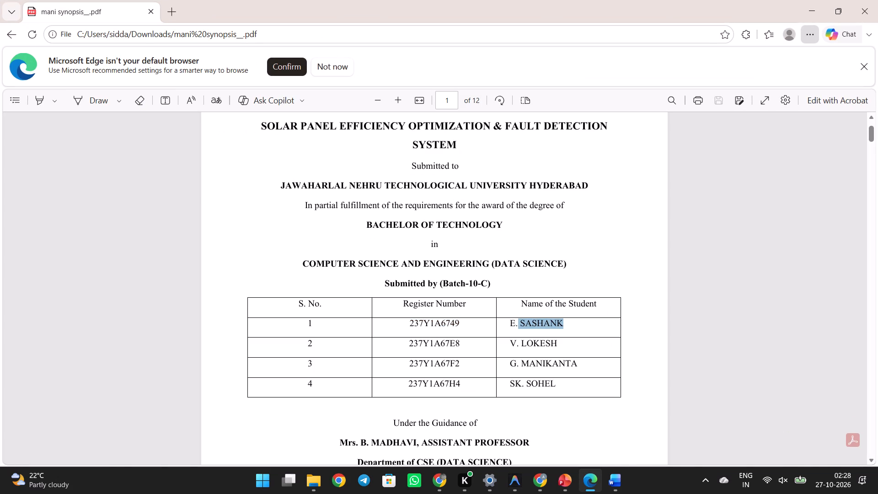
drag(512, 321, 504, 323)
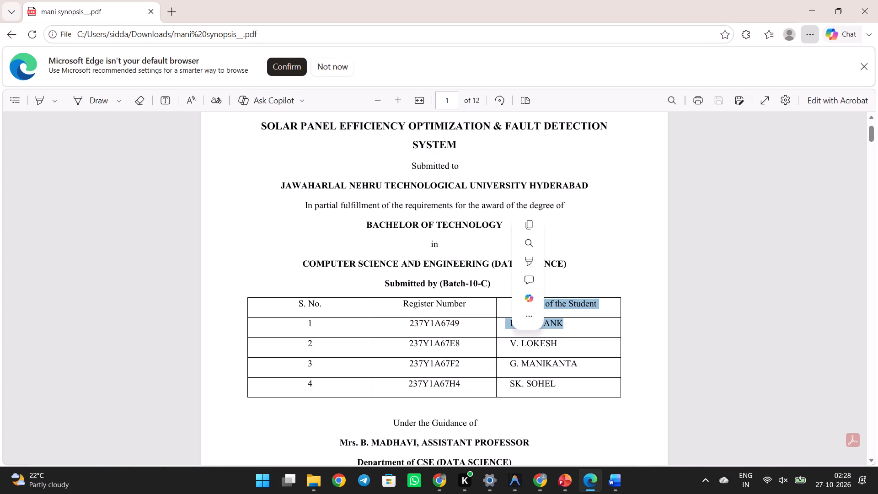
click(600, 323)
drag(568, 323, 512, 325)
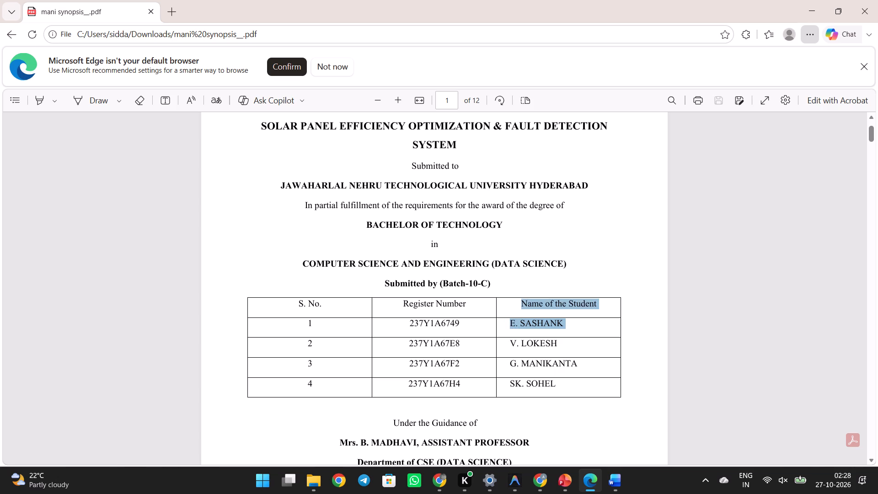
drag(512, 325, 508, 323)
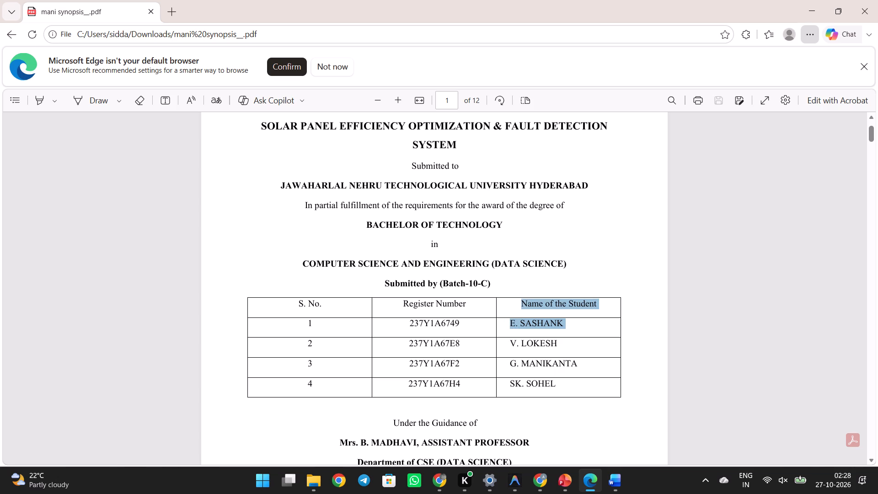
drag(508, 323, 510, 327)
click(510, 327)
drag(510, 327, 556, 332)
key(ctrl+c)
click(610, 488)
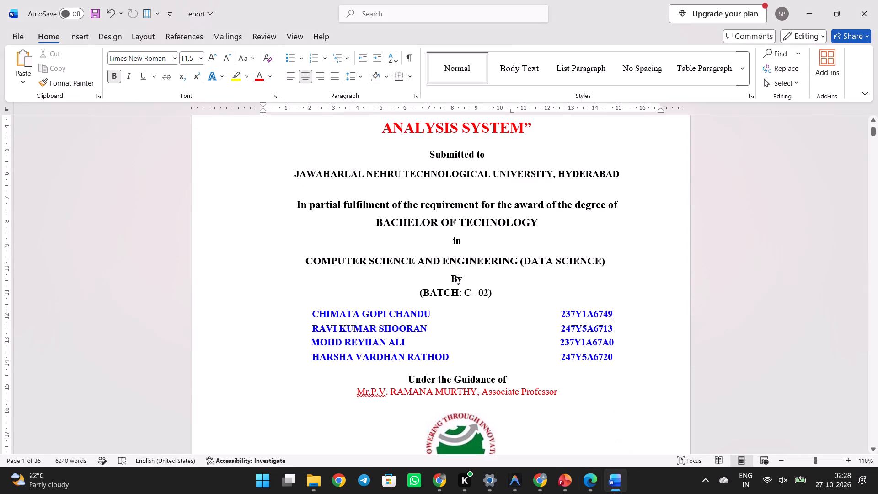
drag(434, 318, 329, 315)
key(ctrl+v)
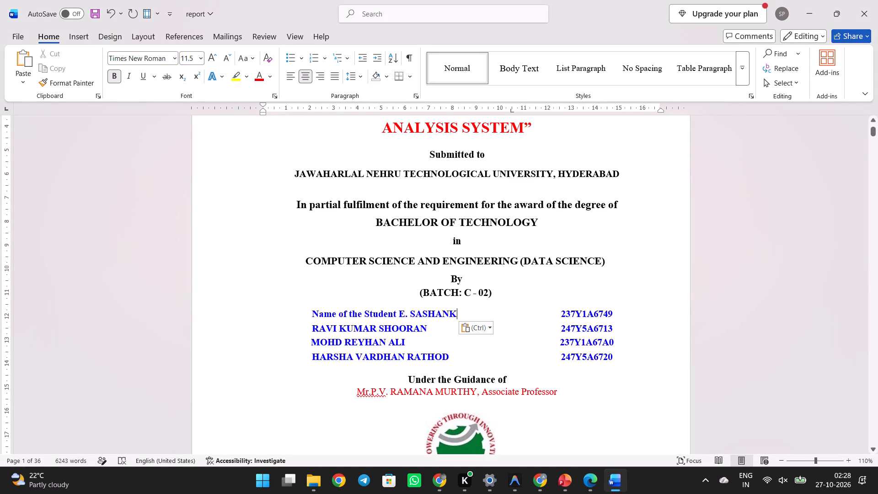
Remove the stray text "Name of the Student" in front of the first student's name on the cover page.
click(399, 315)
key(BackSpace)
key(BackSpace)
key(BackSpace)
key(BackSpace)
key(BackSpace)
key(BackSpace)
key(BackSpace)
key(BackSpace)
key(BackSpace)
key(BackSpace)
key(BackSpace)
key(BackSpace)
key(BackSpace)
key(BackSpace)
key(BackSpace)
key(BackSpace)
key(BackSpace)
key(BackSpace)
key(BackSpace)
key(BackSpace)
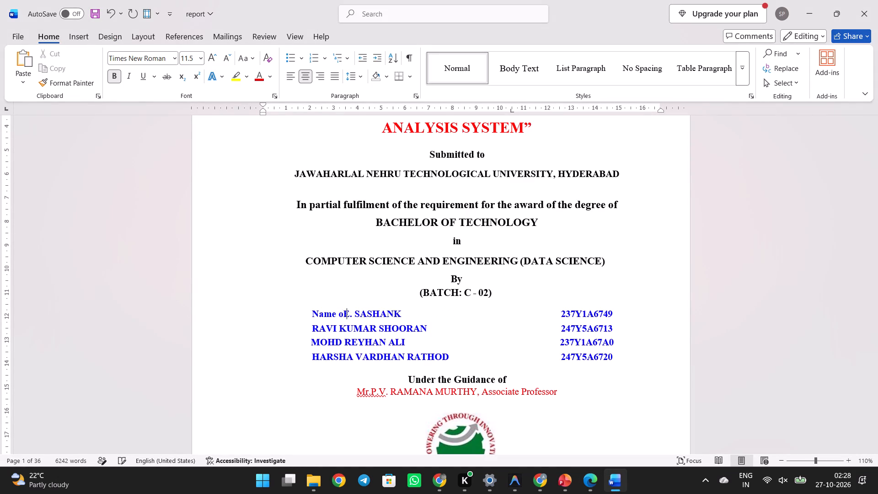
key(BackSpace)
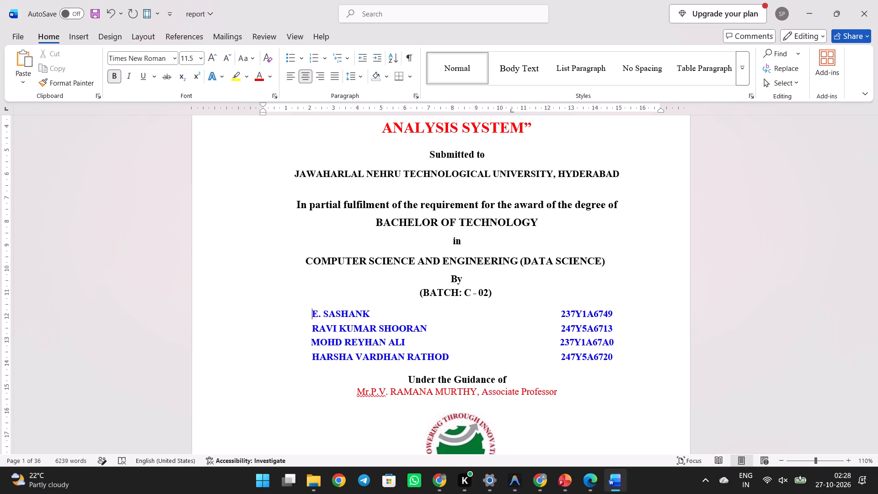
Replace the second student's name on the cover page with the second name from the synopsis PDF, adding its initial V.
click(593, 440)
click(594, 476)
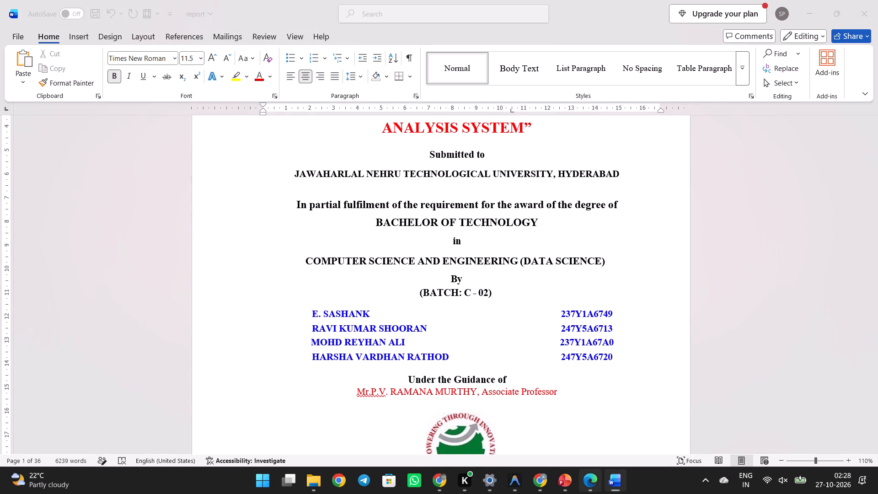
drag(556, 343, 525, 340)
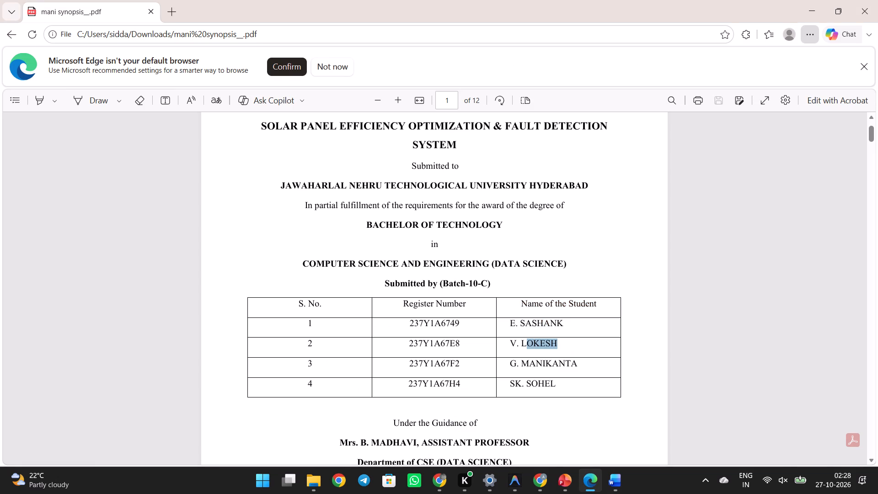
drag(525, 340, 511, 343)
key(shift+Left)
key(ctrl+c)
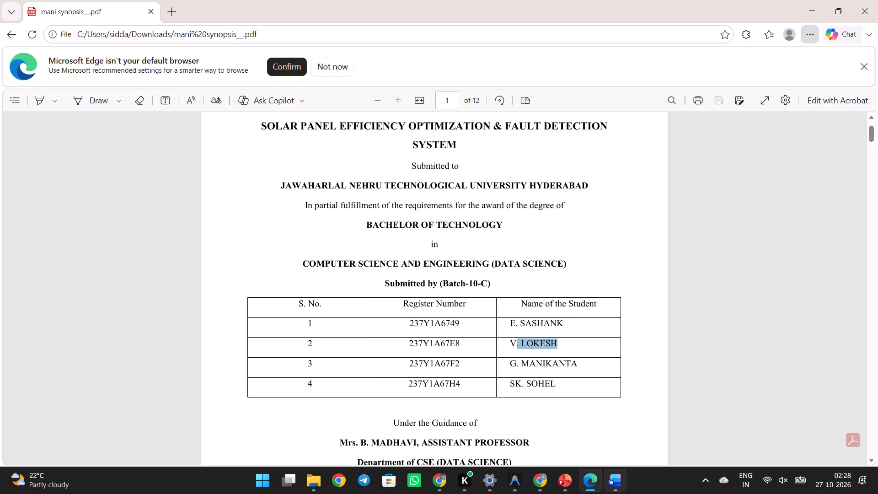
click(610, 491)
drag(432, 331, 314, 328)
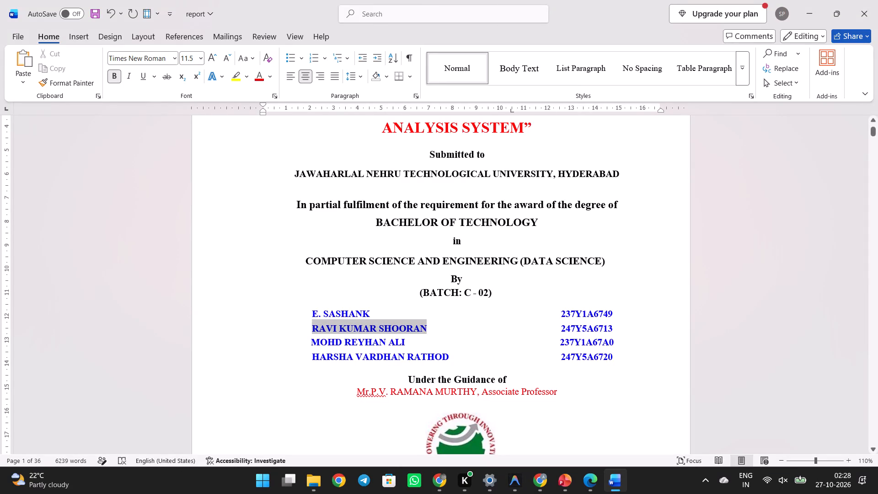
drag(314, 328, 313, 328)
key(ctrl+v)
click(313, 328)
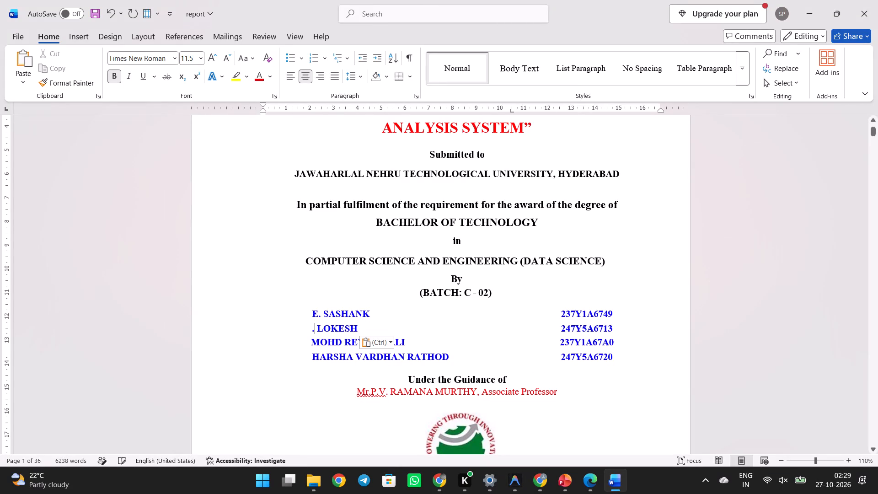
key(Left)
key(shift+v)
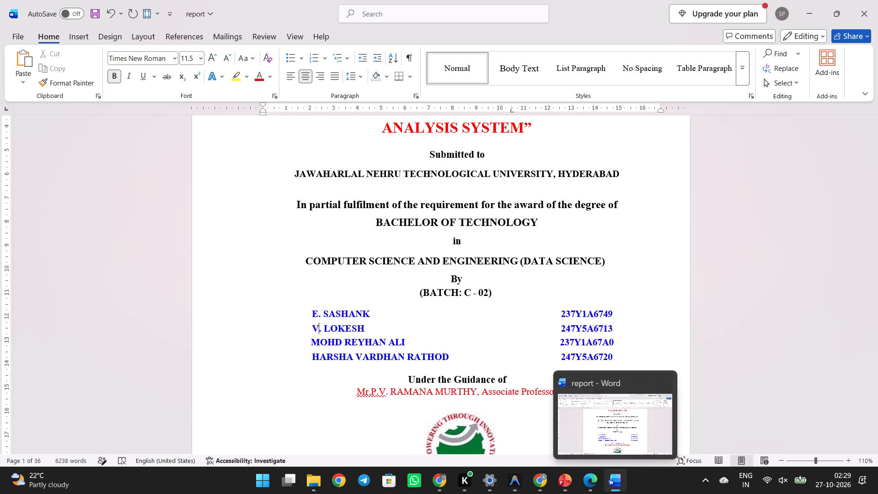
Replace the third student's name on the cover page with the third name copied from the synopsis PDF's student table.
click(584, 419)
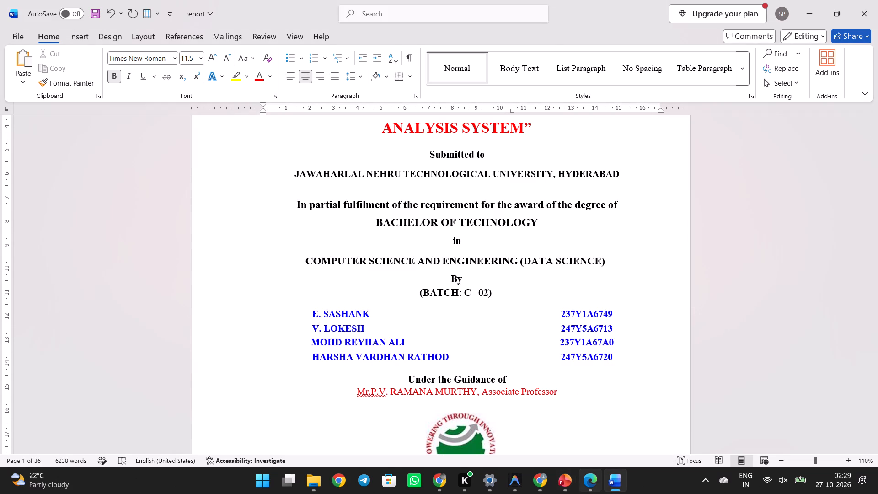
click(589, 479)
drag(593, 366, 511, 365)
drag(511, 365, 554, 365)
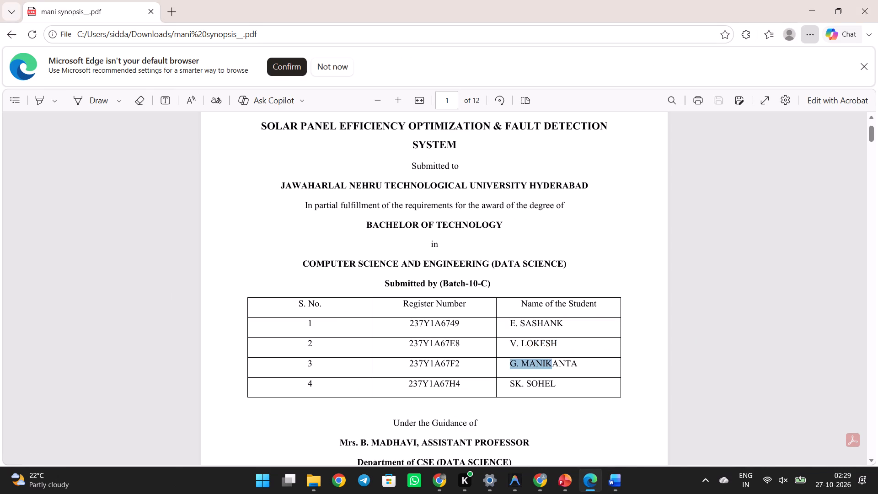
drag(554, 365, 578, 366)
key(ctrl+c)
click(617, 493)
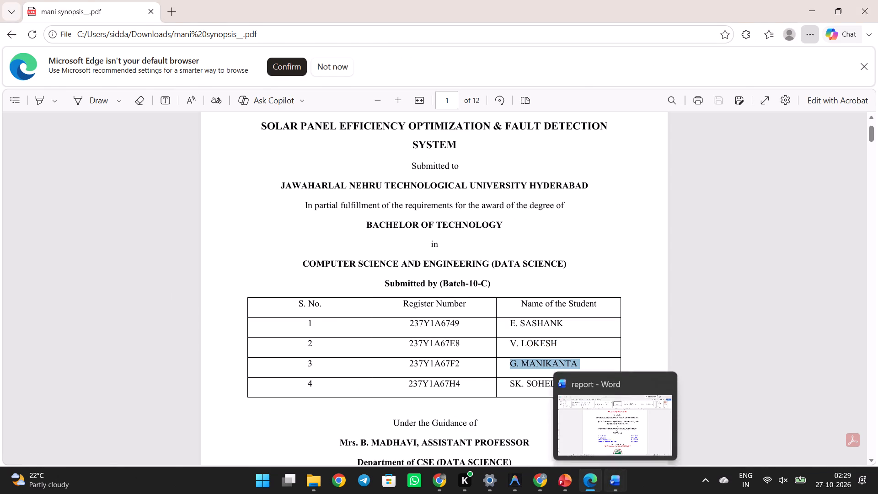
drag(409, 344, 367, 340)
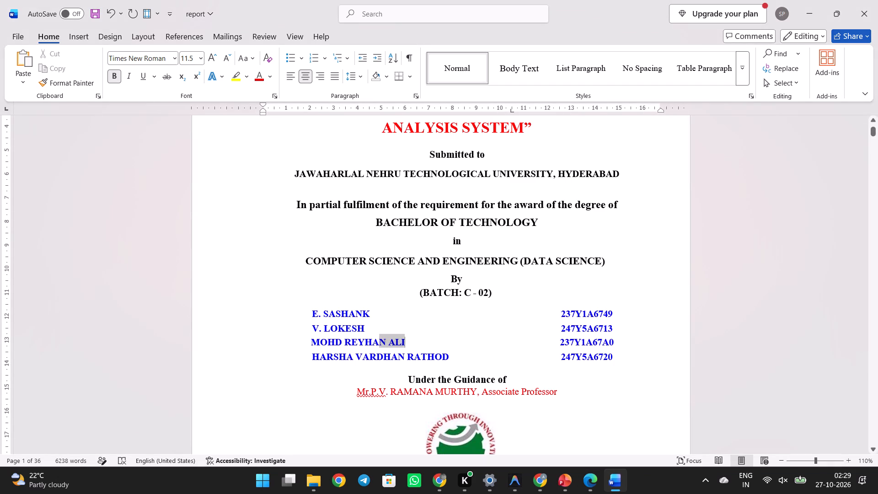
drag(367, 340, 322, 340)
key(ctrl+v)
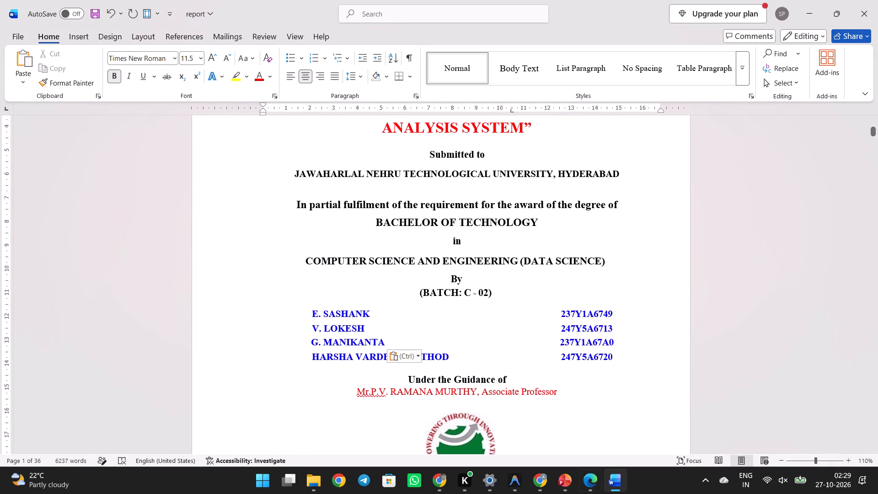
Replace the fourth student's name on the cover page with the fourth name copied from the synopsis PDF's student table.
click(611, 493)
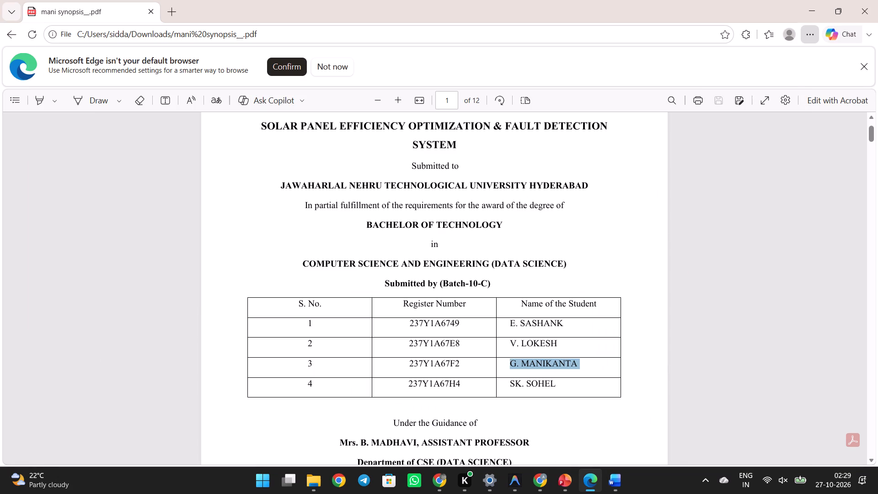
drag(514, 382, 557, 386)
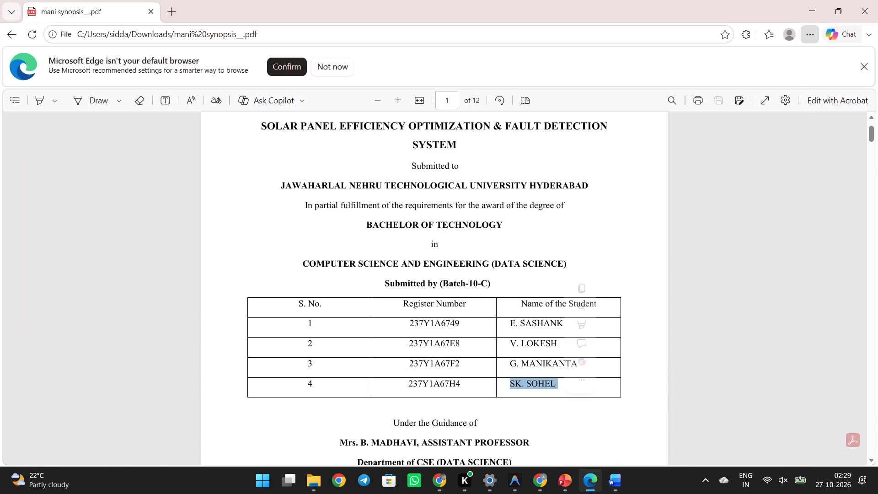
key(ctrl+c)
click(615, 487)
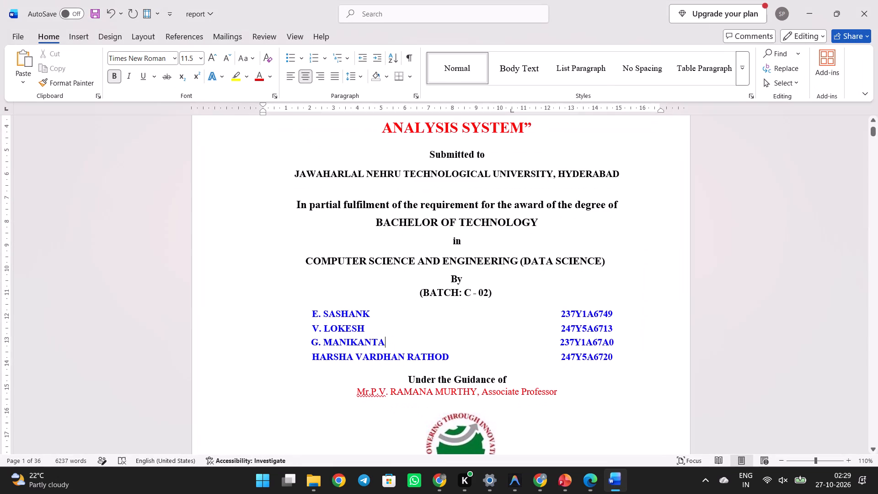
drag(454, 358, 326, 357)
key(ctrl+v)
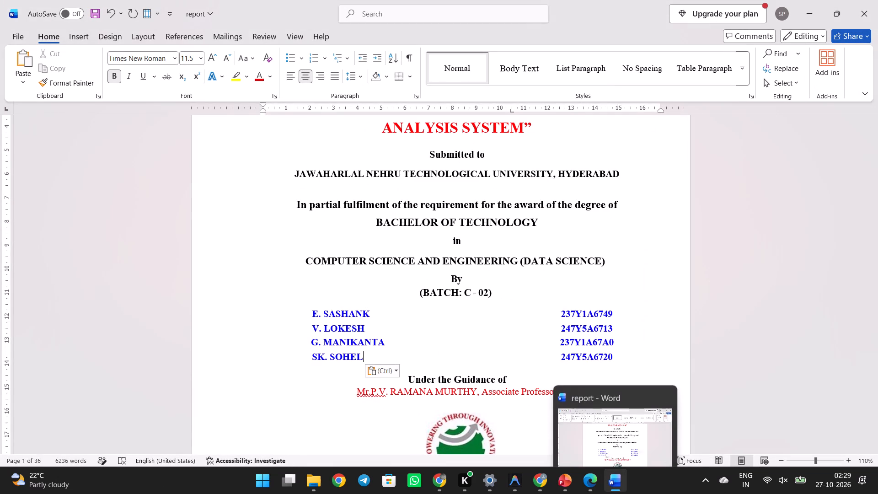
Change the last two characters of the fourth student's register number on the cover page to match the synopsis PDF.
click(612, 477)
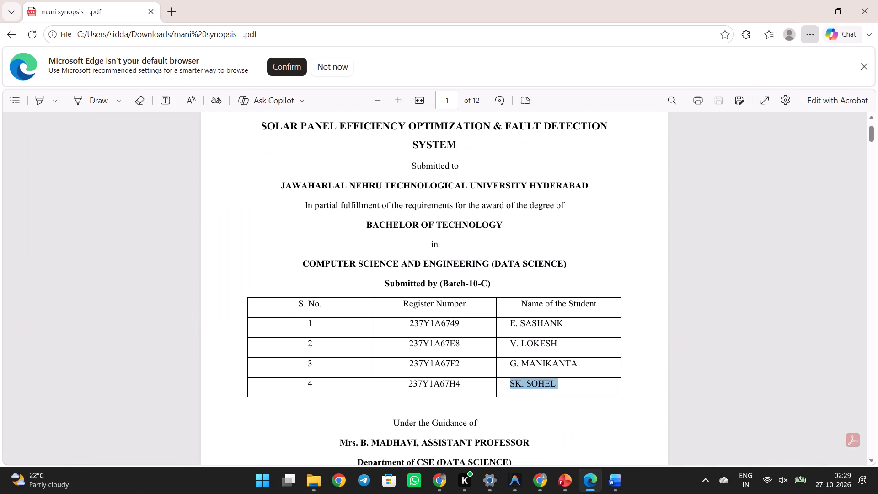
click(612, 477)
click(616, 356)
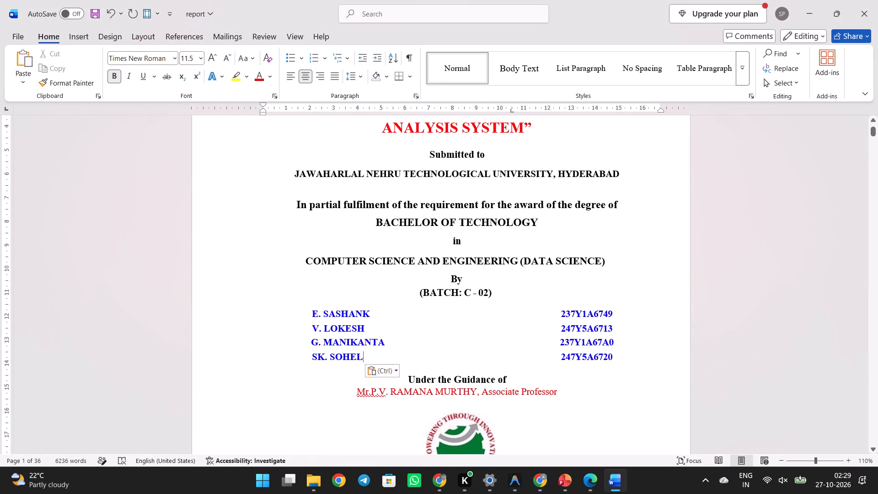
key(BackSpace)
key(BackSpace)
text(H4)
Change the last two characters of the third student's register number on the cover page to match the synopsis PDF.
key(Up)
key(BackSpace)
key(BackSpace)
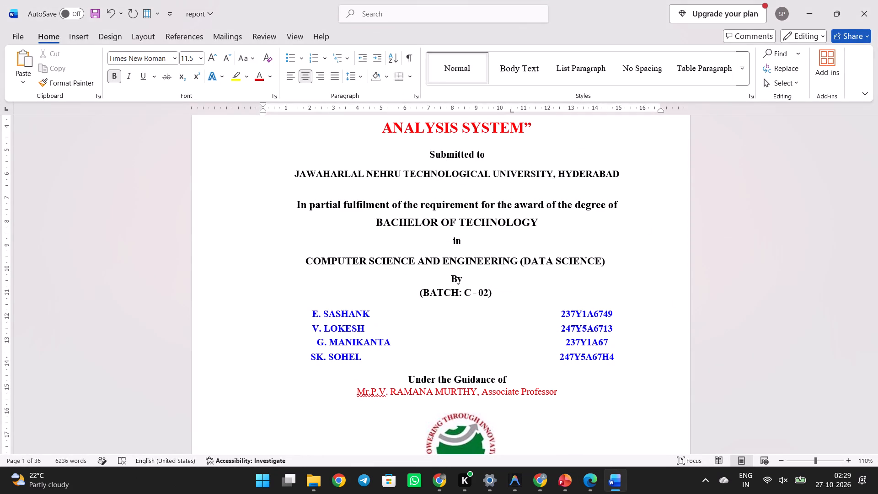
text(F2)
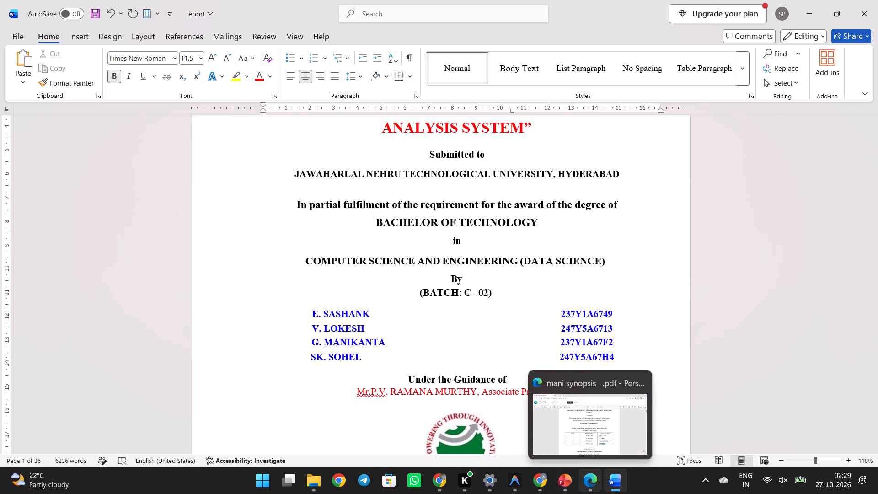
Change the last two characters of the second student's register number on the cover page to match the synopsis PDF.
click(580, 477)
click(580, 477)
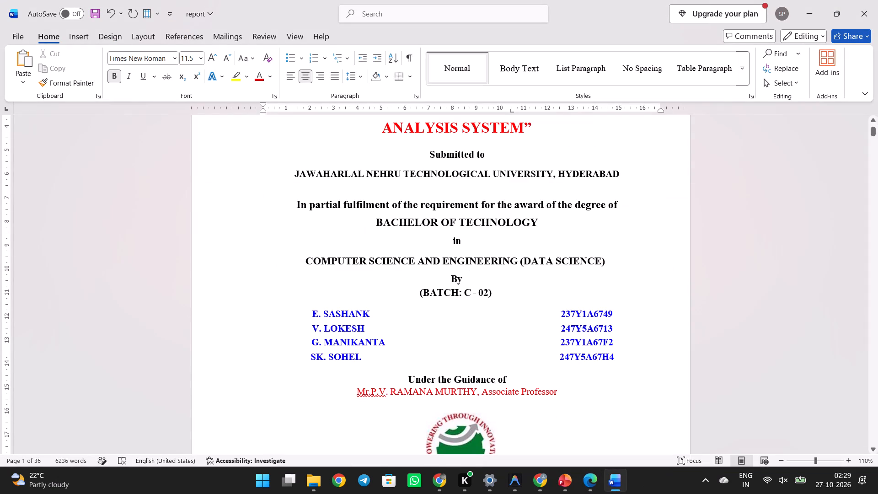
click(611, 329)
key(BackSpace)
key(BackSpace)
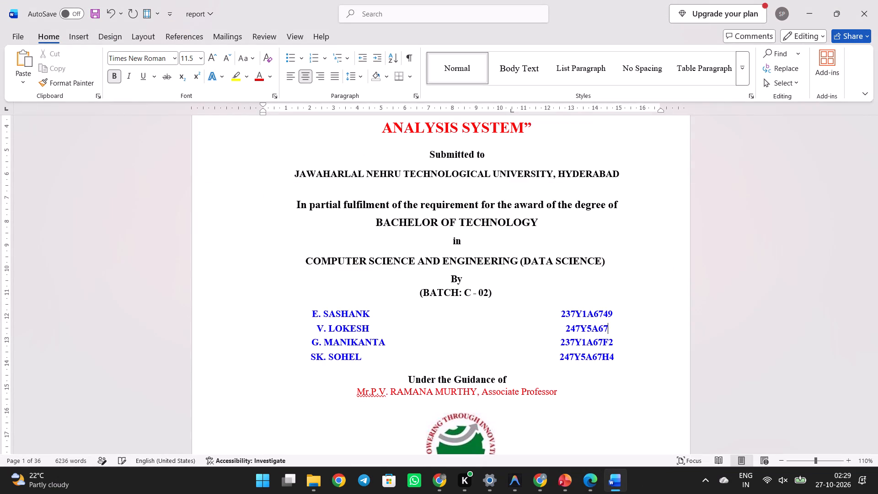
text(E8)
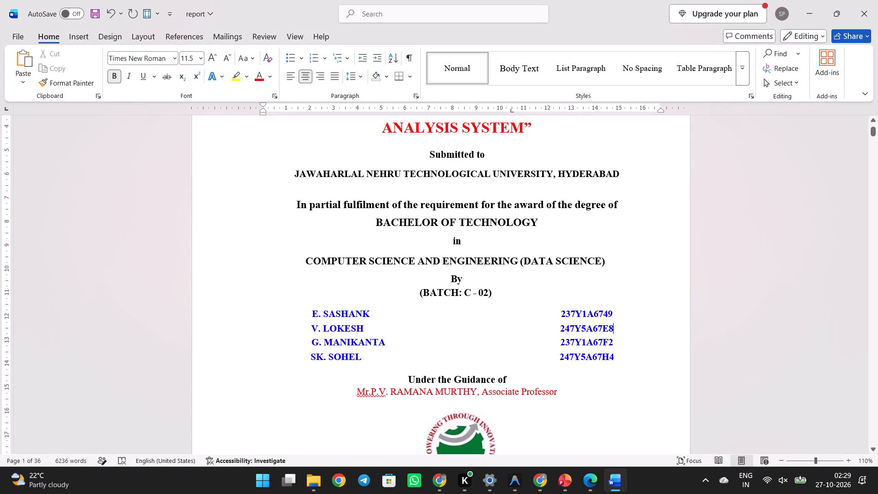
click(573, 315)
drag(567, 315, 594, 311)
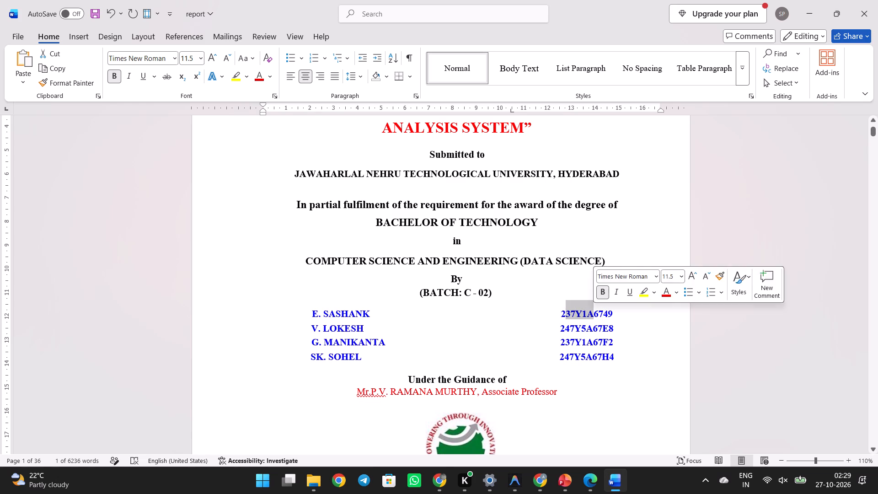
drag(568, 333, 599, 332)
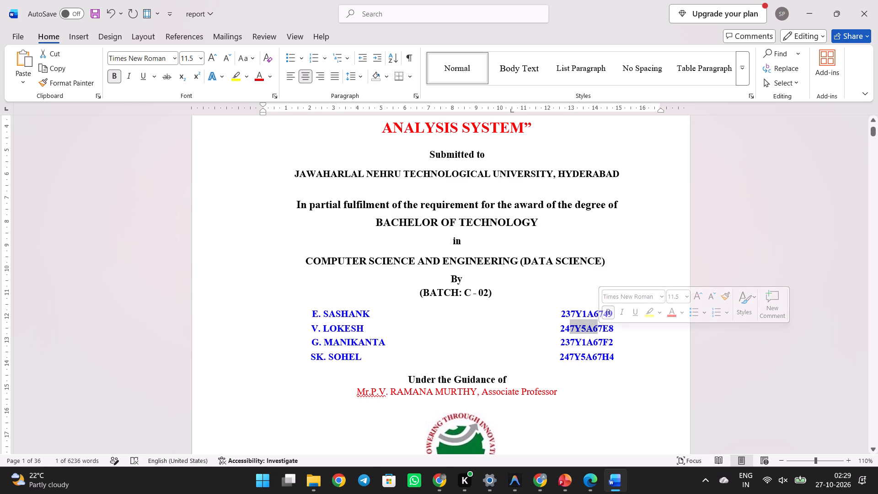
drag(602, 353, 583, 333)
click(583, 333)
Copy the guide's name and title from the line under "Under the Guidance of" in the synopsis PDF.
scroll(583, 333, down, 1)
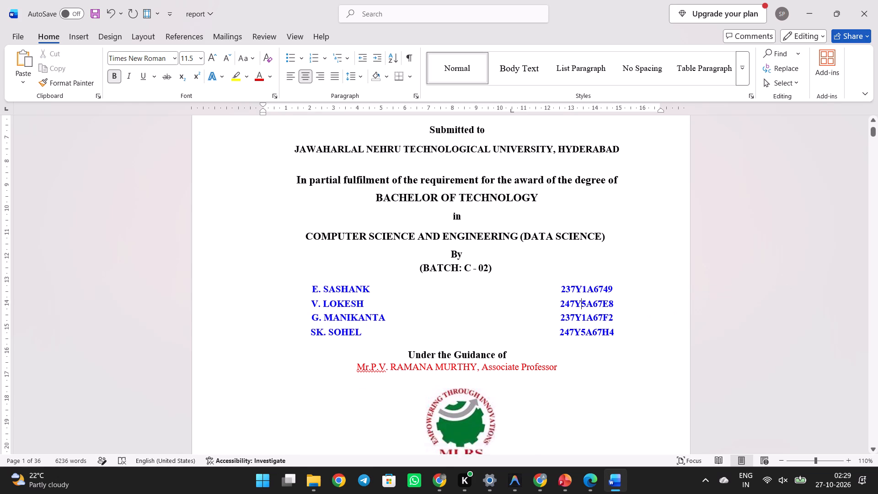
scroll(583, 333, down, 1)
scroll(527, 342, up, 1)
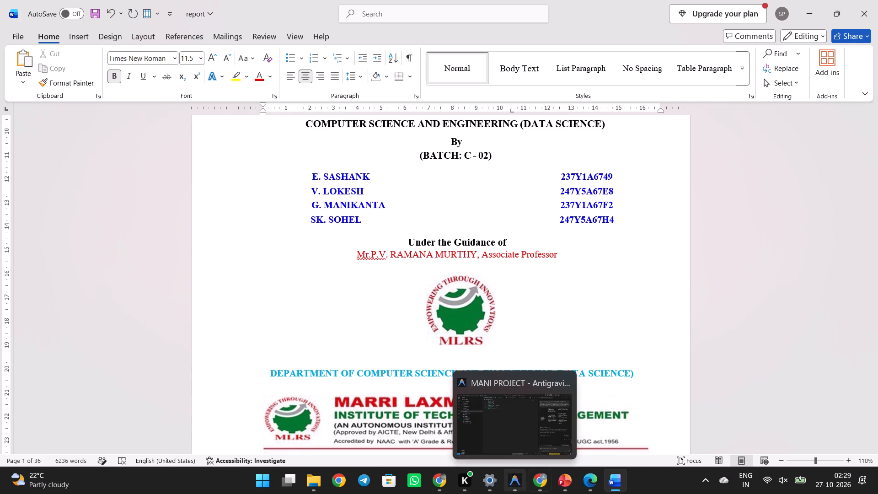
click(590, 492)
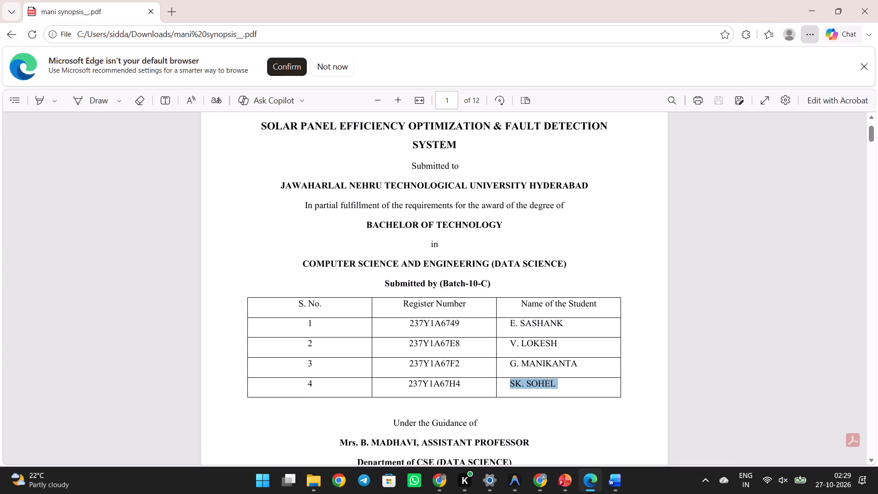
scroll(540, 436, down, 1)
drag(339, 412, 436, 412)
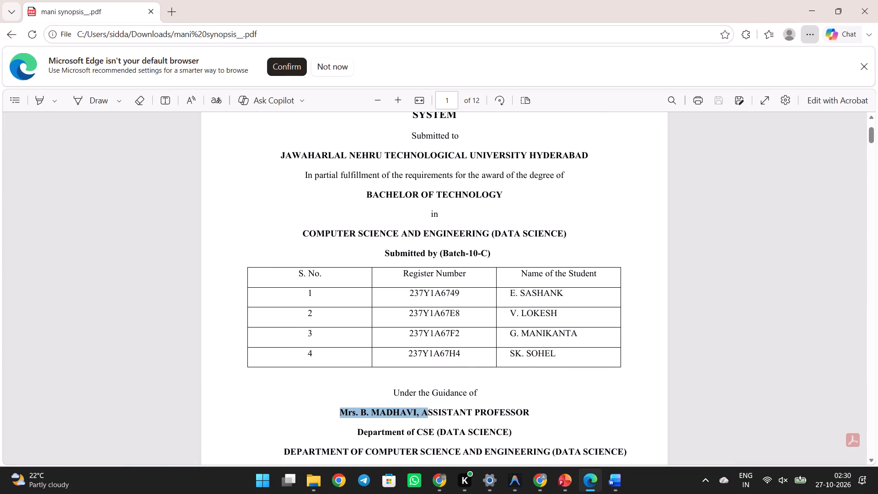
drag(436, 412, 528, 409)
key(ctrl+c)
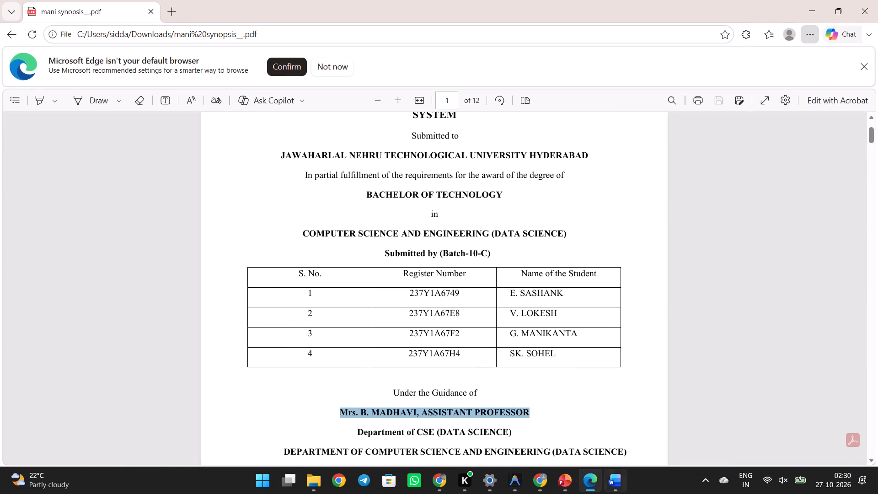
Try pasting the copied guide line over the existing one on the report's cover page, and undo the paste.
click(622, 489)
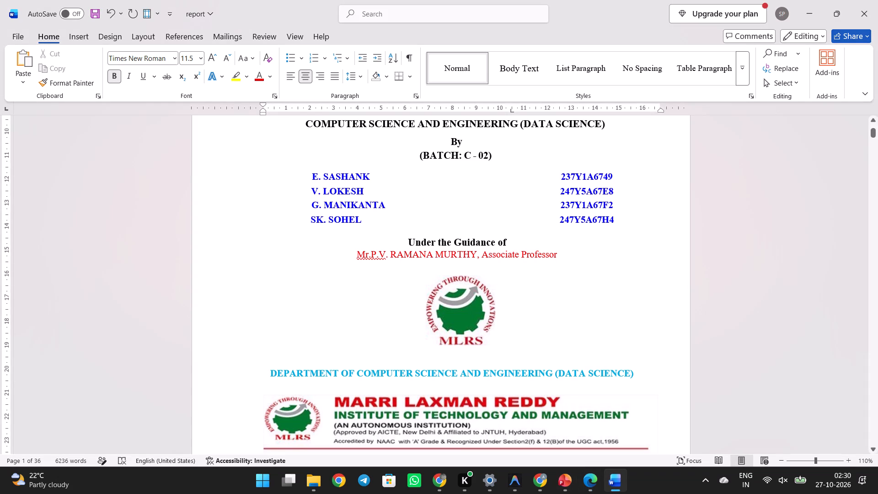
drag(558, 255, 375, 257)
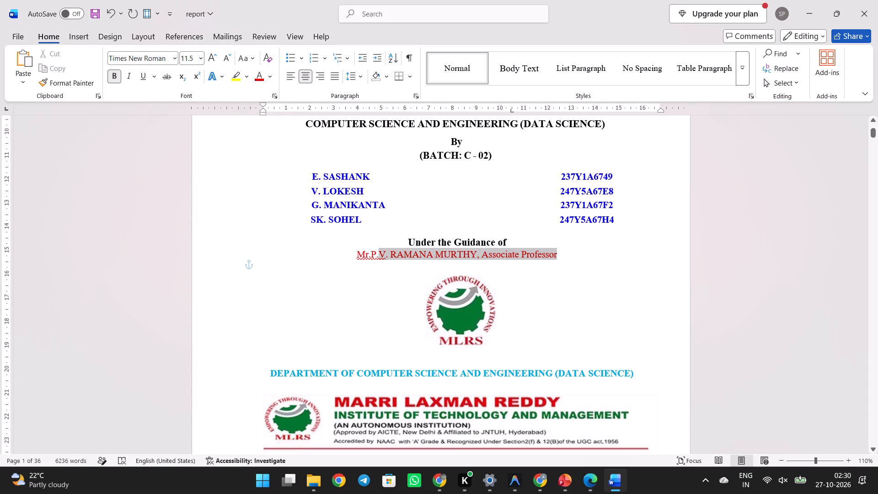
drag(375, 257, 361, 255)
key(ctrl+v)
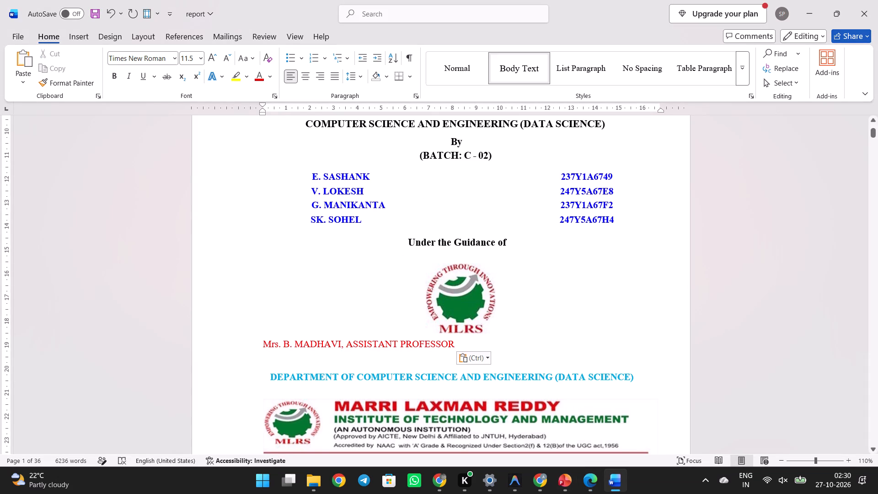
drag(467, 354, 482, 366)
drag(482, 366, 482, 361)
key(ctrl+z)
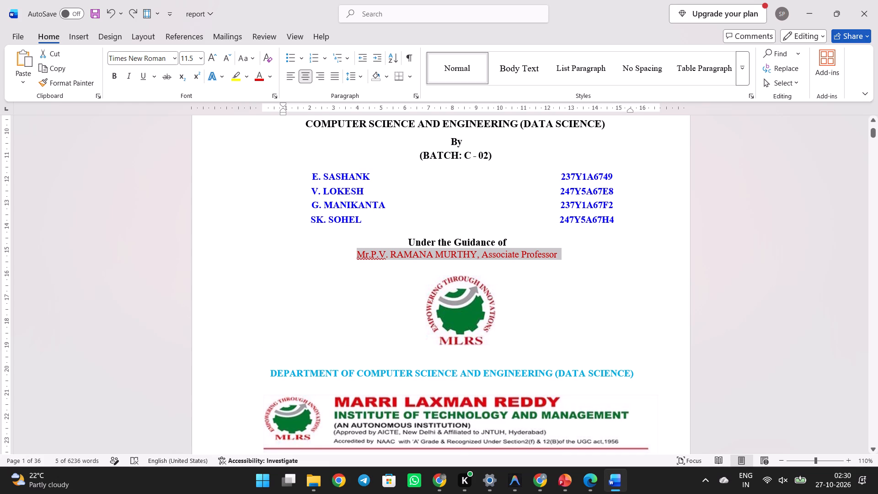
Replace the guide's name and title on the cover page with the copied line, deleting leftover characters of the old title.
click(357, 254)
drag(357, 254, 524, 251)
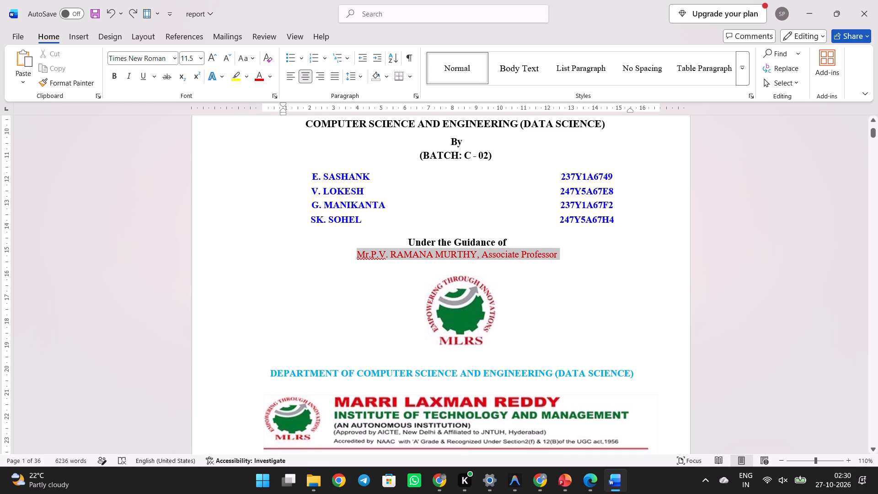
drag(524, 251, 509, 257)
key(ctrl+v)
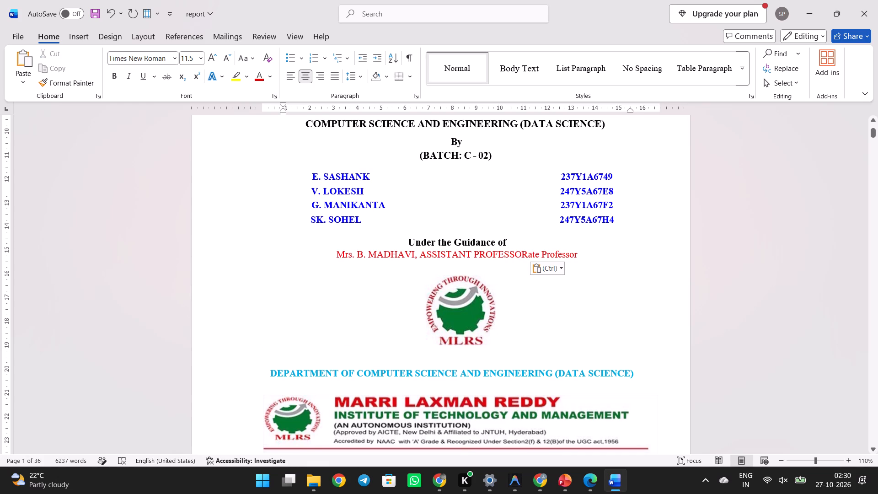
key(Delete)
key(Delete)
key(Delete)
key(Delete)
key(Delete)
key(Delete)
key(Delete)
key(Delete)
key(Delete)
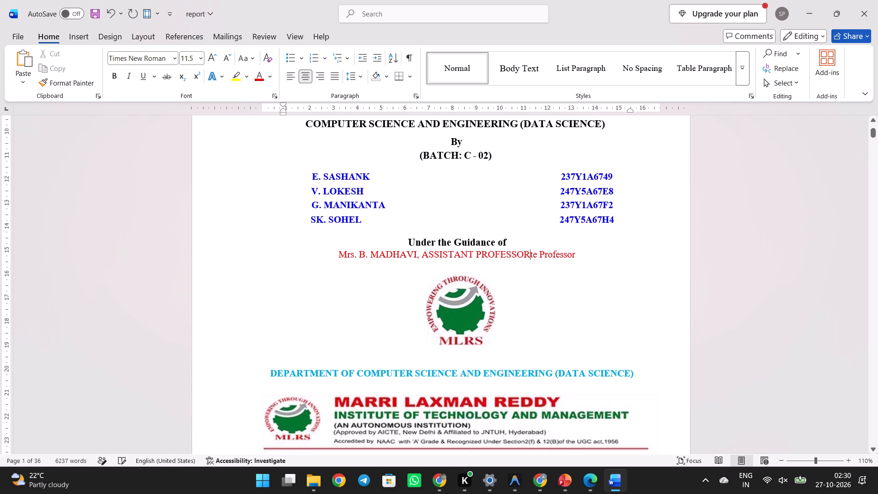
key(Delete)
key(Delete)
key(Delete)
key(Delete)
key(Delete)
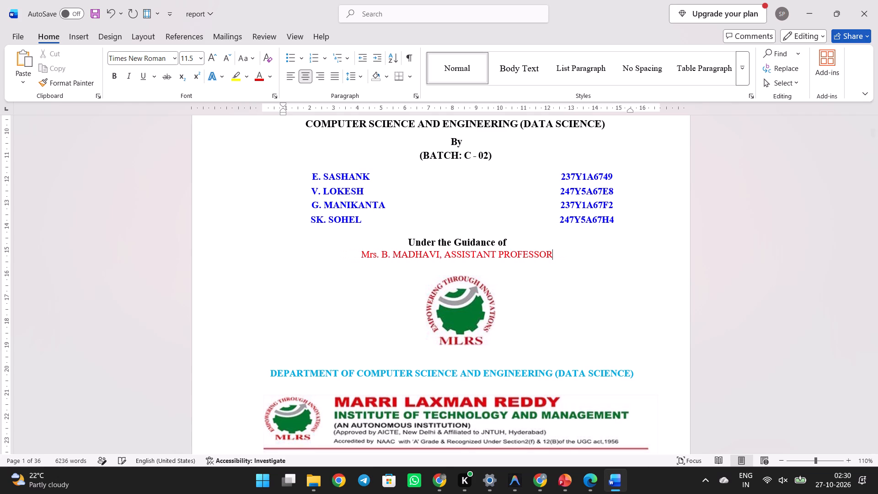
Change the guide's title "ASSISTANT PROFESSOR" on the cover page to Capitalize Each Word.
key(shift+Left)
key(shift+Left)
key(shift+Left)
key(shift+Left)
key(shift+Left)
key(shift+Left)
key(shift+Left)
key(shift+Left)
key(shift+Left)
key(shift+Left)
key(shift+Left)
key(shift+Left)
key(shift+Left)
key(shift+Left)
key(shift+Left)
key(shift+Left)
key(shift+Left)
key(shift+Left)
key(shift+Left)
key(shift+Left)
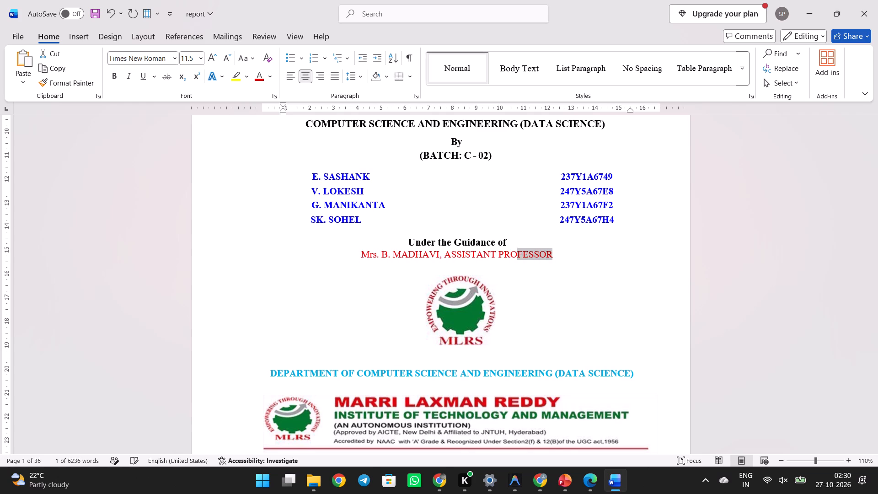
key(shift+Right)
key(shift+Right)
key(shift+Right)
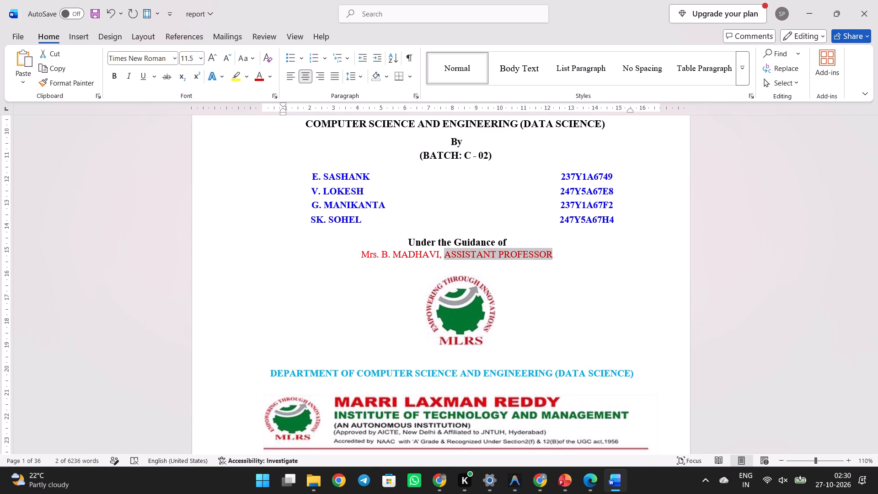
click(245, 57)
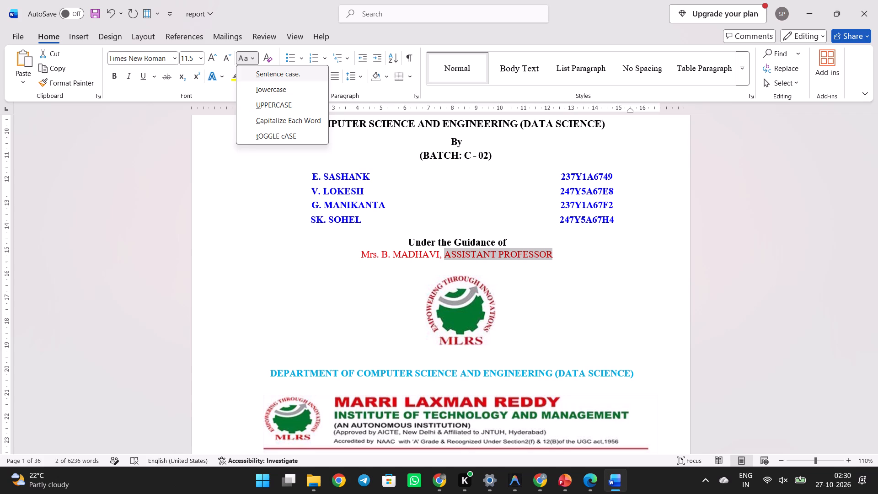
click(293, 118)
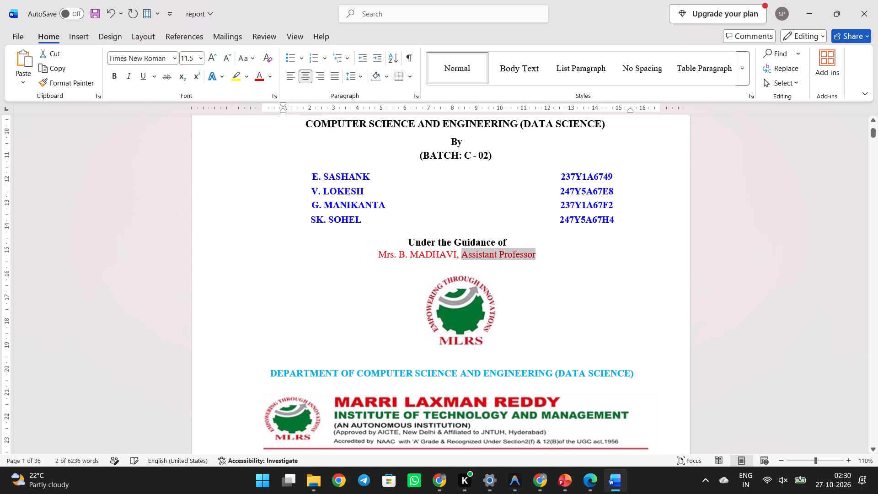
Copy the complete guide line, with the name and "Assistant Professor", from the report's cover page.
click(619, 490)
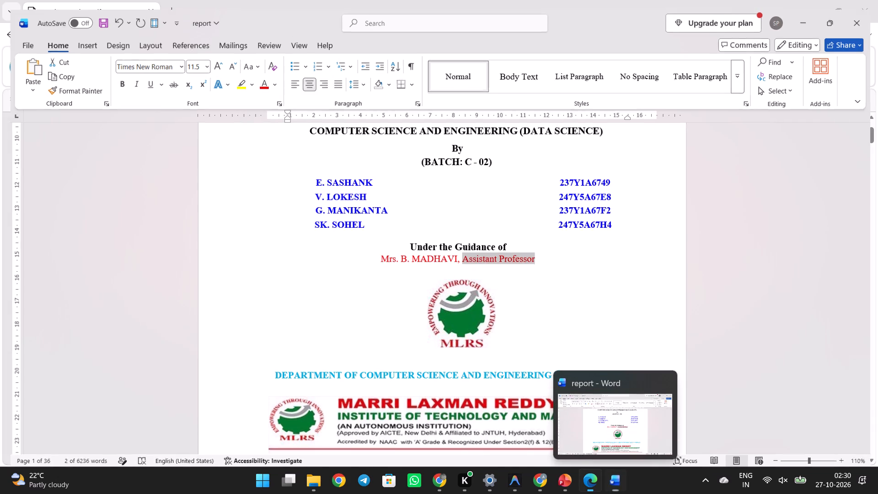
click(619, 490)
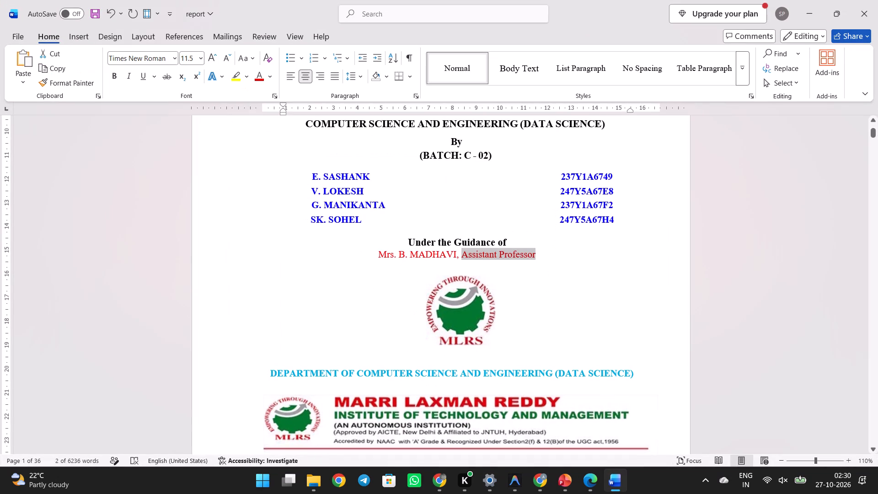
click(535, 255)
drag(535, 255, 423, 253)
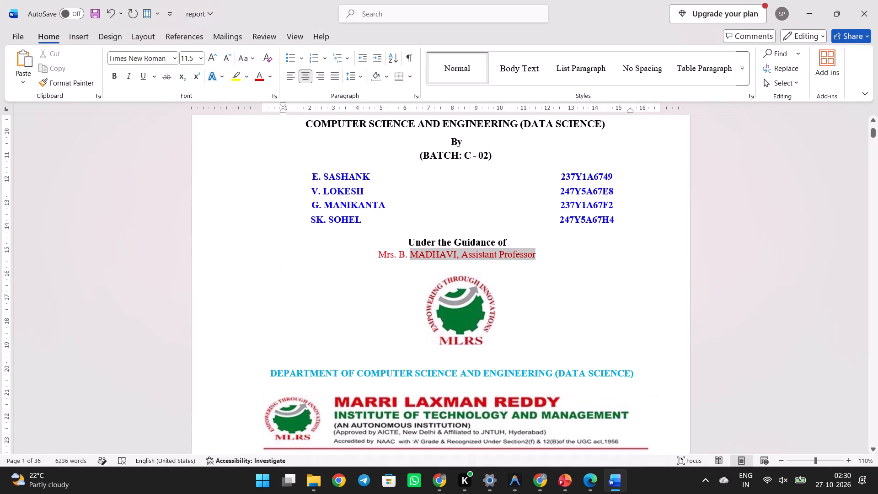
drag(423, 253, 386, 254)
key(ctrl+c)
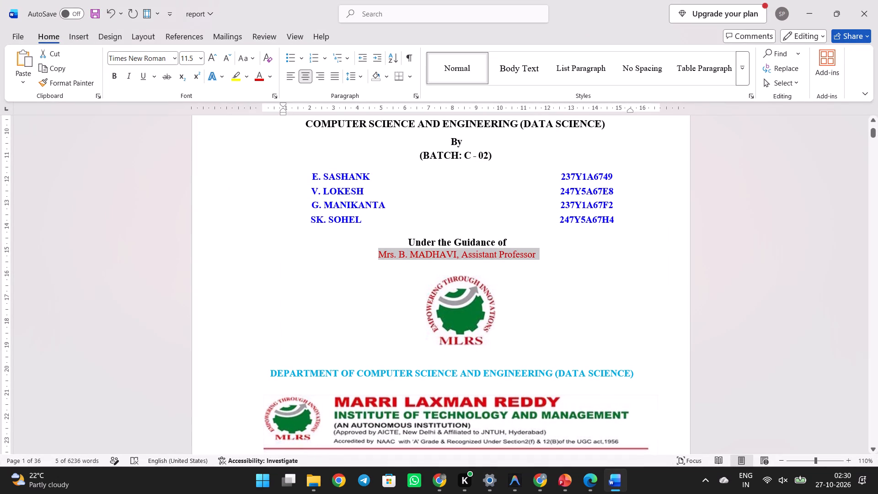
Undo the guide line's case change and replacement, and the retyped ending of the second student's register number.
key(ctrl+z)
key(ctrl+z)
key(ctrl+z)
key(ctrl+z)
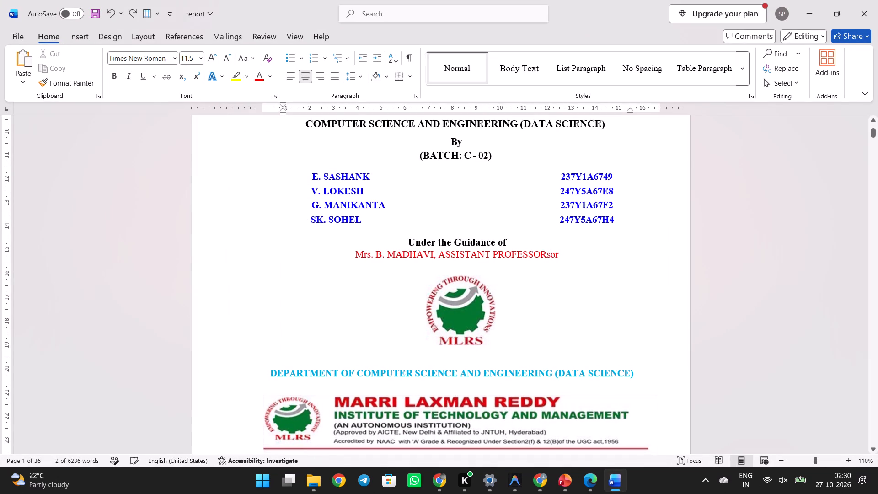
key(ctrl+z)
key(ctrl+z)
key(ctrl+z)
key(ctrl+z)
key(ctrl+z)
key(ctrl+z)
key(ctrl+z)
key(ctrl+z)
key(ctrl+z)
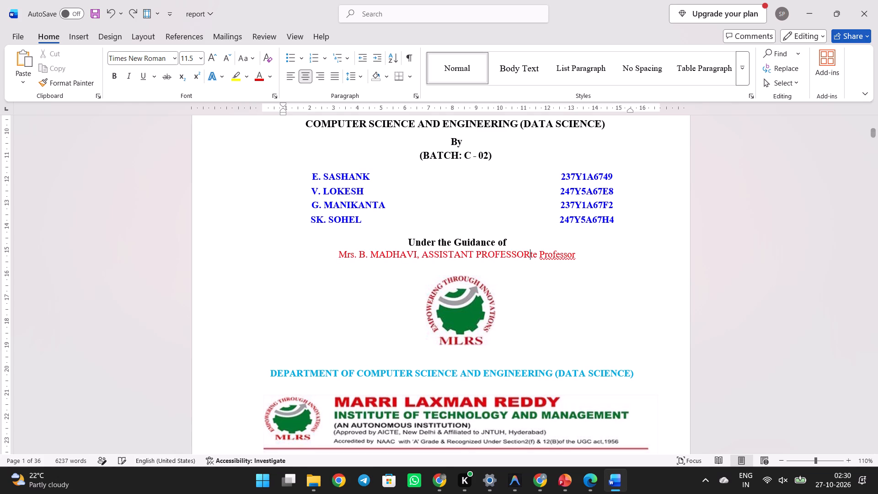
key(ctrl+z)
key(ctrl+z)
key(ctrl+z)
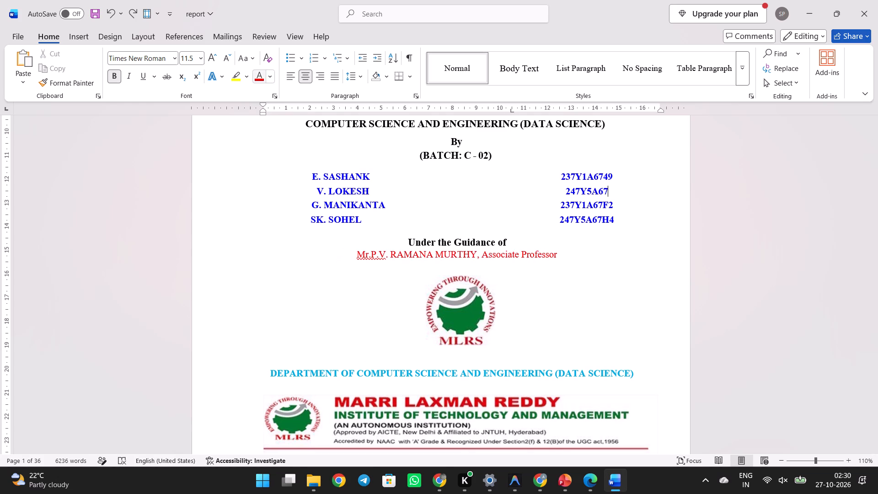
Replace the original guide line on the cover page with the copied "Assistant Professor" version, removing the leftover letter and line break.
drag(359, 254, 393, 252)
drag(393, 252, 555, 257)
key(ctrl+v)
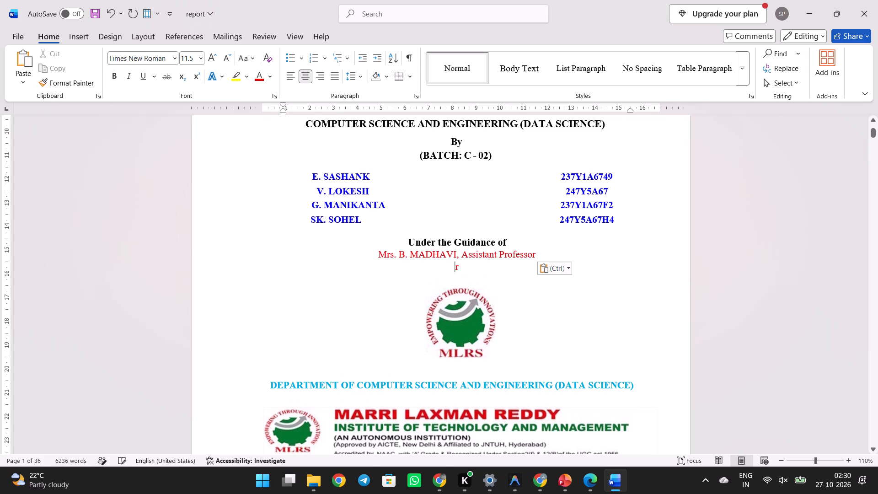
key(Delete)
key(Delete)
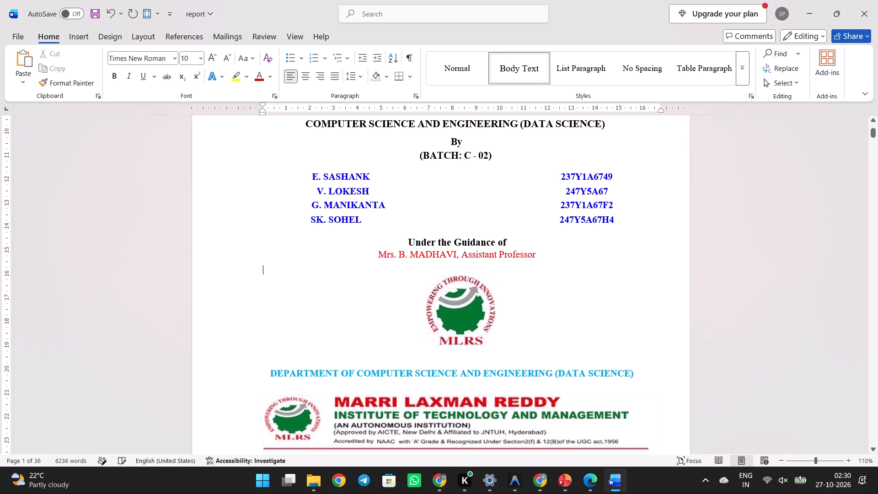
scroll(473, 268, down, 1)
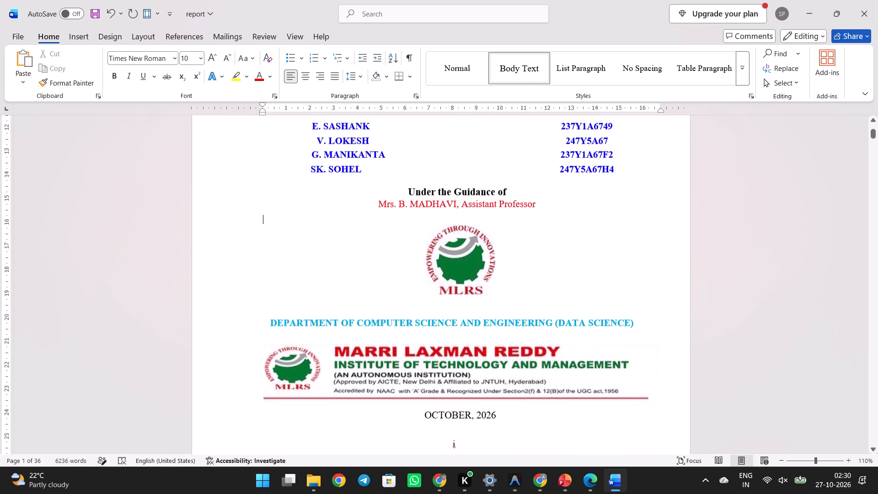
Complete the second student's register number on the cover page with the ending E8, checking it against the synopsis PDF.
scroll(473, 268, down, 1)
scroll(532, 403, up, 1)
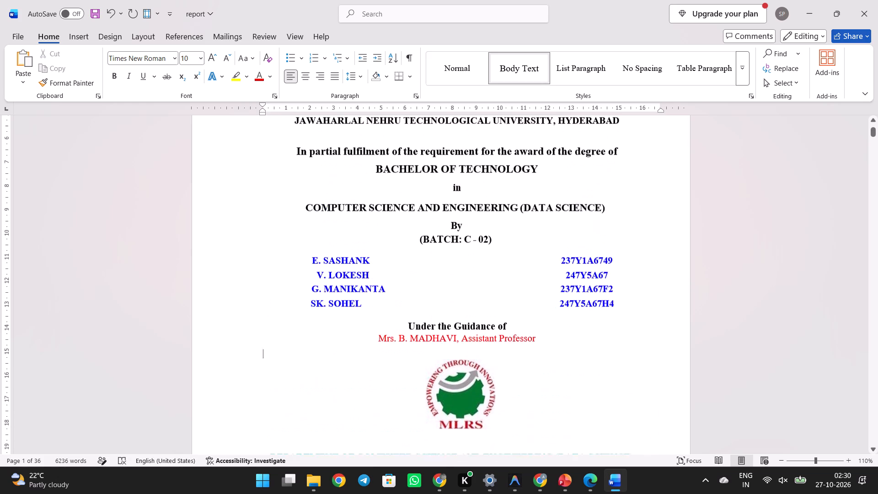
scroll(532, 403, up, 1)
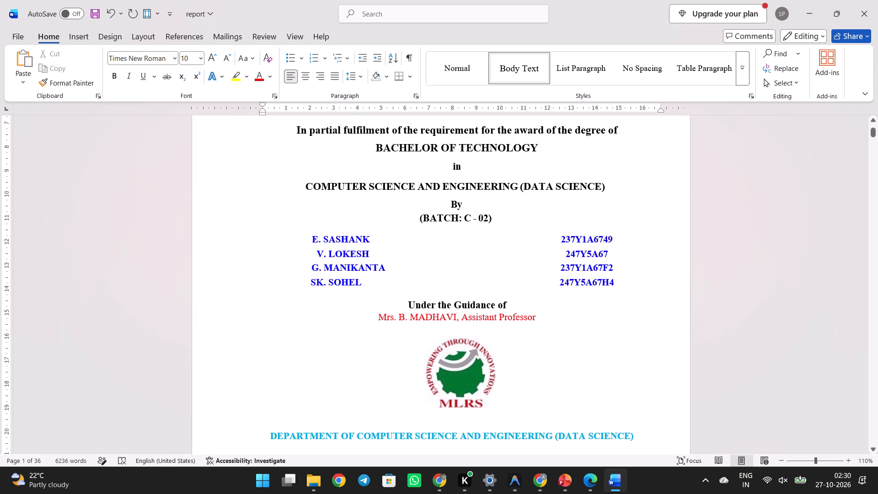
click(610, 253)
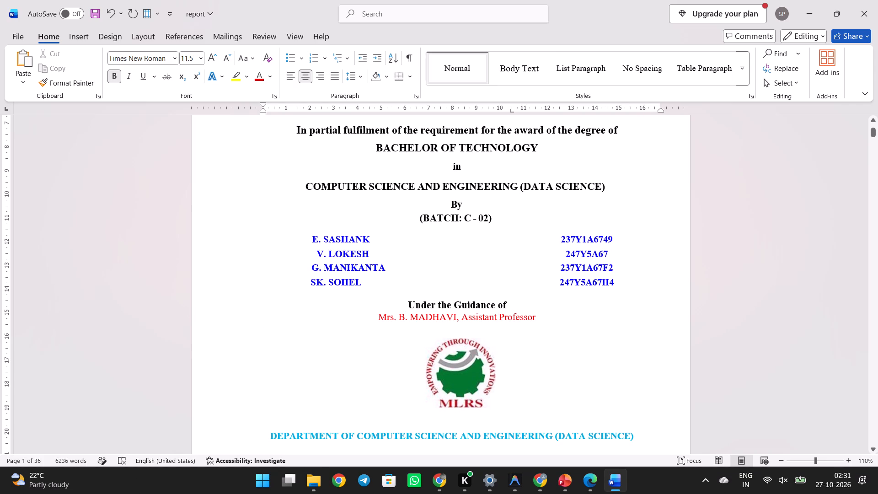
click(594, 475)
click(594, 475)
key(shift+e)
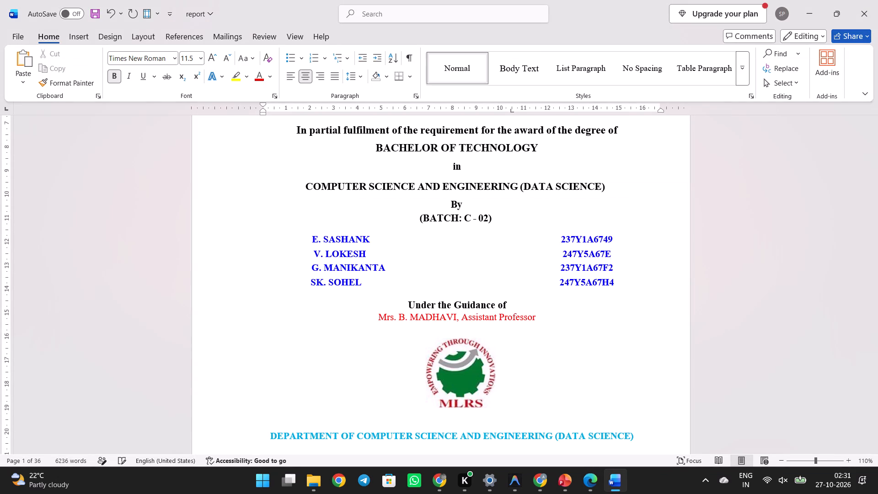
key(8)
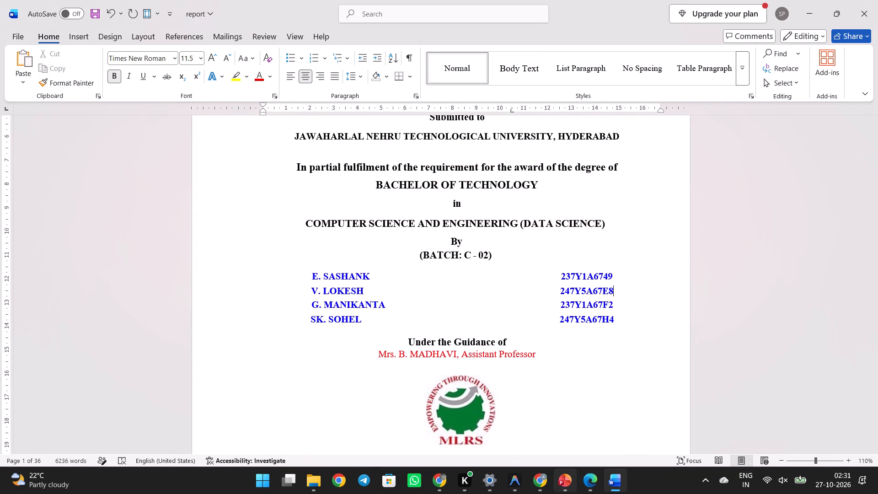
Change the batch number on the cover page to C - 10.
click(584, 483)
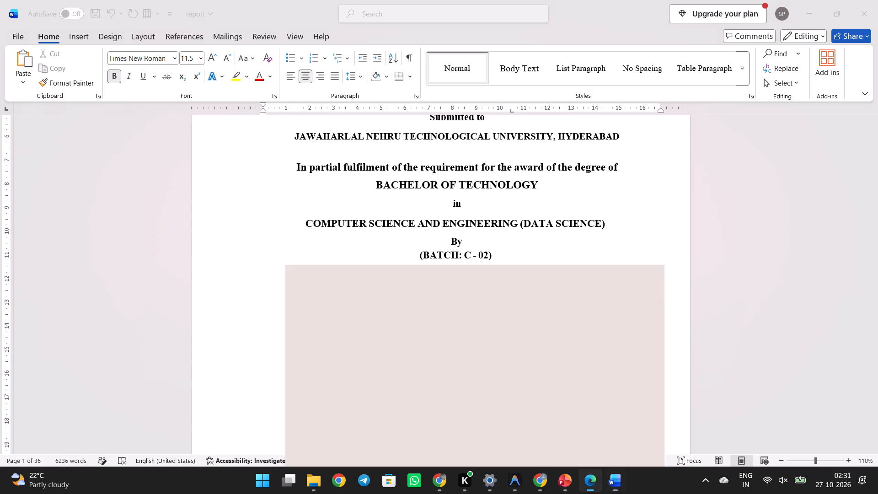
click(584, 483)
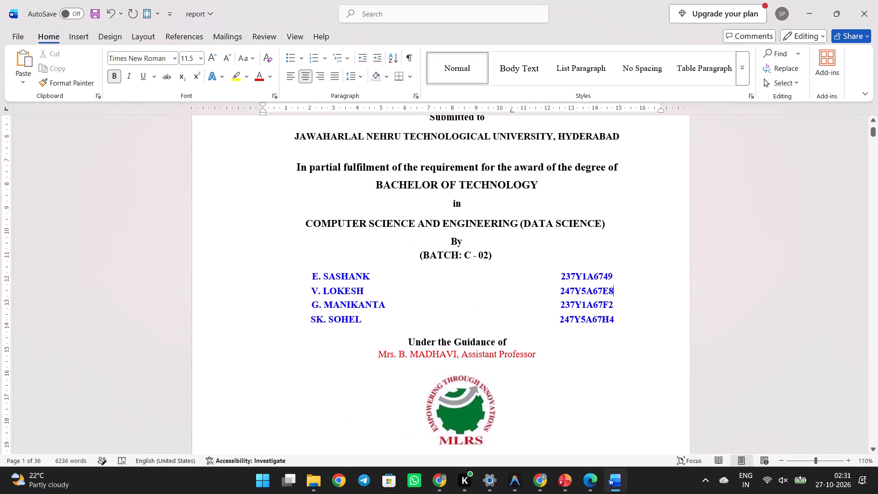
click(487, 257)
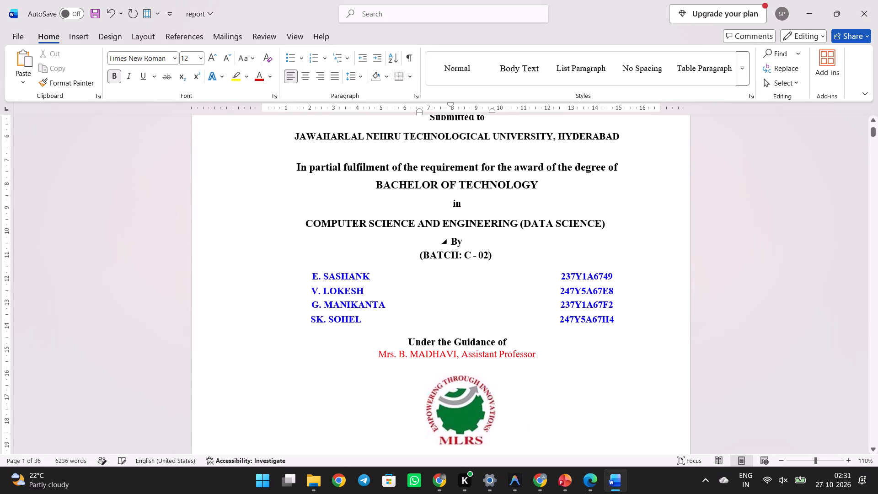
key(BackSpace)
key(BackSpace)
text(10)
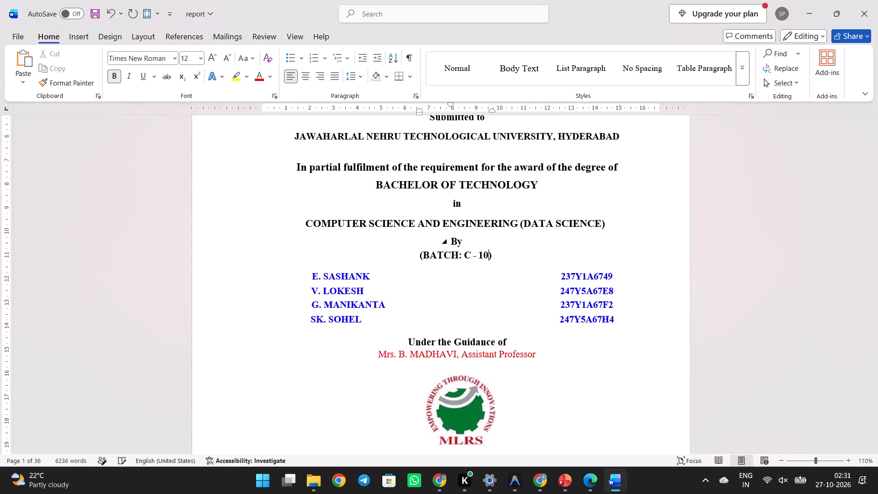
Copy the project title "SOLAR PANEL EFFICIENCY OPTIMIZATION & FAULT DETECTION SYSTEM" from the first page of the synopsis PDF in Edge.
scroll(487, 257, up, 1)
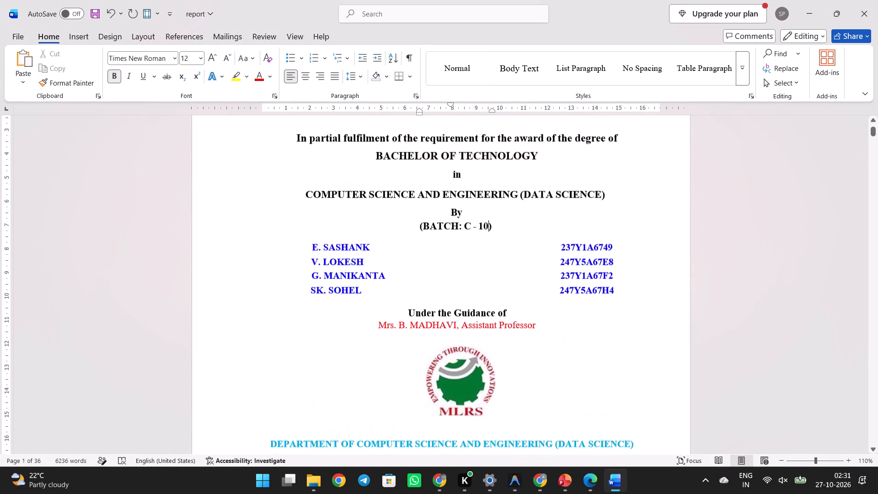
scroll(487, 257, up, 1)
click(546, 483)
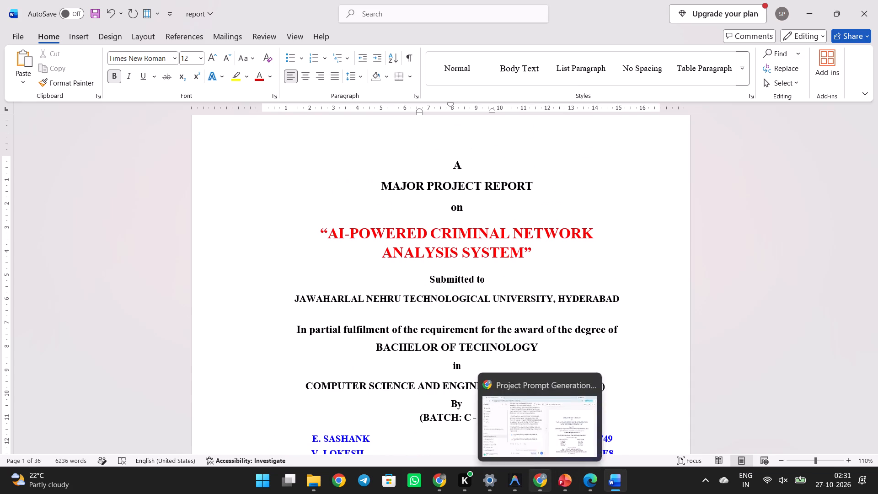
click(583, 484)
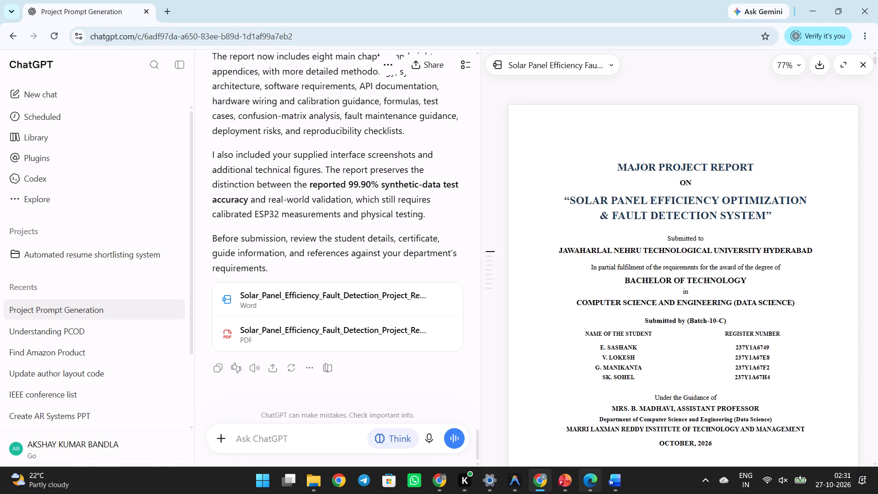
scroll(501, 311, up, 1)
scroll(454, 285, up, 1)
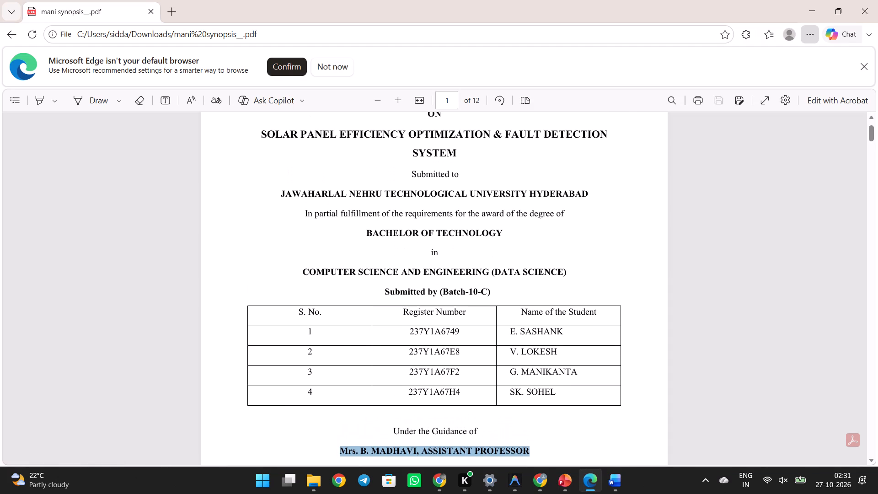
scroll(454, 285, up, 1)
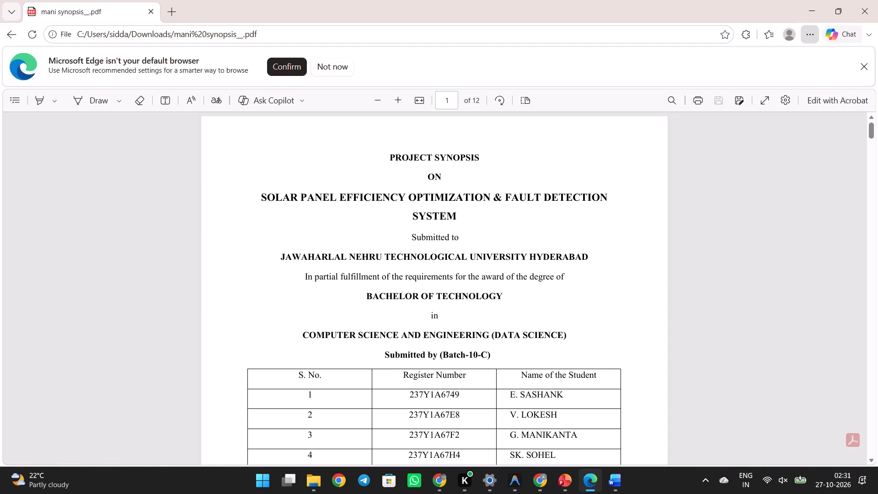
drag(263, 197, 459, 210)
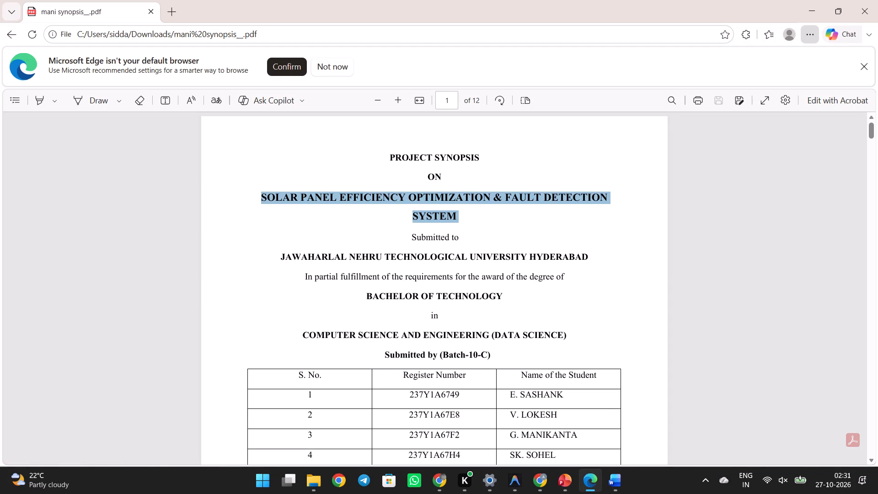
key(ctrl+c)
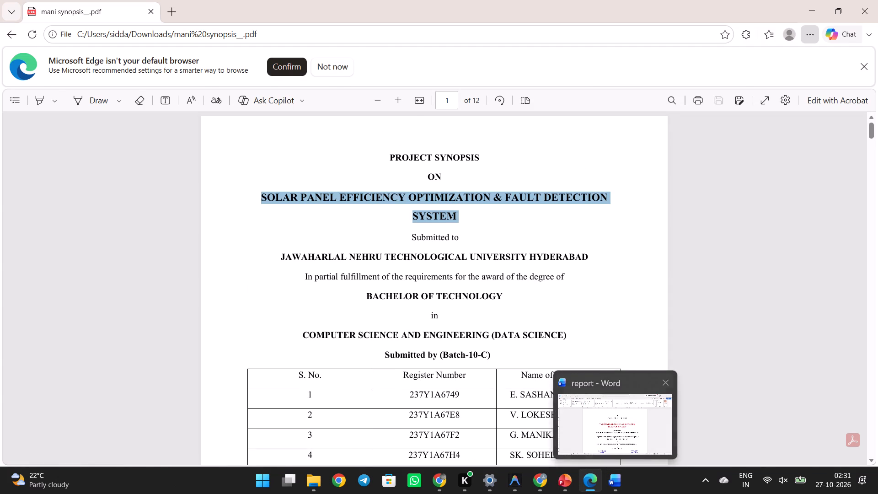
In the Word report, replace the criminal network title between the cover page's quotation marks with the copied solar panel title.
click(603, 440)
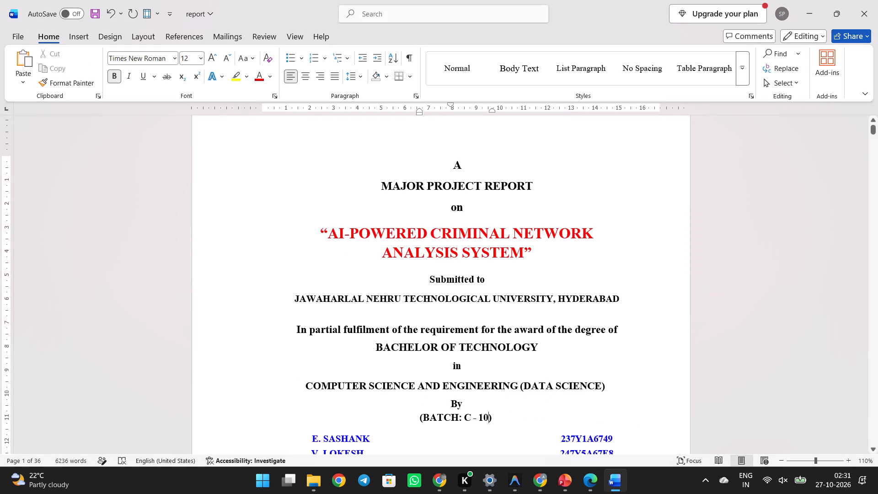
click(333, 233)
key(ctrl+v)
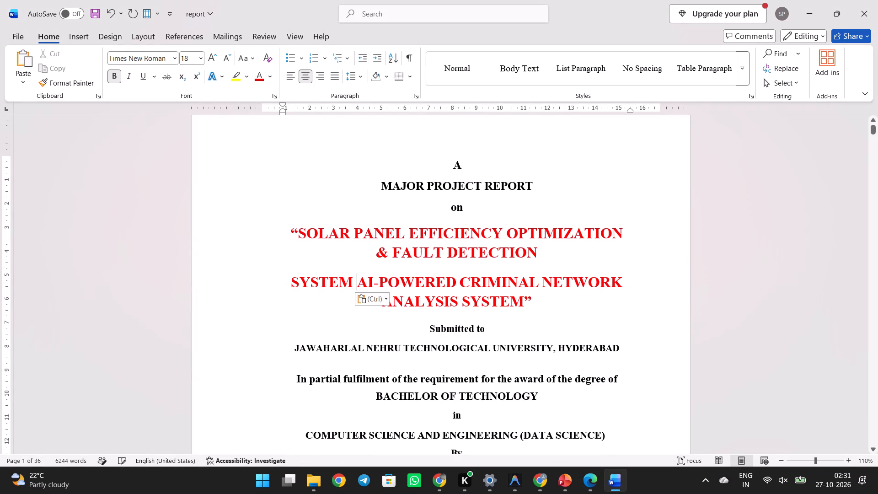
key(Delete)
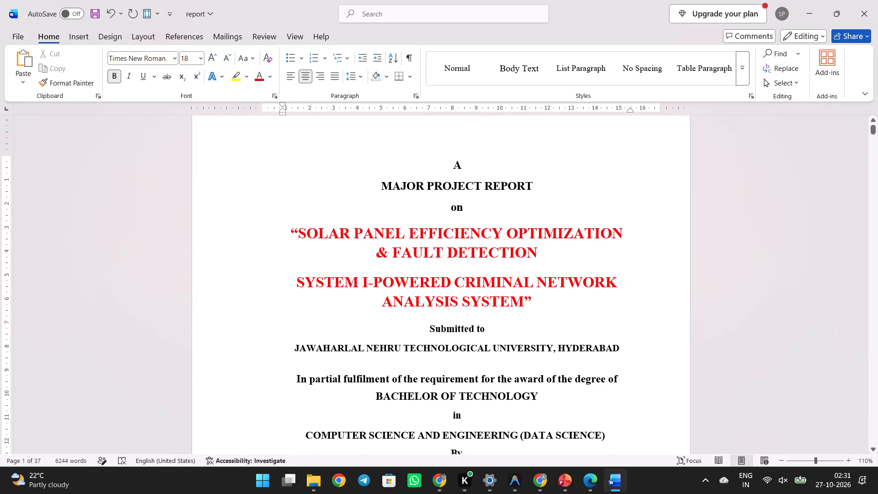
key(BackSpace)
key(Delete)
key(Delete)
key(Delete)
key(Delete)
key(Delete)
key(Delete)
key(Delete)
key(Delete)
key(Delete)
key(Delete)
key(Delete)
key(Delete)
key(Delete)
key(Delete)
key(Delete)
key(Delete)
key(Delete)
key(Delete)
key(Delete)
key(Delete)
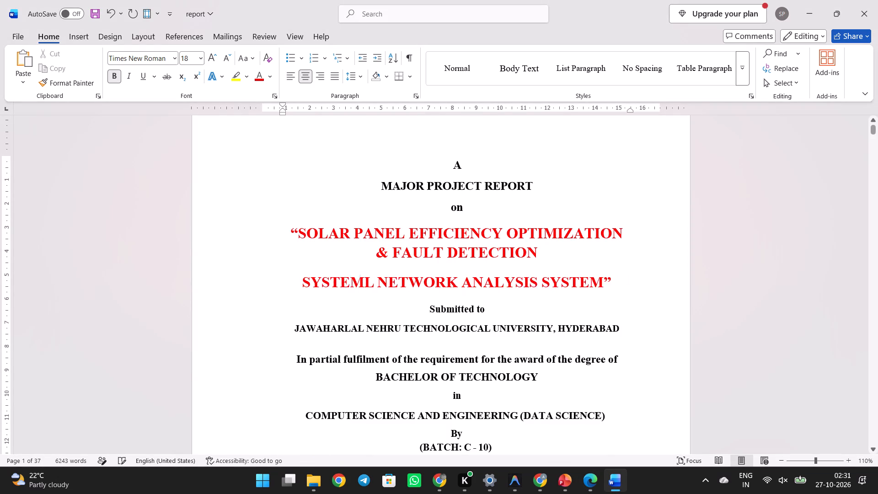
key(Delete)
key(Delete)
key(Delete)
key(Delete)
key(Delete)
key(Delete)
key(Delete)
key(Delete)
key(Delete)
key(Delete)
key(Delete)
key(Delete)
key(Delete)
key(Delete)
key(Delete)
key(Delete)
key(Delete)
key(Delete)
key(Delete)
key(Delete)
key(Delete)
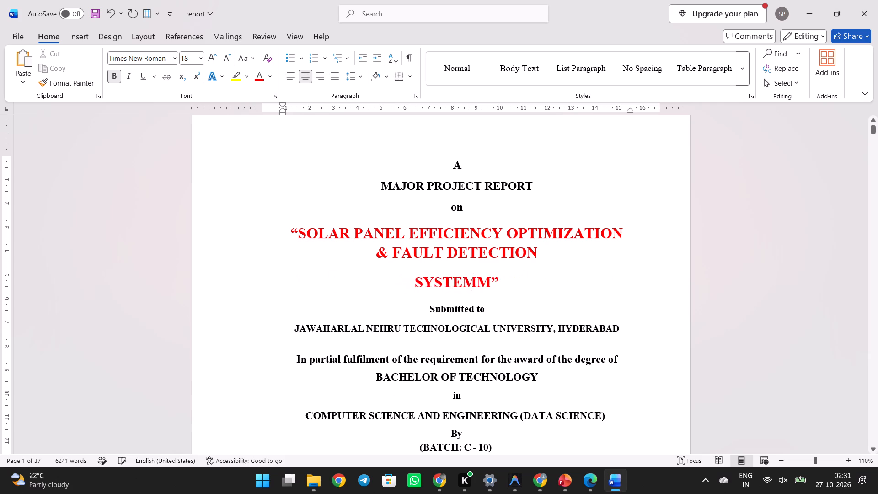
key(Delete)
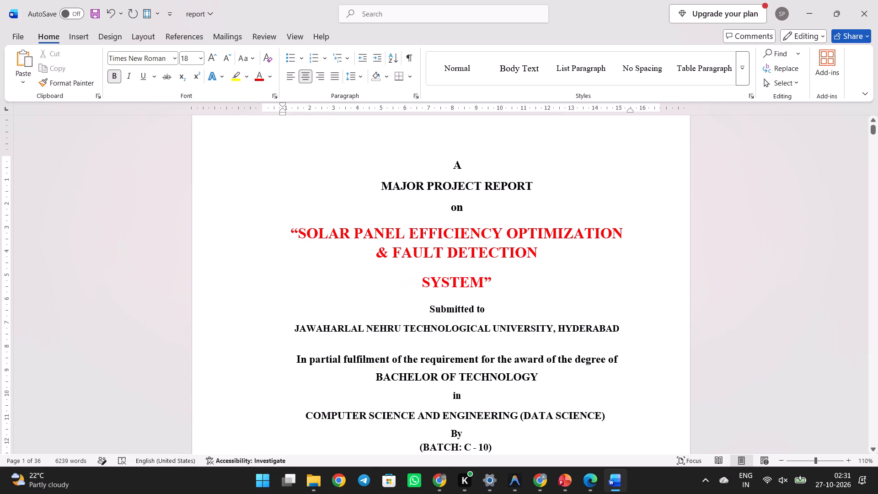
Join the word "SYSTEM" onto the "& FAULT DETECTION" line of the cover-page title.
key(Left)
key(Left)
key(Left)
key(Left)
key(Left)
key(Left)
key(BackSpace)
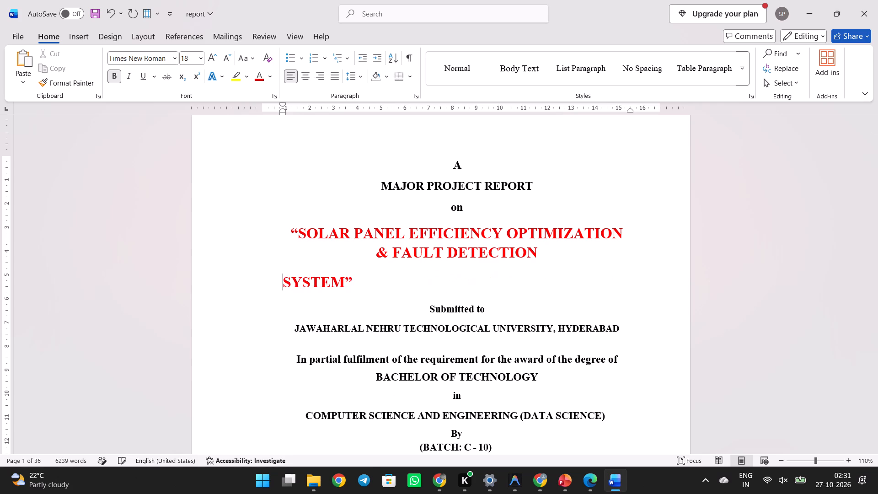
key(BackSpace)
key(BackSpace)
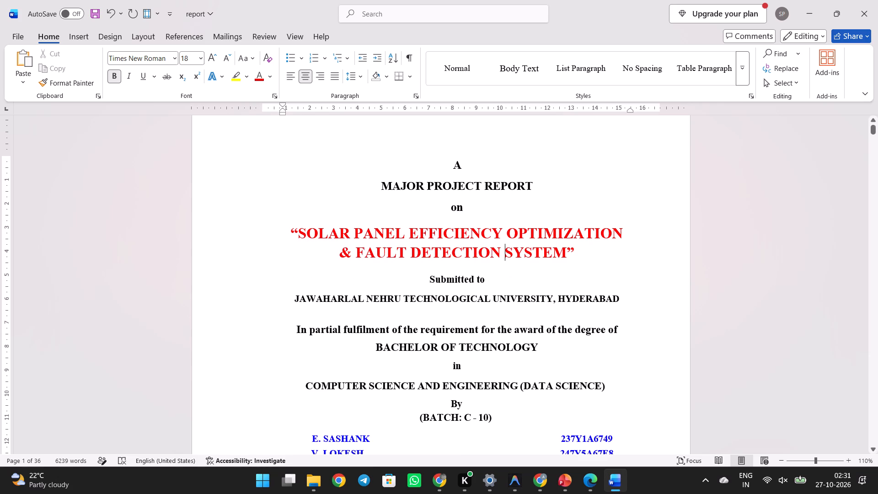
Replace the quoted project title in the certificate paragraph with the copied solar panel title, removing the extra character after "SYSTEM".
scroll(453, 319, down, 3)
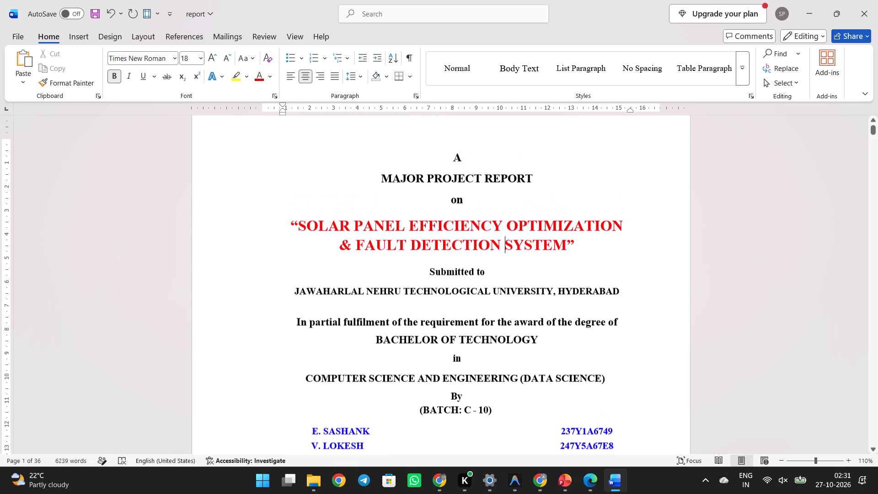
scroll(453, 319, down, 3)
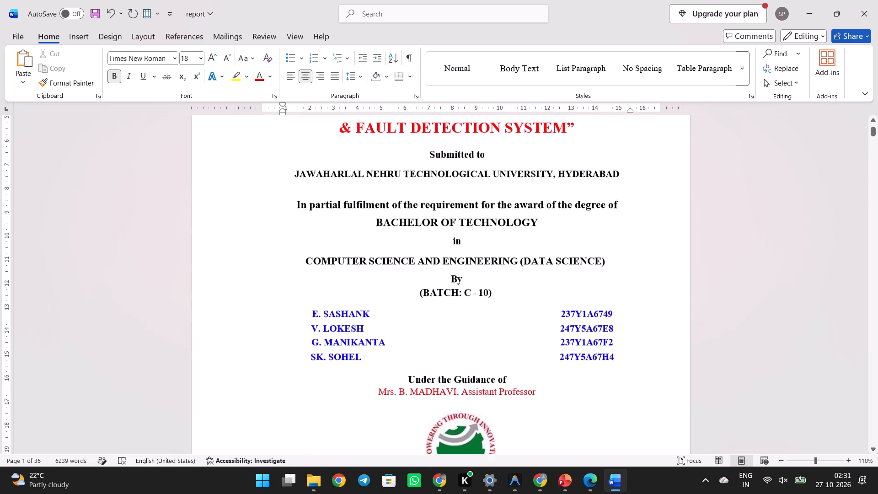
scroll(453, 319, down, 3)
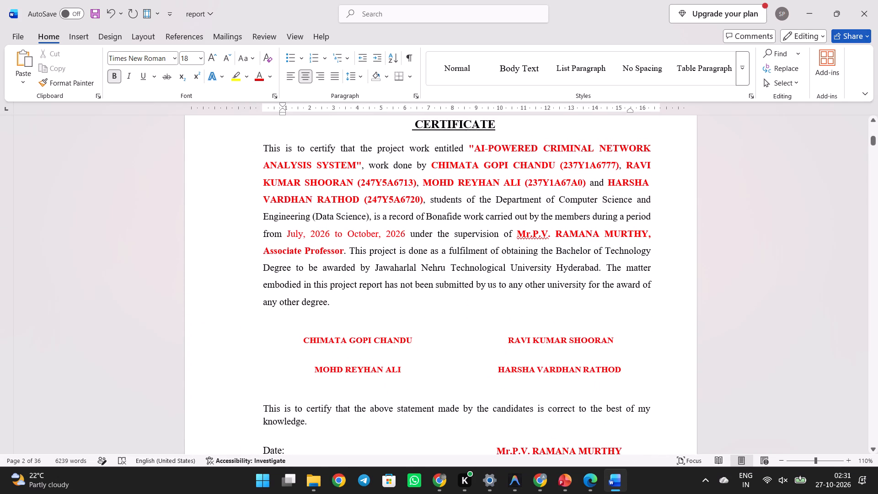
drag(476, 153, 483, 151)
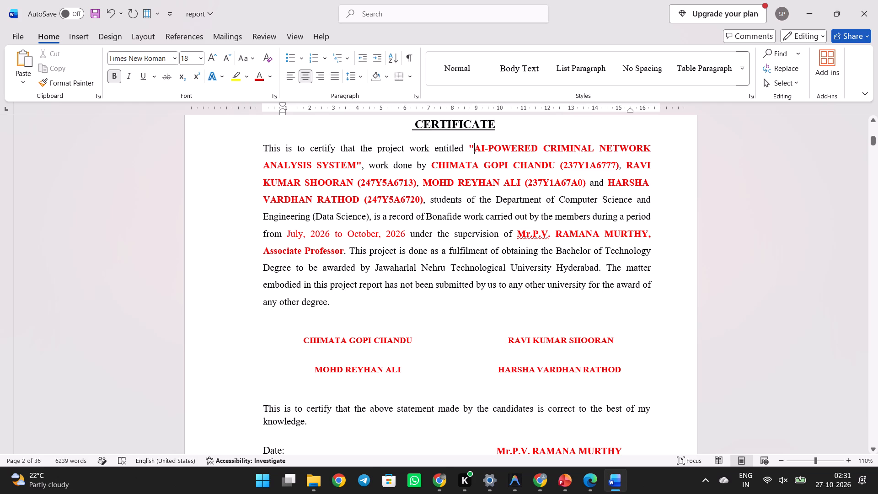
drag(483, 151, 356, 162)
key(ctrl+v)
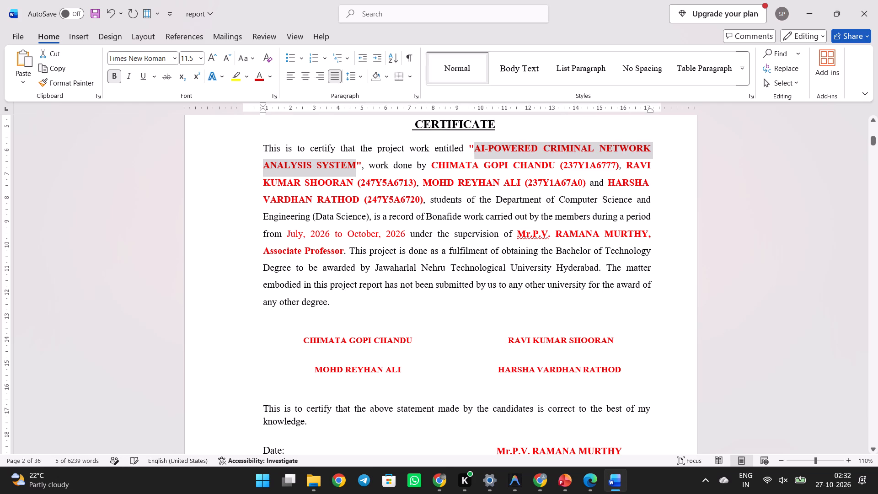
key(BackSpace)
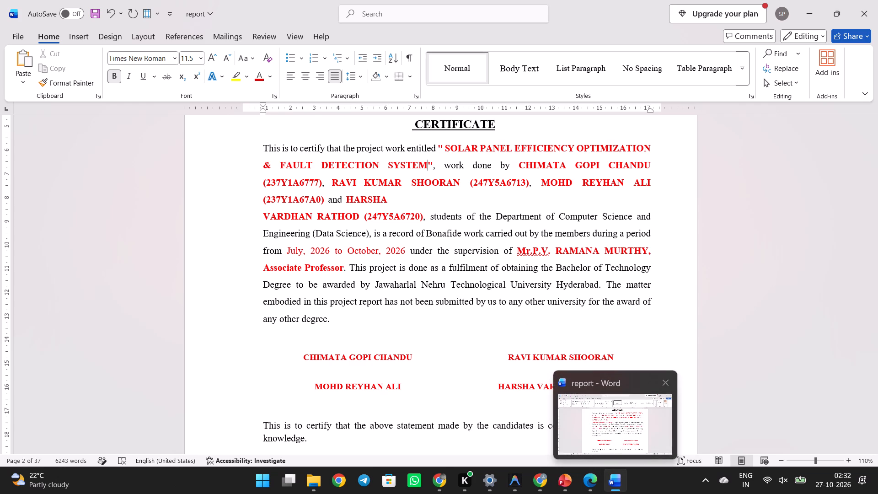
Copy the block of four student names and register numbers from the cover page and return to the certificate page.
click(589, 488)
click(589, 488)
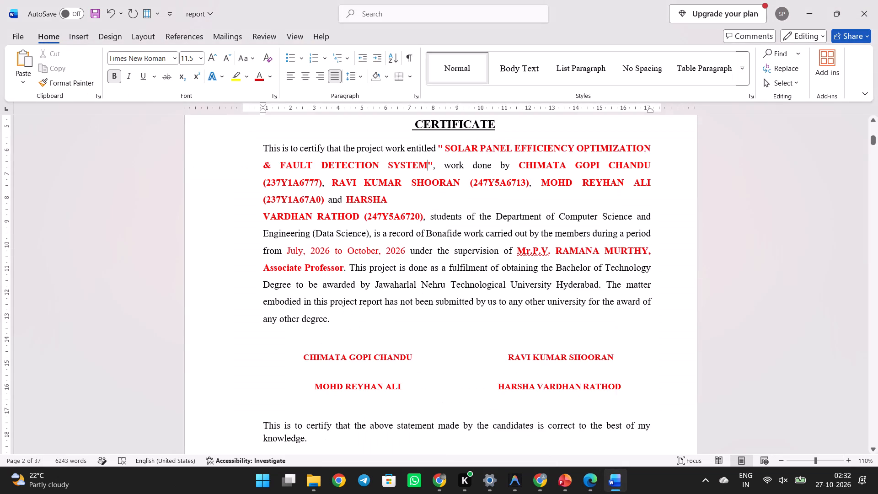
scroll(567, 379, up, 4)
scroll(495, 292, up, 1)
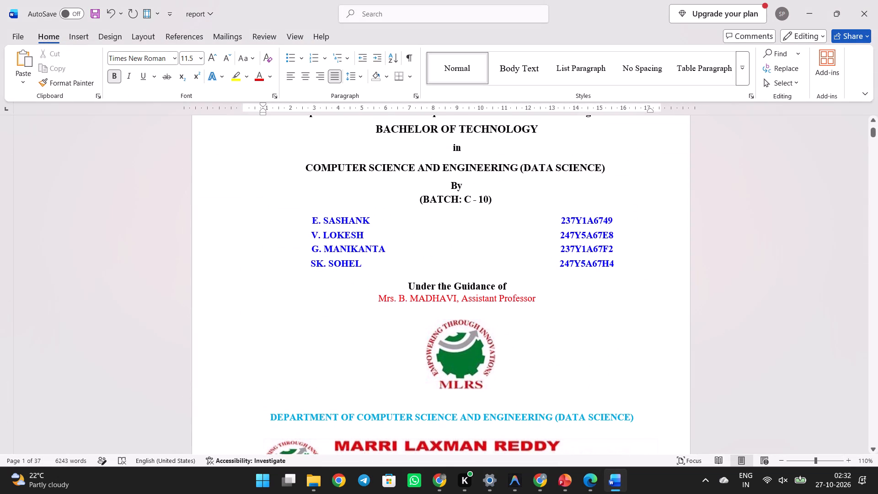
drag(309, 219, 612, 254)
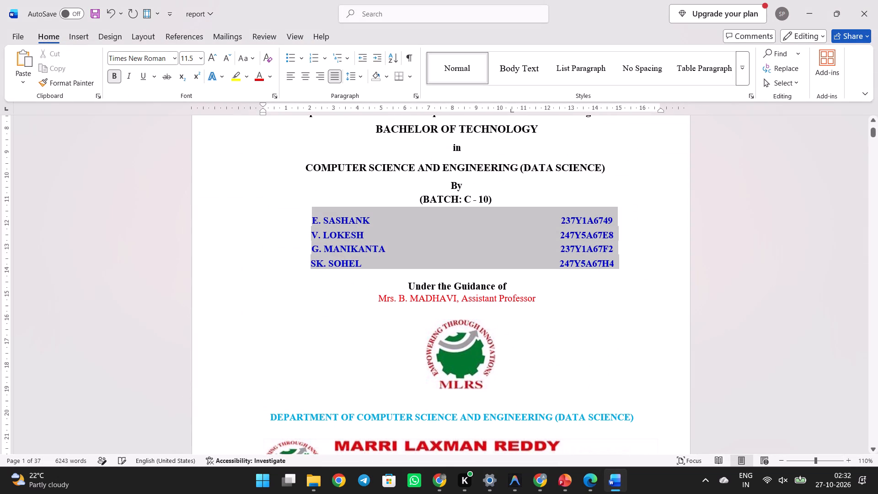
key(ctrl+c)
scroll(653, 414, down, 3)
scroll(577, 367, down, 1)
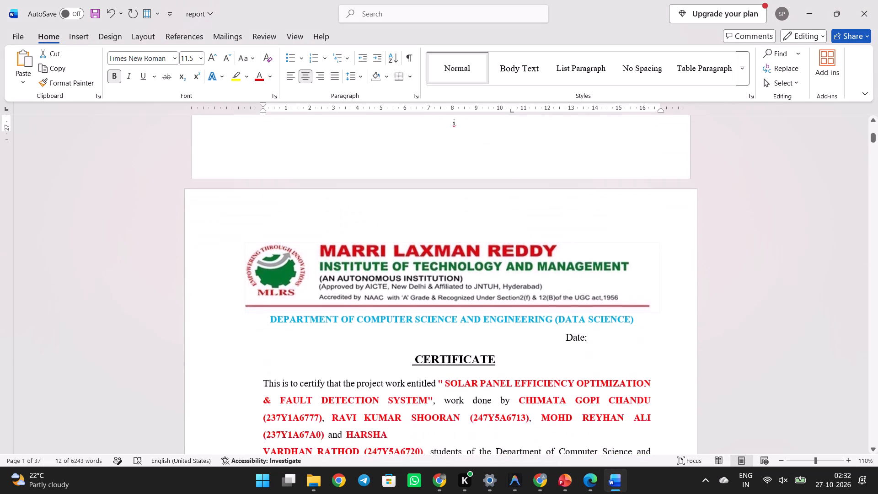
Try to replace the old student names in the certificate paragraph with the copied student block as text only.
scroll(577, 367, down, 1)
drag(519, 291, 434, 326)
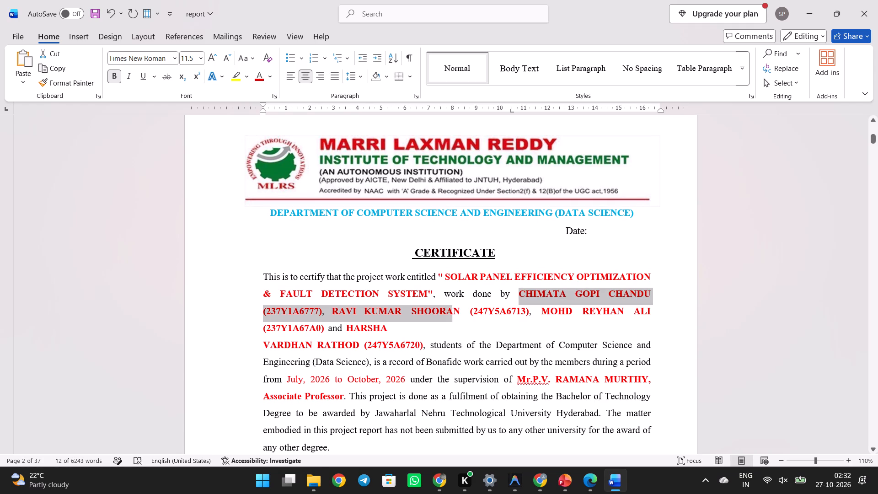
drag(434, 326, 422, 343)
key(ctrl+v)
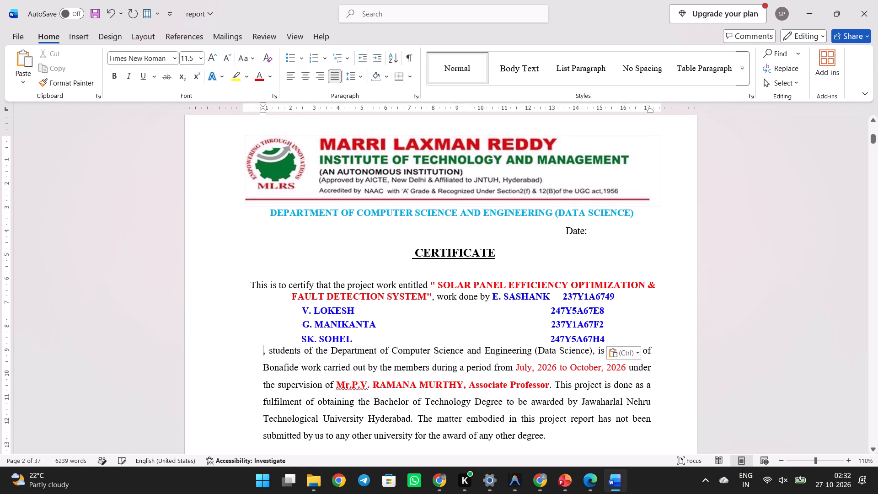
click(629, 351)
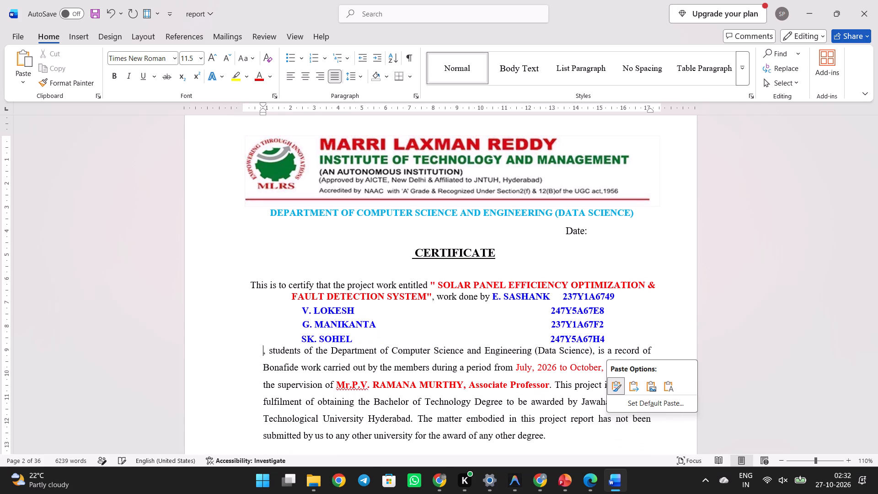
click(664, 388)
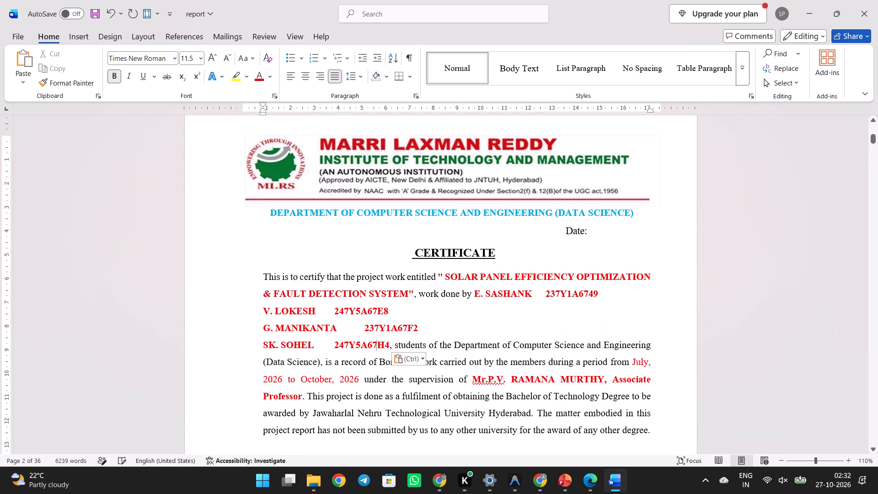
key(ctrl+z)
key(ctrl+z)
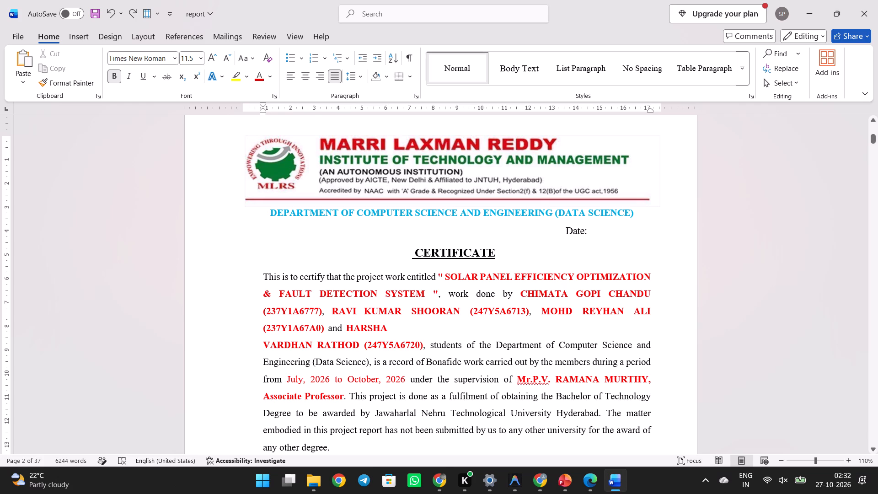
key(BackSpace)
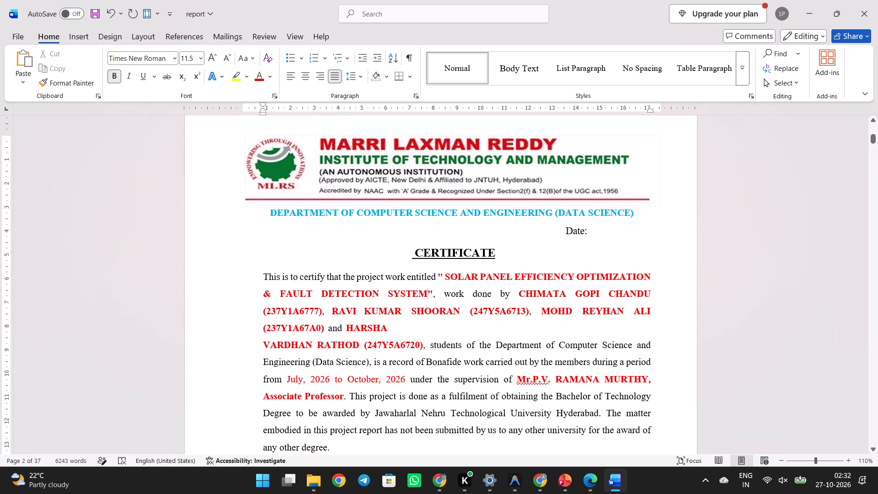
Replace the four old student names and numbers after "work done by" with the copied student block, keeping text only.
drag(522, 292, 421, 341)
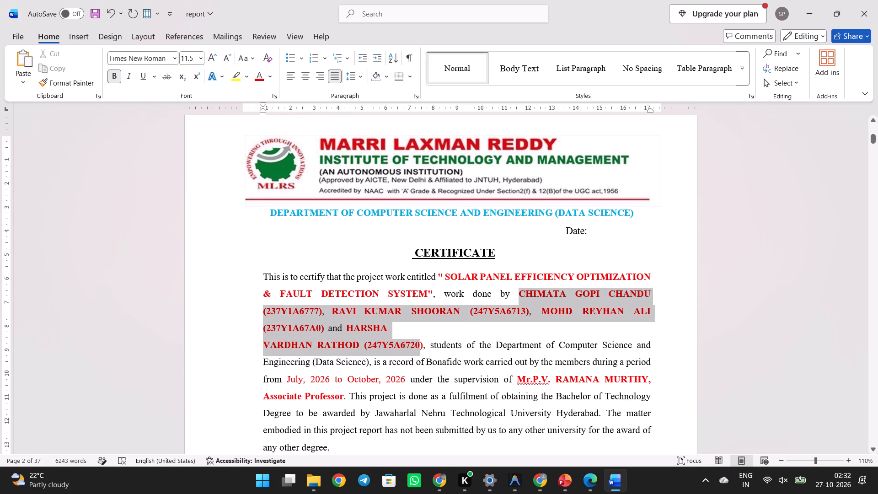
drag(421, 341, 422, 344)
drag(422, 344, 422, 344)
key(ctrl+v)
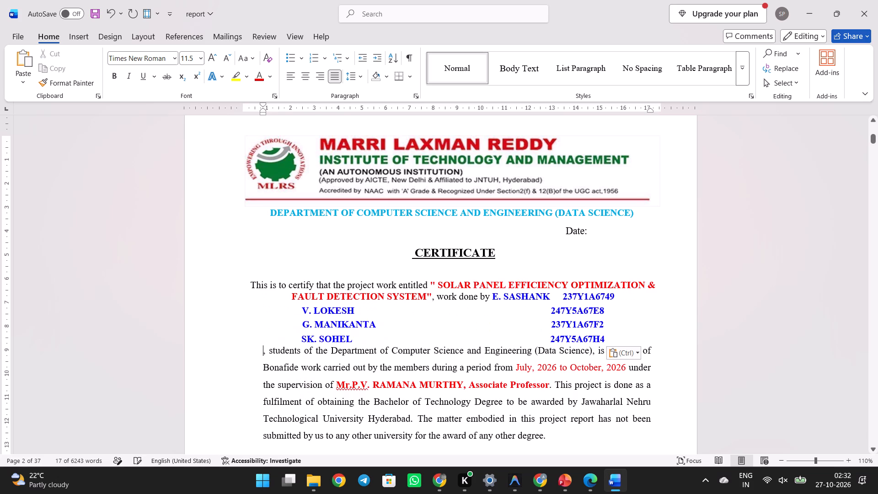
click(635, 351)
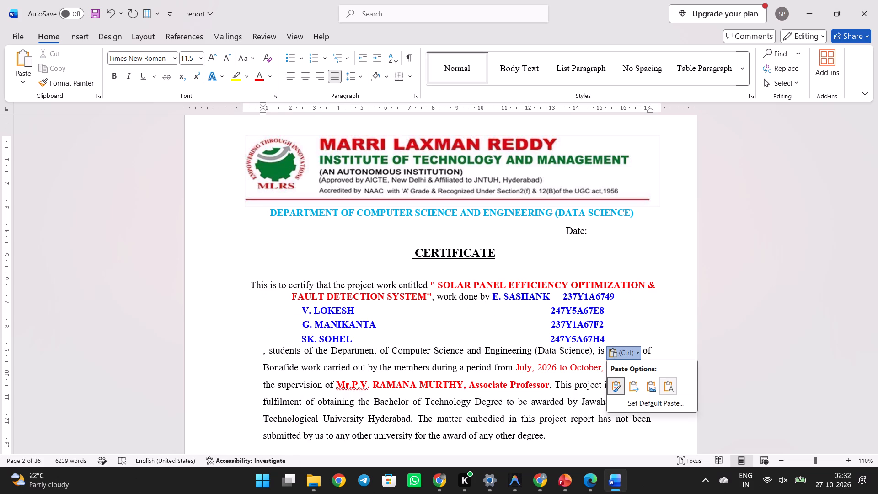
click(667, 381)
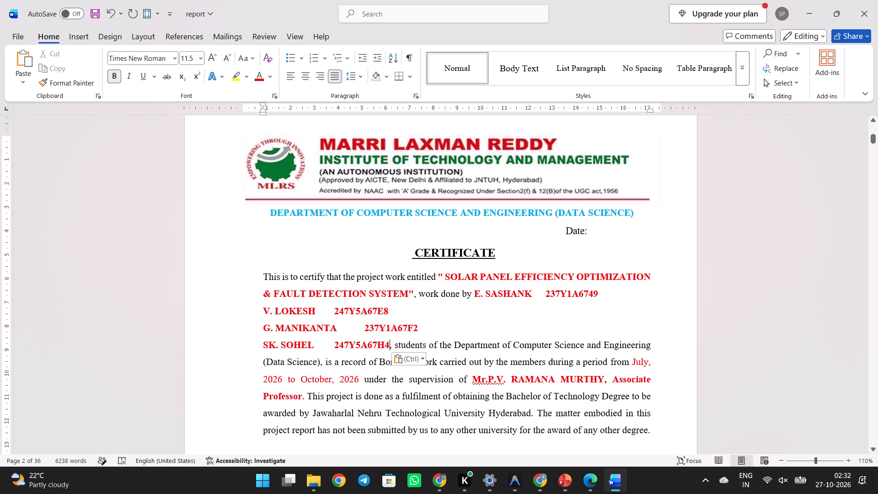
Put the first student's register number in parentheses after a single space, add a comma, and join the second student's line.
click(549, 293)
key(Left)
key(BackSpace)
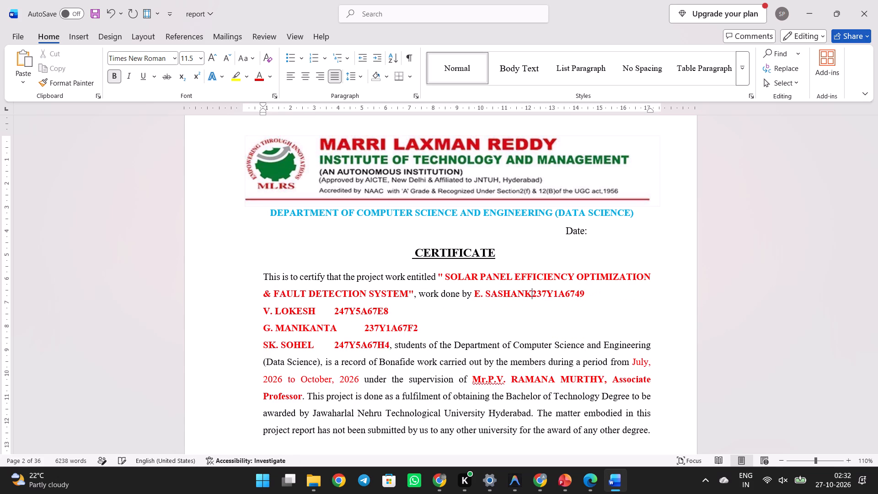
key(space)
text(()
key(Right)
key(Right)
key(Right)
key(Right)
key(Right)
key(Right)
key(Right)
key(Right)
key(Right)
key(Right)
key(Right)
key(Right)
key(Right)
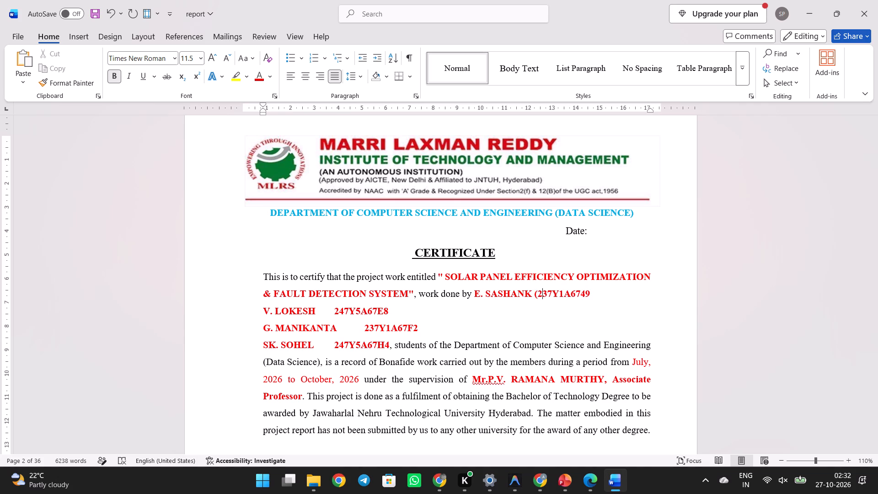
key(Left)
key(Left)
key(Left)
key(shift+parenright)
text(,)
key(space)
key(Delete)
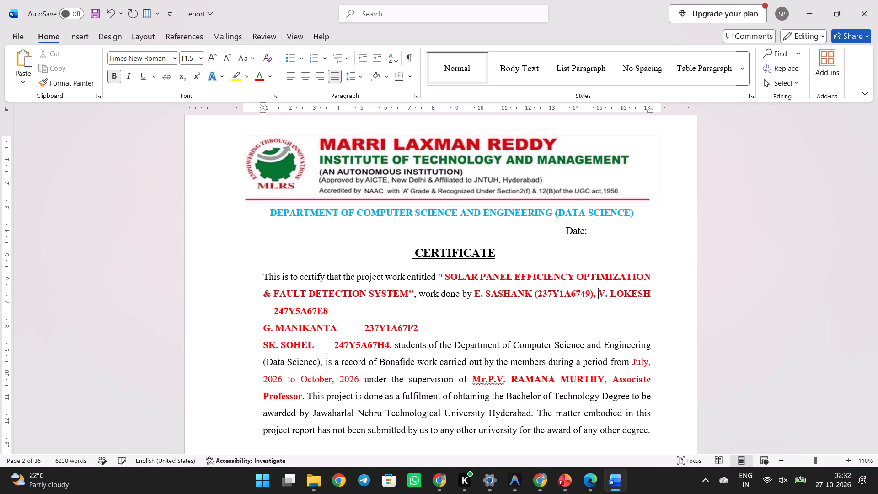
Enclose the second student's register number in parentheses after a single space, add a comma, and join the third student's line.
key(Down)
key(shift+parenright)
key(Left)
key(Left)
key(Left)
key(Left)
key(Left)
key(Left)
key(Left)
key(Left)
key(Left)
key(Left)
key(Left)
key(Left)
key(Left)
key(Left)
key(Right)
key(Right)
key(Right)
key(Left)
key(Delete)
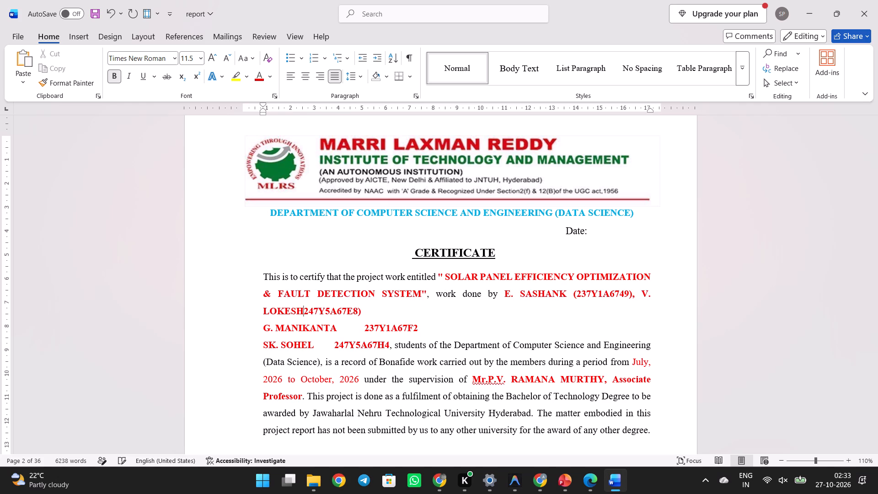
key(space)
text(()
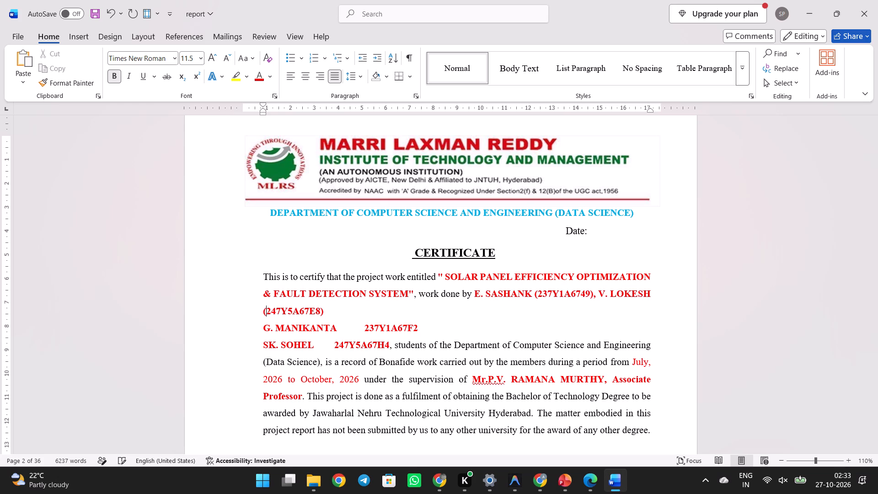
key(Right)
key(Right)
key(Right)
key(Right)
key(Right)
key(Right)
key(Right)
key(Right)
key(Right)
key(Right)
key(Right)
text(,)
key(space)
key(Delete)
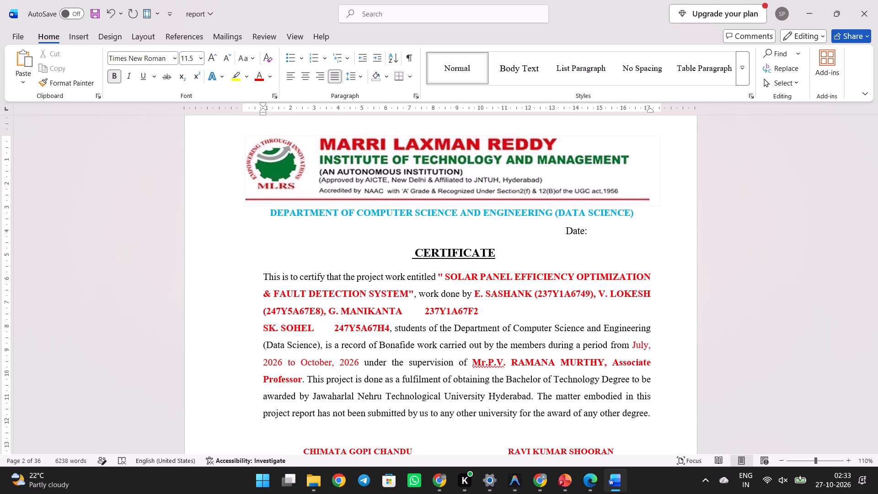
Enclose the third student's register number in parentheses after a single space, add "and", and join the fourth student's line.
key(Right)
key(Right)
key(Right)
key(Right)
key(Right)
key(Right)
key(Right)
key(Right)
key(Right)
key(Right)
key(Right)
key(Right)
key(Right)
key(Right)
key(Left)
key(BackSpace)
key(space)
key(shift+parenleft)
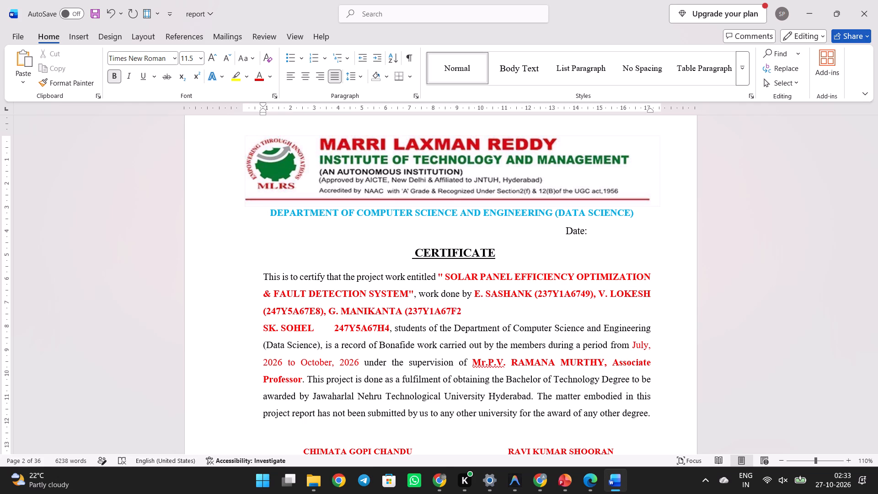
key(Right)
key(Right)
key(Right)
key(Right)
key(Right)
key(Right)
key(Right)
key(Right)
key(Right)
key(Right)
key(Right)
key(Right)
key(Left)
key(Left)
key(shift+parenright)
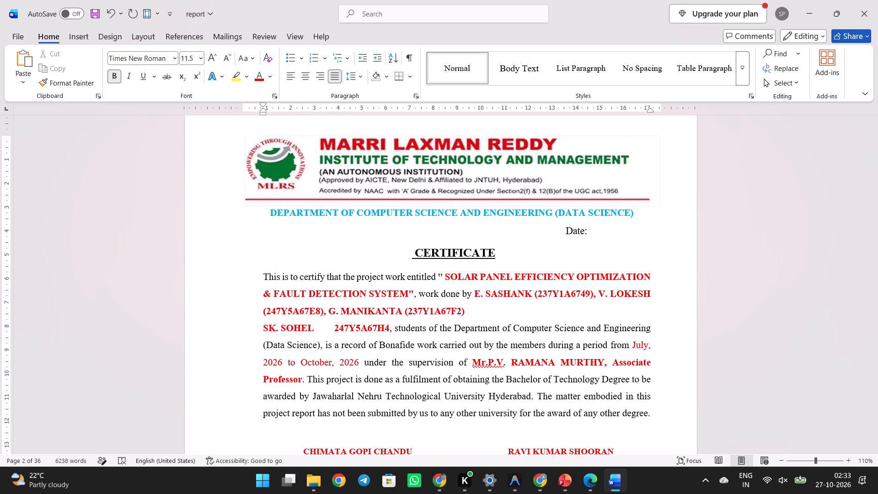
key(space)
text(an)
key(BackSpace)
text(nd)
key(space)
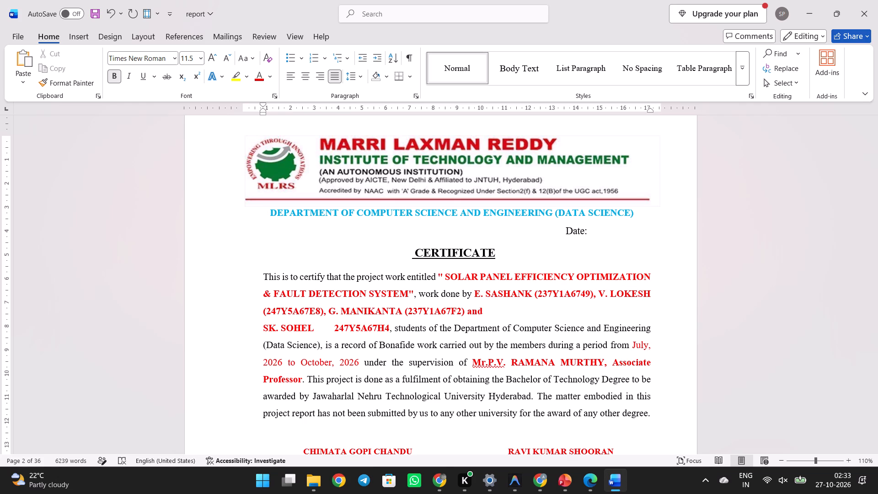
key(Delete)
Replace the wide gap after the fourth student's name with one space and enclose the register number in parentheses.
key(Right)
key(Right)
key(Right)
key(Right)
key(Right)
key(Right)
key(Right)
key(Right)
key(Right)
key(Right)
key(Right)
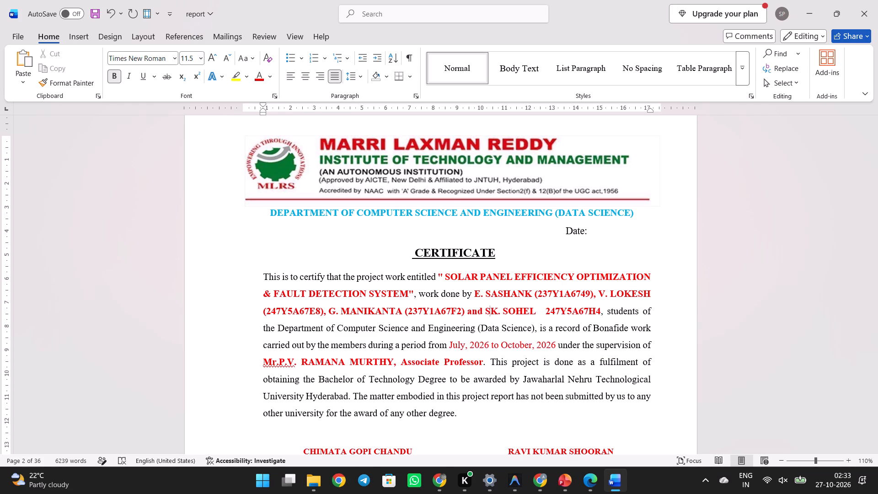
key(Left)
key(BackSpace)
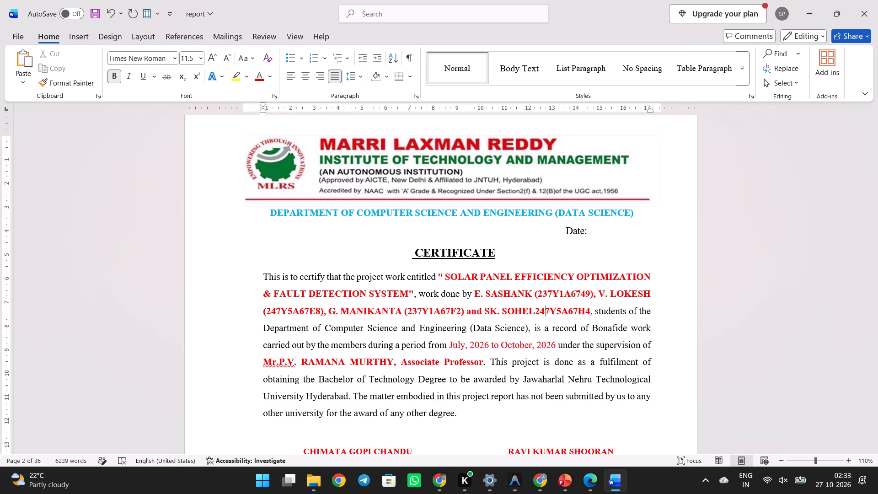
key(space)
text(()
key(Right)
key(Right)
key(Right)
key(Right)
key(Right)
key(Right)
key(Right)
key(Right)
key(Right)
key(Right)
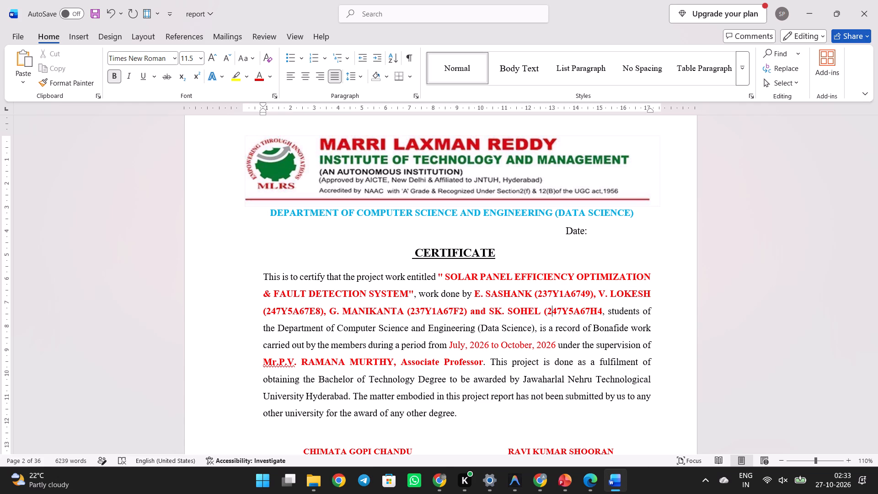
key(Right)
key(Left)
key(shift+parenright)
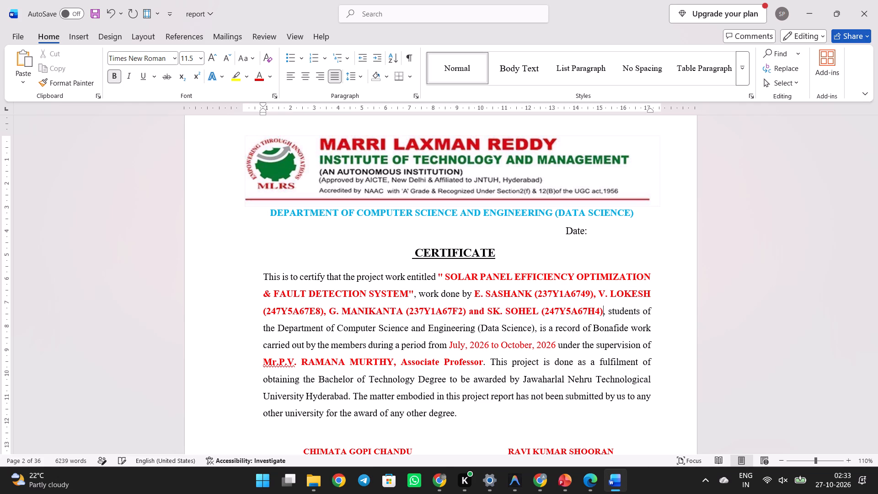
Format the word "and" before the fourth student's name in the certificate paragraph as non-bold text in the automatic font colour.
click(483, 311)
key(shift+Left)
key(shift+Left)
key(shift+Left)
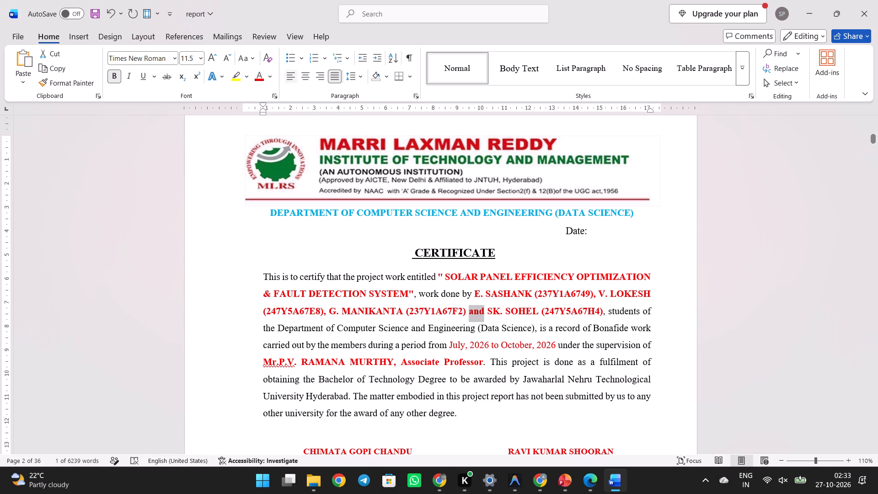
click(269, 82)
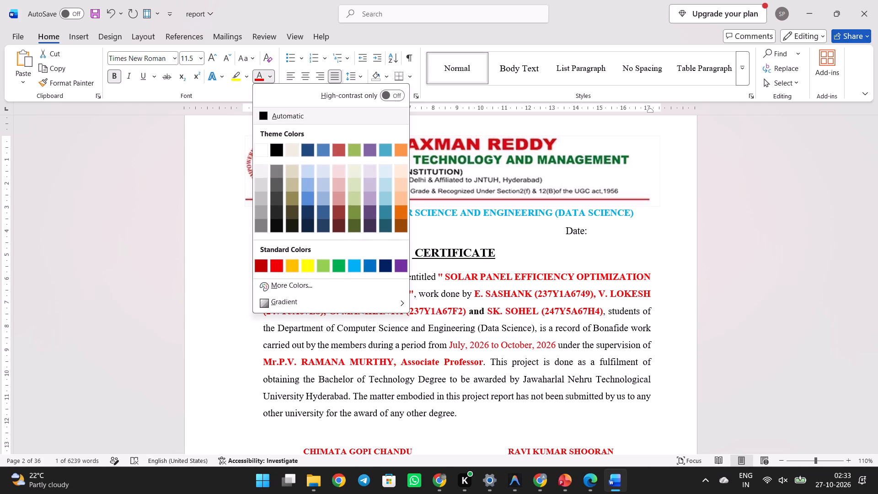
click(265, 116)
click(399, 268)
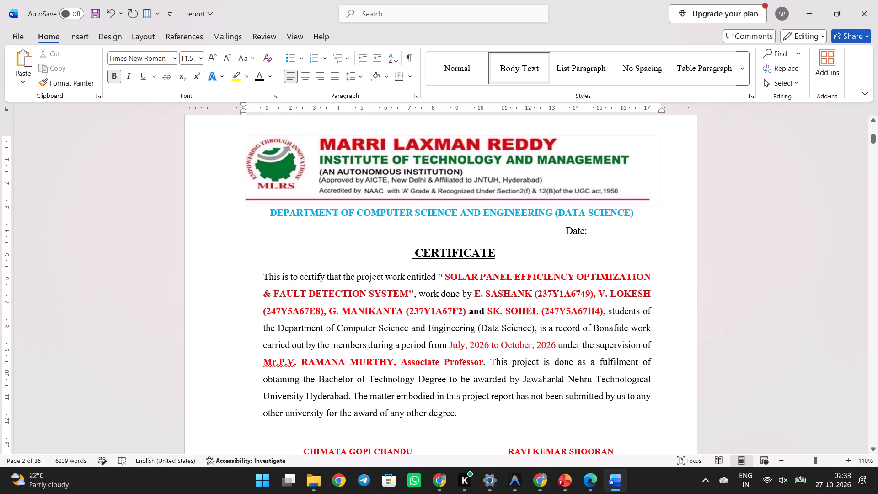
double_click(482, 315)
key(ctrl+b)
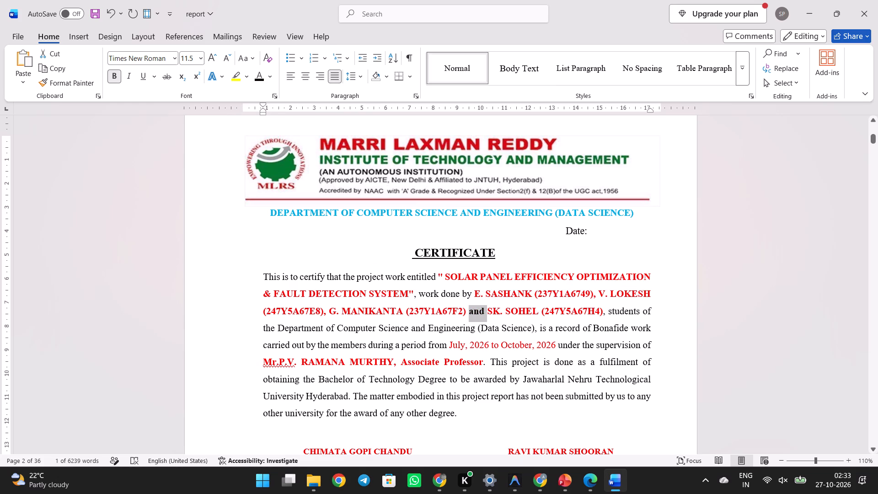
click(513, 333)
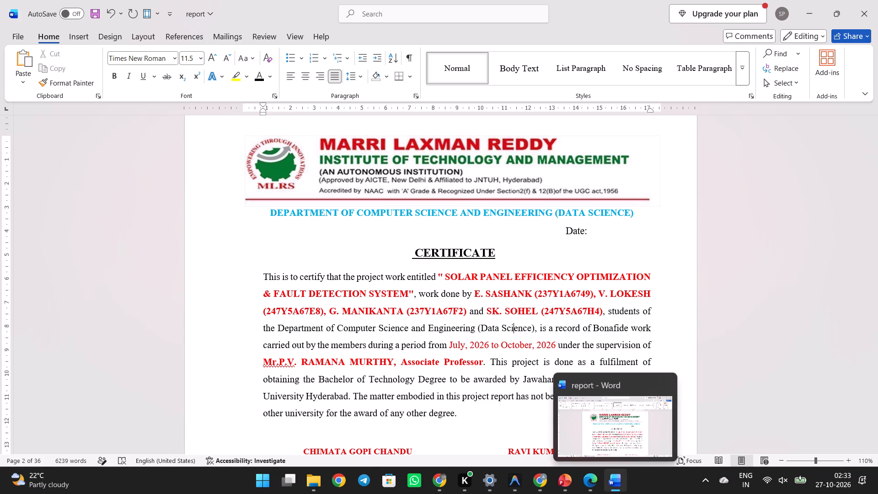
Copy the six-character prefix of the first student's register number from the synopsis PDF in Edge over the second student's prefix in the Word certificate.
click(595, 483)
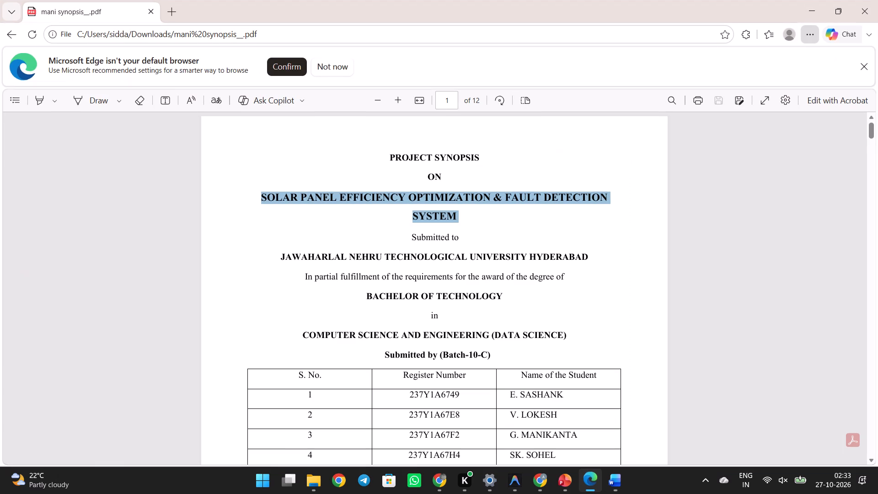
scroll(537, 387, down, 1)
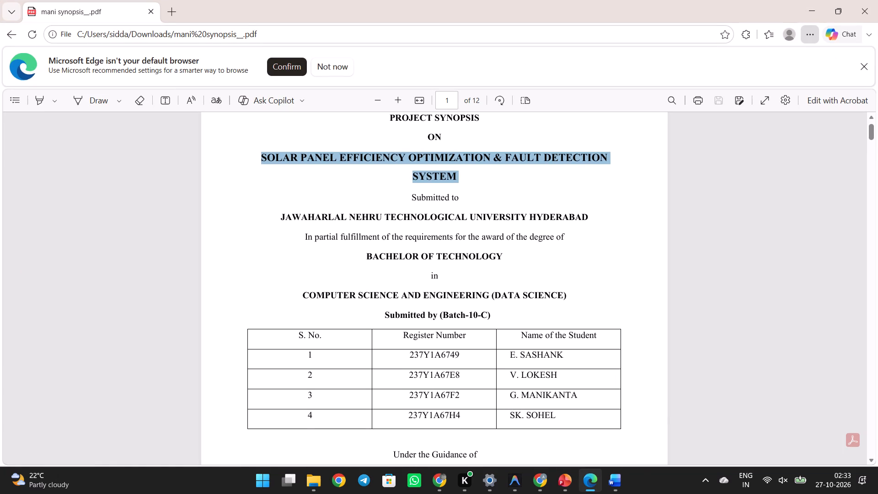
drag(411, 356, 442, 358)
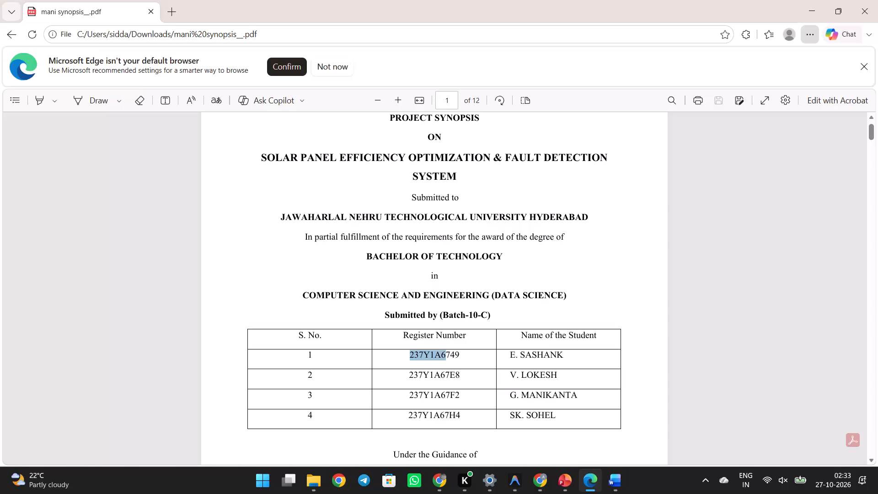
drag(442, 358, 439, 358)
key(ctrl+c)
click(614, 473)
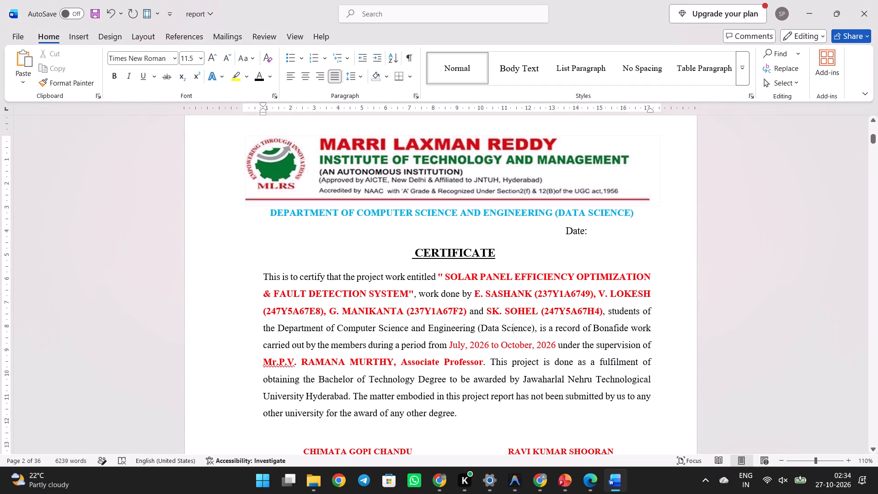
drag(267, 311, 307, 313)
key(ctrl+v)
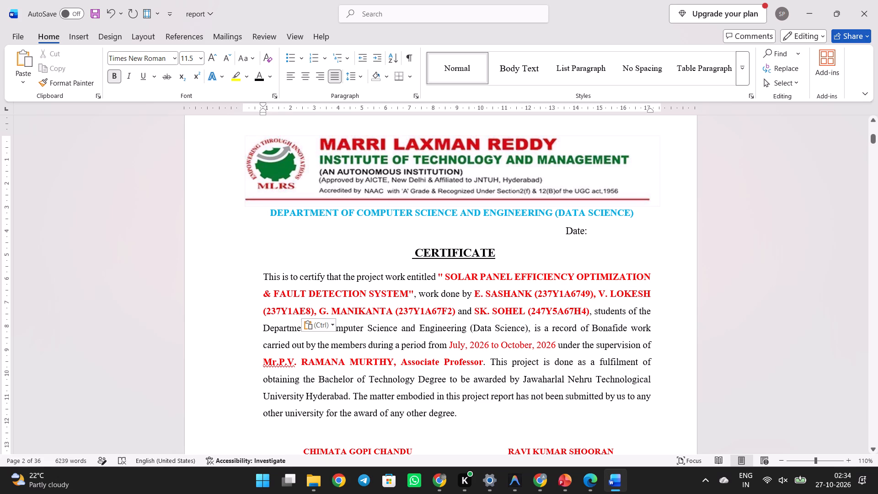
key(ctrl+z)
key(shift+Left)
key(shift+Left)
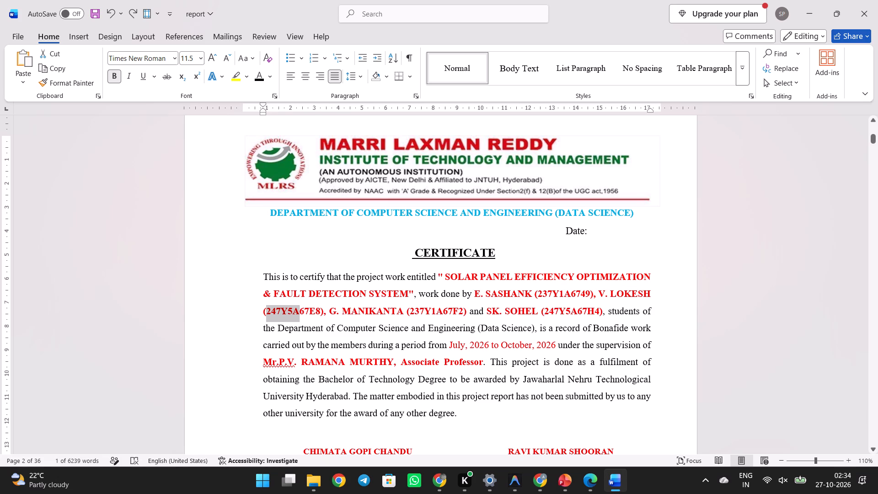
key(ctrl+v)
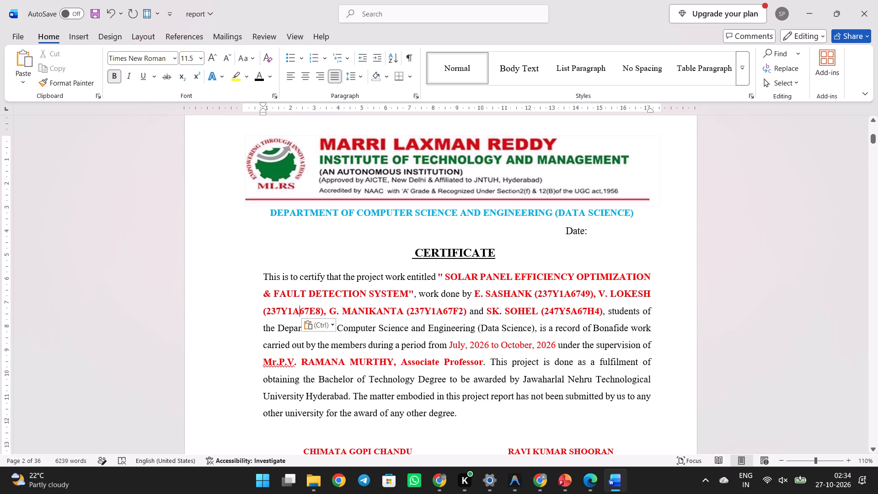
Replace the six-character prefix of the fourth student's register number in the certificate paragraph with the copied prefix.
drag(413, 313, 427, 316)
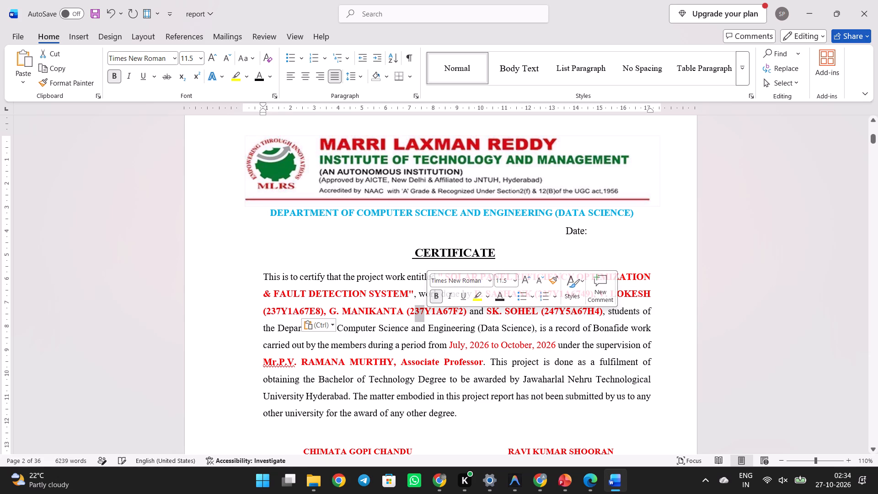
drag(412, 311, 438, 312)
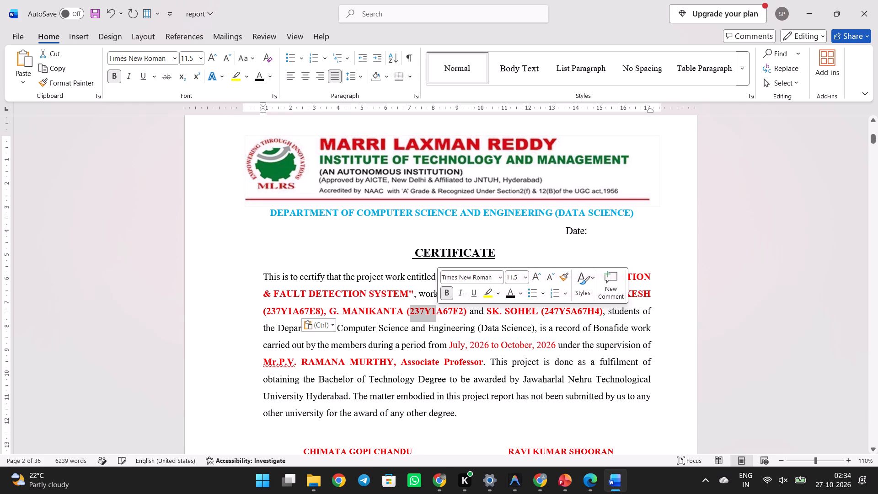
drag(544, 312, 563, 315)
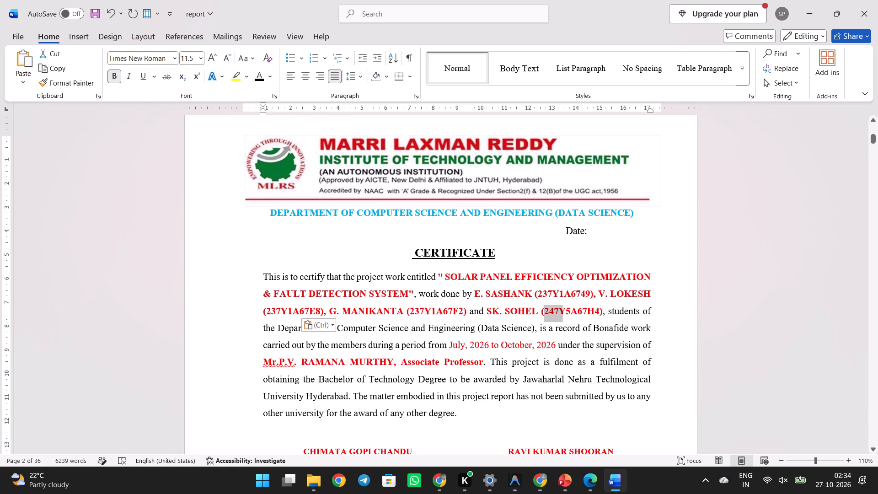
drag(563, 315, 578, 317)
key(ctrl+v)
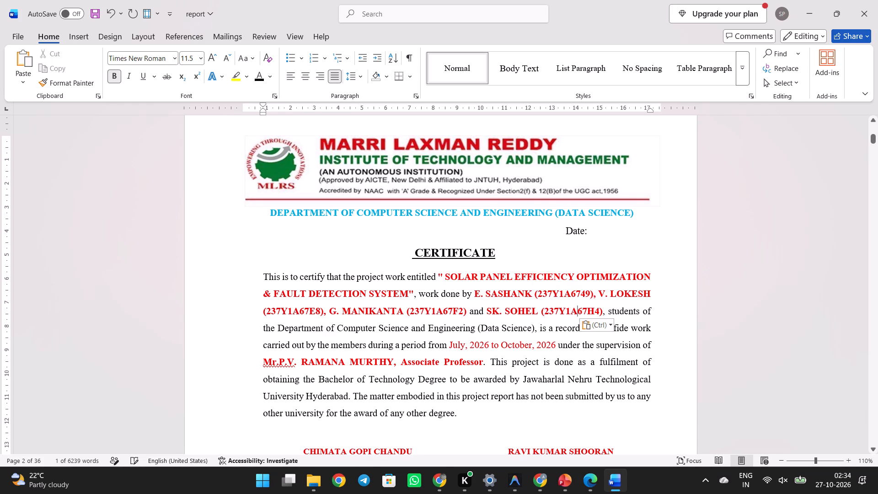
Replace the prefixes of the second and fourth students' register numbers on the cover page with the copied prefix, and save the report.
scroll(498, 306, up, 5)
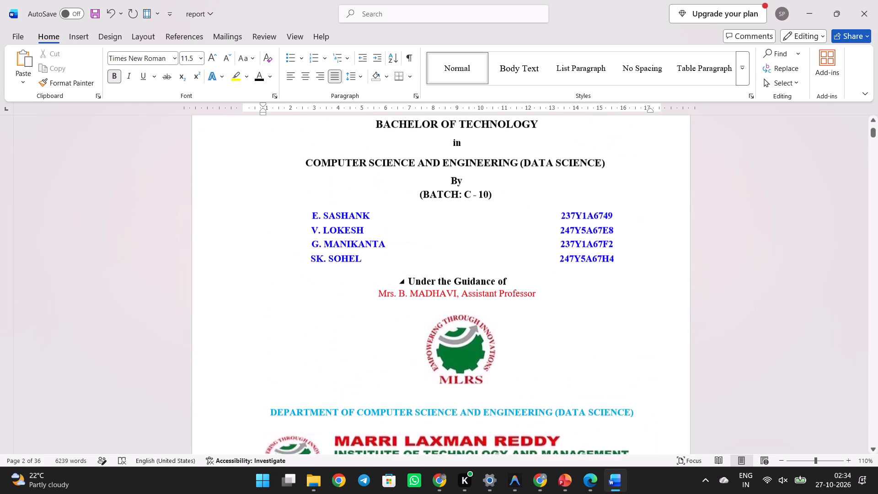
scroll(498, 306, up, 1)
drag(562, 264, 591, 266)
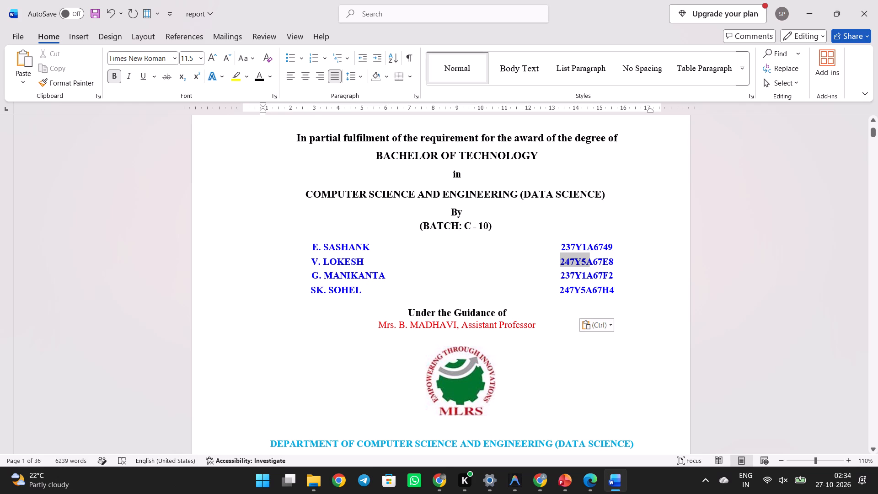
drag(591, 266, 592, 266)
key(ctrl+v)
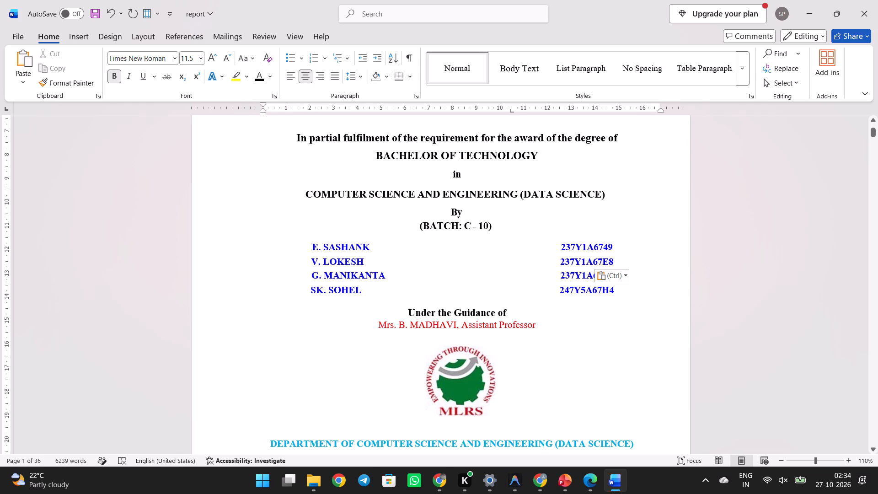
drag(563, 273, 592, 275)
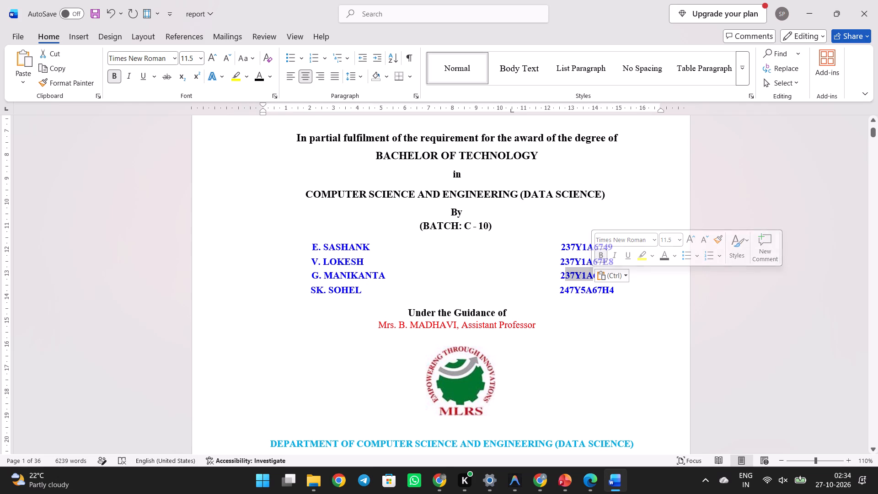
drag(562, 291, 589, 293)
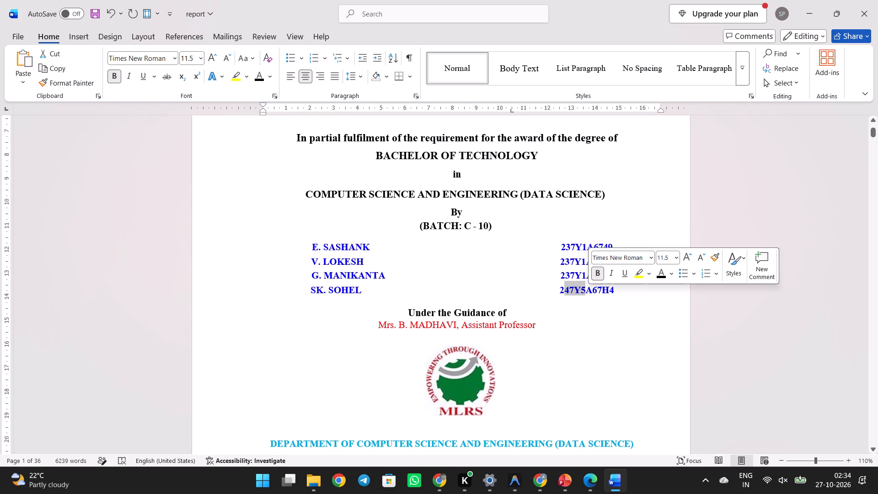
drag(559, 289, 590, 293)
key(ctrl+v)
key(ctrl+s)
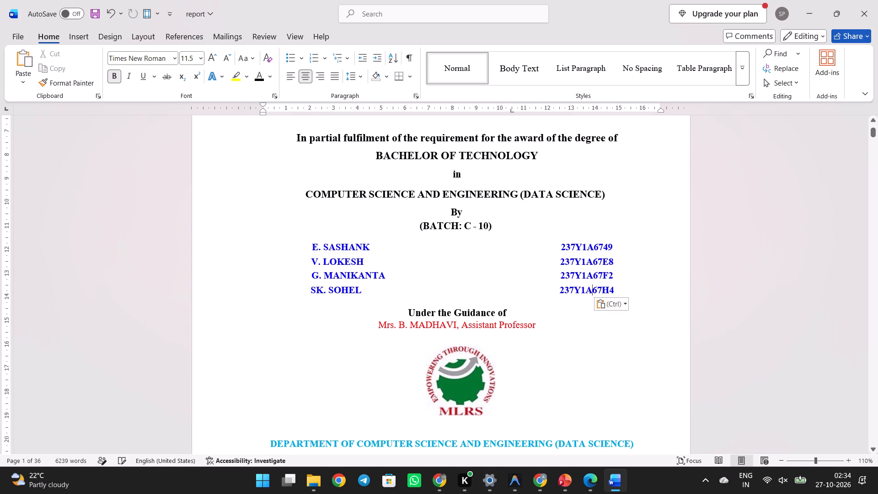
Replace the supervisor's name and title in the certificate paragraph with the guide's details copied from the cover page, pasted in bold red.
scroll(525, 307, down, 2)
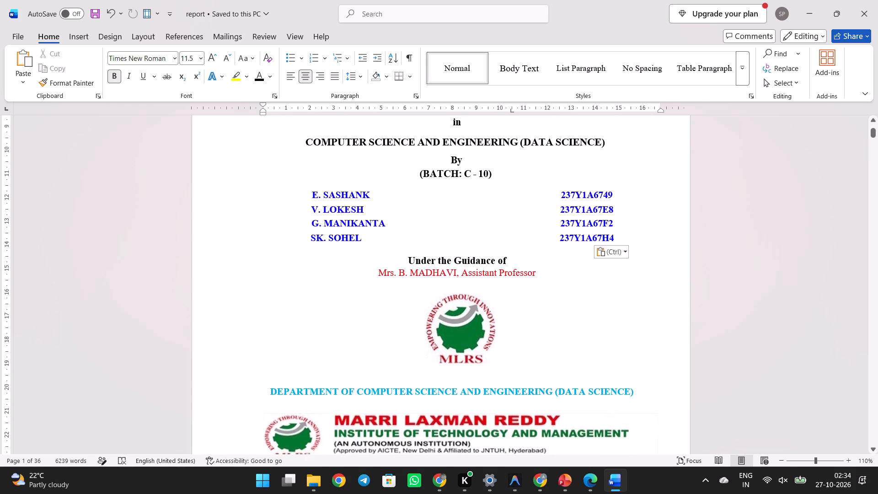
scroll(525, 307, down, 3)
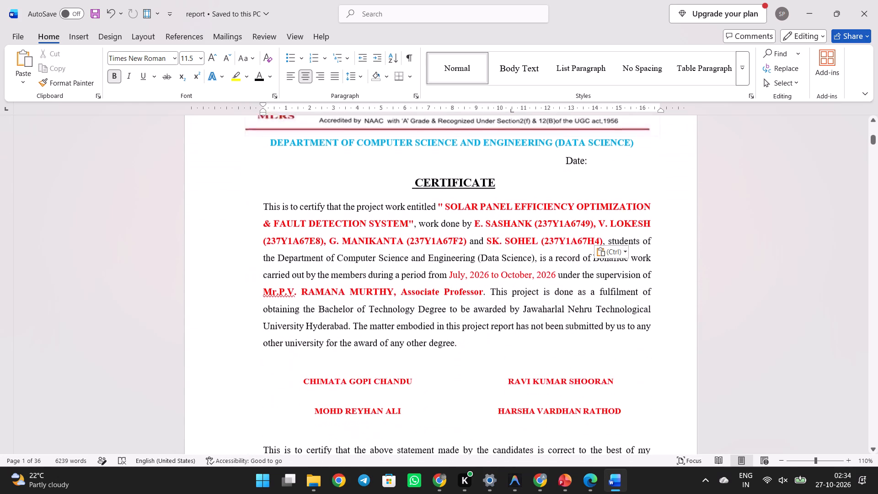
scroll(525, 307, down, 1)
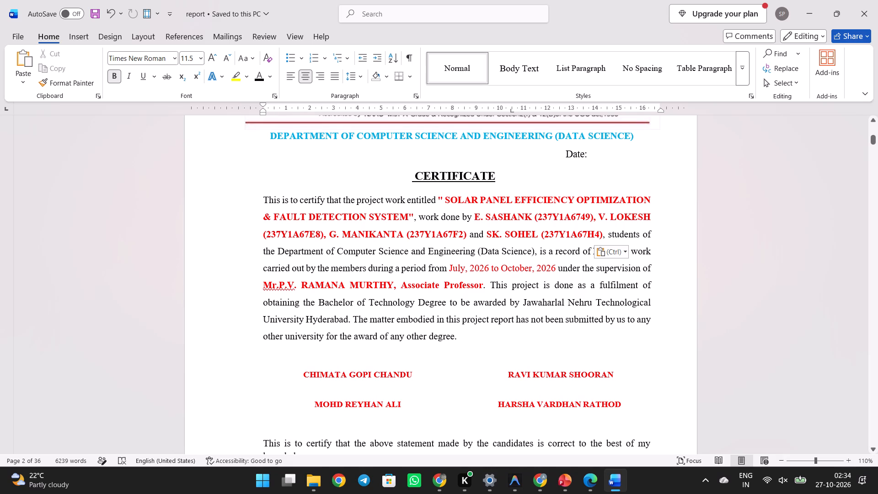
scroll(520, 381, up, 4)
scroll(481, 268, up, 2)
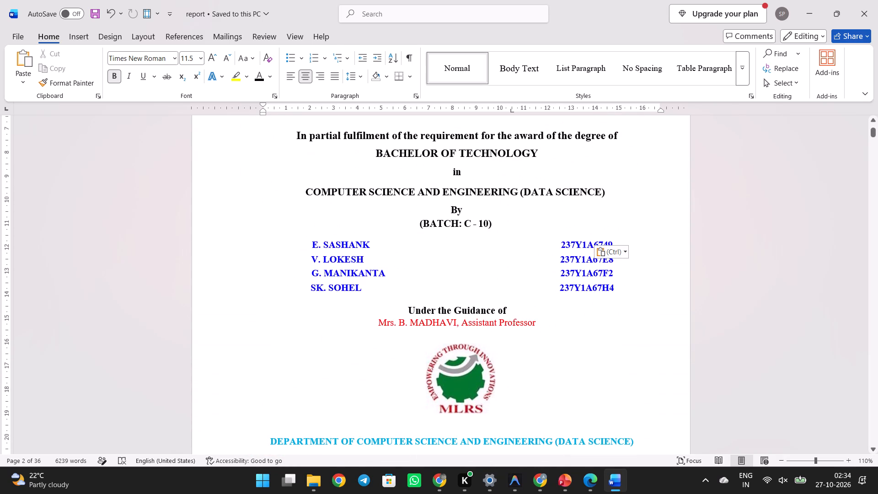
drag(380, 325, 524, 322)
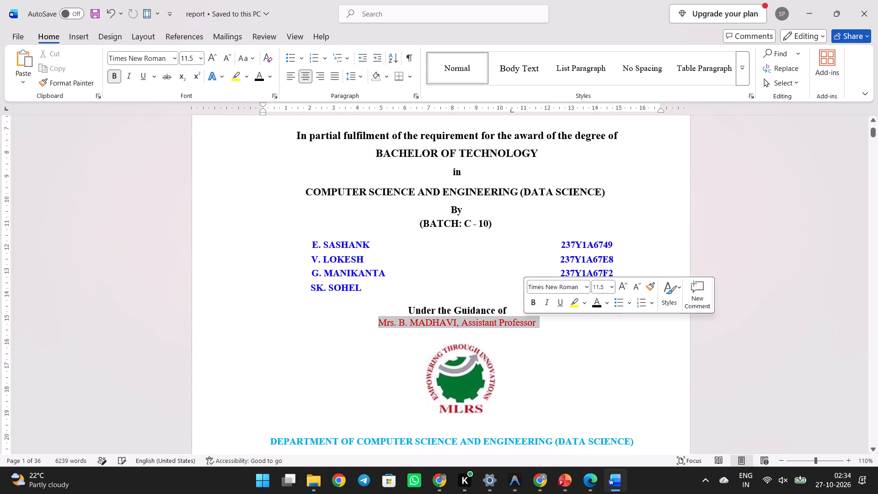
key(shift+Left)
key(ctrl+c)
scroll(546, 401, down, 2)
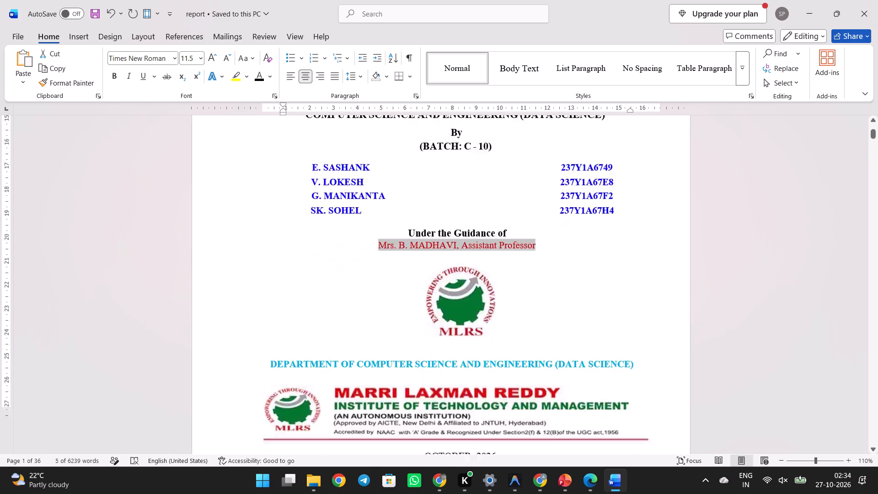
scroll(546, 401, down, 5)
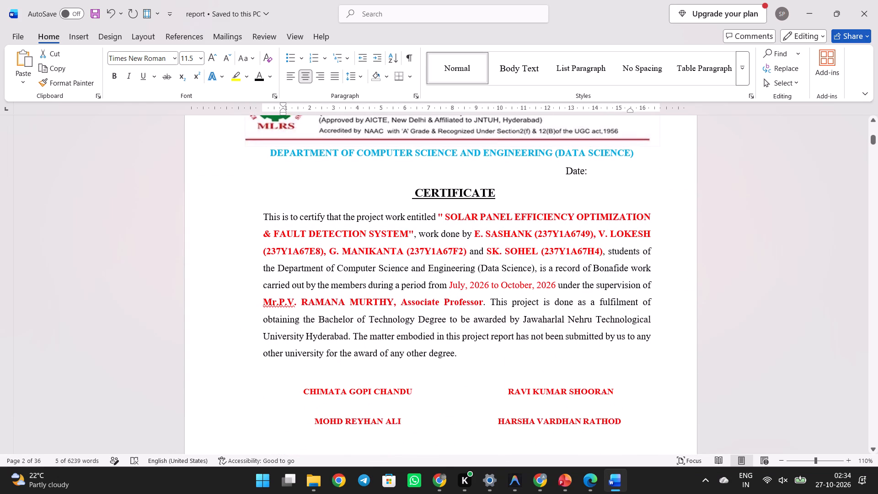
drag(263, 301, 454, 300)
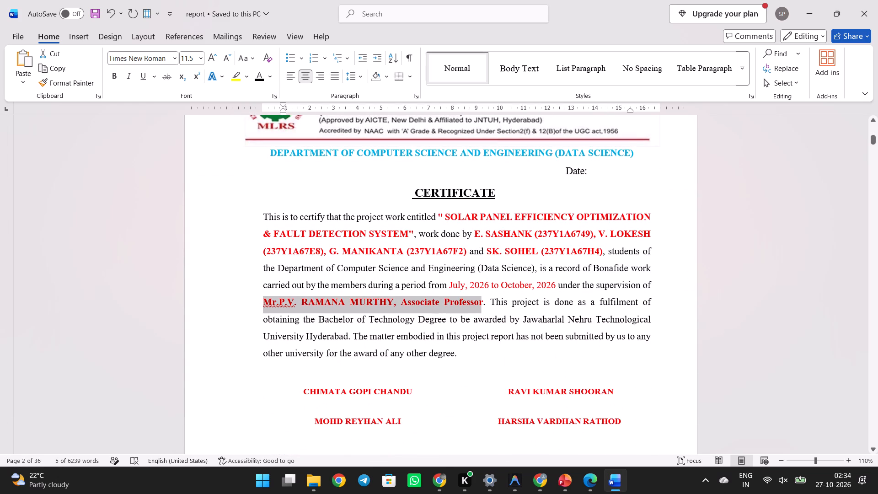
drag(454, 300, 456, 301)
key(ctrl+v)
click(458, 319)
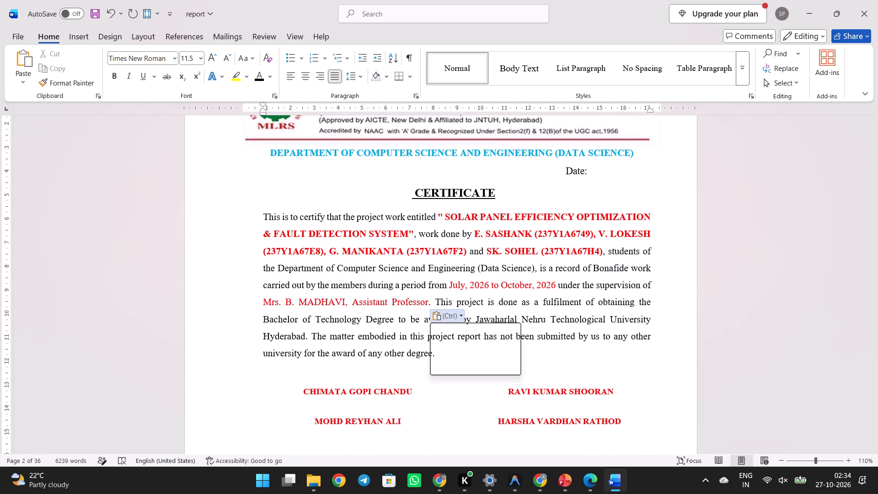
click(487, 345)
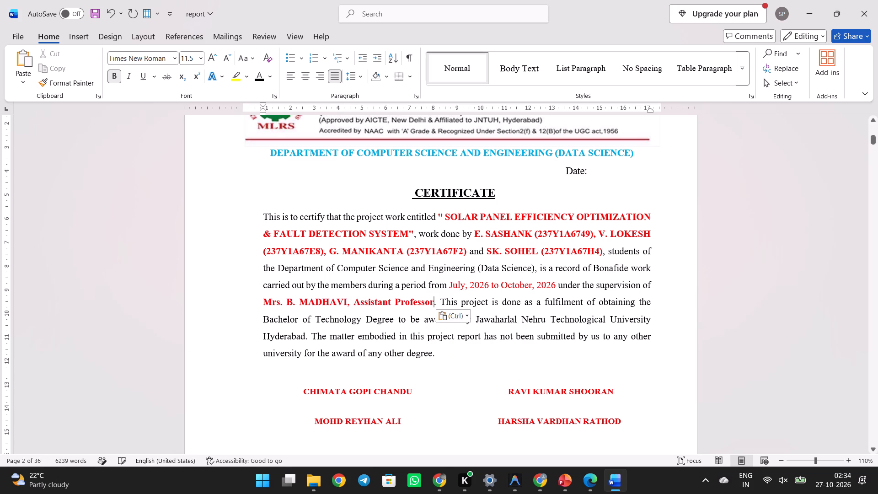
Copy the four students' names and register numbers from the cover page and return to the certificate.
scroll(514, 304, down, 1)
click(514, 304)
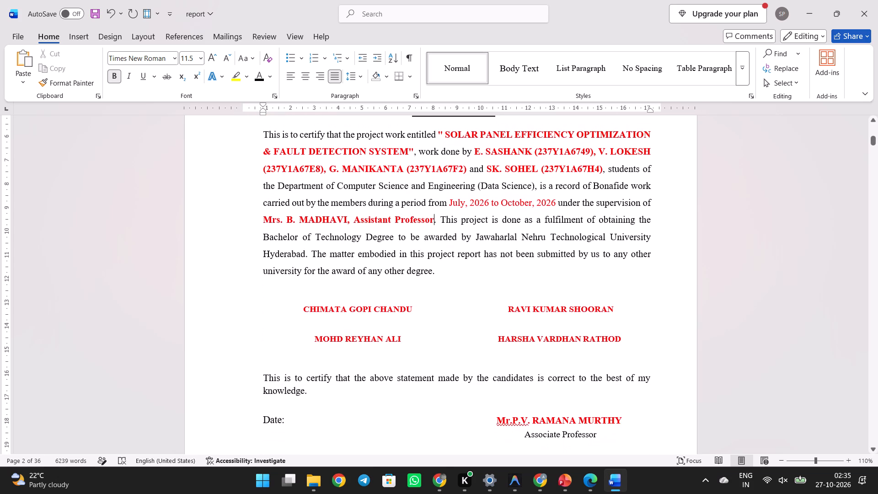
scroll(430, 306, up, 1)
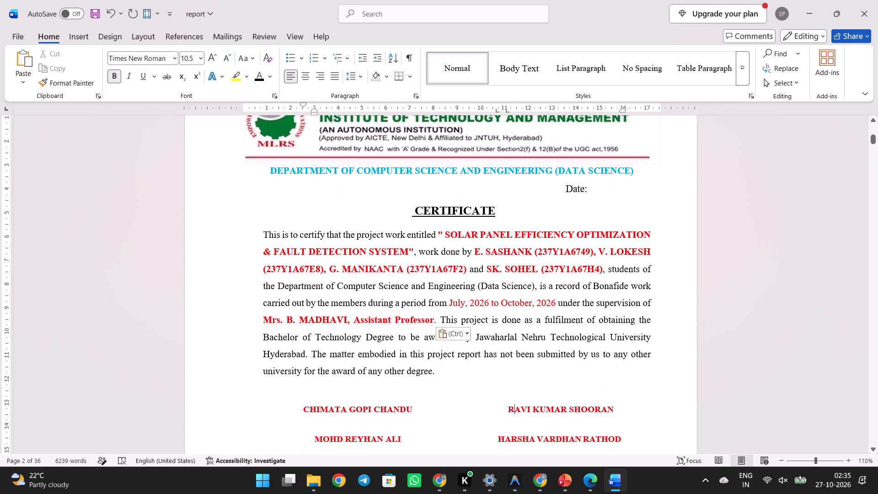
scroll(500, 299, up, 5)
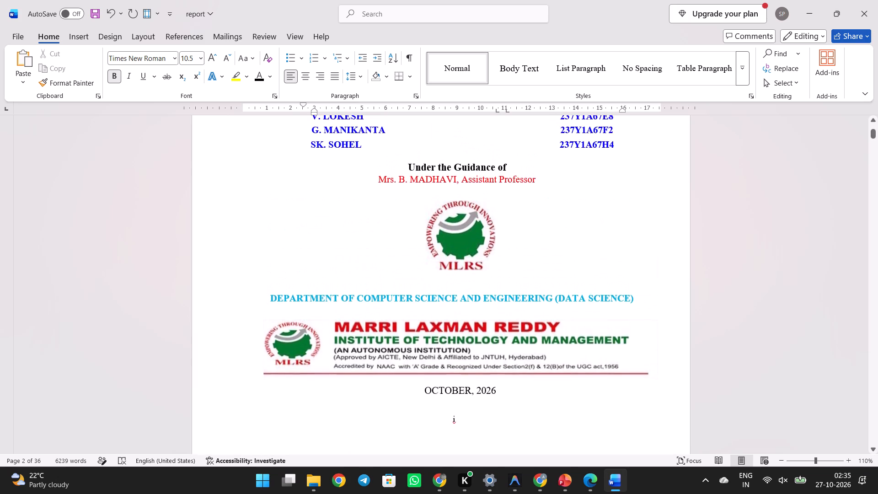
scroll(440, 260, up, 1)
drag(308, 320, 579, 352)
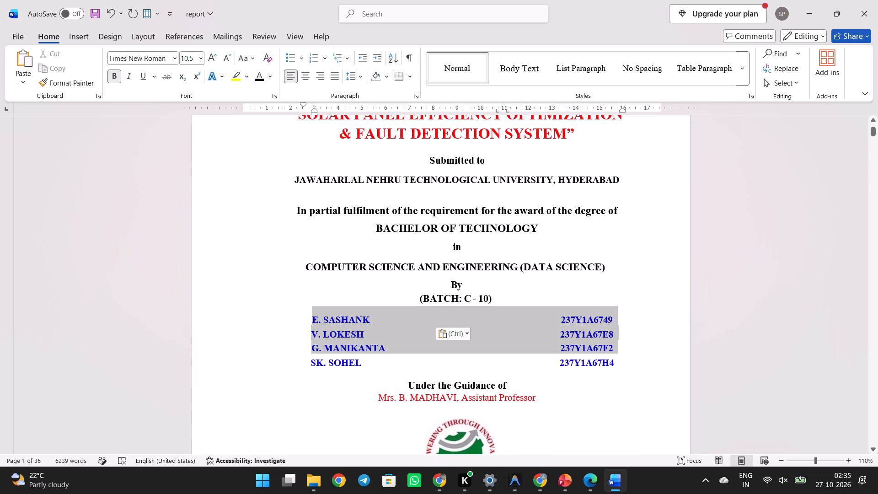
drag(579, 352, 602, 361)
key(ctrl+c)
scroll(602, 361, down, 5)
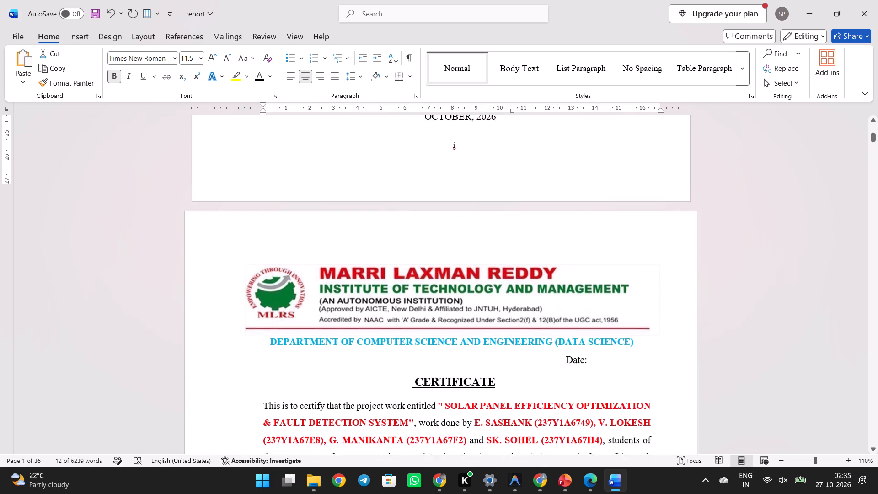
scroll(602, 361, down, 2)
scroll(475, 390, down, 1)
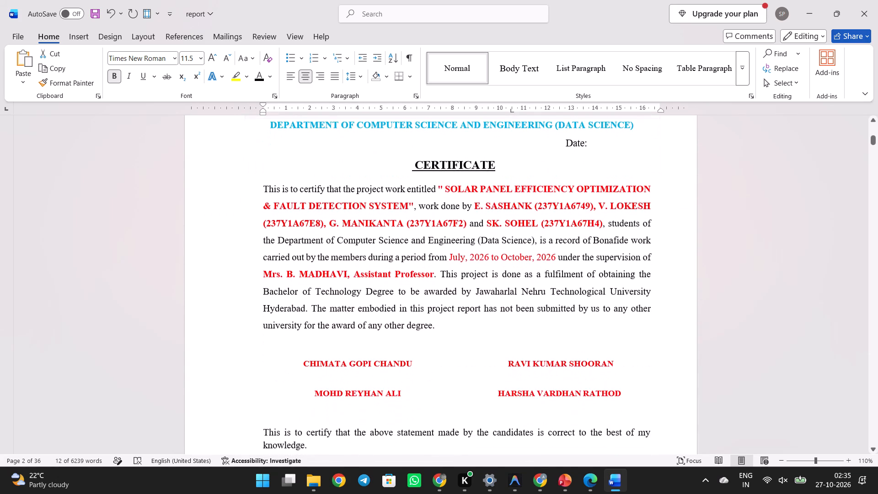
Replace the first name in the certificate's signature block with the first student's name copied from the certificate paragraph, keeping text only.
drag(473, 204, 516, 211)
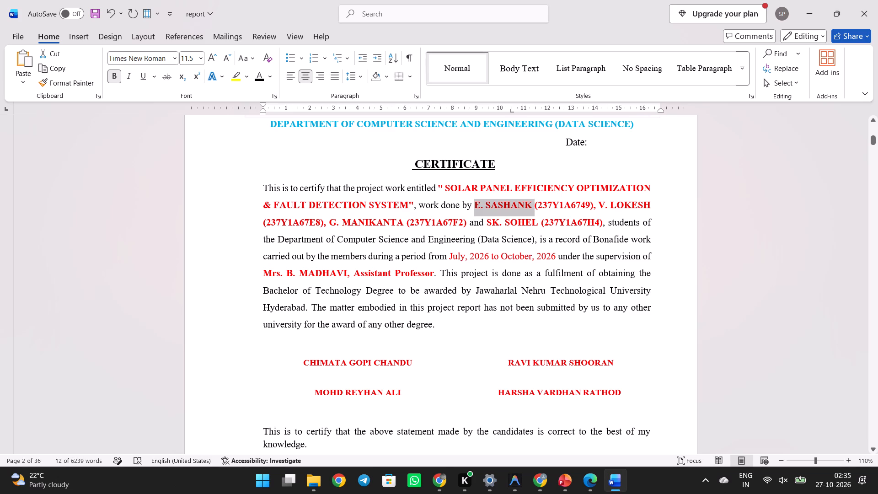
drag(516, 211, 517, 211)
key(ctrl+c)
triple_click(344, 363)
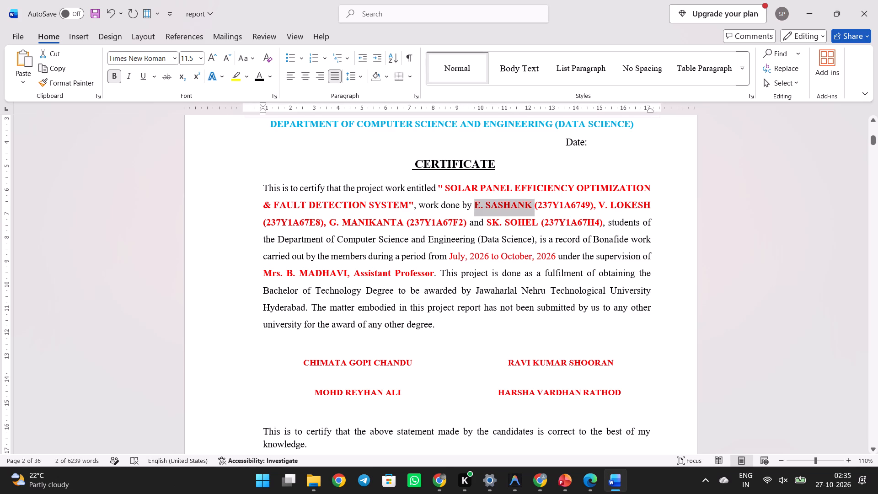
click(344, 363)
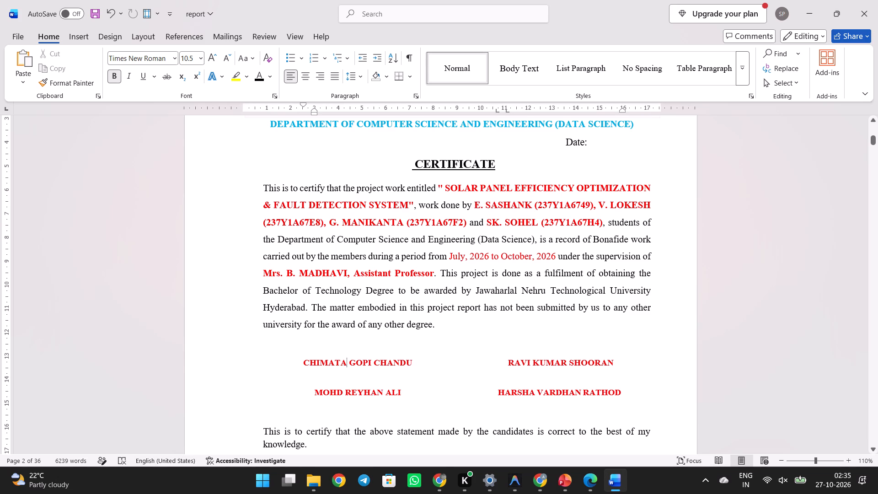
drag(305, 363, 384, 362)
key(ctrl+v)
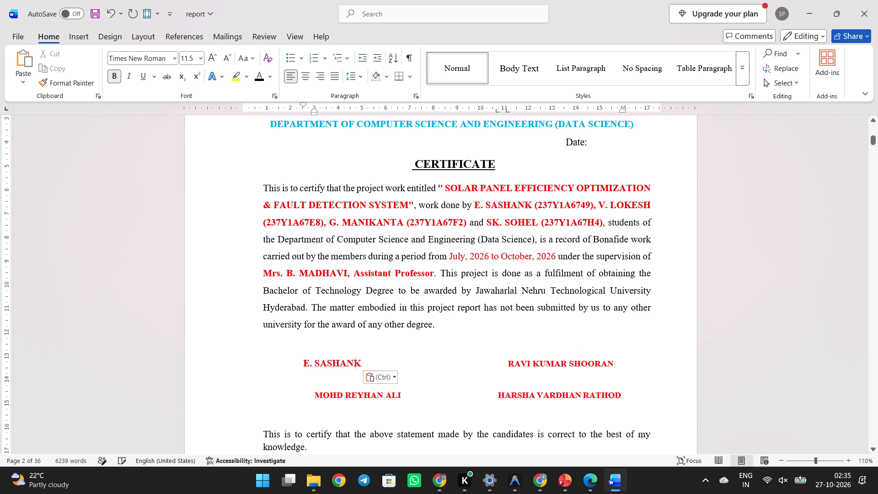
drag(373, 376, 420, 408)
click(420, 408)
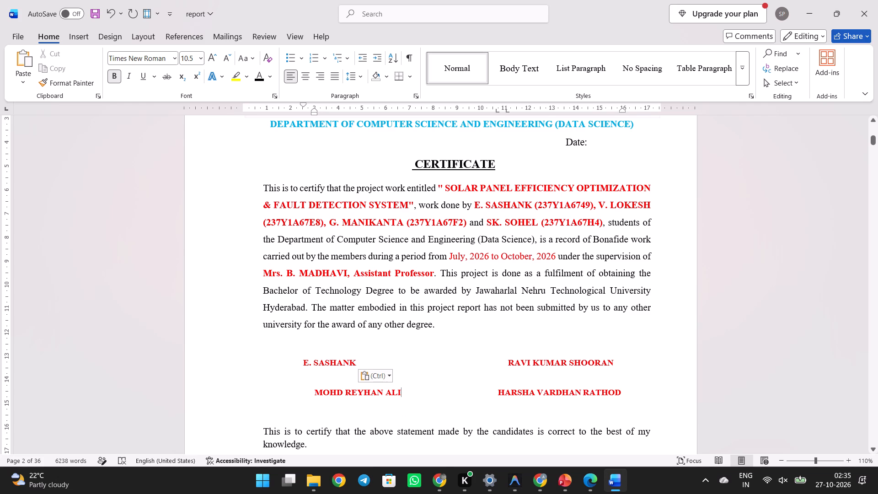
Copy the second student's name from the certificate paragraph and paste it over the second name in the signature block.
drag(599, 202, 639, 205)
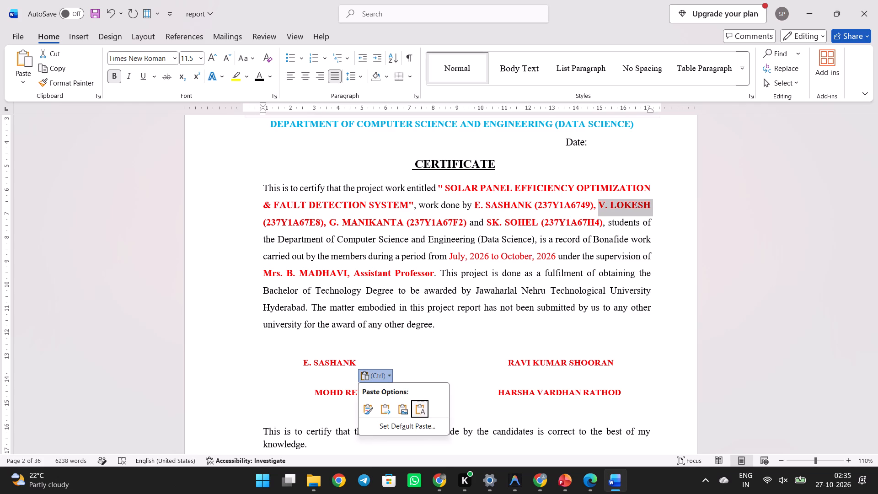
key(shift+Left)
triple_click(639, 205)
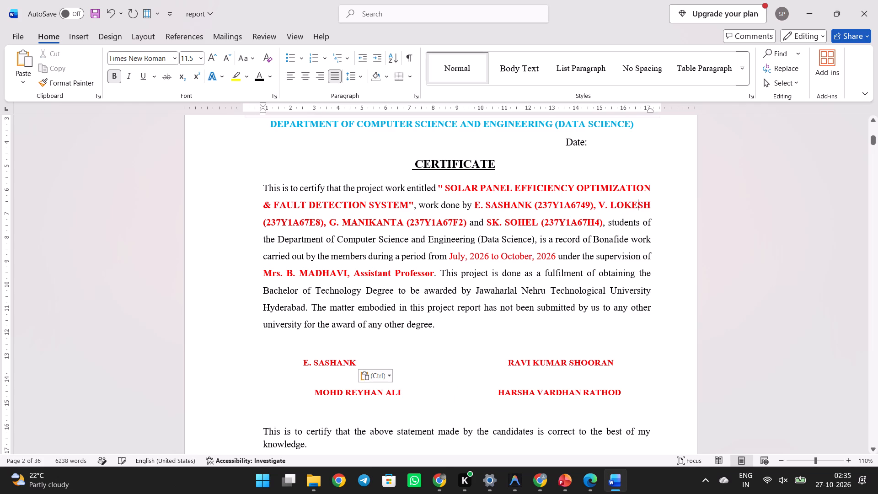
drag(600, 203, 637, 204)
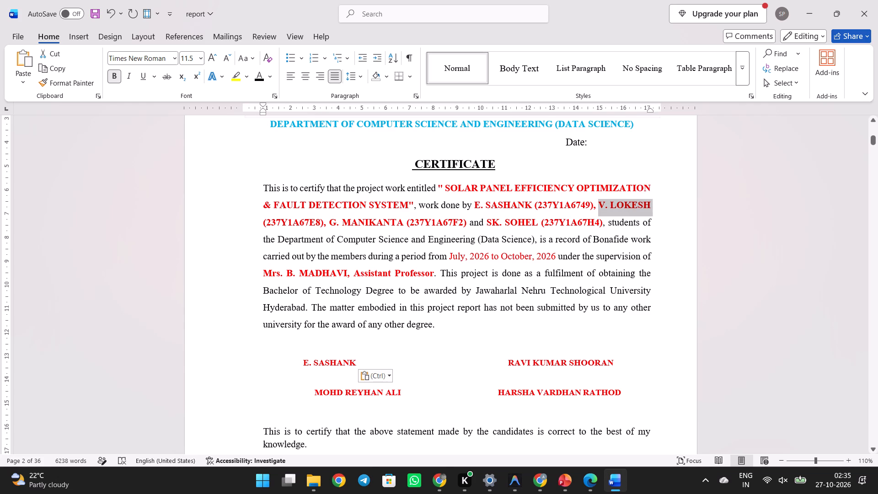
drag(637, 204, 638, 204)
key(shift+Left)
key(ctrl+c)
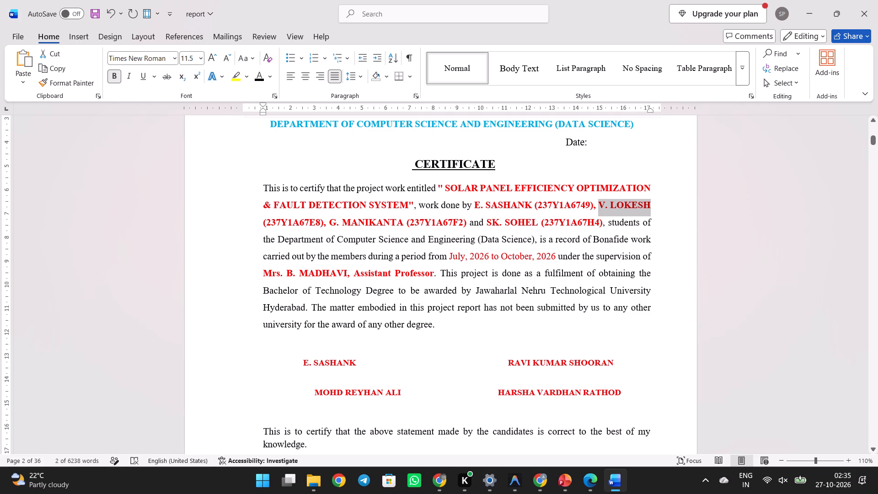
drag(513, 369, 576, 360)
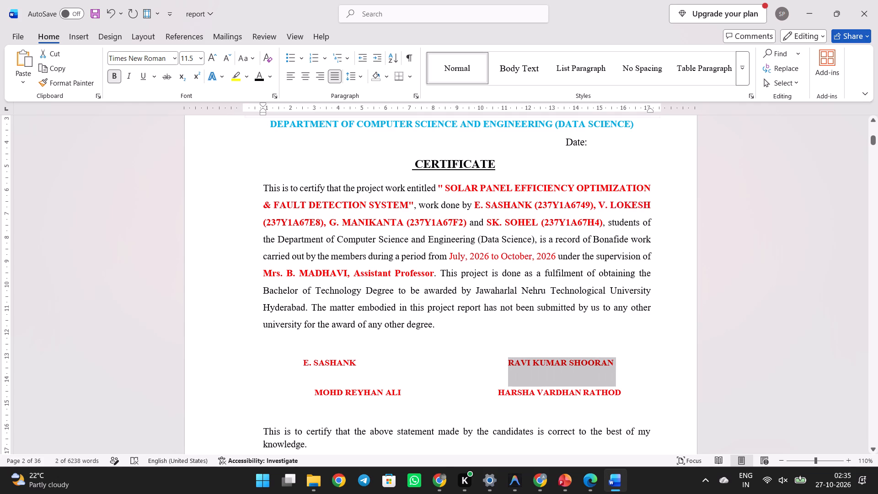
drag(576, 360, 583, 359)
key(ctrl+v)
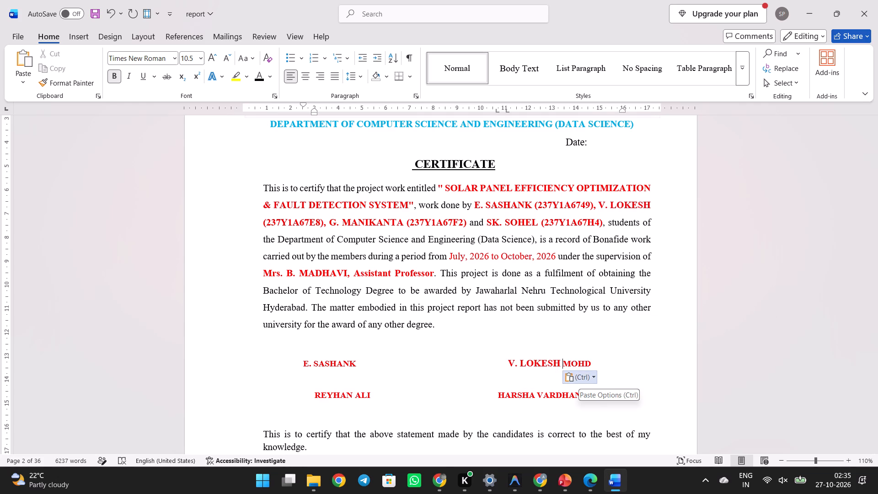
key(ctrl+z)
key(shift+Left)
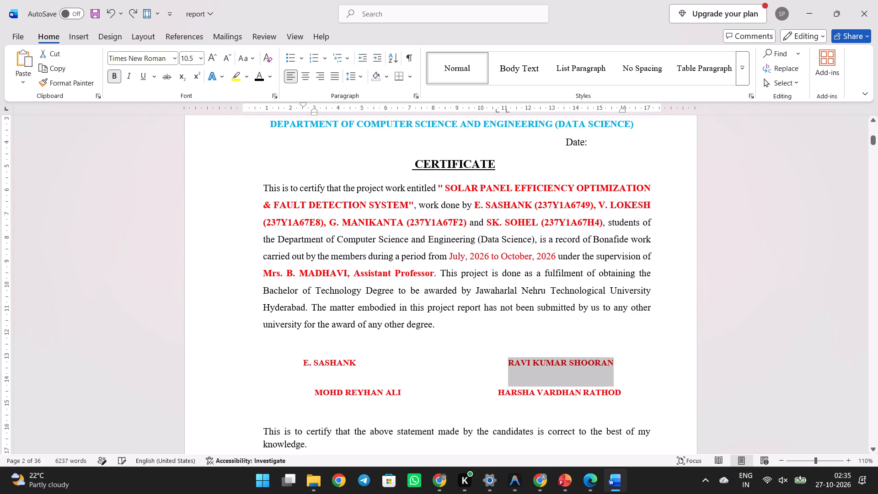
key(ctrl+v)
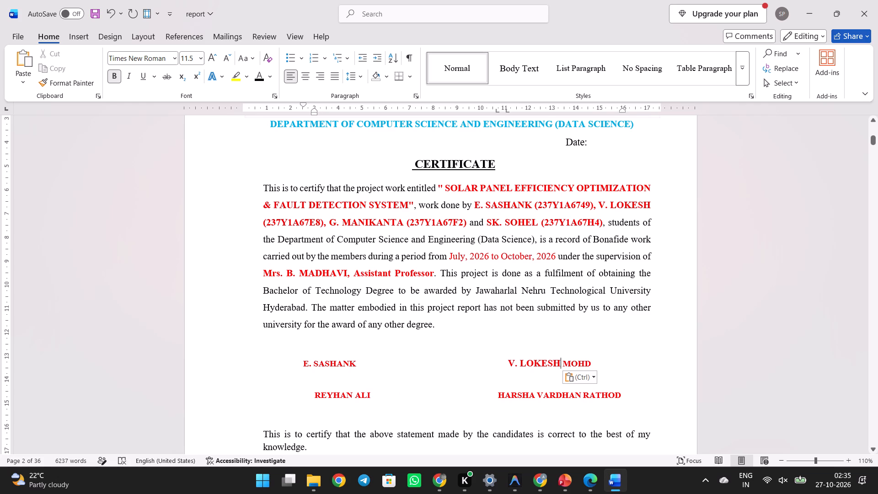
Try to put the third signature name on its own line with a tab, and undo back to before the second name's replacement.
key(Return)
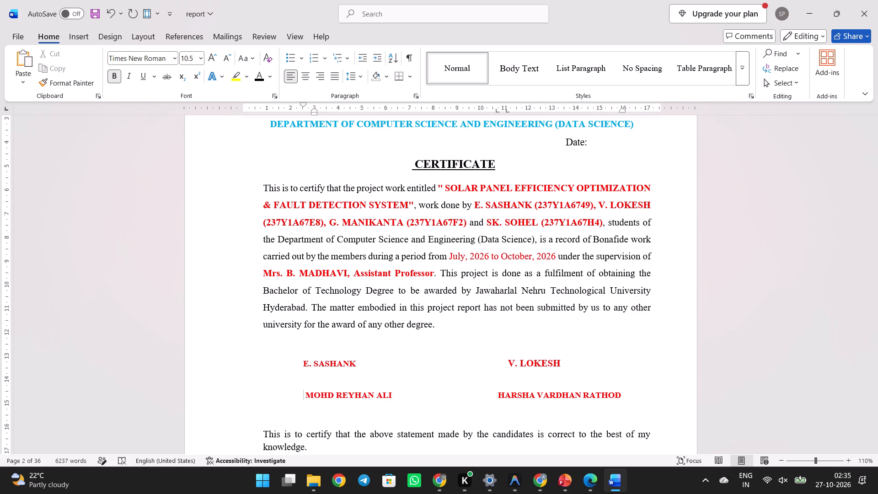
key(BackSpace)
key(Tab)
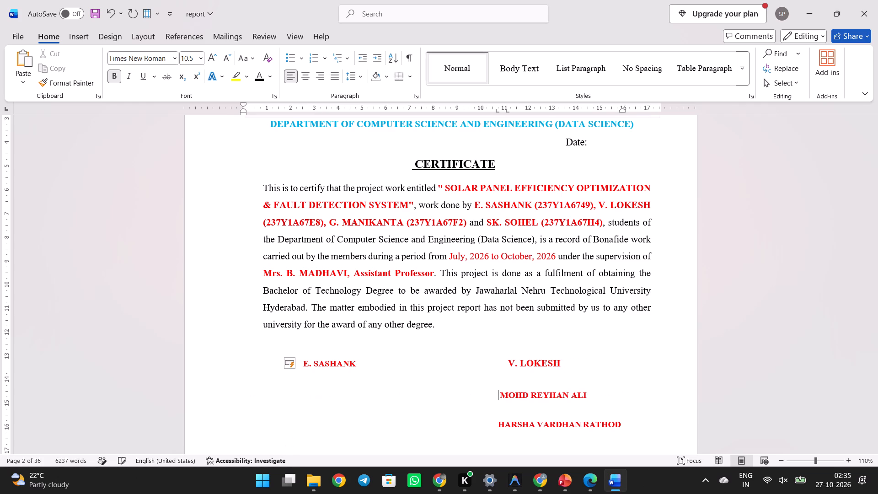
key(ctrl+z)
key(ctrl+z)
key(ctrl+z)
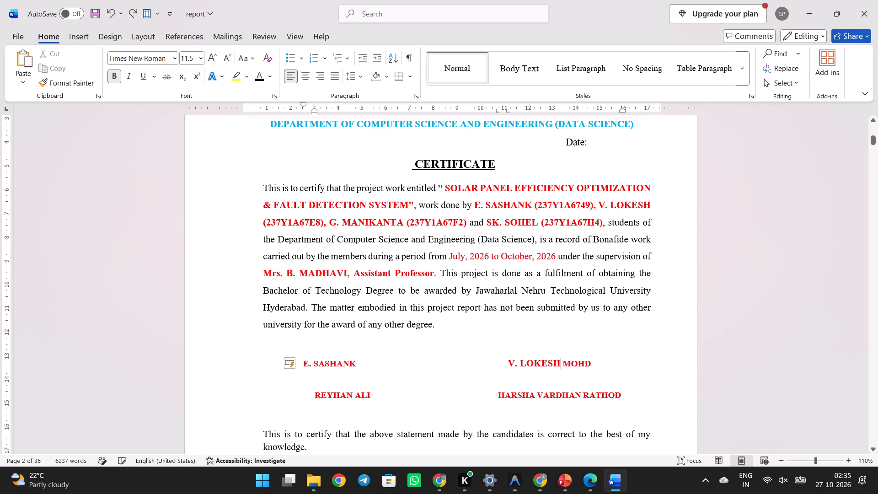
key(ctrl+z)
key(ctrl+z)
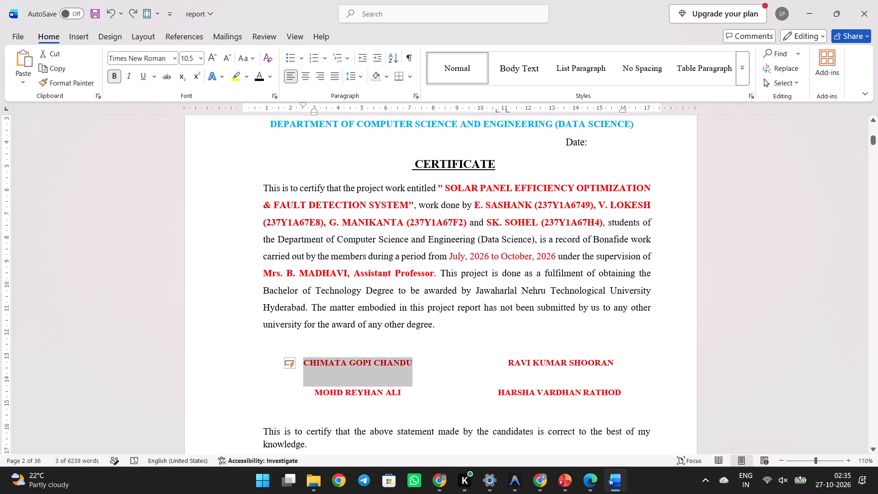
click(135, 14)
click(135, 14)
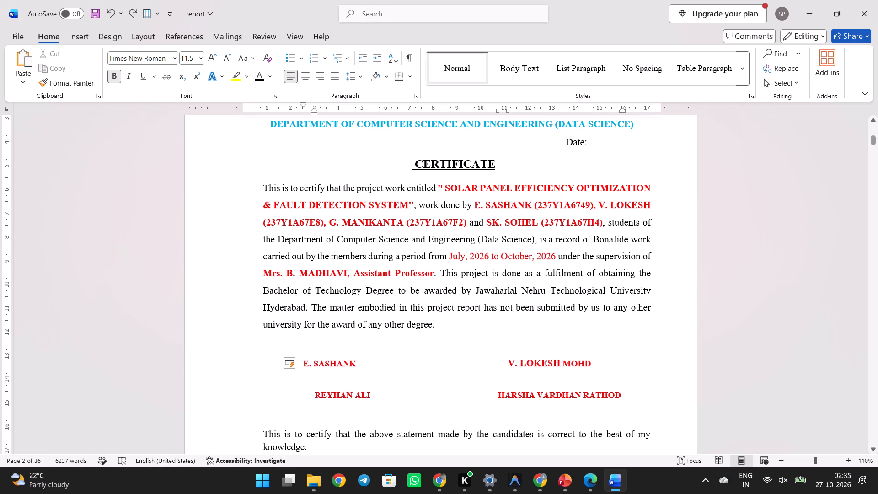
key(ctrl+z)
Paste the second student's name as text only over the second signature name, and break the third name onto its own line.
key(ctrl+v)
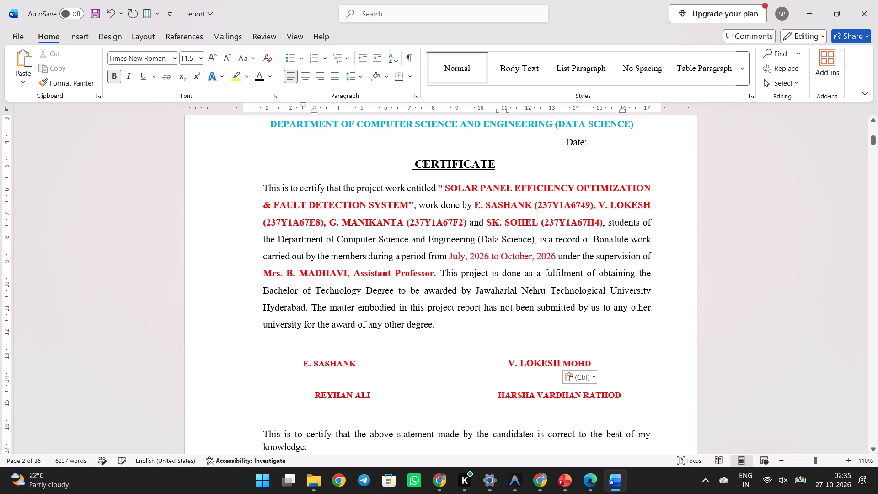
click(584, 378)
click(625, 409)
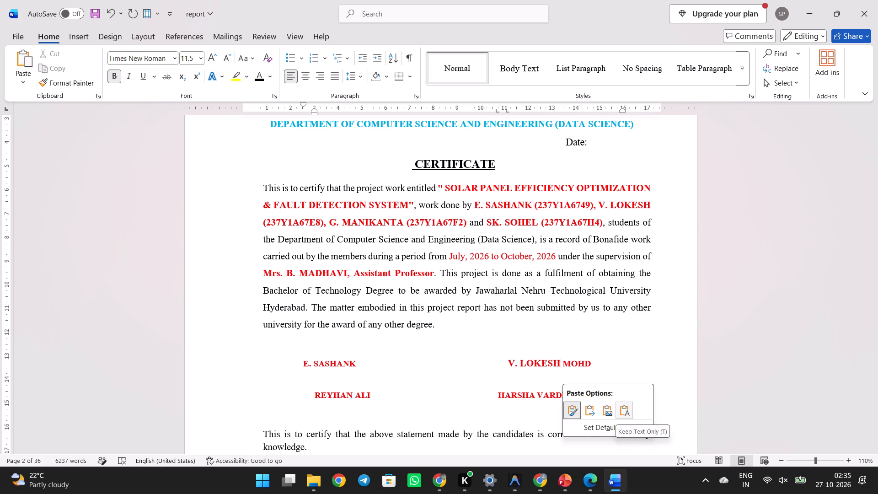
key(Return)
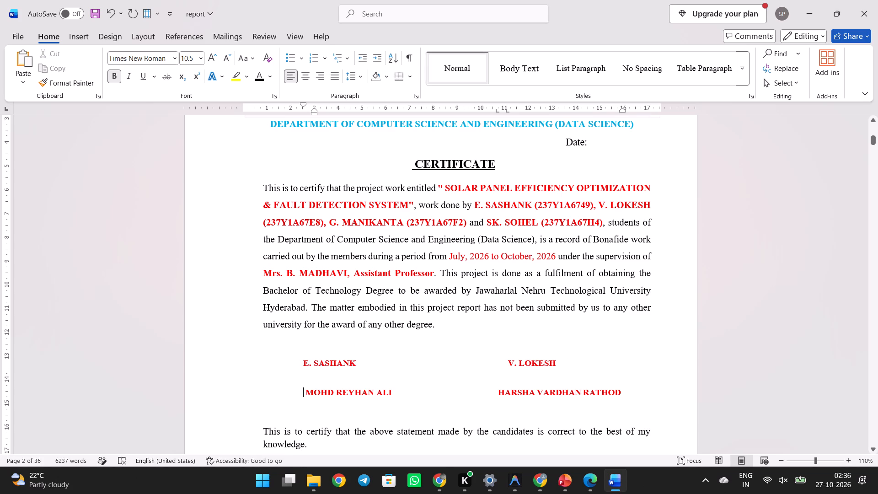
Replace the third name in the signature block with the third student's name copied from the certificate paragraph, keeping text only.
drag(329, 221, 364, 229)
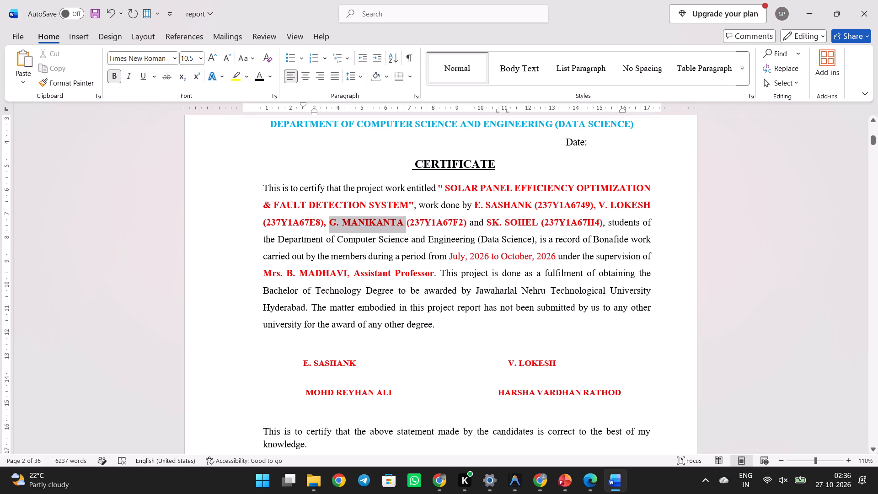
drag(364, 229, 386, 226)
key(shift+Left)
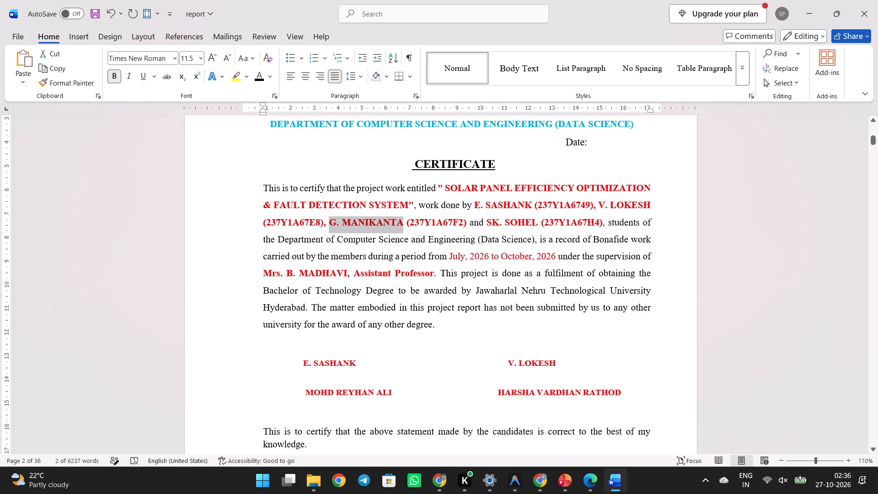
key(ctrl+c)
drag(306, 389, 386, 389)
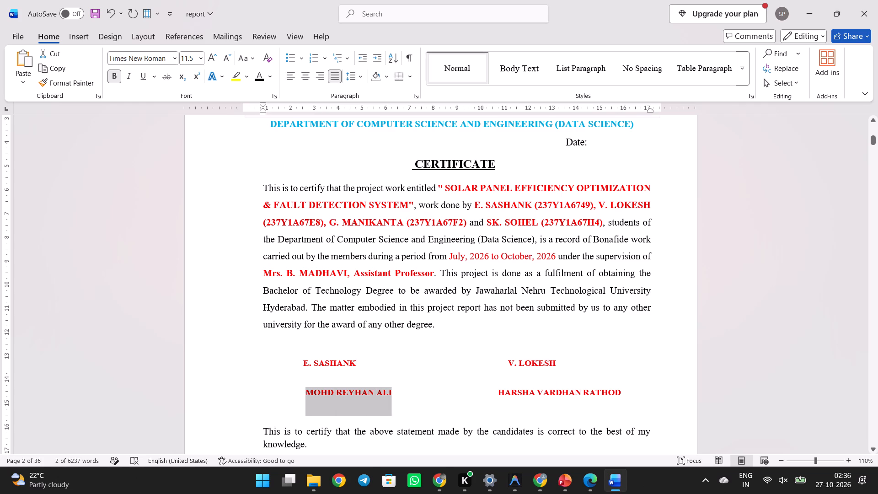
drag(386, 389, 386, 389)
key(ctrl+v)
click(413, 412)
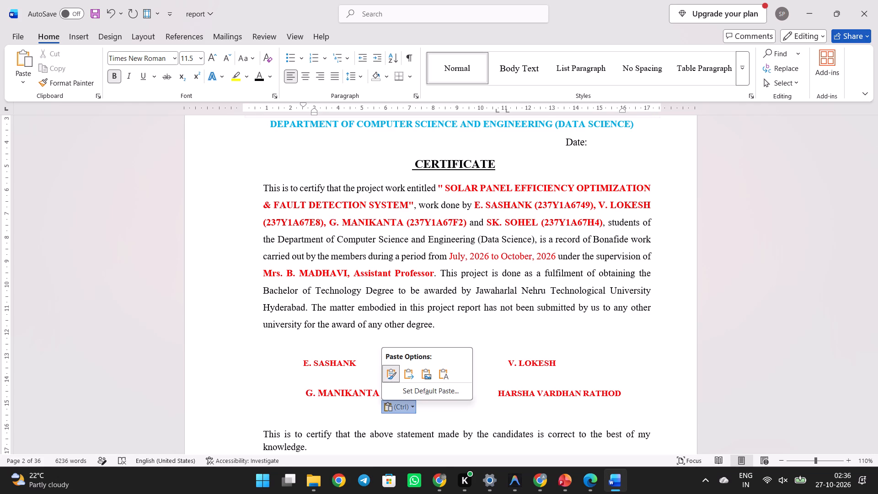
click(444, 373)
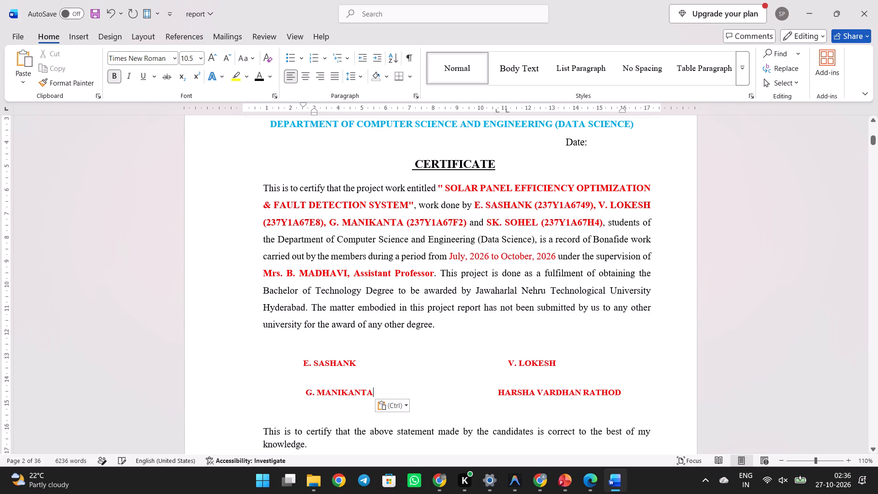
Replace the fourth name in the signature block with the fourth student's name copied from the certificate paragraph, keeping text only.
drag(488, 221, 539, 223)
key(ctrl+c)
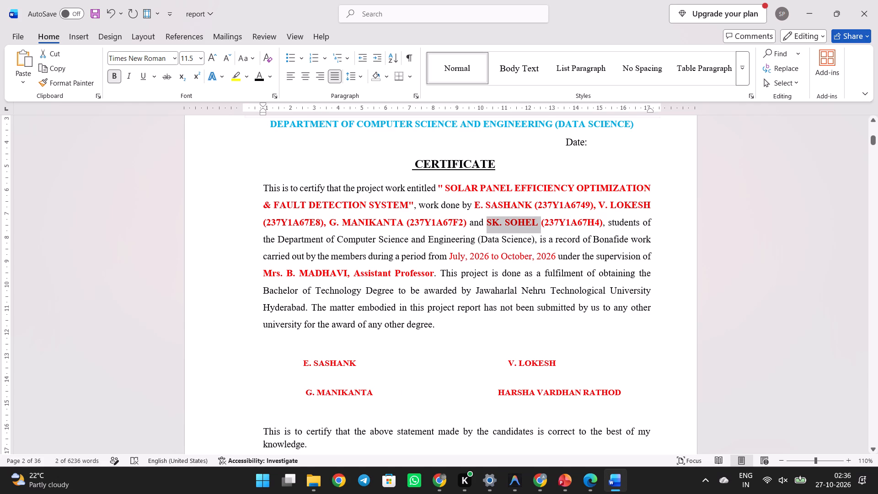
drag(499, 388, 589, 393)
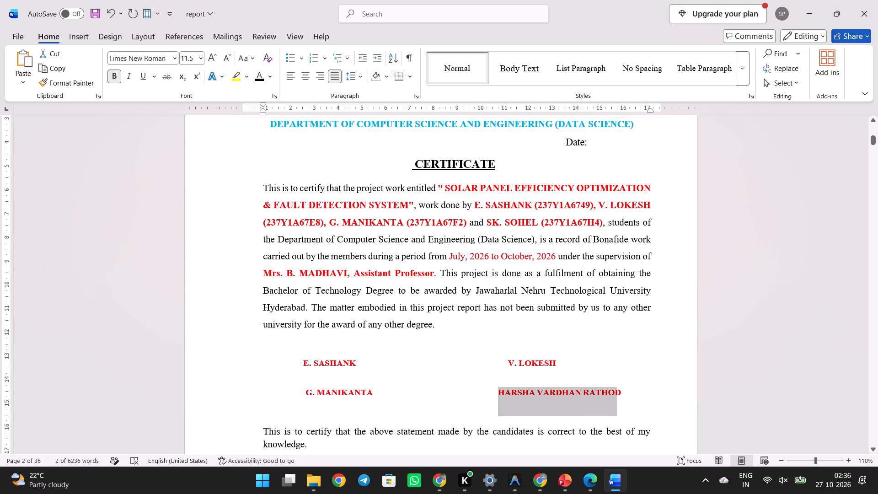
drag(589, 393, 603, 391)
key(ctrl+v)
click(581, 412)
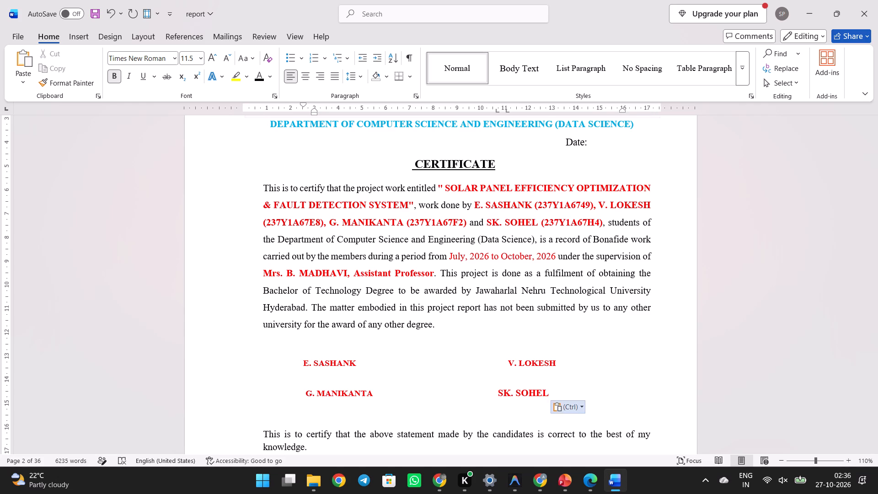
click(616, 378)
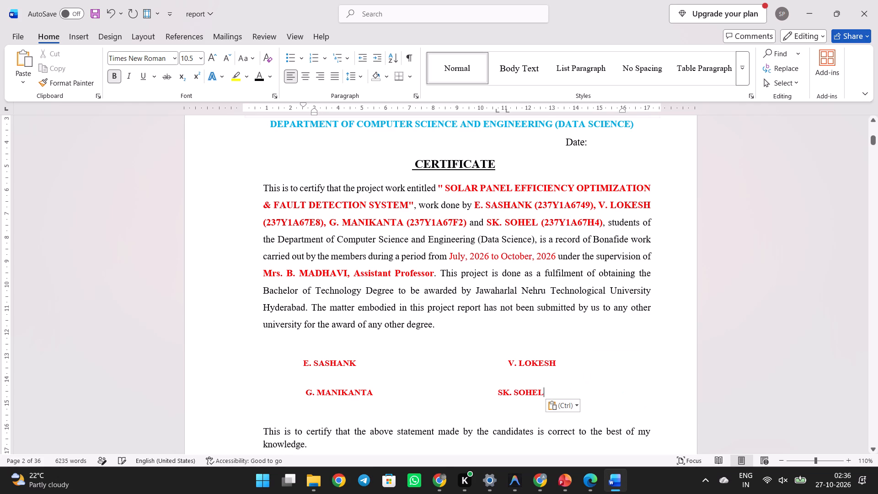
Replace the guide's name beside the lower Date line with the guide's name copied from the certificate paragraph, keeping text only.
scroll(576, 378, down, 1)
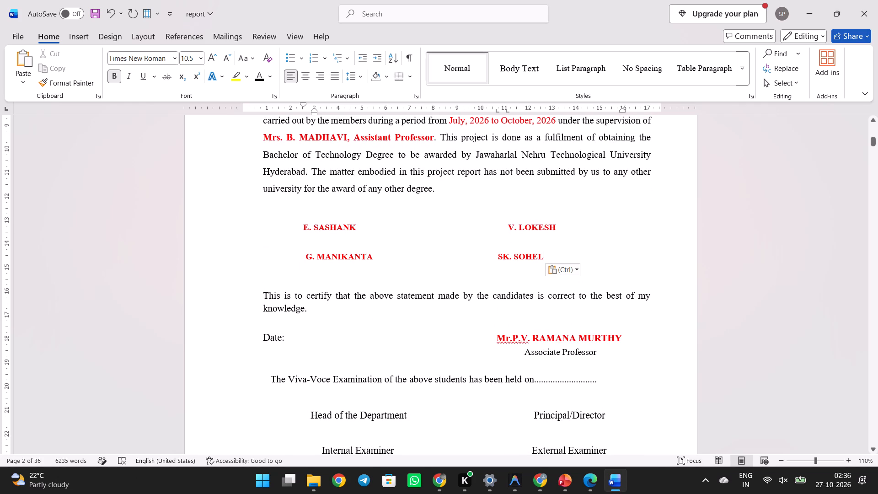
drag(266, 138, 333, 135)
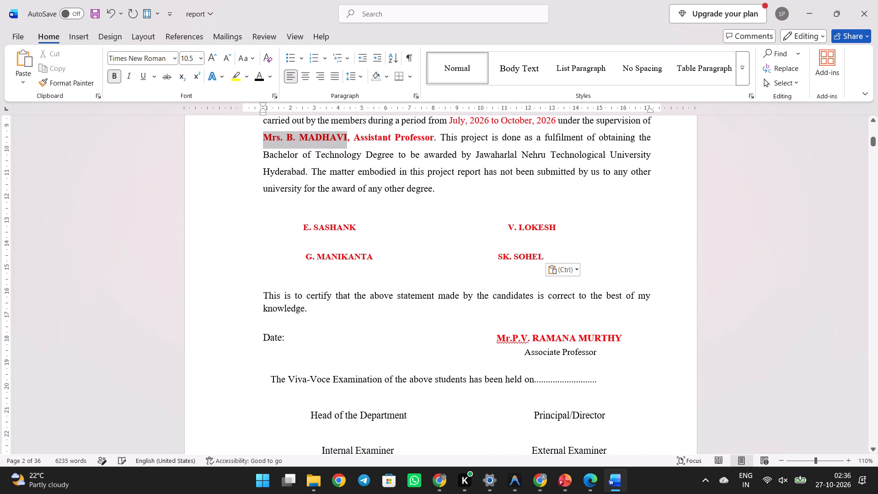
key(ctrl+c)
drag(501, 339, 561, 338)
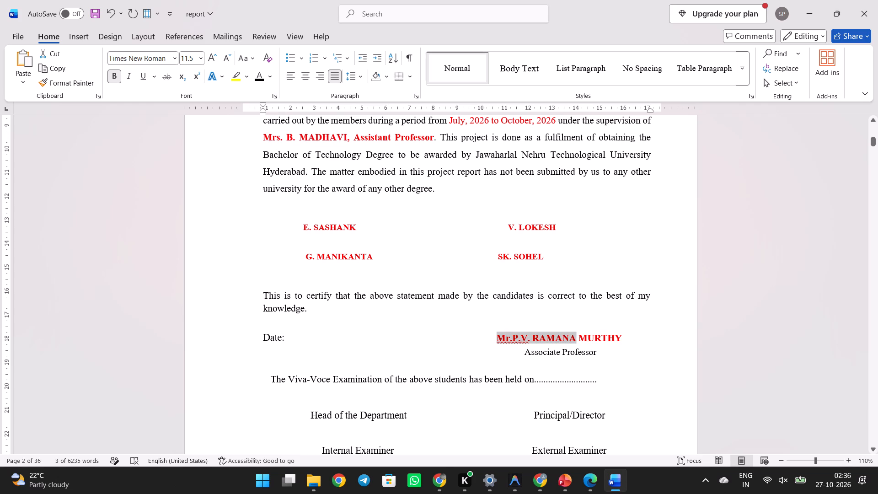
drag(561, 338, 596, 337)
key(ctrl+v)
click(606, 354)
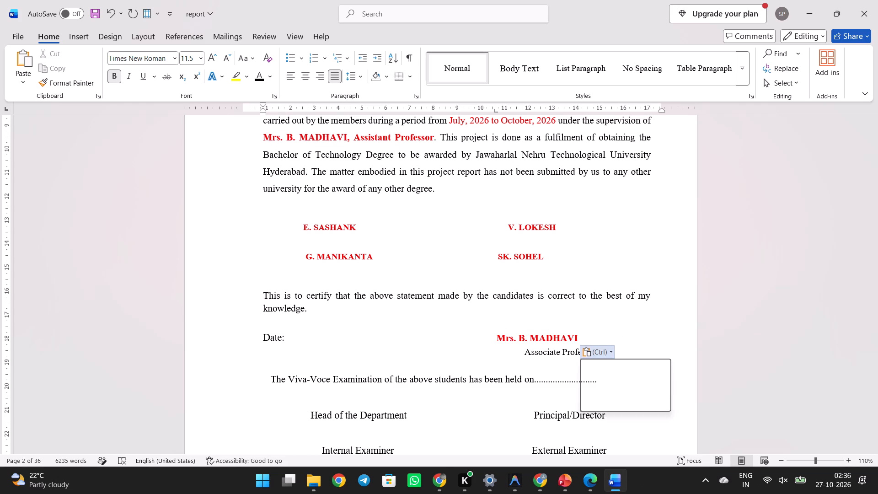
click(641, 387)
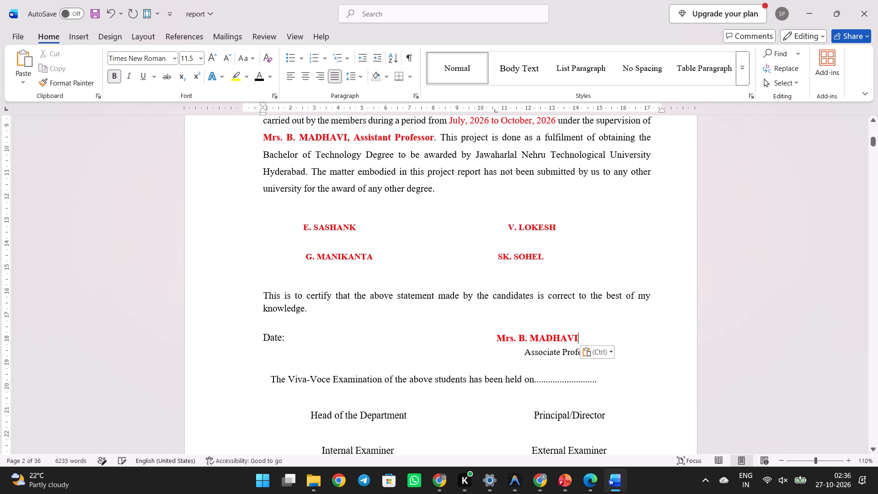
click(603, 358)
click(637, 386)
Shift the guide's name over the designation below it with one tab and three spaces.
click(498, 338)
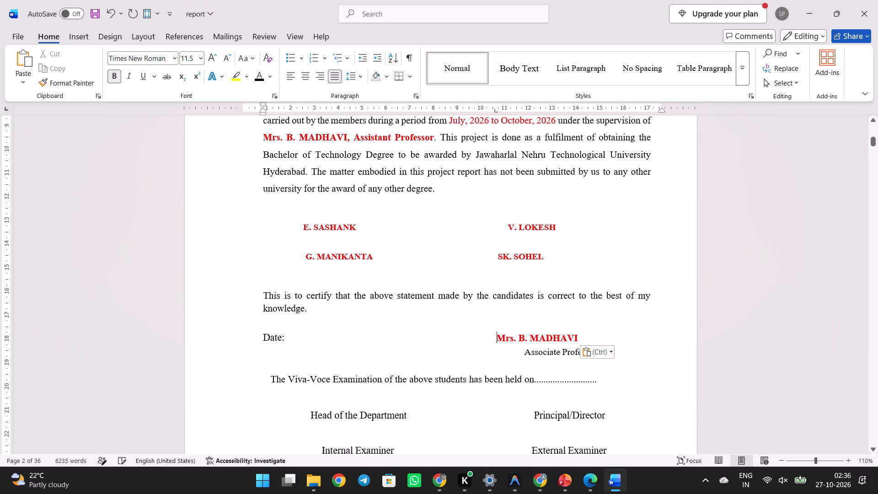
key(Tab)
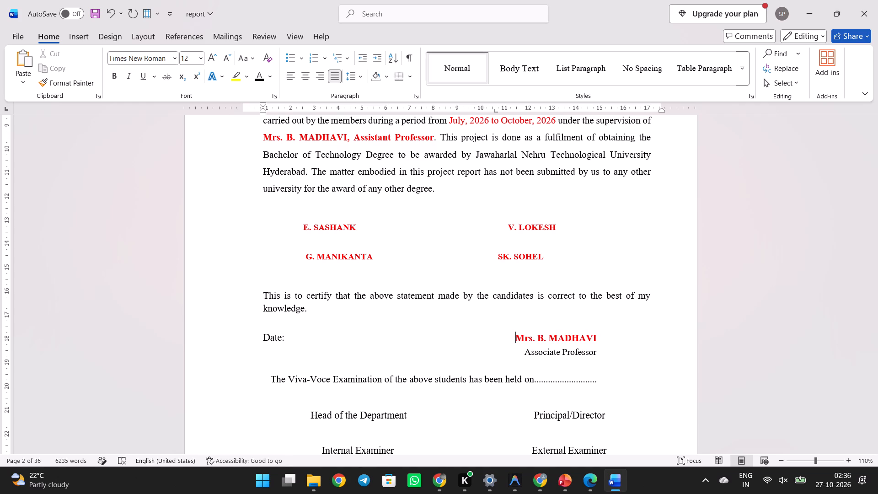
key(Tab)
key(BackSpace)
key(space)
key(space)
key(space)
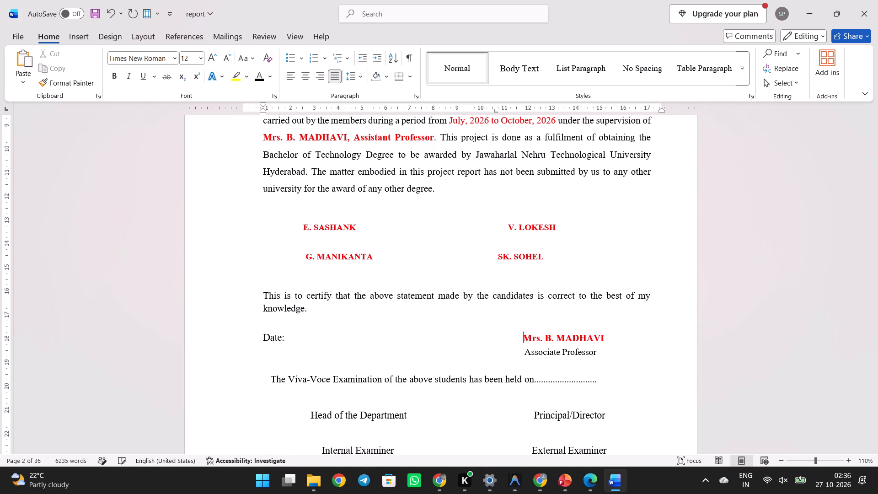
Change the designation under the guide's name on the certificate page to Assistant Professor.
click(562, 349)
key(Left)
key(BackSpace)
key(BackSpace)
key(BackSpace)
key(BackSpace)
key(BackSpace)
key(BackSpace)
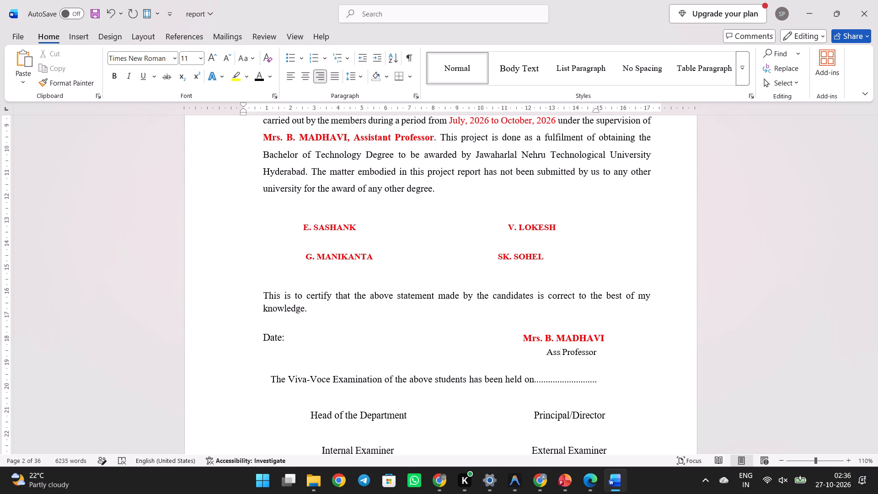
text(is)
text(tant)
Replace the guide's name in the first Acknowledgements paragraph with the copied guide's name, keeping text only.
scroll(562, 349, down, 1)
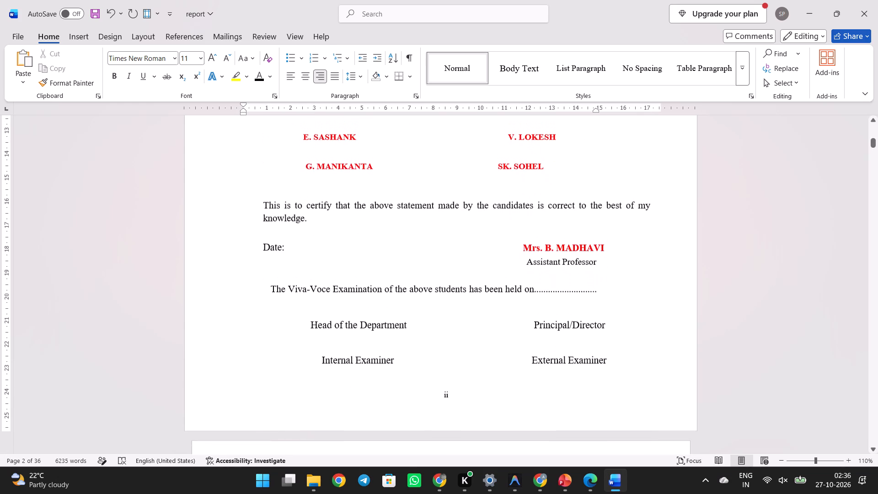
scroll(562, 349, down, 4)
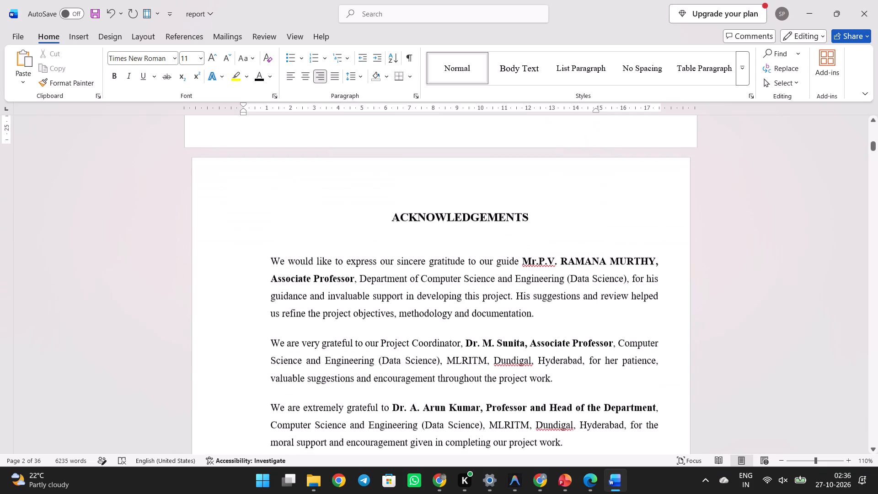
scroll(562, 349, down, 1)
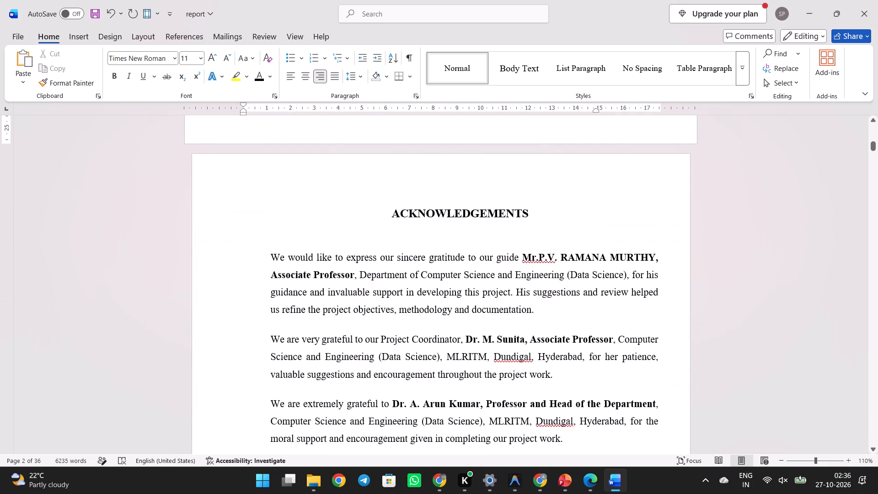
drag(524, 256, 626, 258)
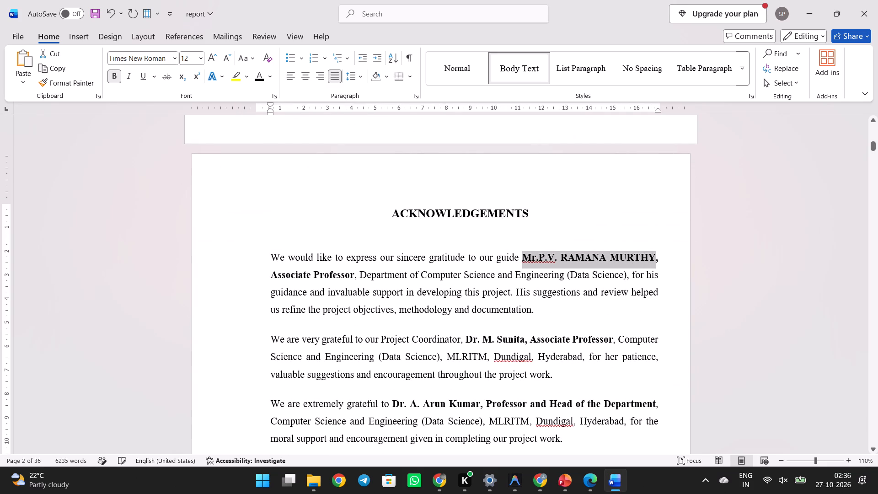
key(ctrl+v)
click(621, 267)
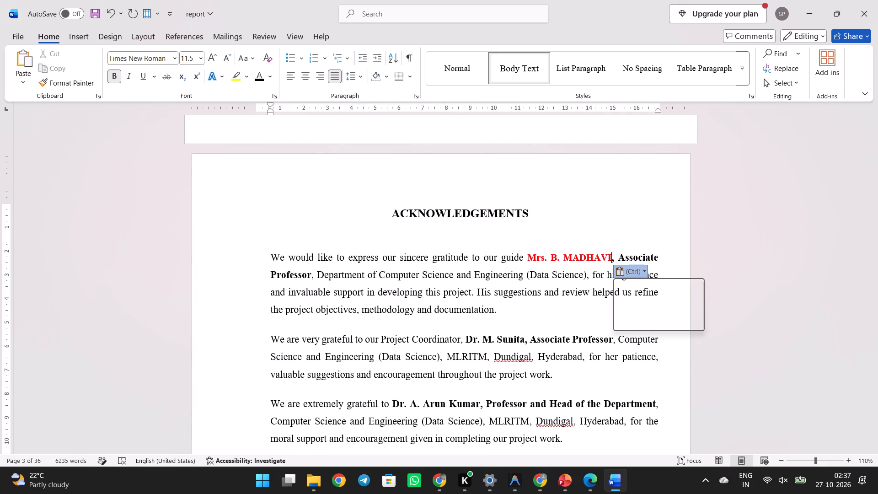
click(672, 307)
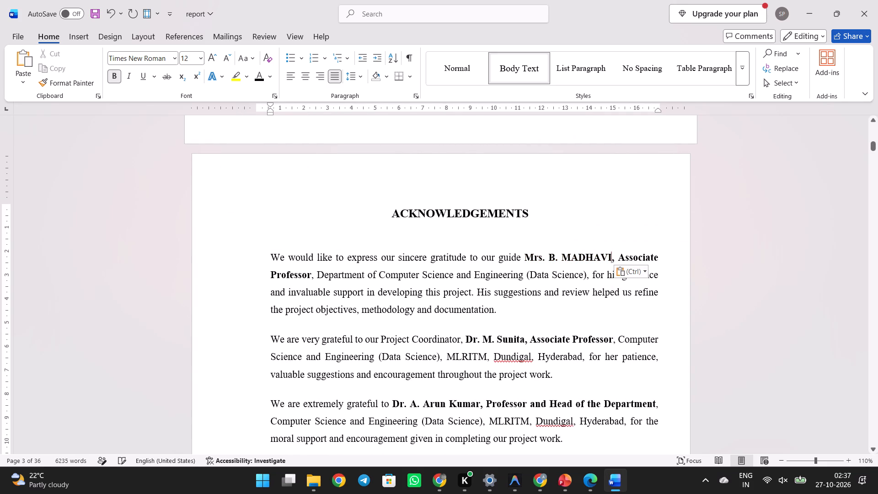
Change the guide's designation in the first Acknowledgements paragraph to Assistant Professor.
click(662, 258)
key(Left)
key(BackSpace)
key(BackSpace)
key(BackSpace)
key(BackSpace)
key(BackSpace)
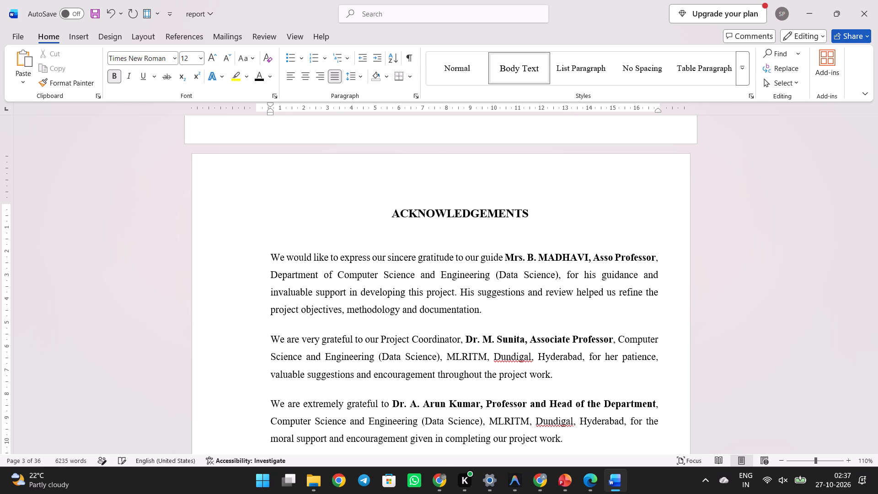
key(BackSpace)
text(istant)
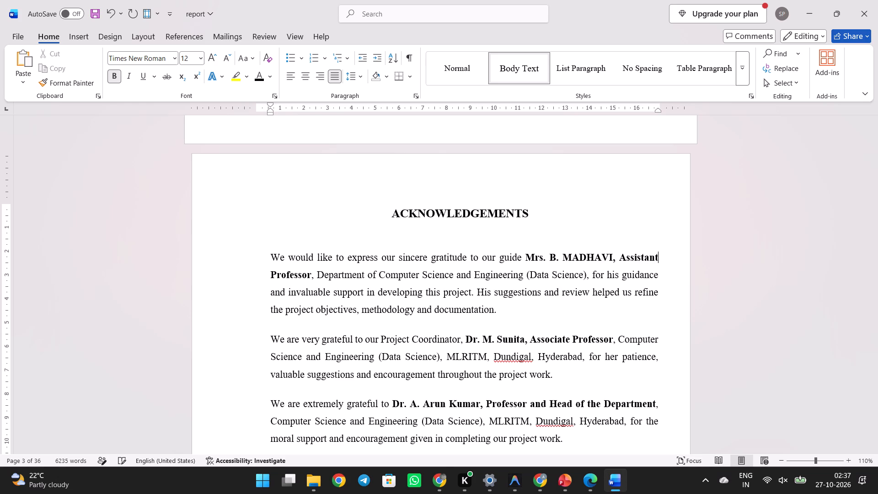
Save the report.
scroll(599, 279, down, 1)
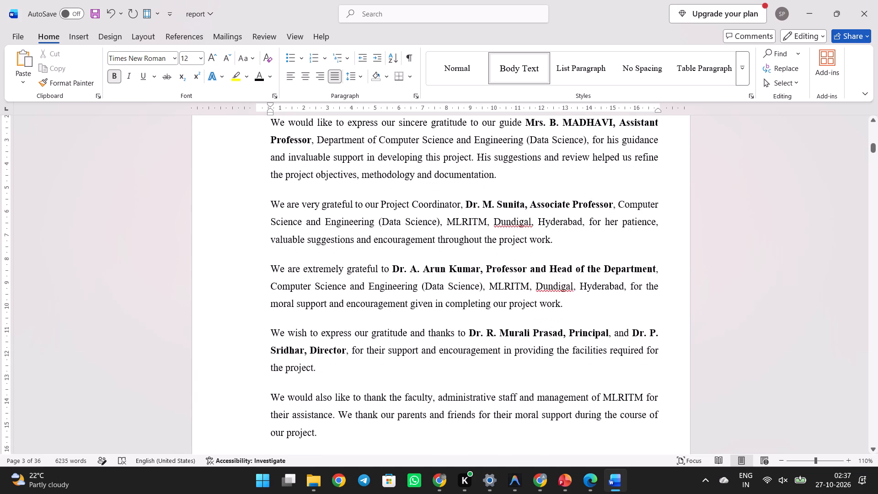
scroll(599, 279, down, 1)
key(ctrl+s)
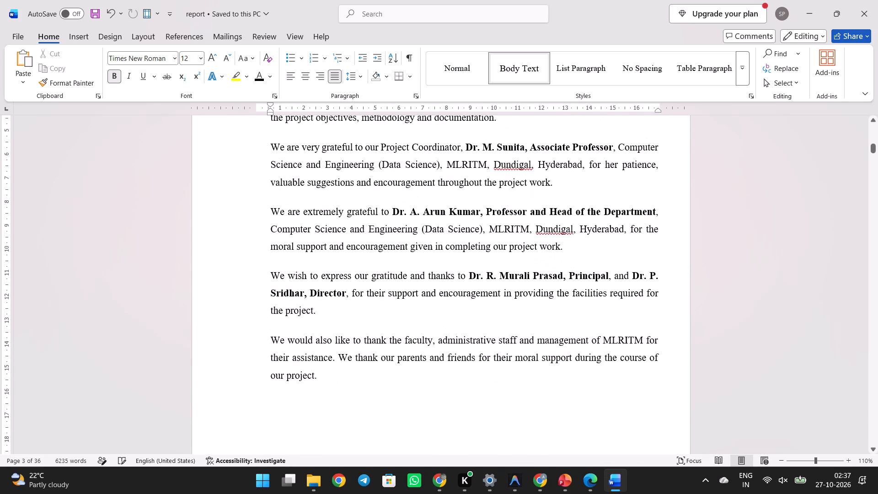
Look through the table of contents for chapter and section entries carried over from the old project, and return to the certificate page.
scroll(599, 279, down, 3)
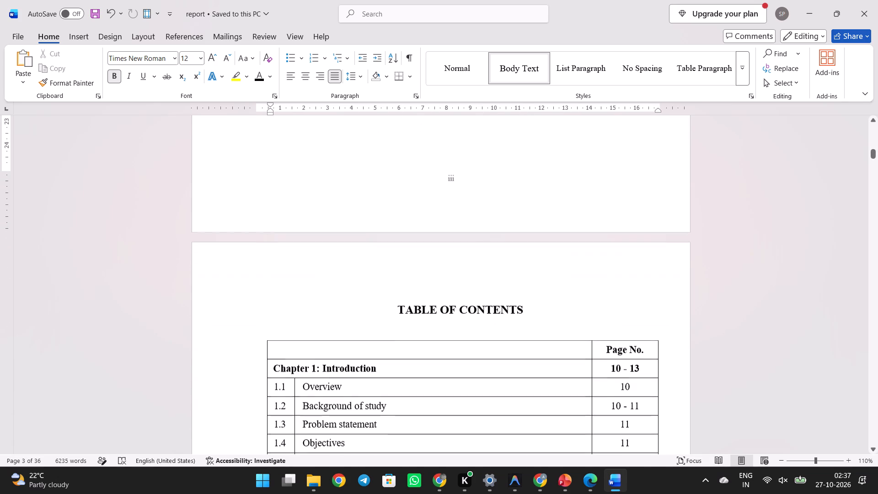
scroll(599, 279, down, 3)
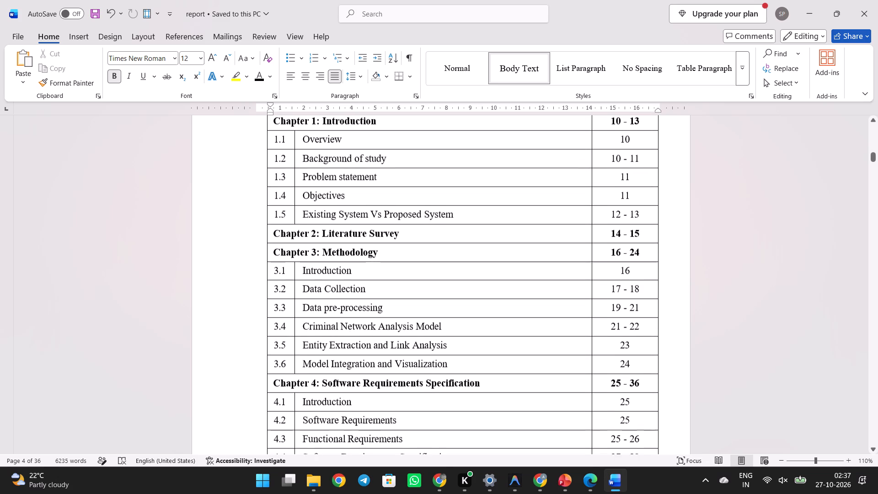
scroll(599, 279, down, 2)
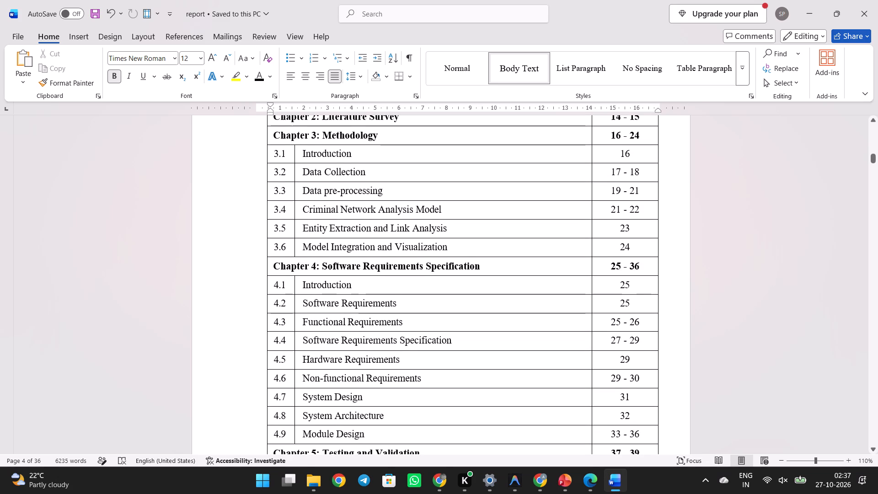
scroll(608, 343, down, 1)
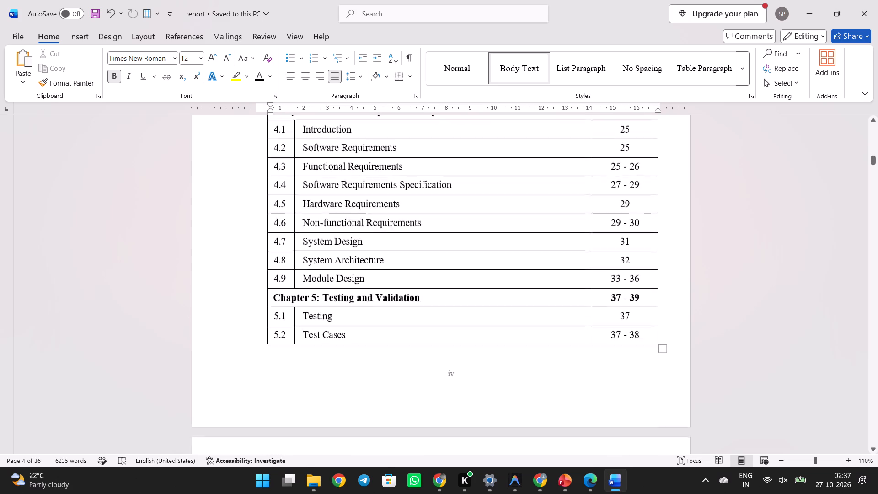
scroll(608, 343, down, 1)
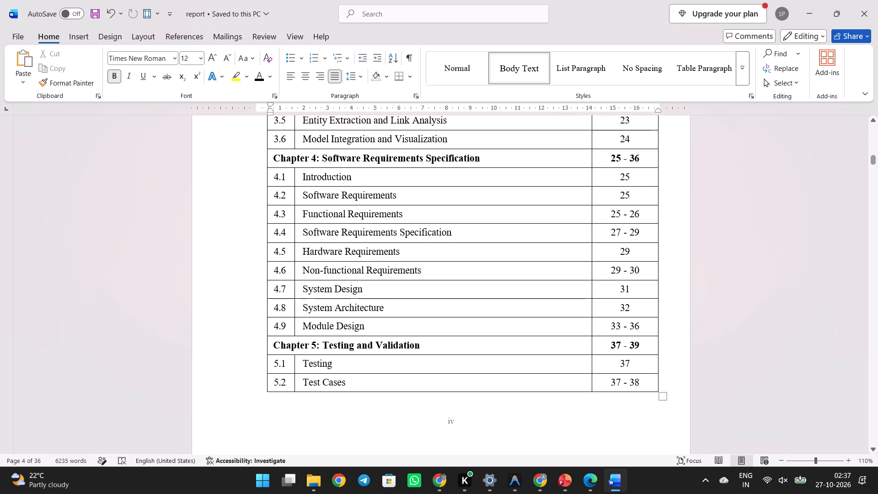
scroll(501, 306, up, 2)
scroll(501, 306, down, 4)
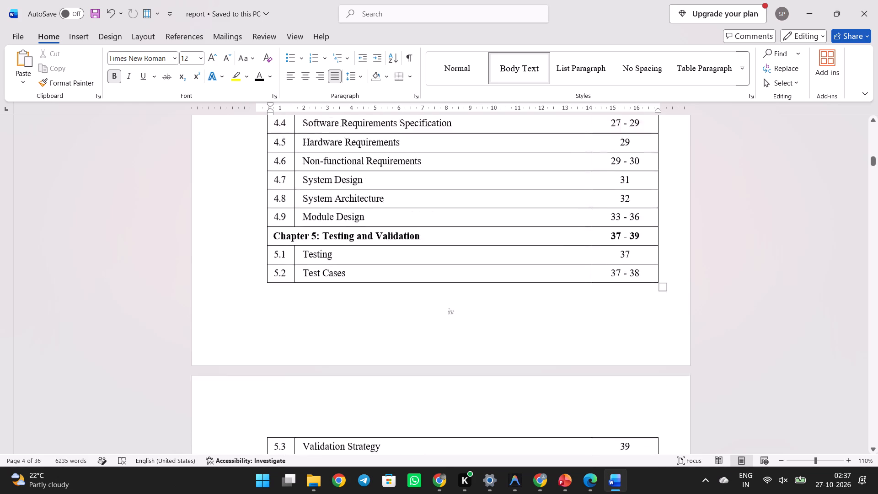
scroll(501, 306, down, 4)
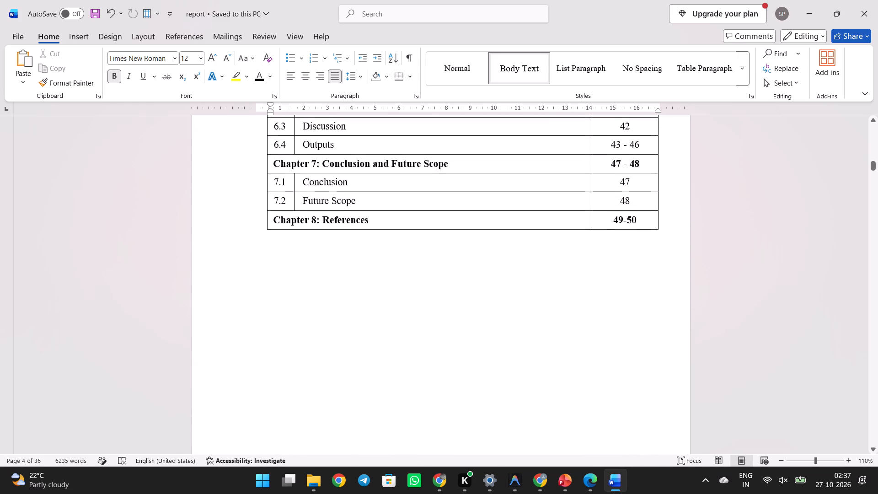
scroll(501, 306, up, 1)
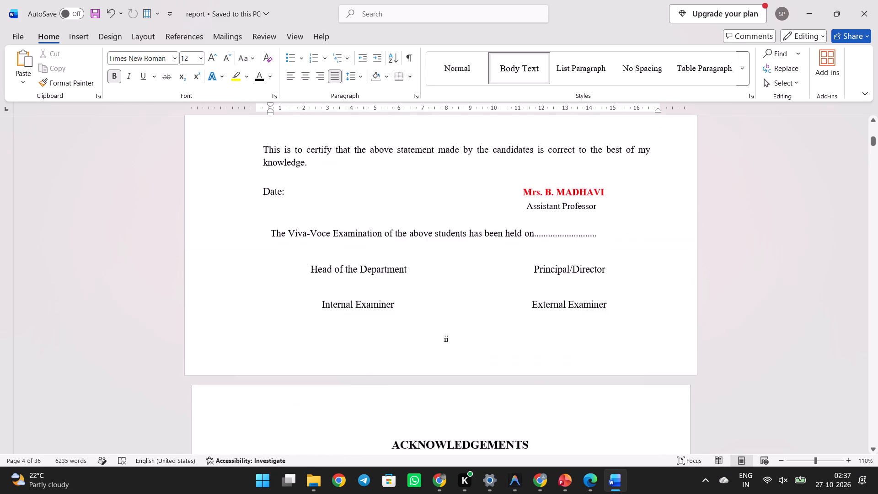
Open the Solar_Panel_Efficiency_Fault_Detection_Project_Report document from the Downloads folder, updating its fields, and go to its table of contents.
scroll(501, 306, down, 6)
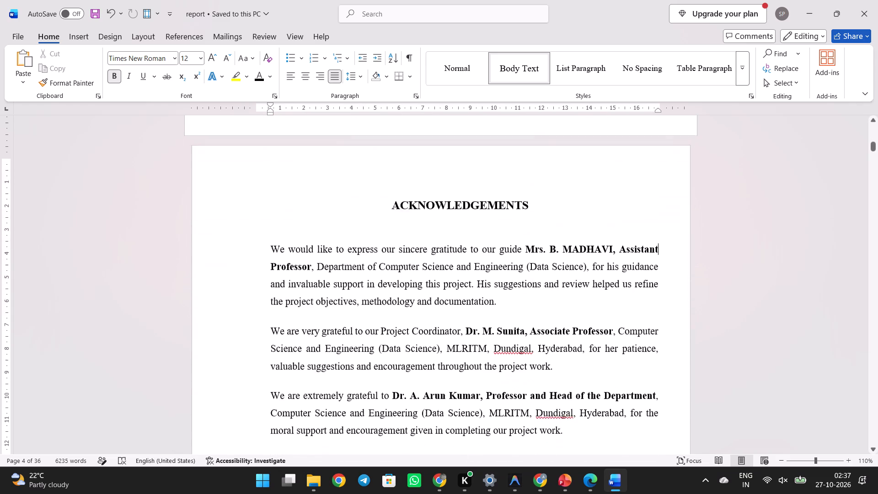
scroll(501, 306, down, 7)
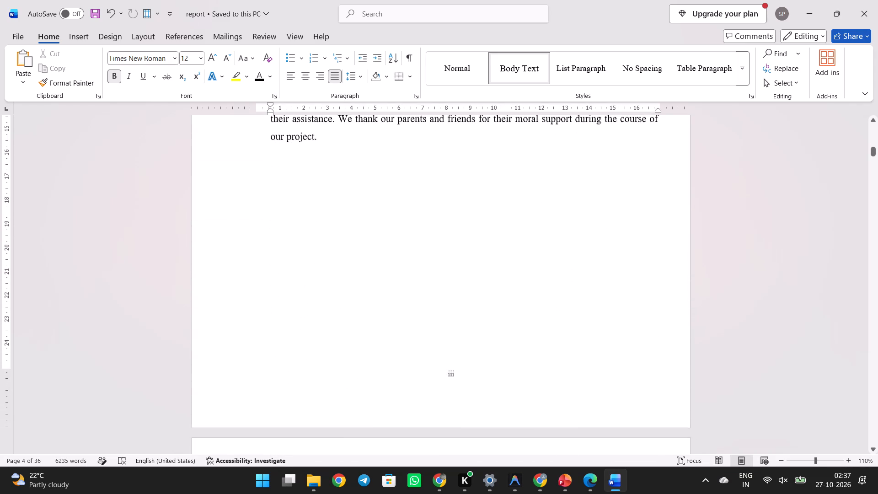
scroll(501, 306, down, 4)
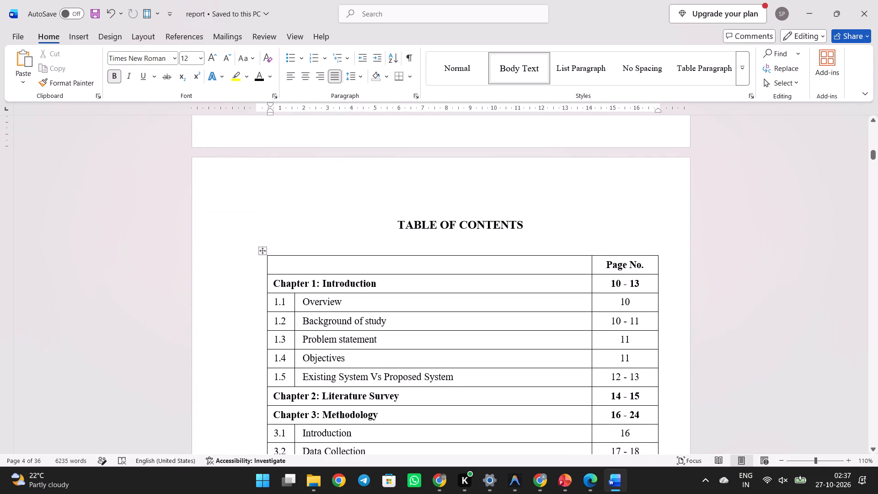
scroll(419, 212, down, 1)
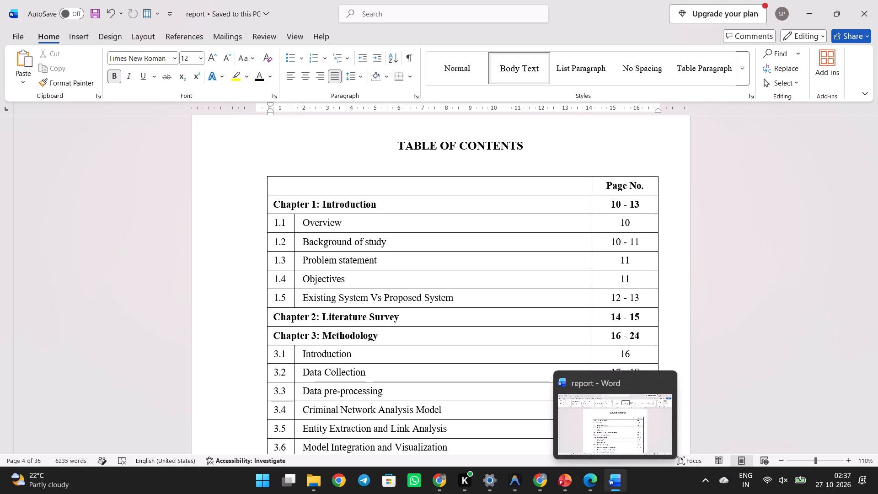
click(318, 480)
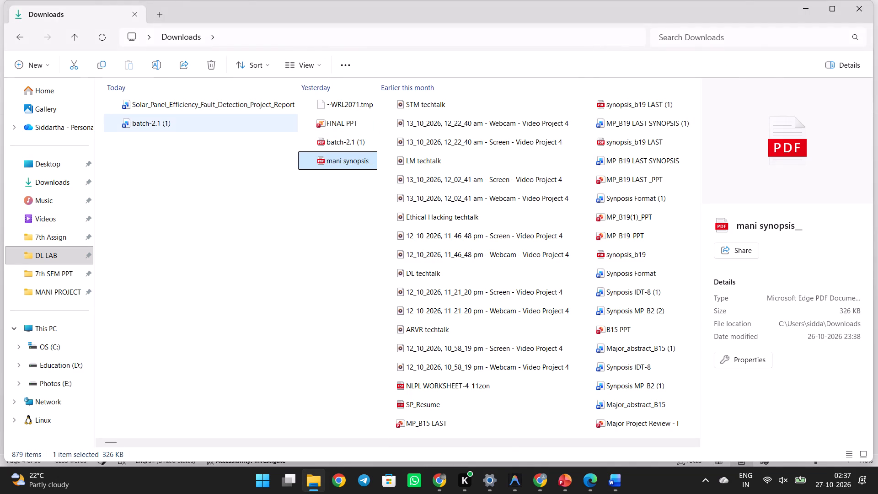
double_click(187, 108)
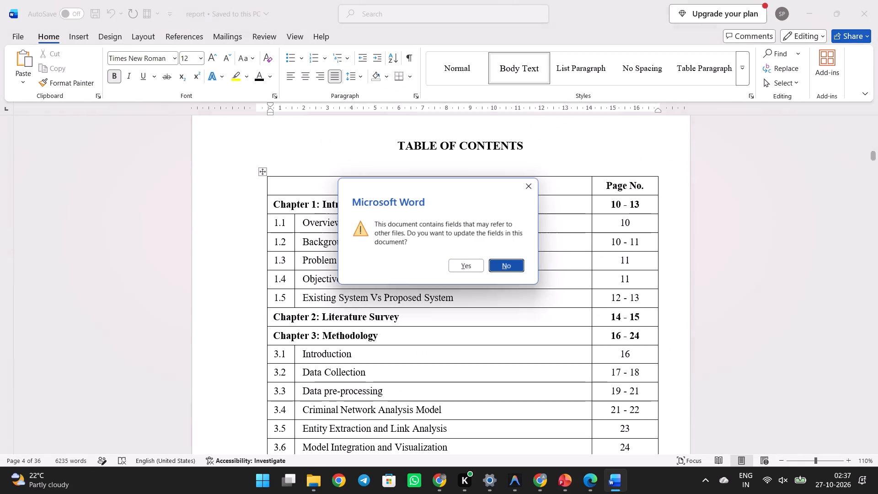
click(473, 263)
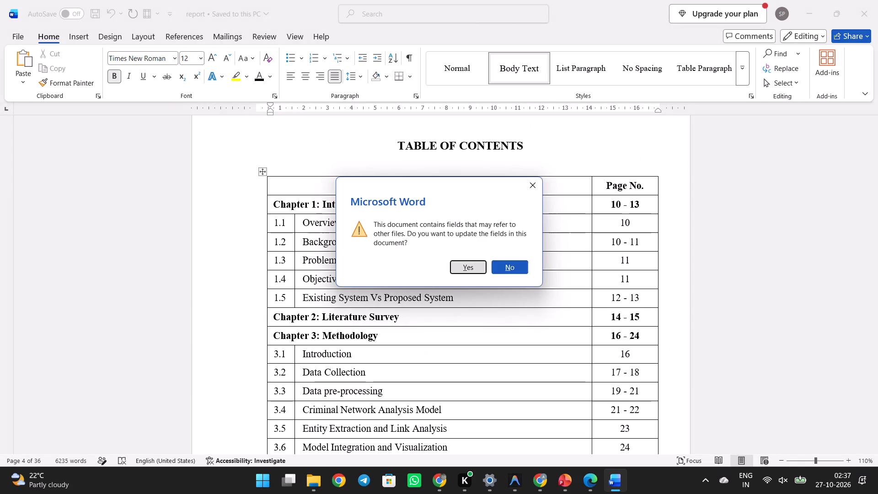
scroll(473, 263, down, 4)
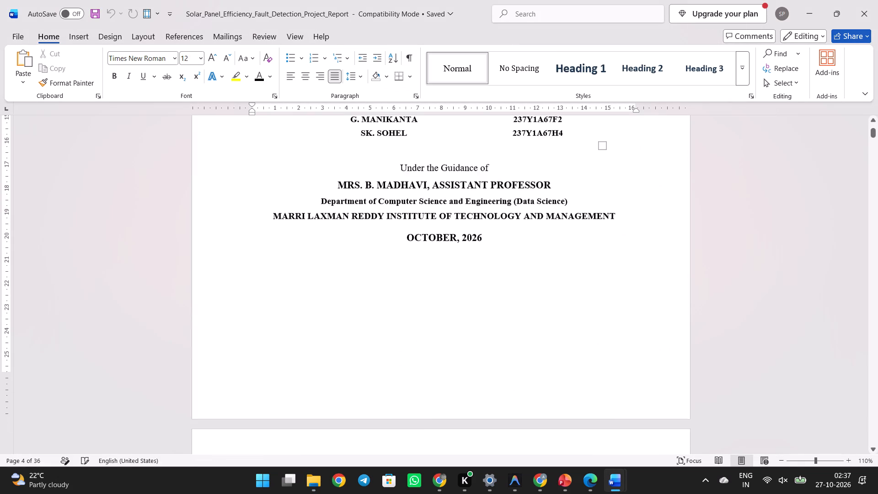
scroll(473, 263, down, 8)
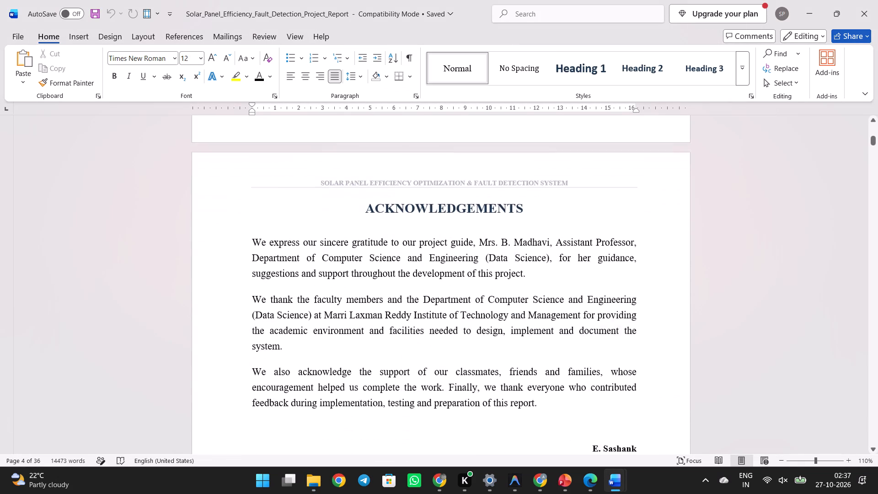
scroll(473, 263, down, 8)
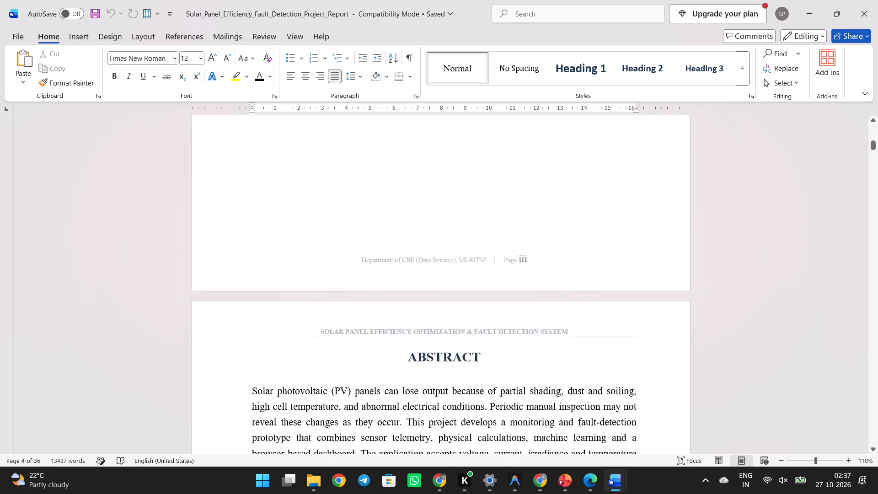
scroll(473, 263, down, 8)
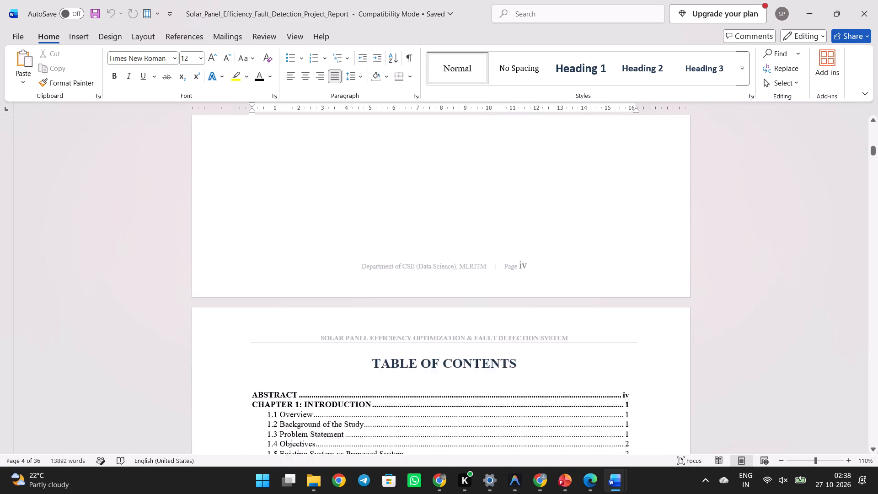
scroll(473, 263, down, 3)
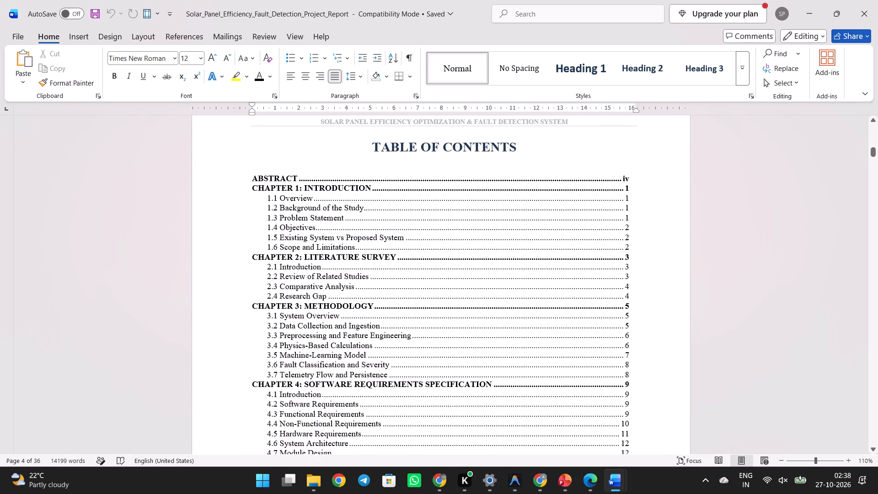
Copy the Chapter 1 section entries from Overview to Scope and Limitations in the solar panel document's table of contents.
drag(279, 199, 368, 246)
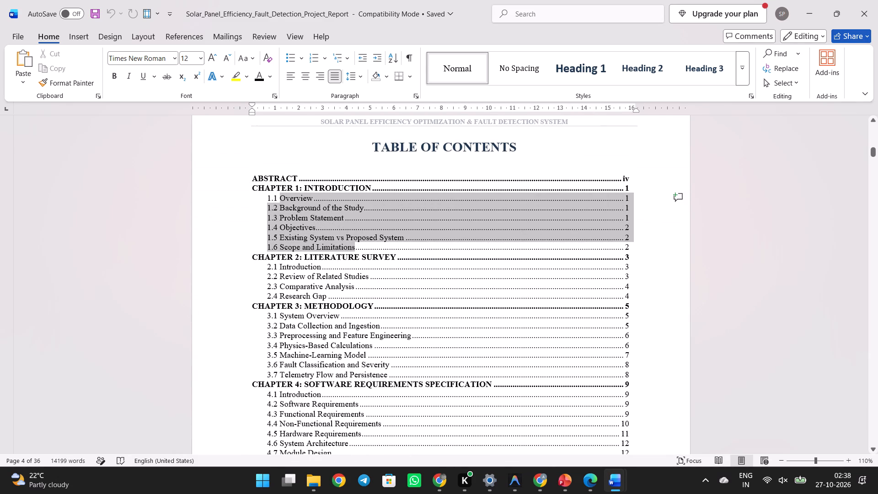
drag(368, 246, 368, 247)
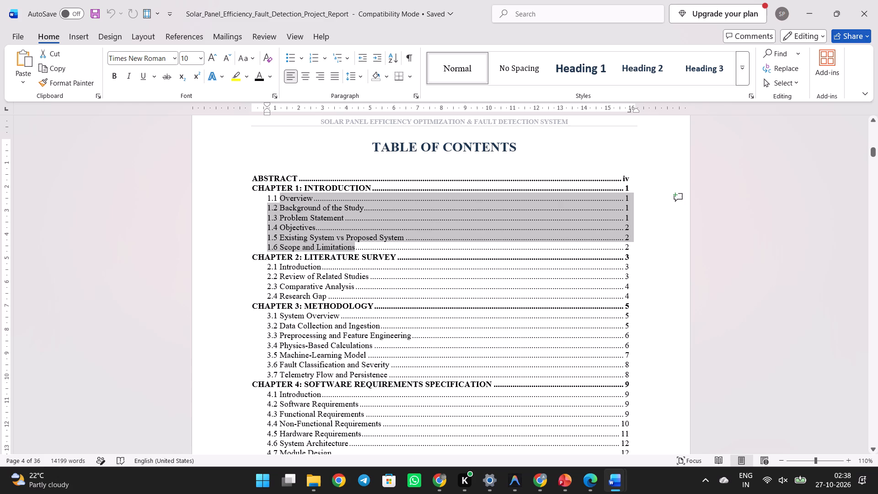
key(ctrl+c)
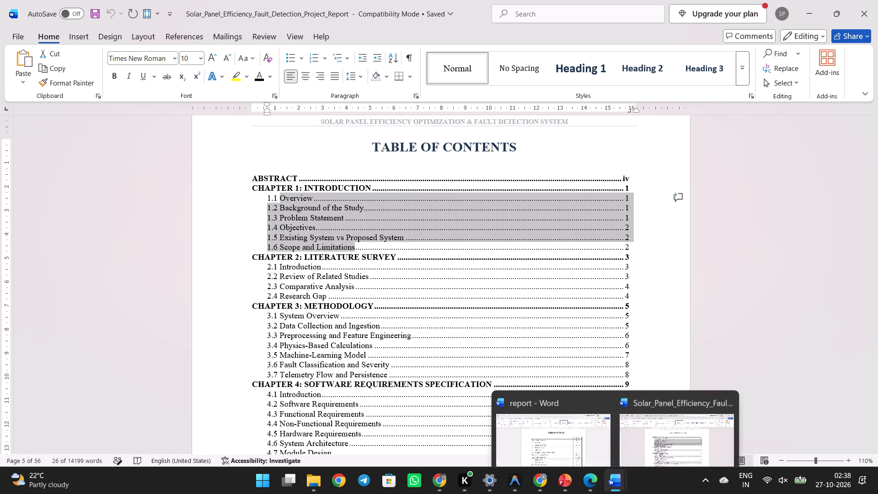
Switch back to the report and place it side by side with the solar panel document.
click(562, 426)
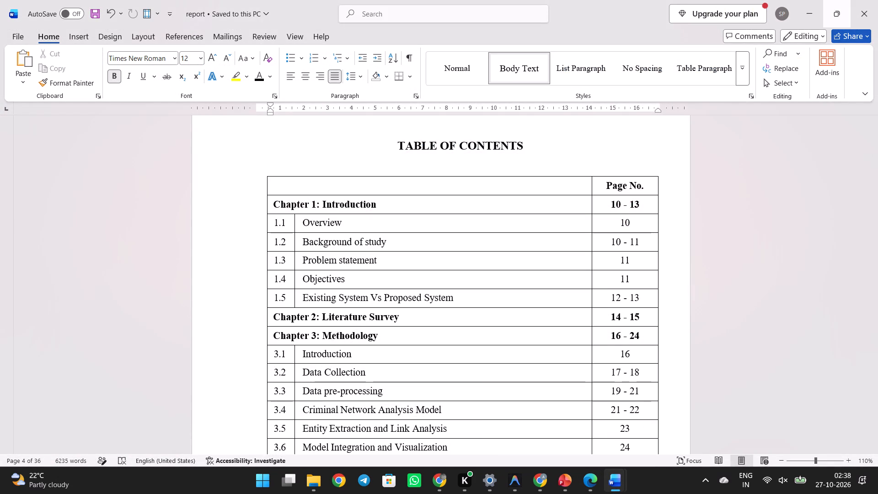
click(765, 46)
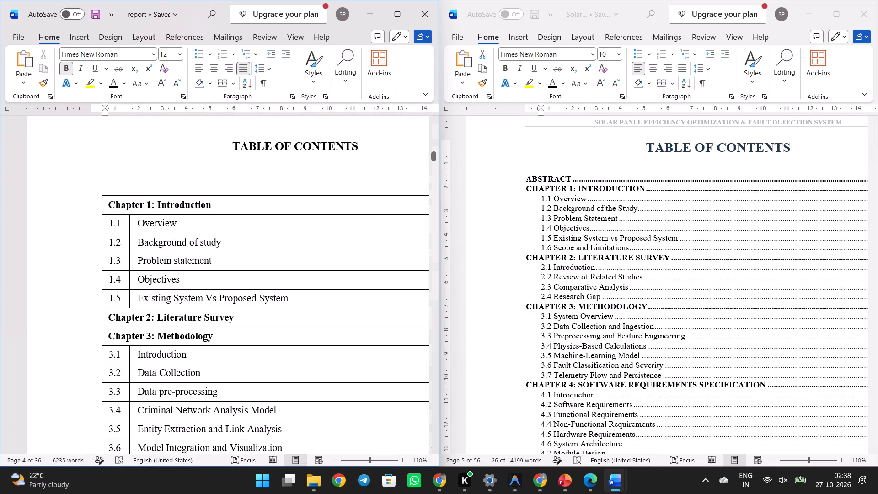
Insert a row below section 1.5 in the report's table of contents and fill it with 1.6, Scope and Limitations.
click(301, 301)
right_click(301, 301)
right_click(301, 301)
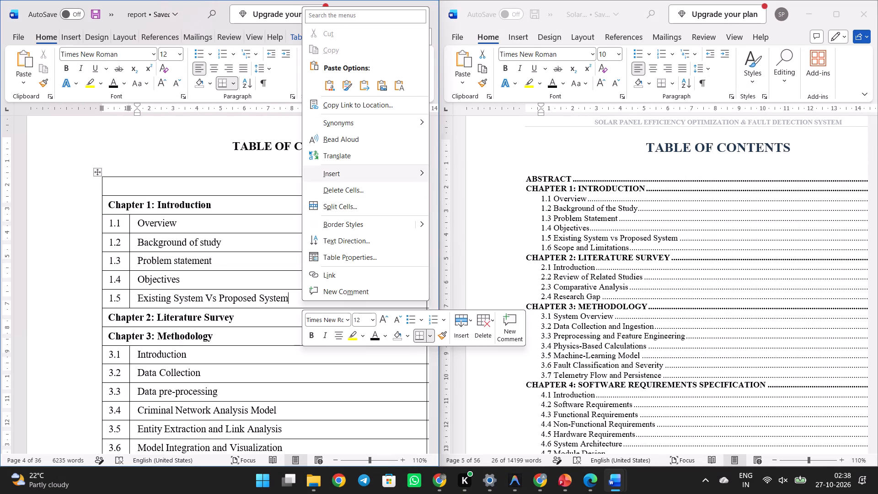
click(359, 178)
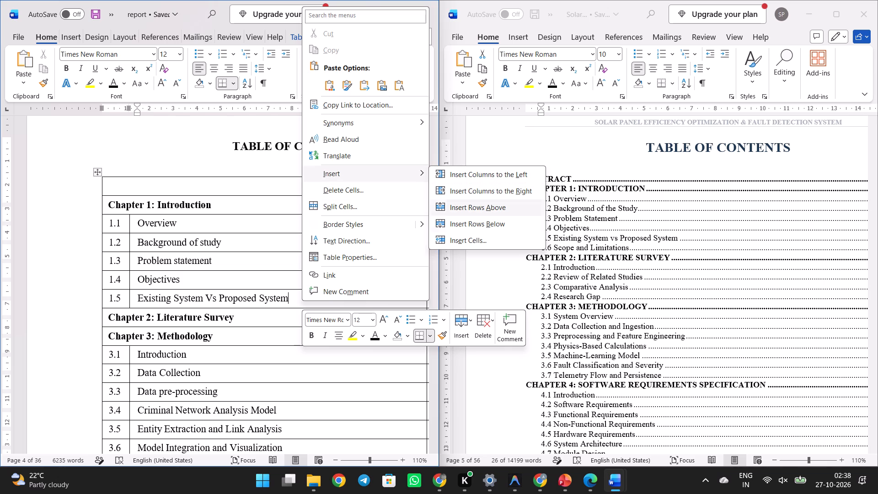
click(464, 231)
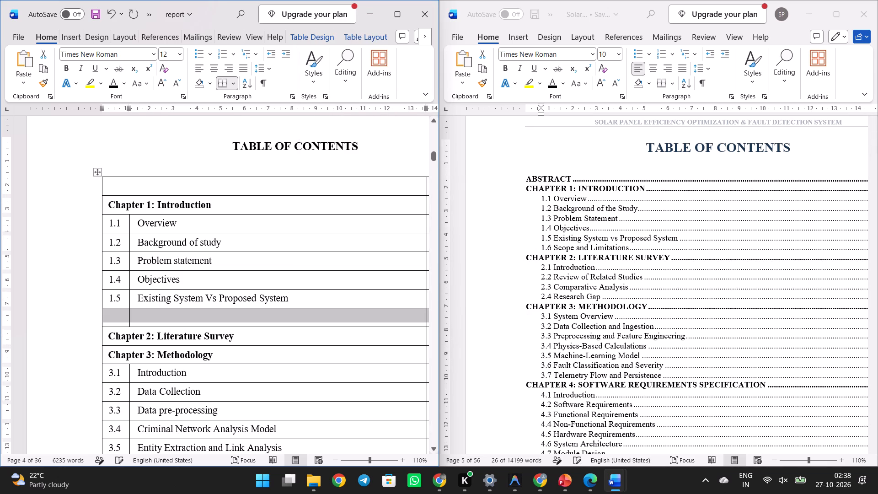
click(311, 314)
click(118, 314)
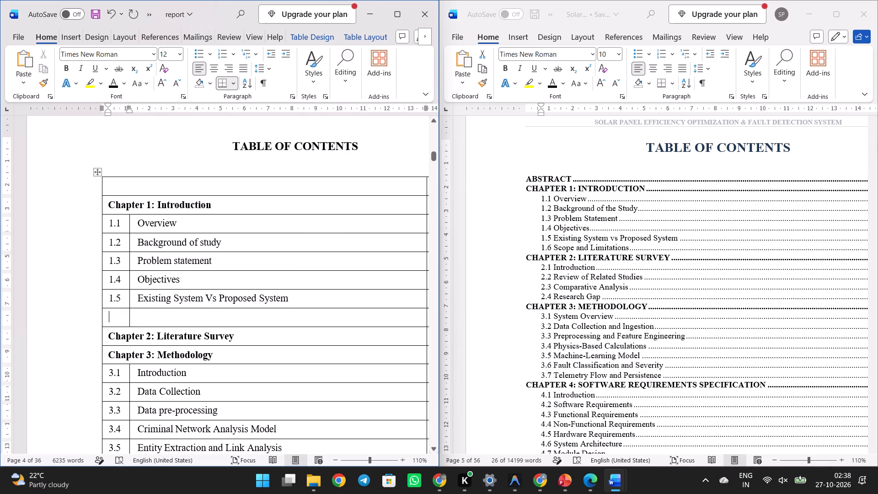
text(1.6)
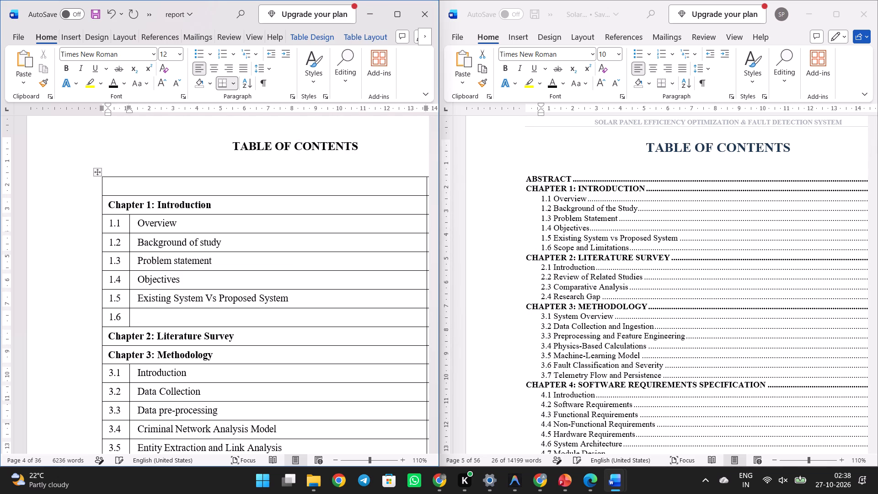
key(Tab)
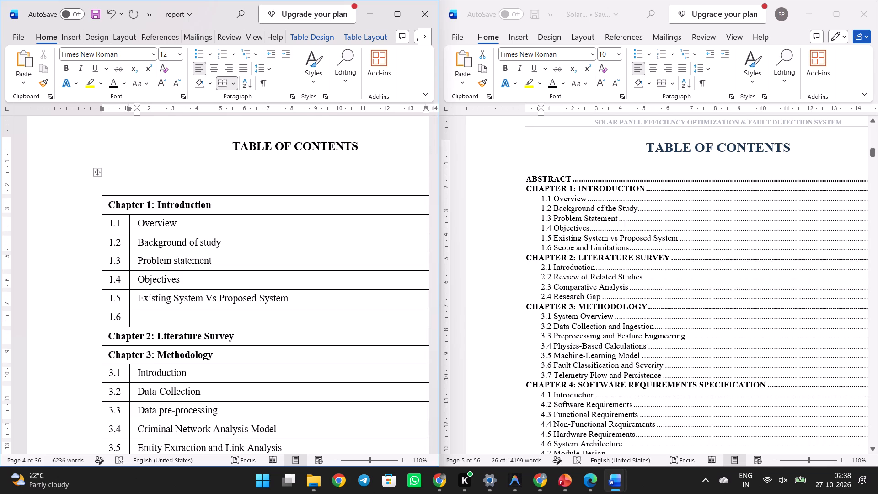
text(Scope and Limitat)
text(ions)
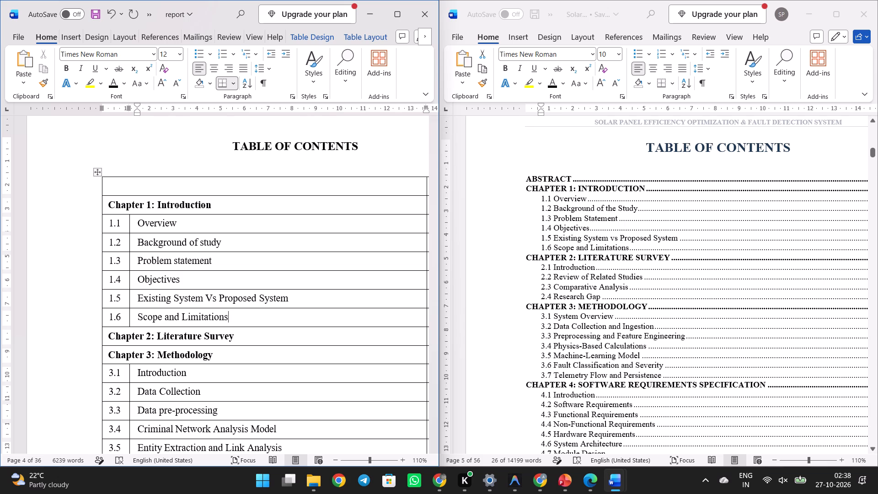
Replace the title of section 3.1 in the report's table of contents with System Overview, following the solar panel document.
scroll(257, 340, down, 1)
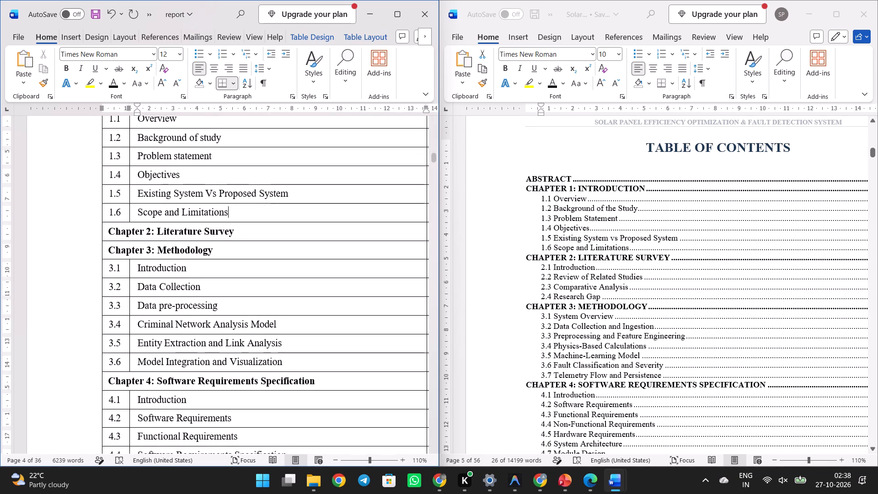
scroll(580, 318, down, 1)
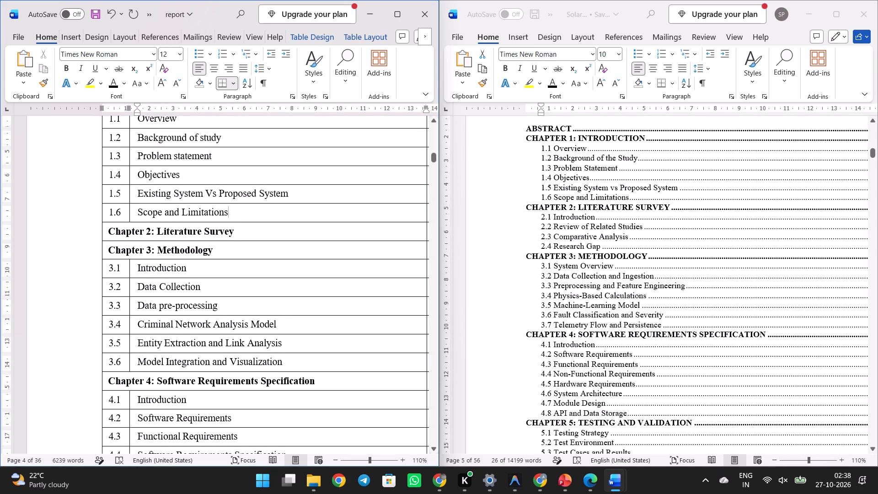
drag(556, 265, 592, 268)
triple_click(592, 268)
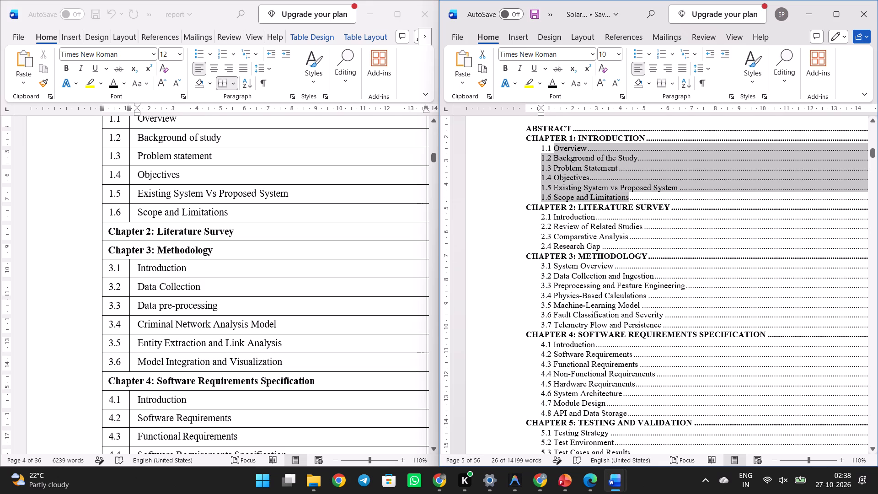
click(592, 268)
double_click(592, 268)
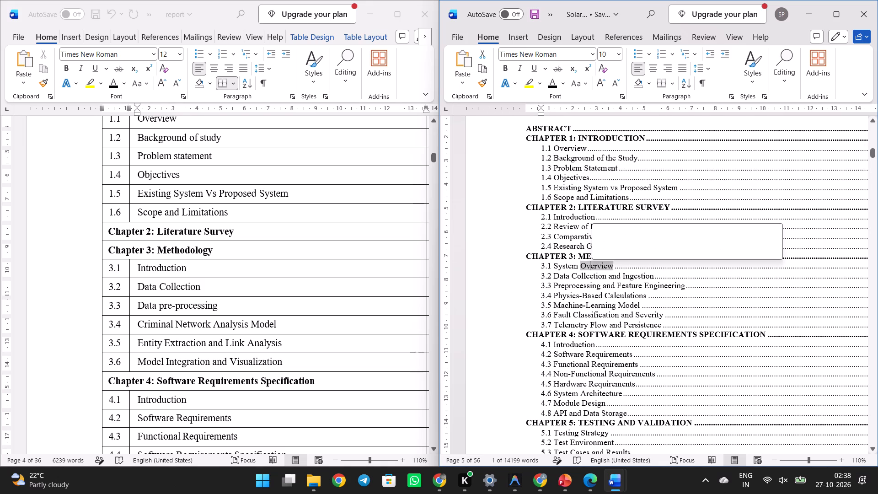
triple_click(569, 264)
click(569, 264)
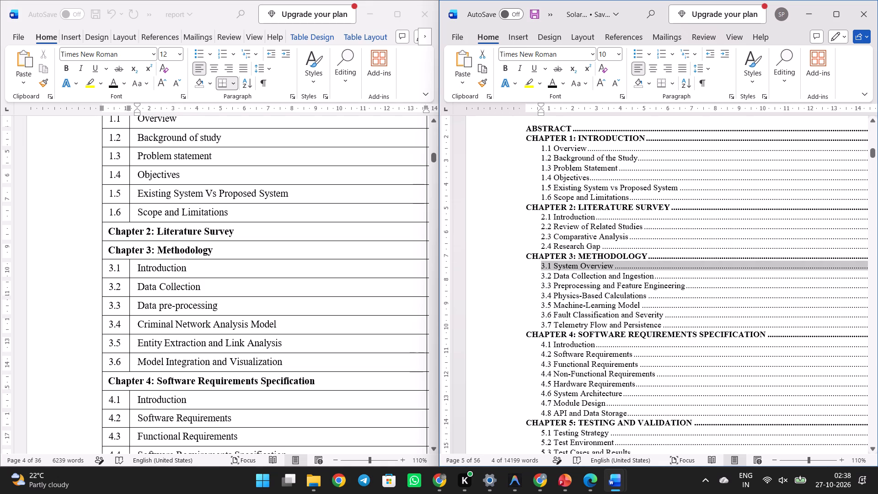
click(191, 267)
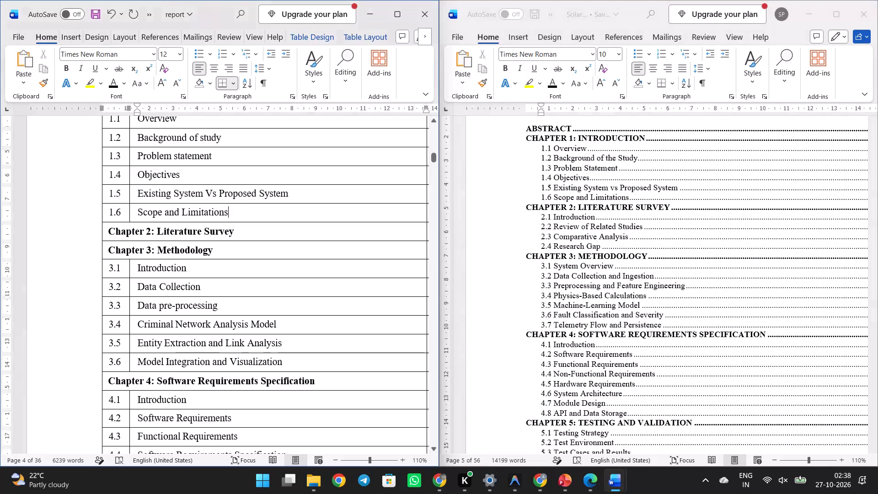
drag(191, 267, 139, 269)
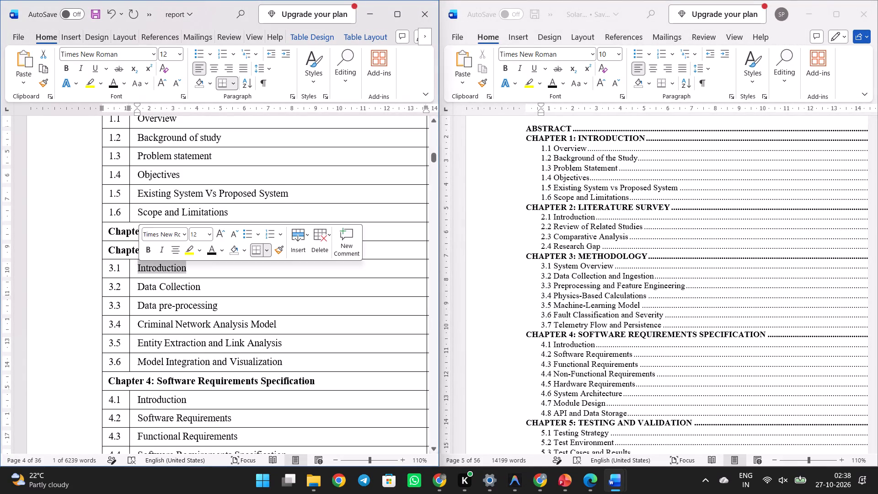
key(BackSpace)
text(Ss)
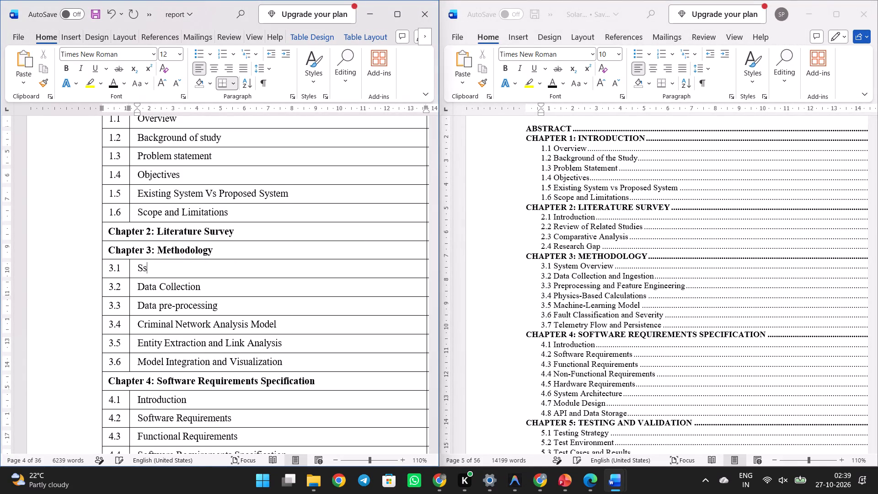
key(BackSpace)
text(yste)
text(m Overview)
Extend the title of section 3.2 in the report's table of contents to Data Collection and Ingestion.
key(Down)
key(BackSpace)
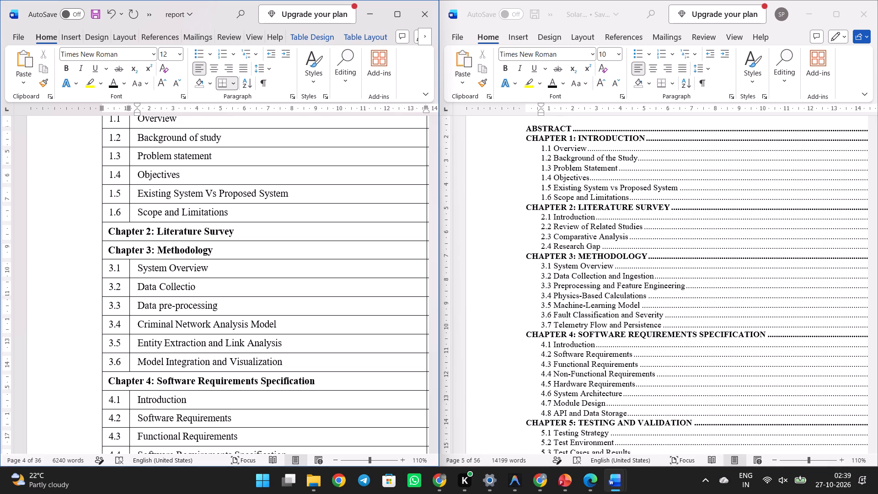
text(n and Ingestion)
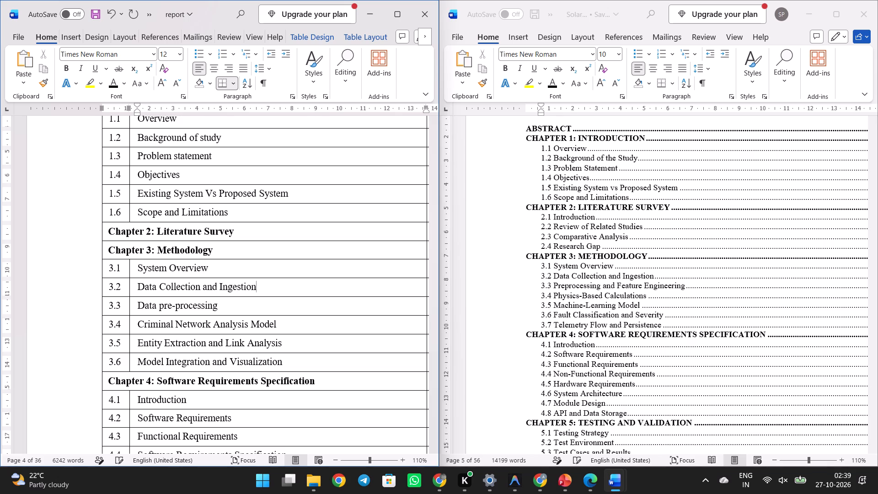
Extend the title of section 3.3 in the report's table of contents to Data pre-processing and Feature Engineering.
key(Left)
key(Down)
key(space)
text(and Featire)
key(space)
key(BackSpace)
key(BackSpace)
key(BackSpace)
key(BackSpace)
text(ure Engineering)
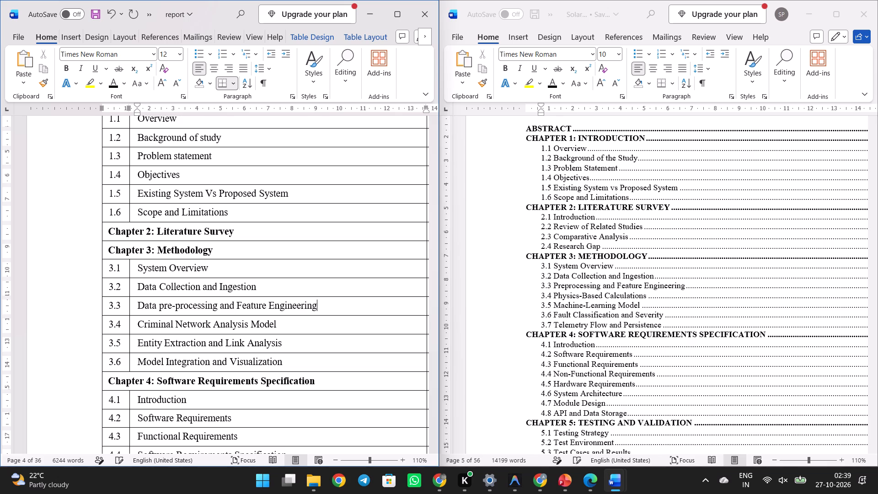
Replace the title of section 3.4 in the report's table of contents with Physics based Calculations.
key(Down)
key(BackSpace)
key(BackSpace)
key(BackSpace)
key(BackSpace)
key(BackSpace)
key(BackSpace)
key(BackSpace)
key(BackSpace)
key(BackSpace)
key(BackSpace)
key(BackSpace)
key(BackSpace)
key(BackSpace)
key(BackSpace)
key(BackSpace)
key(BackSpace)
key(BackSpace)
key(BackSpace)
key(BackSpace)
key(BackSpace)
key(BackSpace)
key(BackSpace)
key(BackSpace)
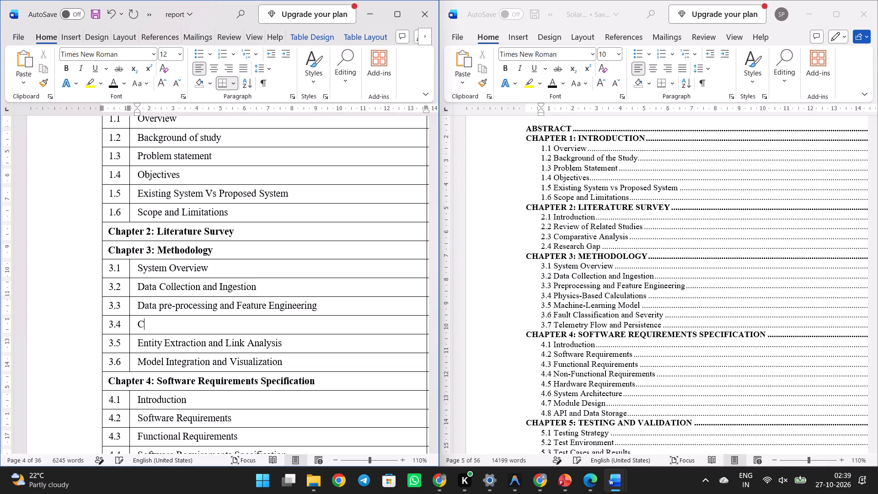
key(BackSpace)
text(Physics based)
key(space)
text(Calculations)
Replace the title of section 3.5 in the report's table of contents with Fault Classification and Severity.
key(Down)
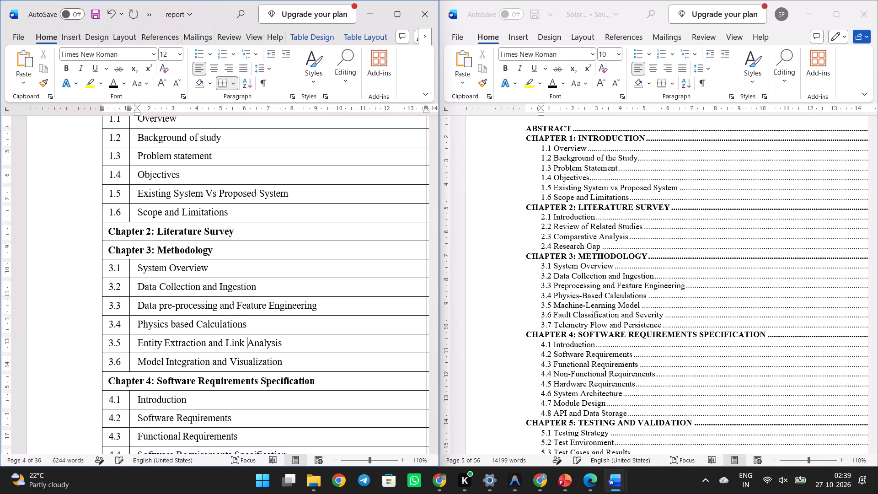
key(F12)
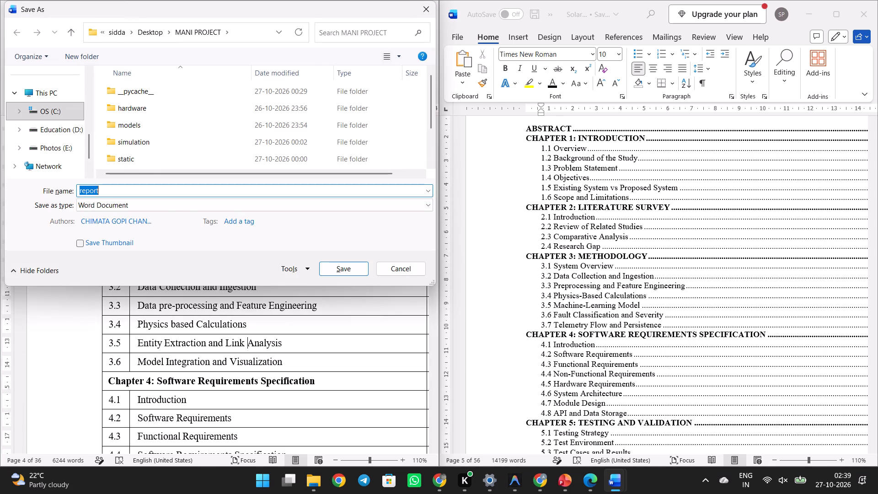
key(Escape)
key(Delete)
key(Delete)
key(Delete)
key(Delete)
key(Delete)
key(Delete)
key(Delete)
key(Delete)
key(Delete)
key(BackSpace)
key(BackSpace)
key(BackSpace)
key(BackSpace)
key(BackSpace)
key(BackSpace)
key(BackSpace)
key(BackSpace)
key(BackSpace)
key(BackSpace)
key(BackSpace)
key(BackSpace)
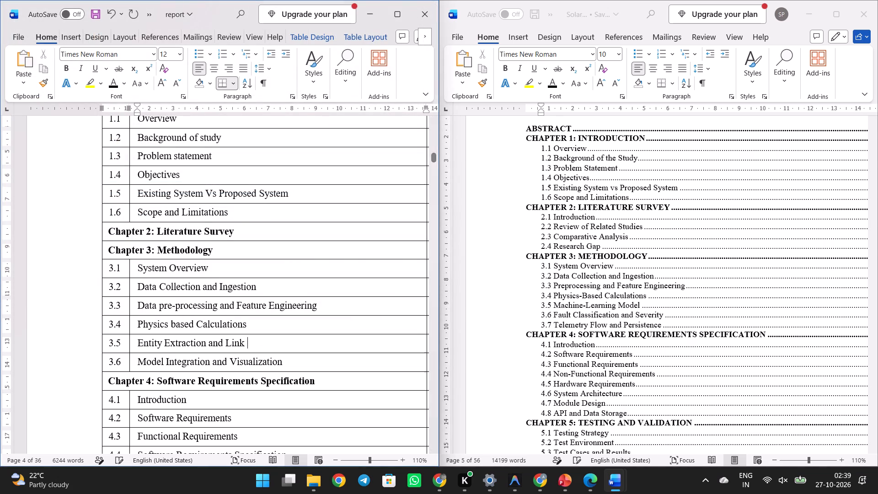
key(BackSpace)
key(BackSpace)
key(BackSpace)
key(BackSpace)
key(BackSpace)
key(BackSpace)
key(BackSpace)
key(BackSpace)
key(BackSpace)
key(BackSpace)
key(BackSpace)
key(BackSpace)
key(BackSpace)
key(BackSpace)
key(BackSpace)
key(BackSpace)
key(BackSpace)
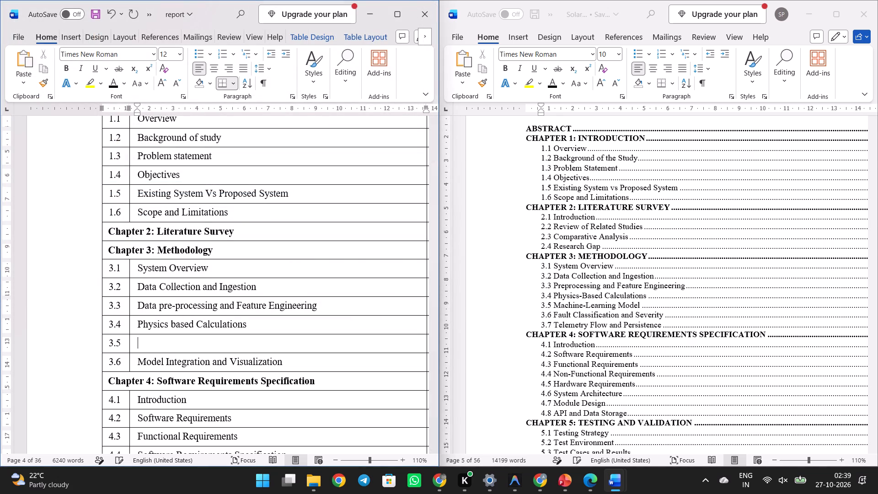
text(Fault Classification and Sever)
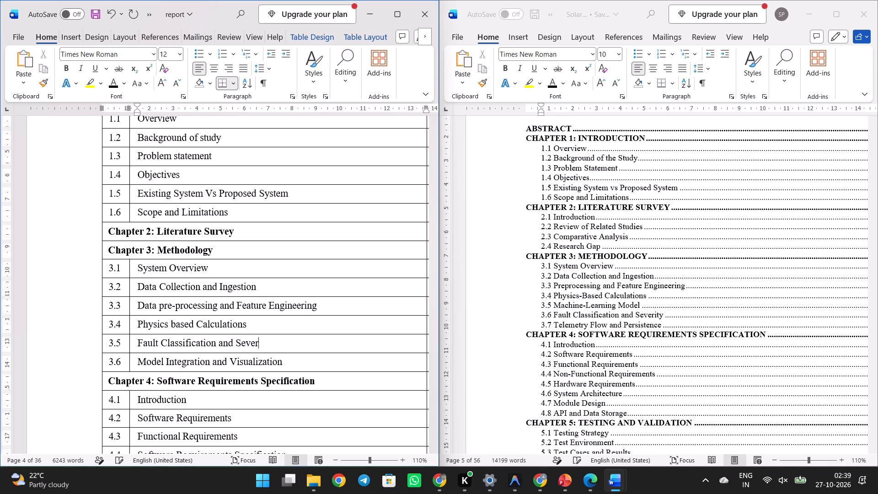
text(ity)
Replace the title of section 3.6 in the report's table of contents with Telemetry Flow and Resistance.
key(Down)
key(Right)
key(Right)
key(Right)
key(BackSpace)
key(BackSpace)
key(BackSpace)
key(BackSpace)
key(BackSpace)
key(BackSpace)
key(BackSpace)
key(BackSpace)
key(BackSpace)
key(BackSpace)
key(BackSpace)
key(BackSpace)
key(BackSpace)
key(BackSpace)
key(BackSpace)
key(BackSpace)
key(BackSpace)
key(BackSpace)
key(BackSpace)
key(BackSpace)
key(BackSpace)
key(BackSpace)
key(BackSpace)
key(BackSpace)
key(BackSpace)
key(BackSpace)
key(BackSpace)
key(BackSpace)
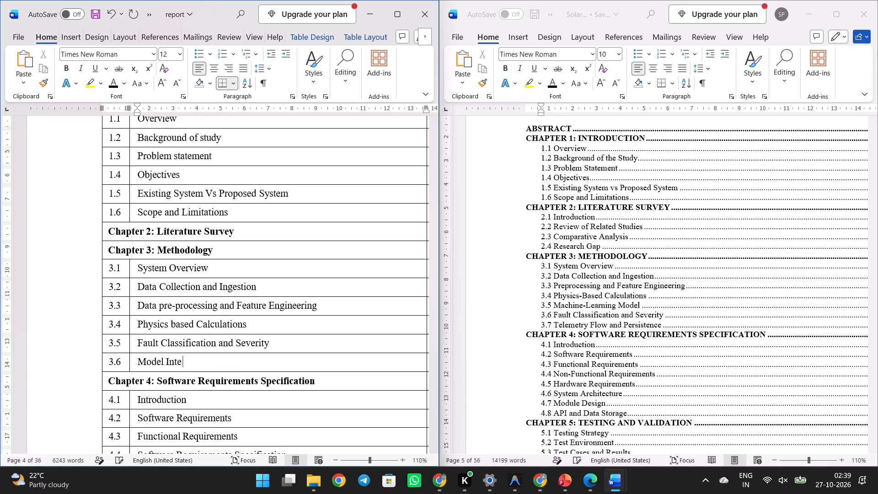
key(BackSpace)
key(BackSpace)
key(BackSpace)
key(BackSpace)
key(BackSpace)
key(BackSpace)
key(BackSpace)
key(BackSpace)
key(BackSpace)
key(BackSpace)
text(Telemetr)
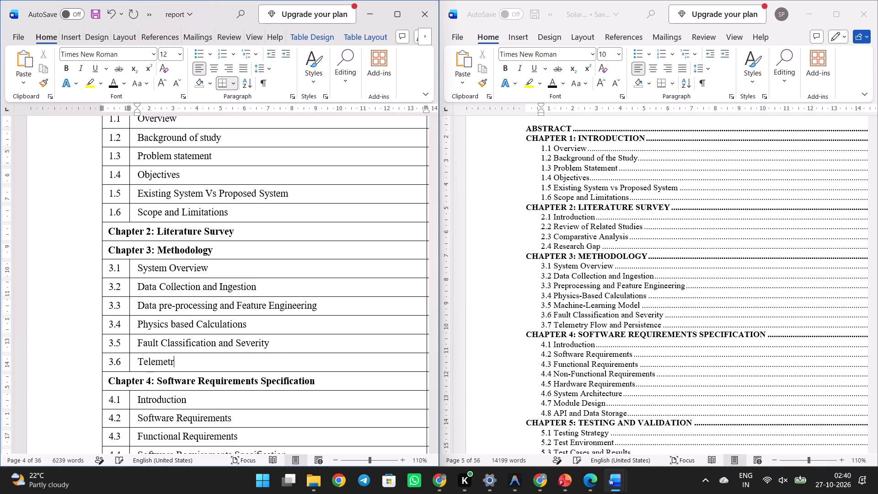
text(y)
key(space)
text(Flow and Resistance)
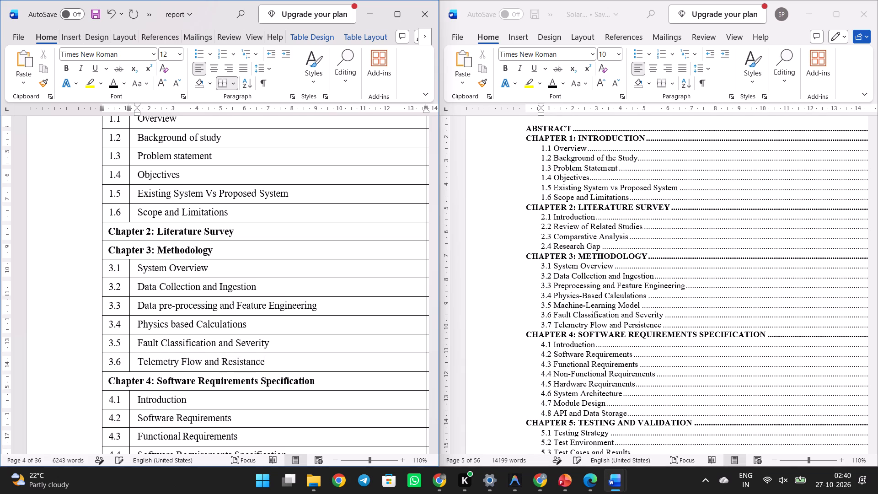
Move the title Non-functional Requirements from section 4.6 to 4.4, replacing Software Requirements Specification there.
scroll(139, 269, down, 1)
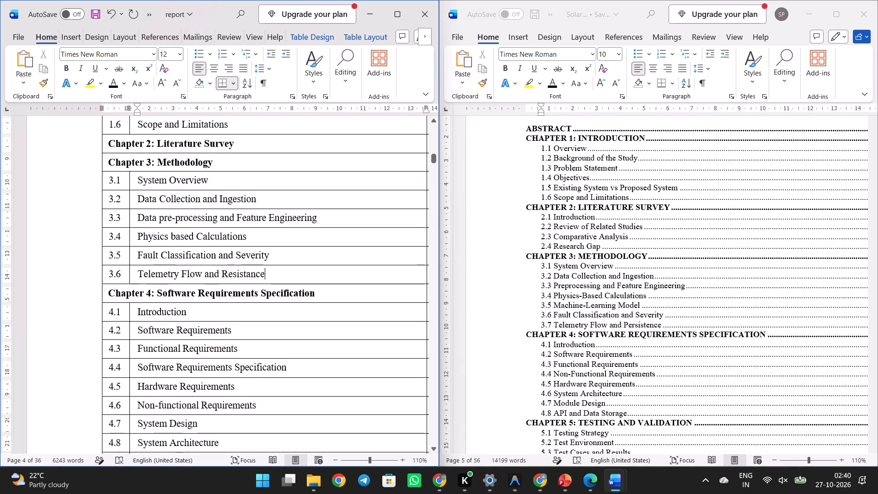
scroll(139, 269, down, 1)
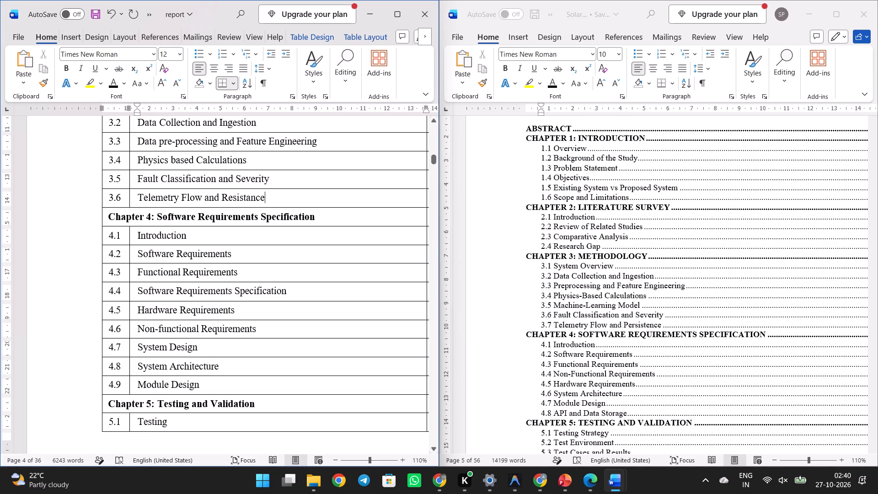
drag(266, 328, 144, 325)
key(ctrl+x)
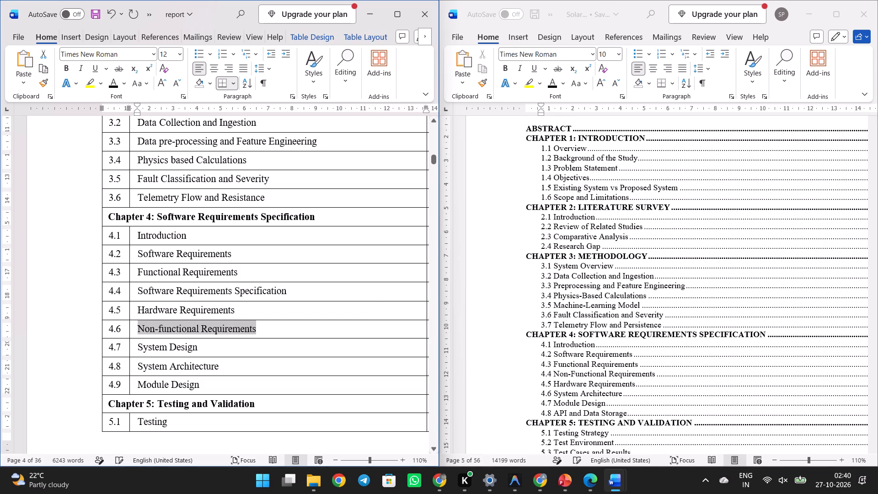
drag(292, 292, 148, 292)
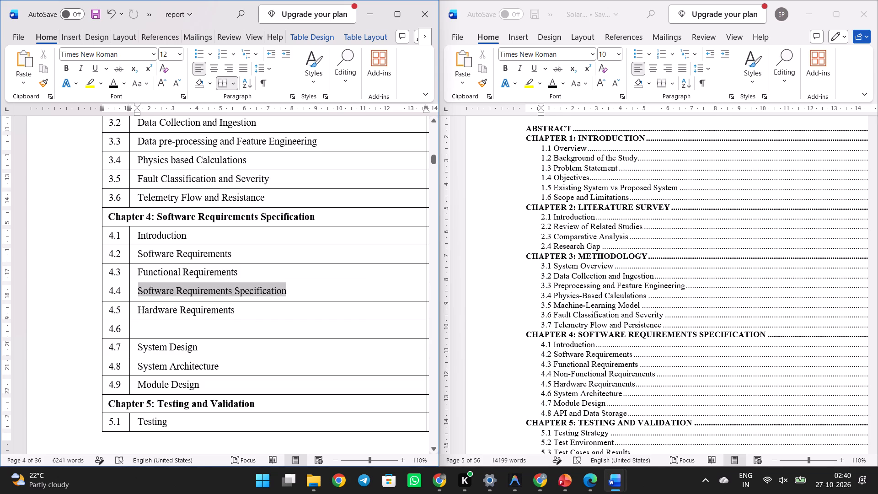
drag(148, 292, 142, 292)
key(ctrl+v)
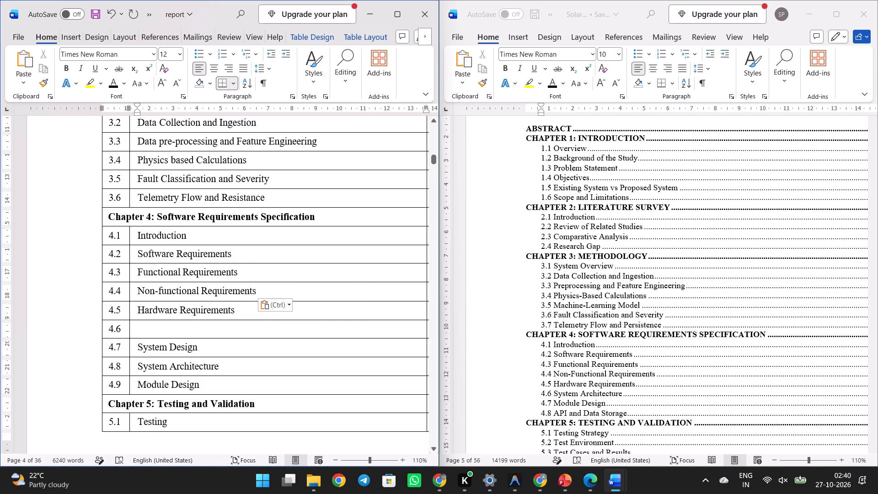
Move the title System Architecture from section 4.8 into the empty title cell of section 4.6.
drag(236, 364, 156, 359)
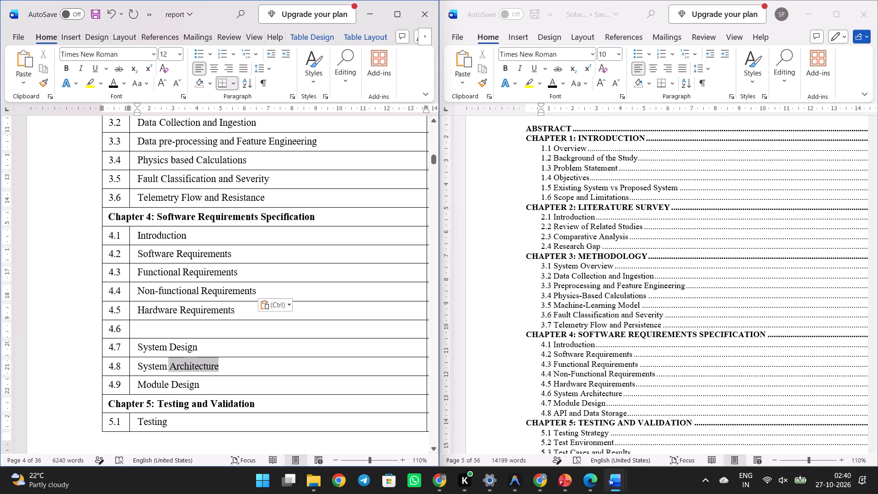
drag(156, 359, 152, 359)
key(ctrl+x)
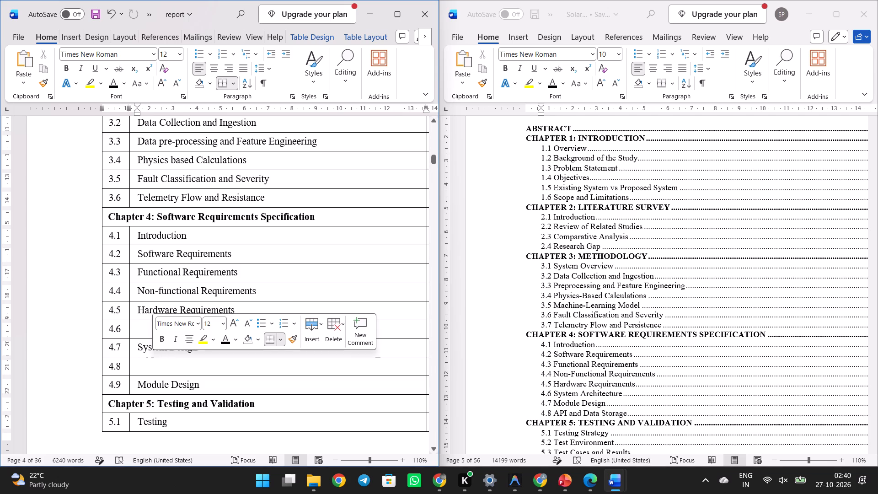
click(139, 332)
key(ctrl+v)
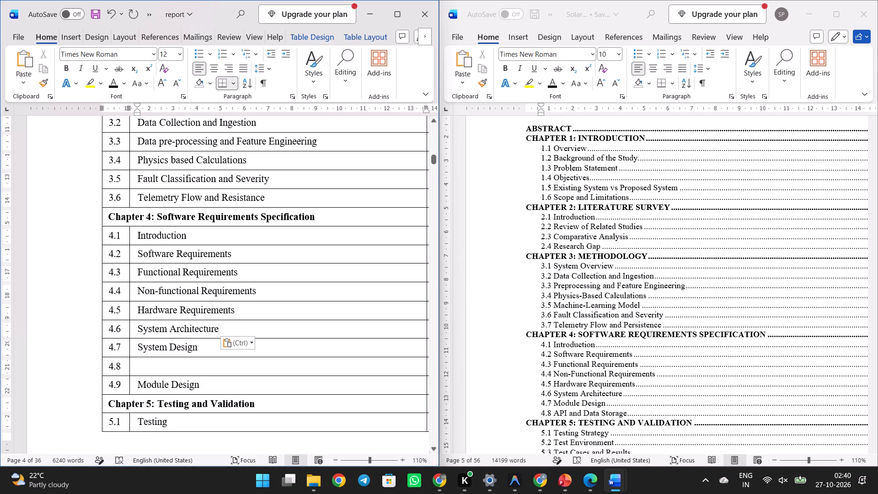
Move the title Module Design from section 4.9 to 4.7, replacing System Design there.
drag(206, 386, 161, 357)
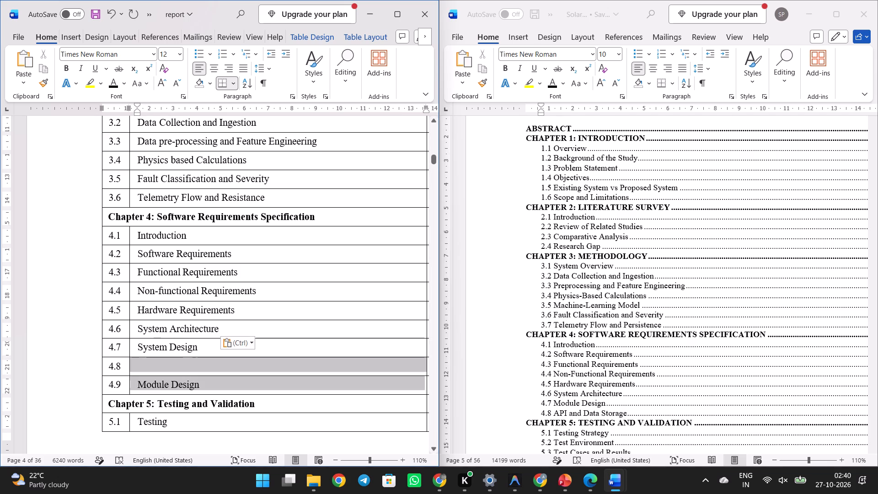
drag(161, 357, 141, 349)
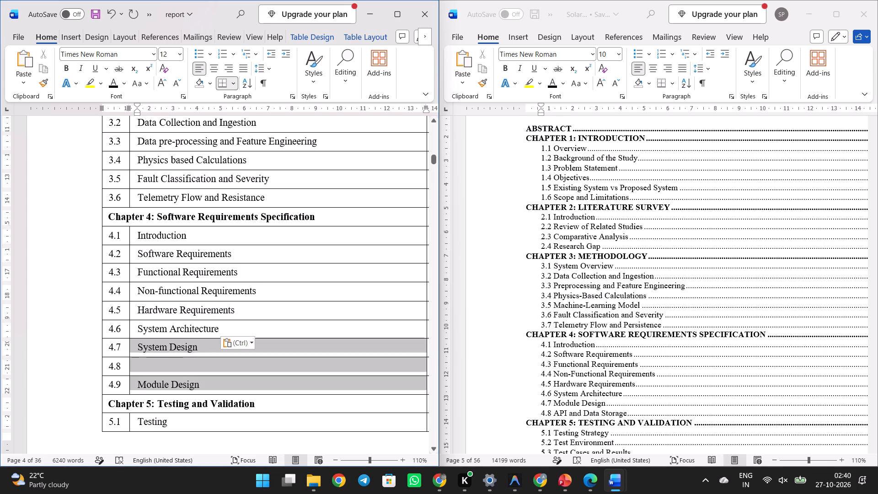
drag(141, 349, 140, 362)
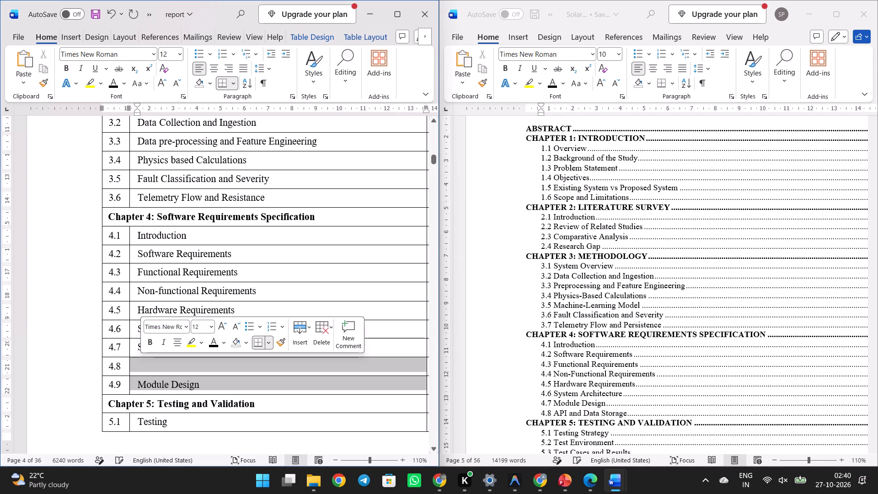
click(203, 387)
drag(203, 387, 149, 385)
key(ctrl+x)
drag(209, 344, 145, 355)
key(ctrl+v)
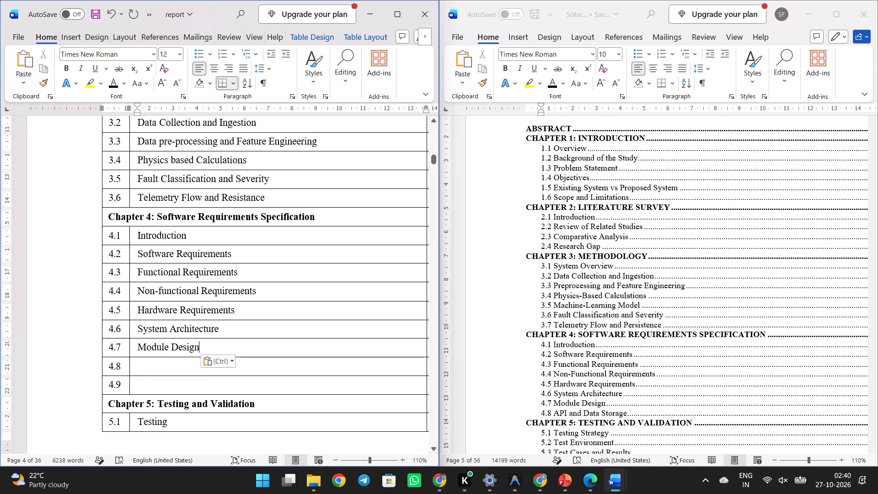
Fill the empty title cell of section 4.8 with API and Data Storage.
click(168, 370)
text(APU)
key(BackSpace)
text(I and)
key(space)
text(Data Storage)
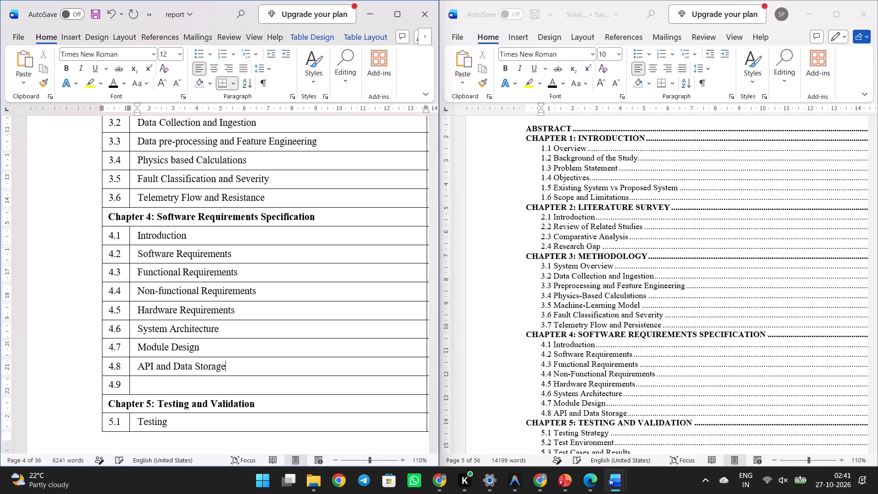
Delete the entire leftover row 4.9 from the contents table.
key(Down)
drag(112, 383, 140, 383)
drag(140, 383, 392, 382)
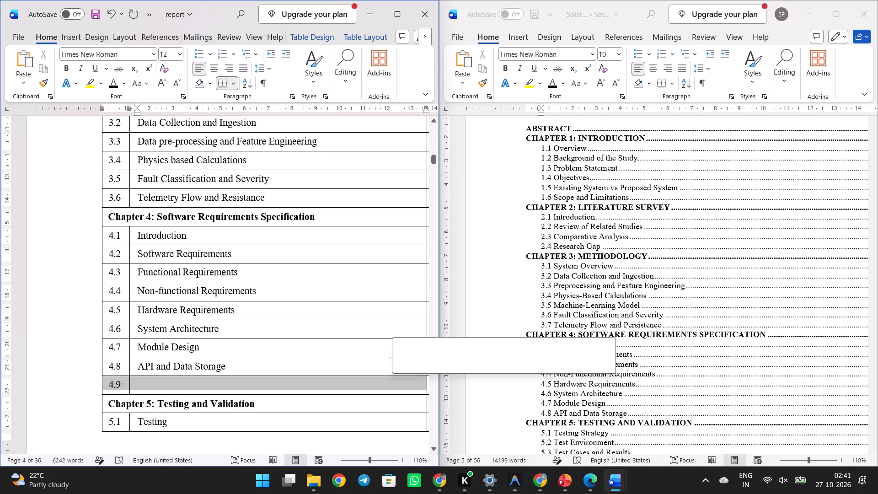
right_click(392, 382)
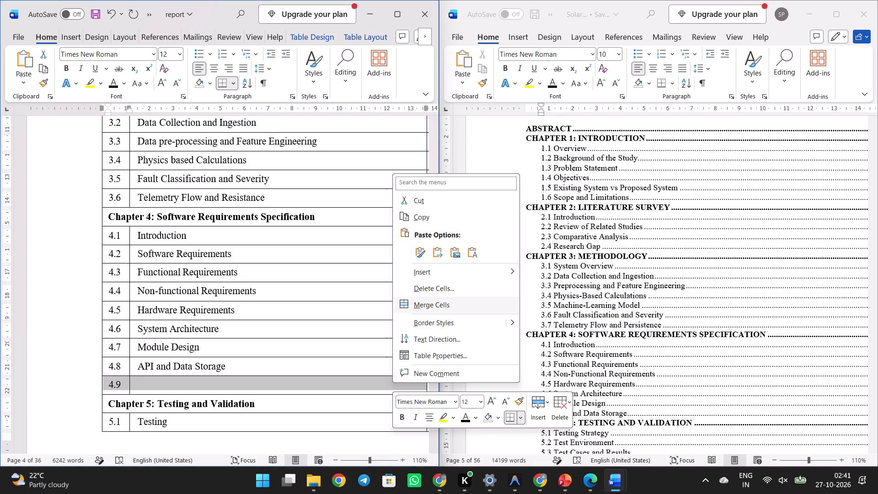
click(450, 295)
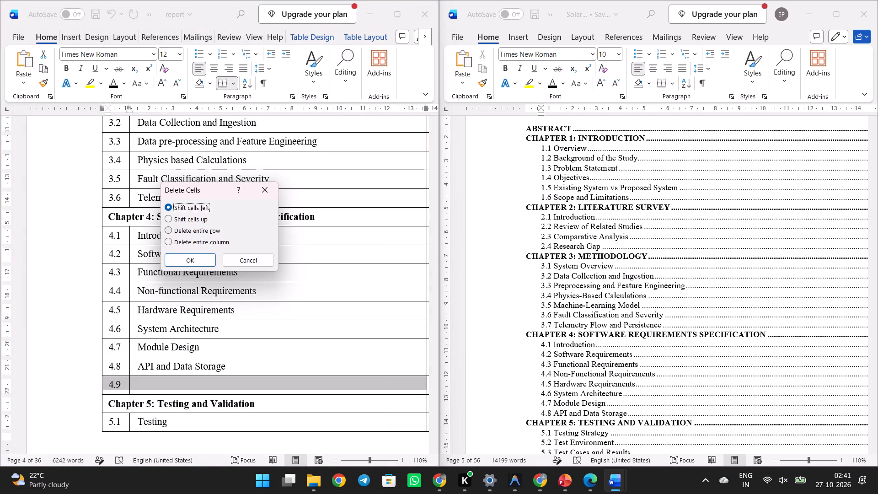
click(204, 231)
click(196, 258)
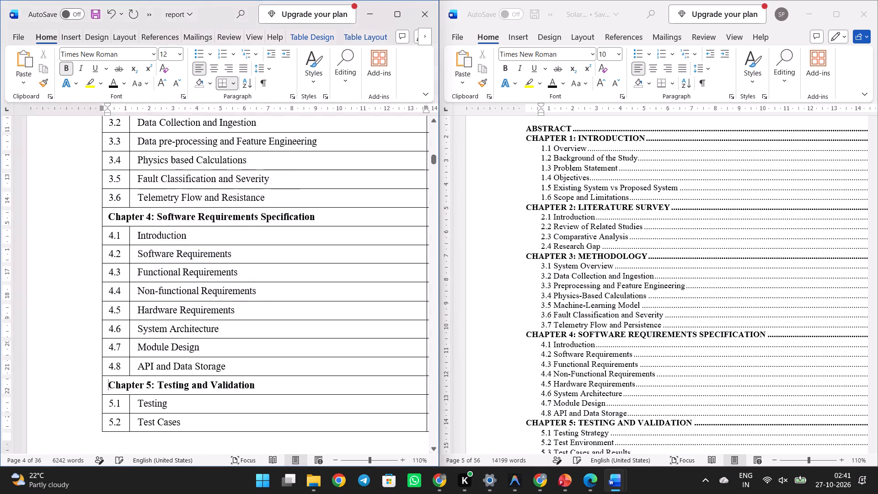
Extend the title of section 5.1 to Testing Strategy.
scroll(325, 371, down, 1)
scroll(653, 370, down, 1)
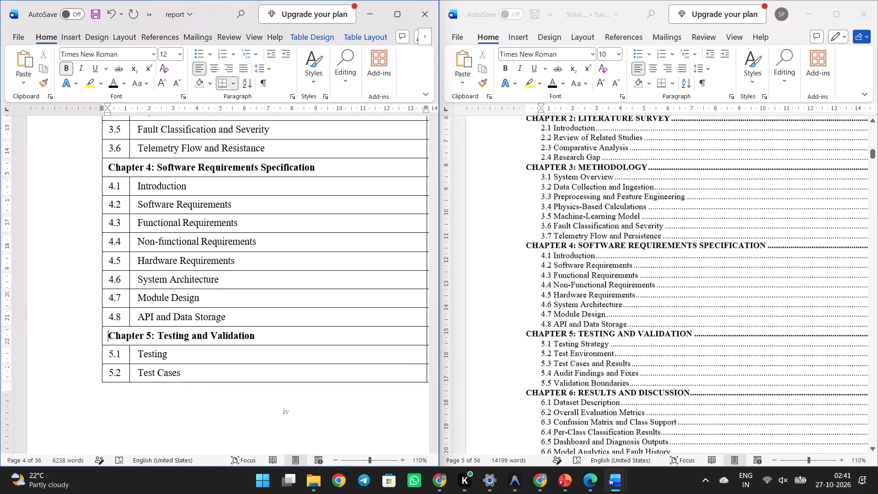
scroll(653, 370, down, 2)
scroll(616, 303, down, 1)
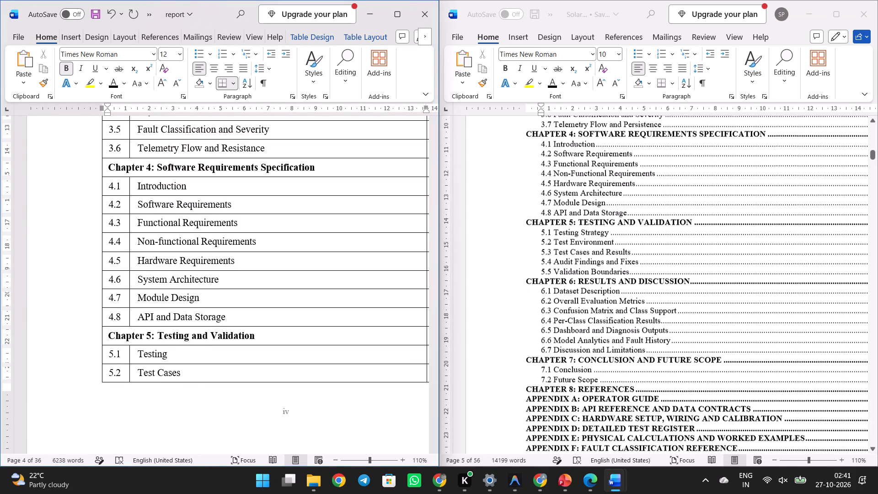
click(189, 354)
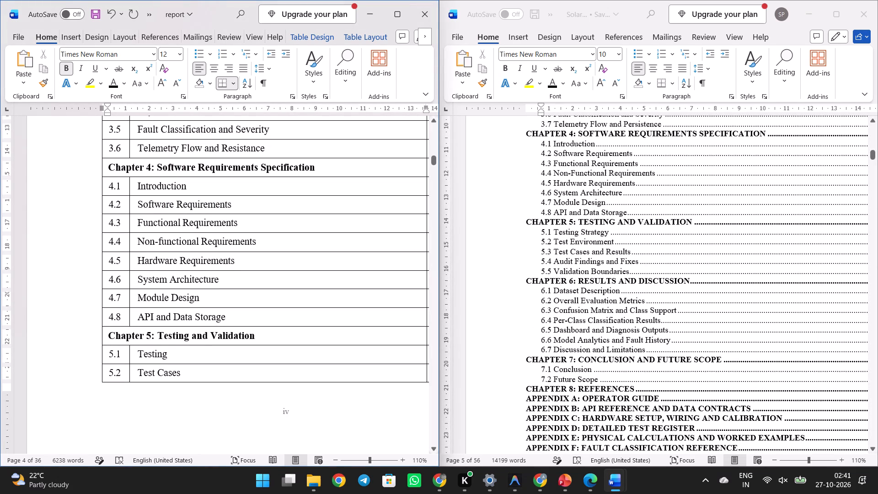
key(space)
text(Stra)
text(tegy)
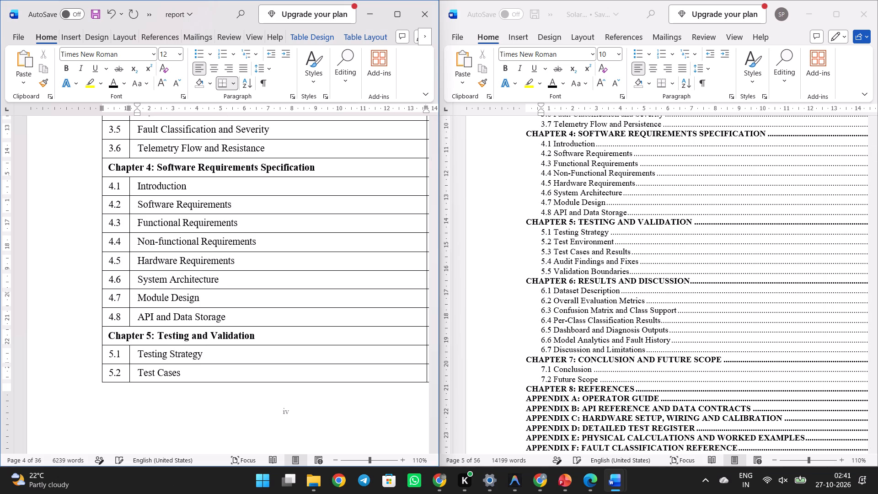
Change the title of section 5.2 to Test Environment.
click(193, 375)
key(BackSpace)
key(BackSpace)
key(BackSpace)
key(BackSpace)
key(BackSpace)
text(Environment)
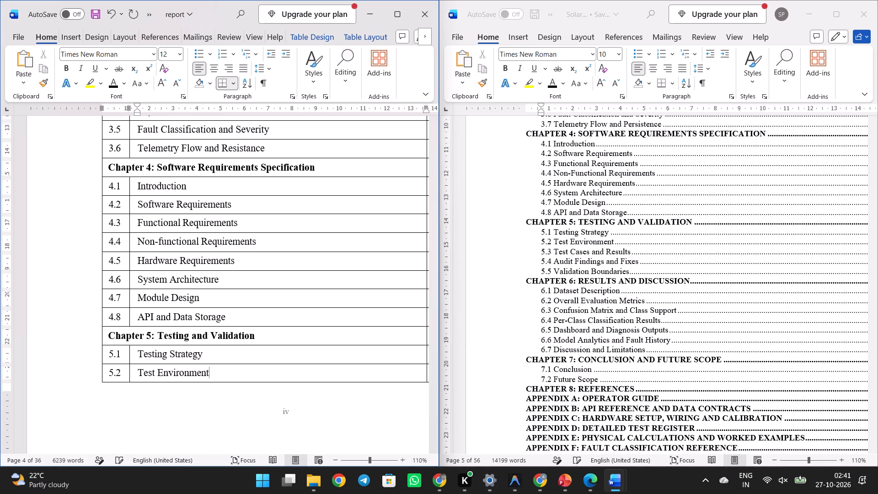
Replace the title of section 5.3 with Test Cases and Results.
scroll(267, 328, down, 2)
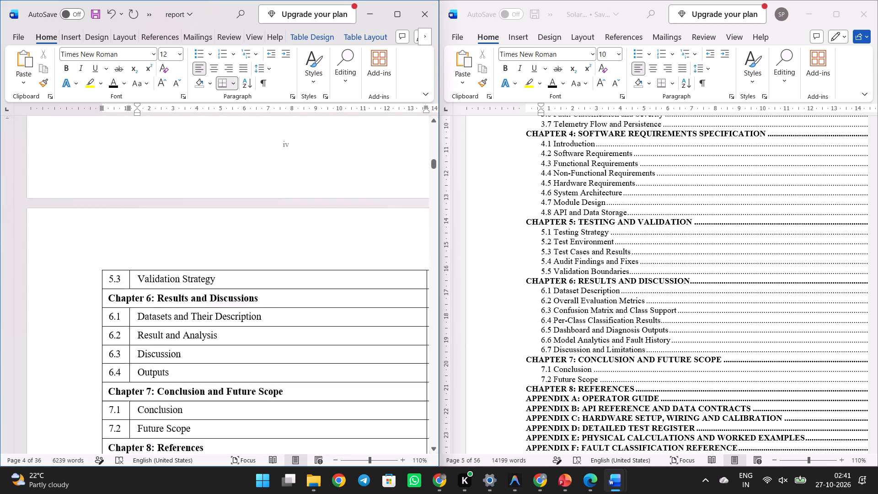
scroll(267, 328, down, 2)
scroll(267, 328, up, 5)
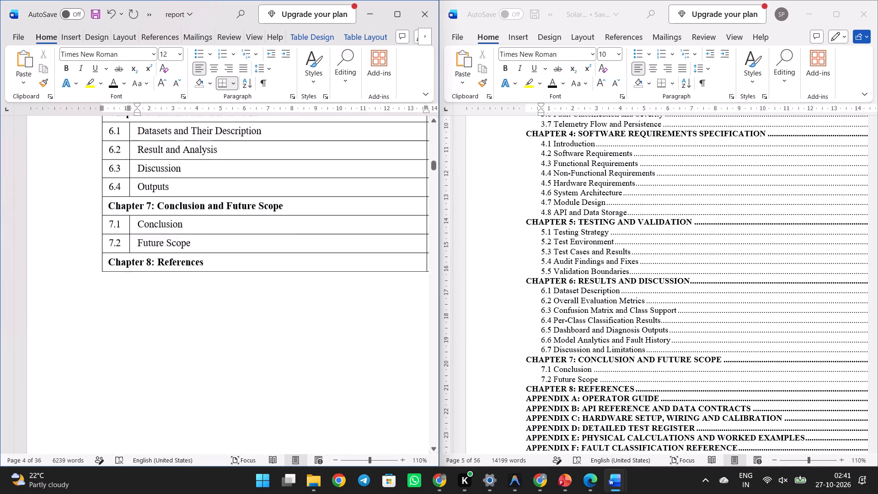
scroll(267, 328, up, 2)
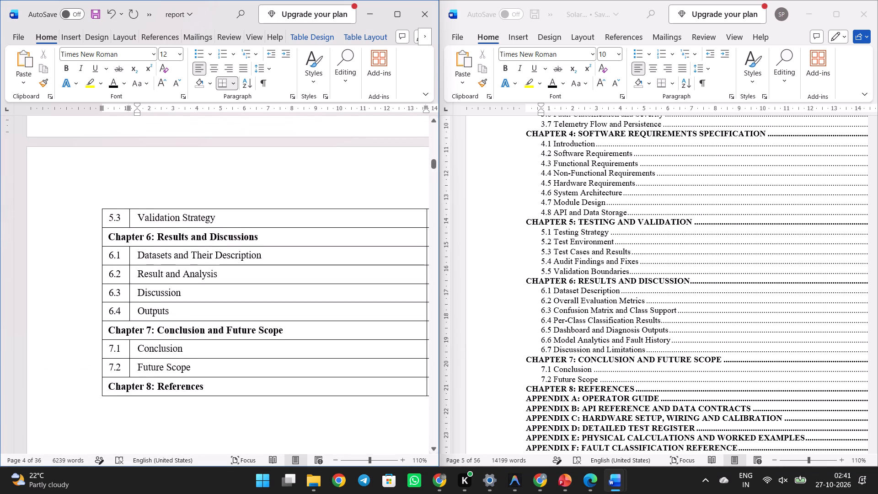
drag(245, 222, 151, 222)
text(test)
key(BackSpace)
key(BackSpace)
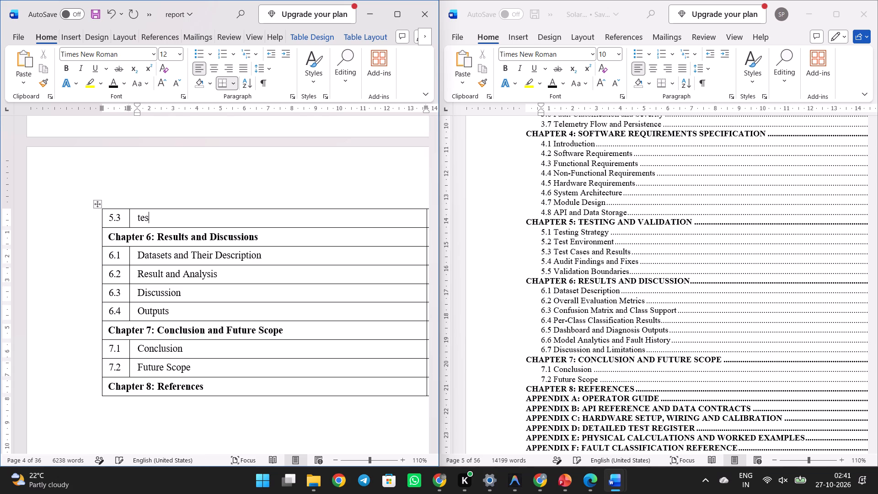
key(BackSpace)
key(BackSpace)
text(Test Cases and Results)
key(Return)
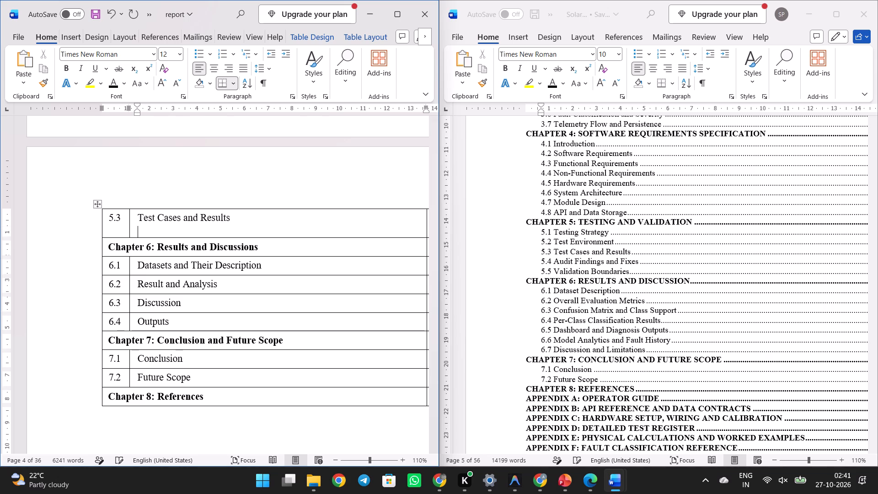
key(BackSpace)
key(BackSpace)
key(BackSpace)
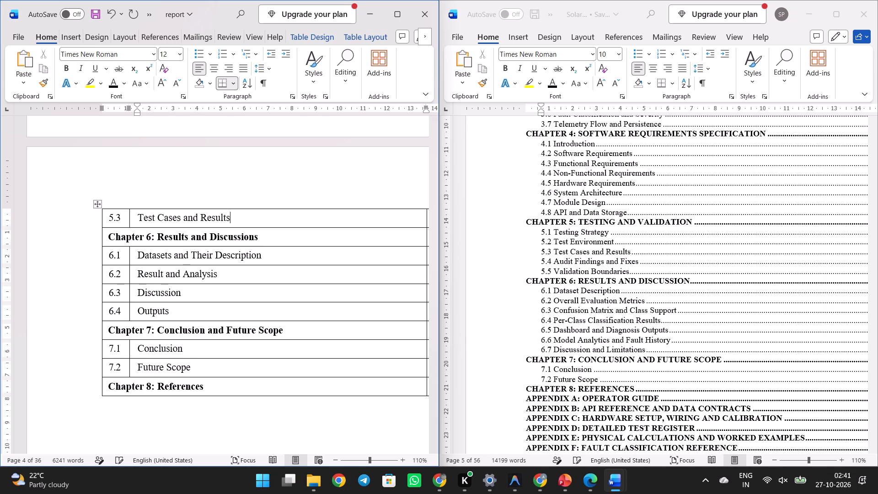
Insert two empty rows below section 5.3 in the contents table.
right_click(236, 218)
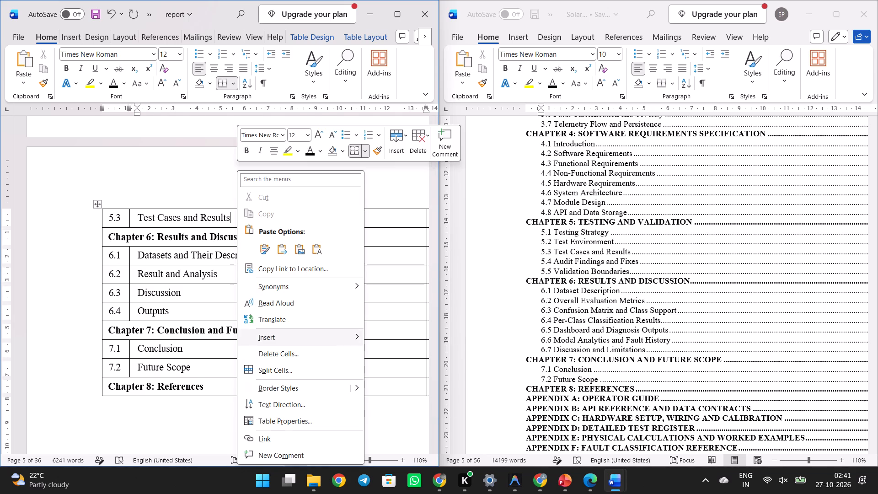
click(402, 386)
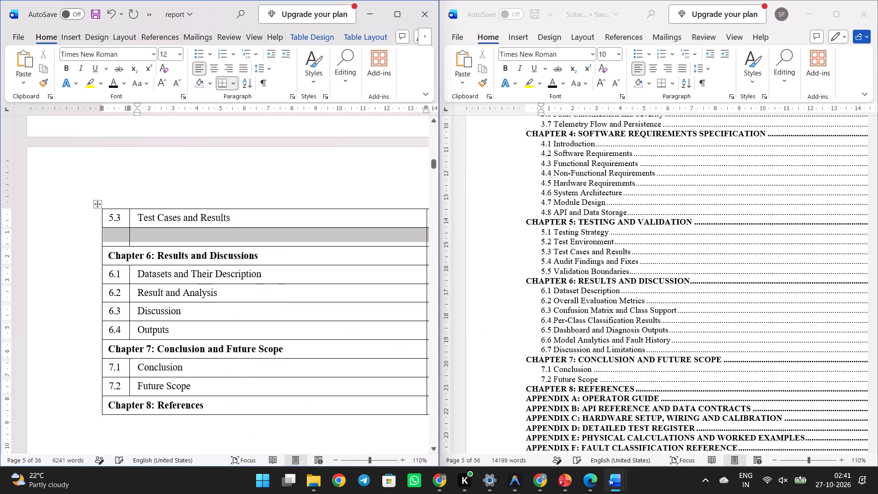
click(239, 239)
right_click(239, 239)
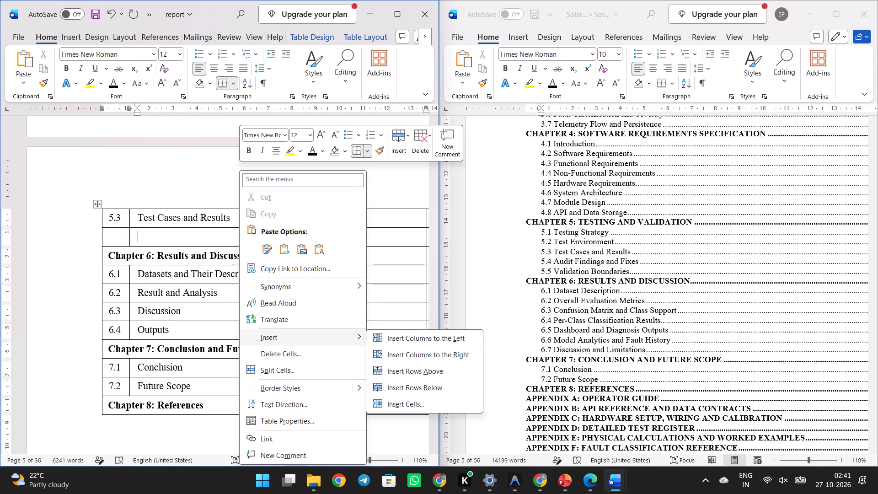
drag(337, 340, 412, 392)
click(412, 392)
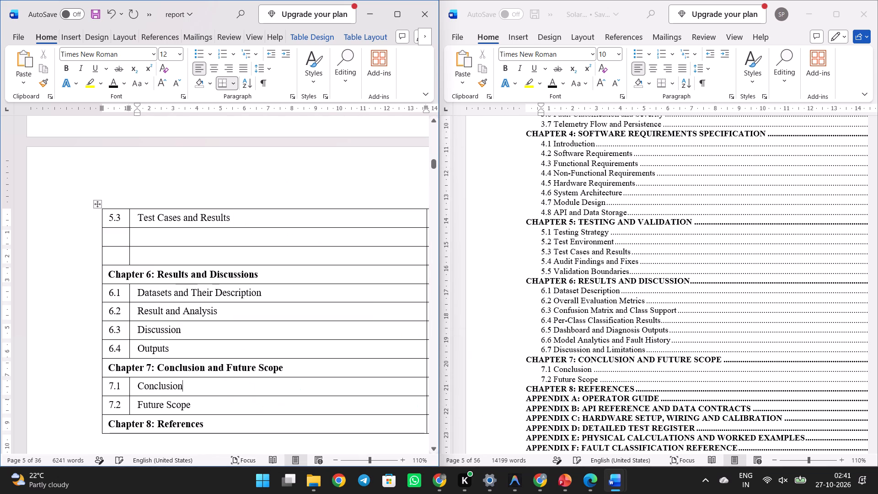
Number the two empty rows under section 5.3 as 5.4 and 5.5.
click(120, 238)
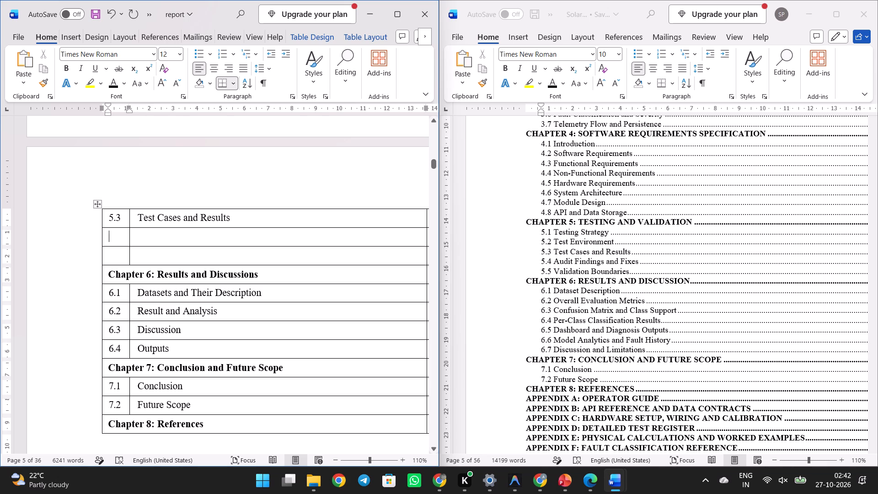
text(5.4)
key(Down)
text(5.5)
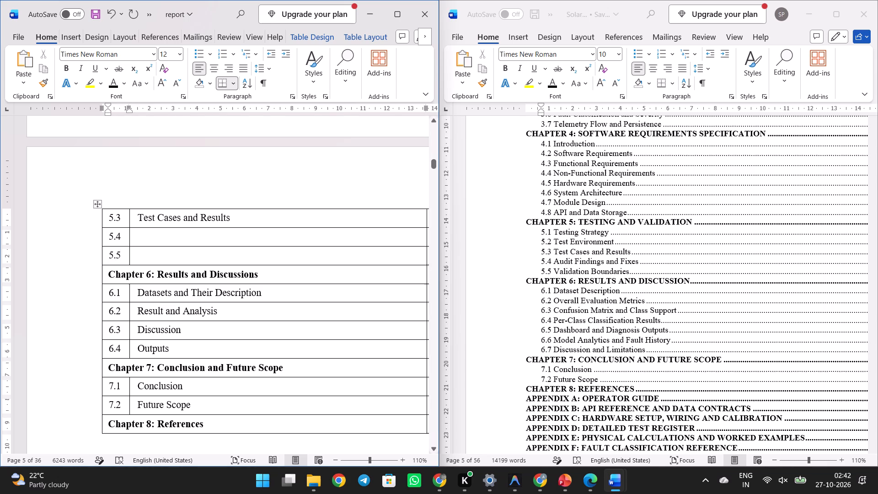
Fill the empty title cell of section 5.4 with Audit Findings and Fixes.
click(156, 239)
text(Audit)
key(space)
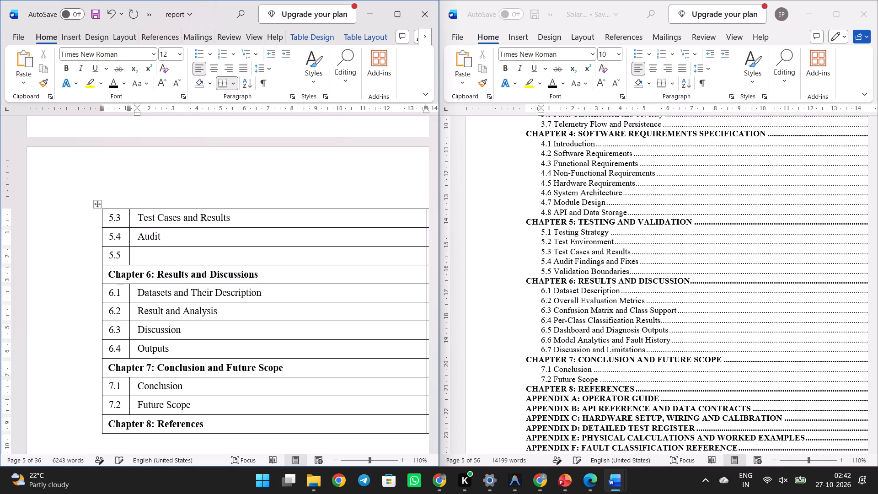
text(Findings and)
key(space)
text(Fiz=x)
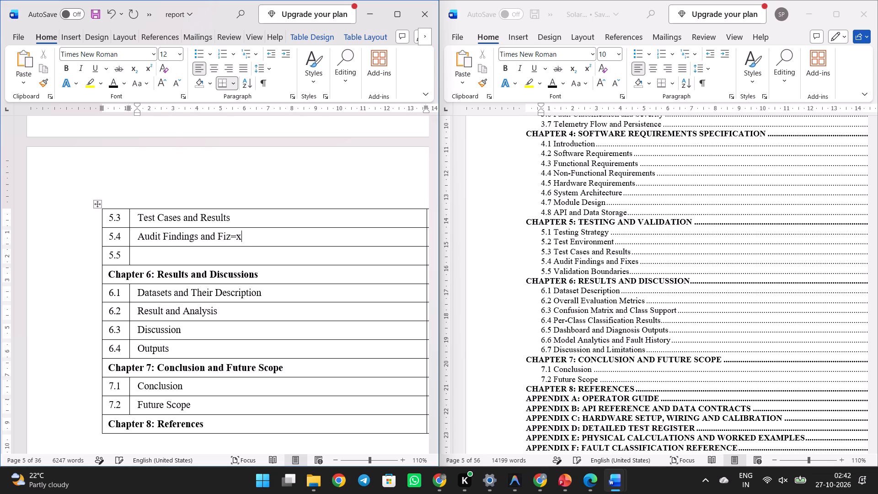
key(BackSpace)
key(BackSpace)
key(BackSpace)
text(xes)
Fill the empty title cell of section 5.5 with Validation Boundaries.
key(Down)
text(Validation)
key(space)
text(Boundaries)
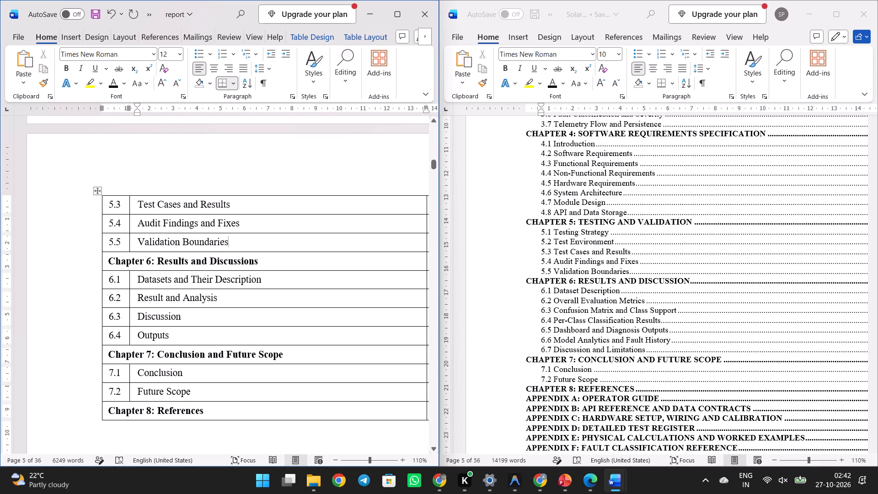
Replace the title of section 6.2 in the contents table with Overall Evaluation Metrics.
drag(227, 299, 145, 294)
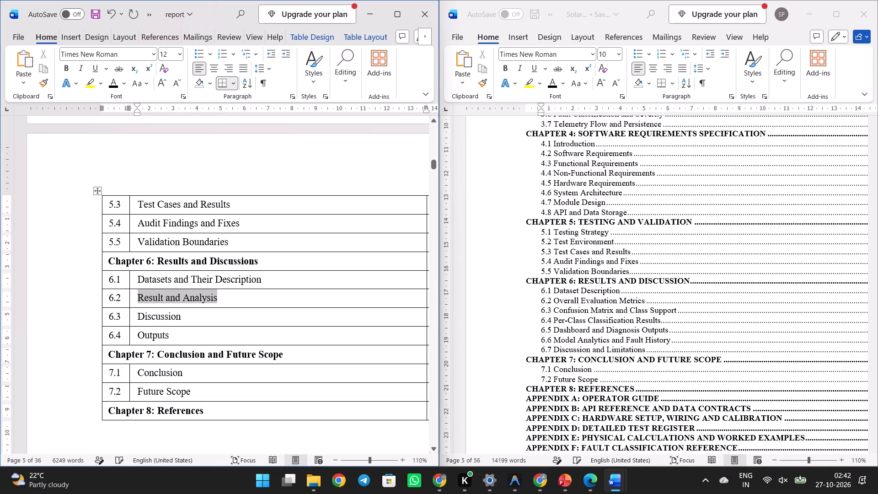
text(Over)
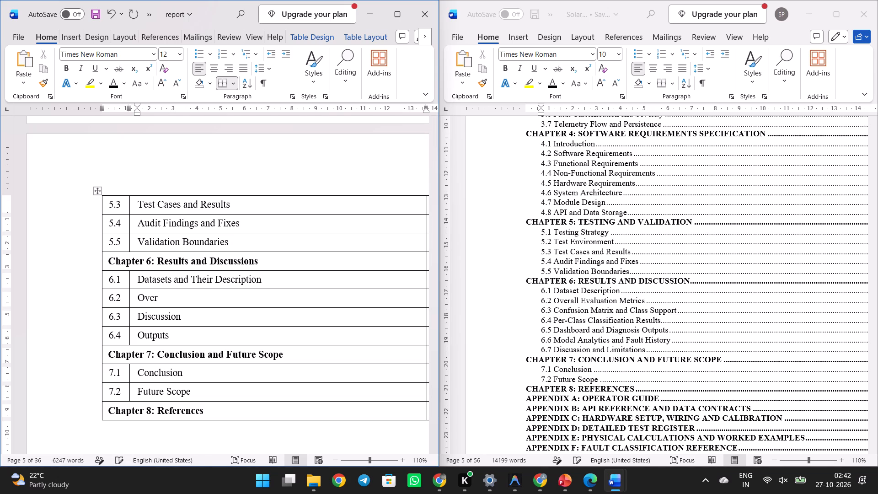
text(all Evaluation)
key(space)
text(Metr)
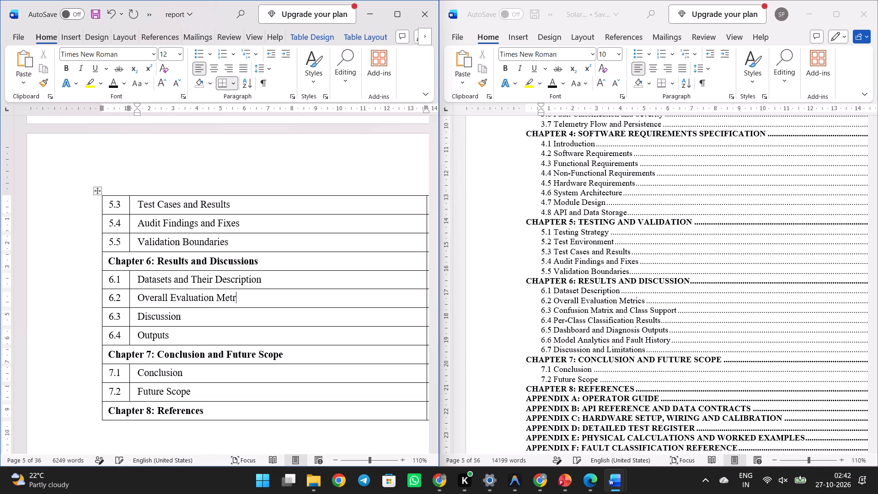
text(ics)
Replace the title of section 6.3 with Confusion Matrix and Class Support, copied from the solar document as text only.
key(Down)
key(BackSpace)
key(BackSpace)
key(BackSpace)
key(BackSpace)
key(BackSpace)
key(BackSpace)
key(BackSpace)
key(BackSpace)
key(BackSpace)
key(BackSpace)
click(553, 311)
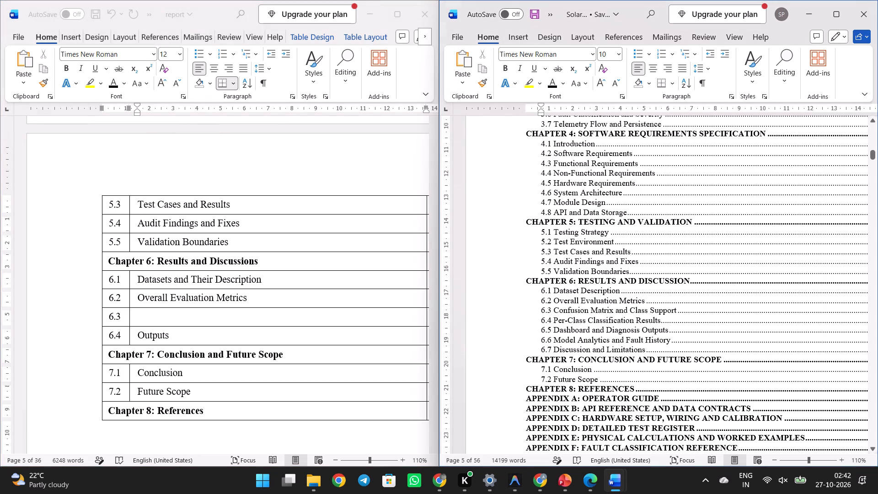
drag(557, 311, 622, 309)
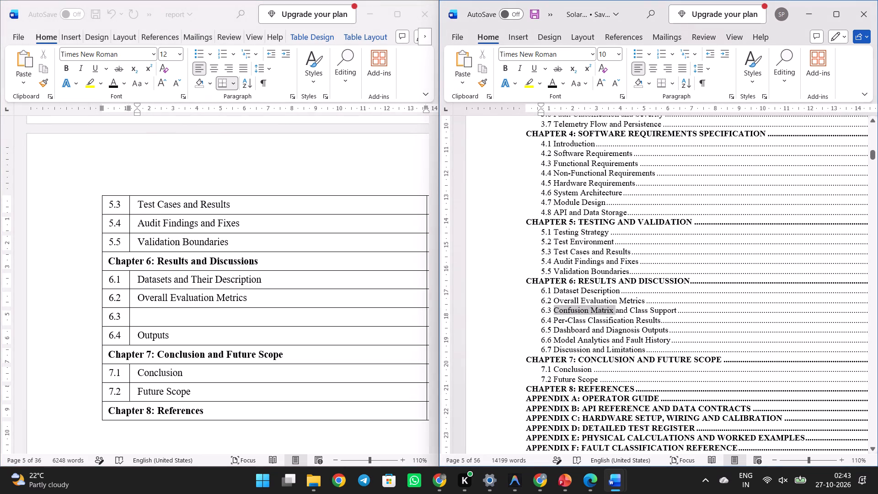
drag(622, 309, 665, 311)
key(ctrl+c)
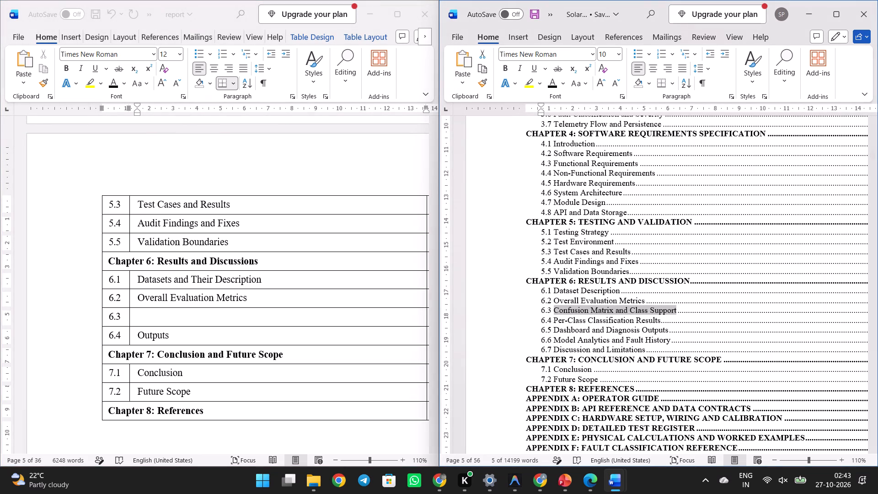
click(211, 316)
key(ctrl+v)
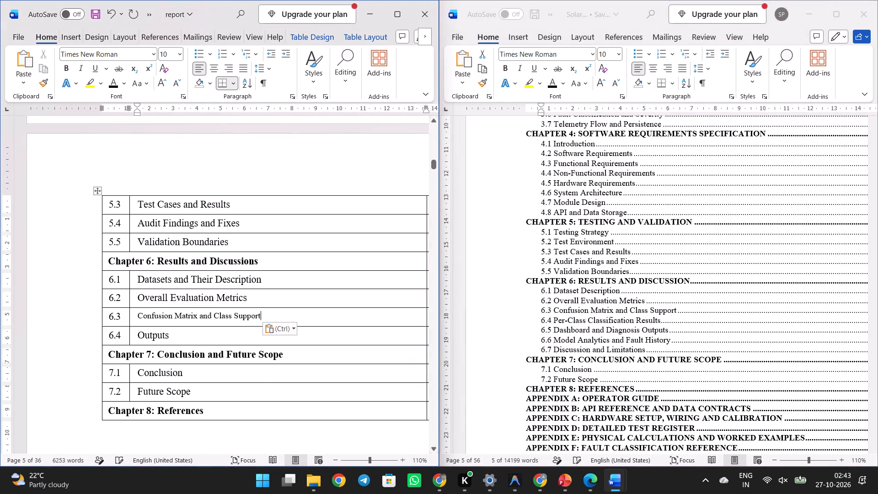
click(280, 332)
click(335, 360)
Replace the title of section 6.4 with Per-Class Classification Results, copied from the solar document as text only.
click(554, 318)
drag(554, 318, 642, 317)
key(ctrl+c)
click(161, 336)
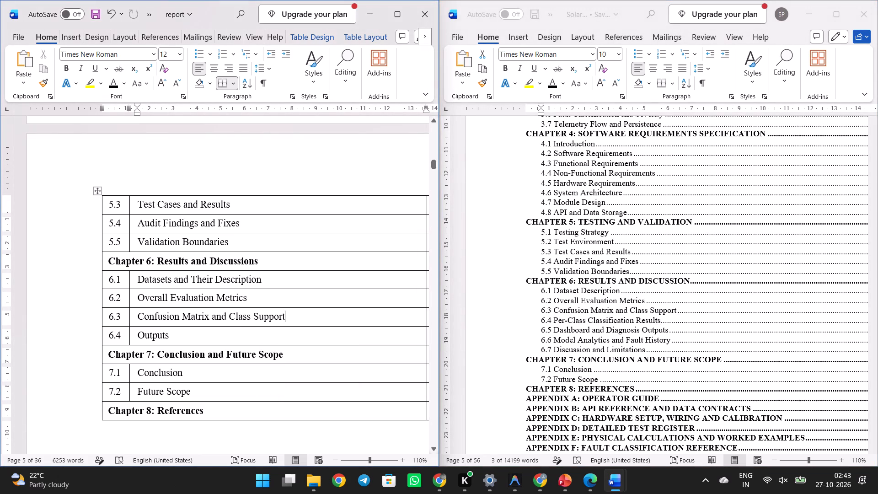
drag(177, 341, 141, 337)
drag(141, 337, 139, 334)
key(ctrl+v)
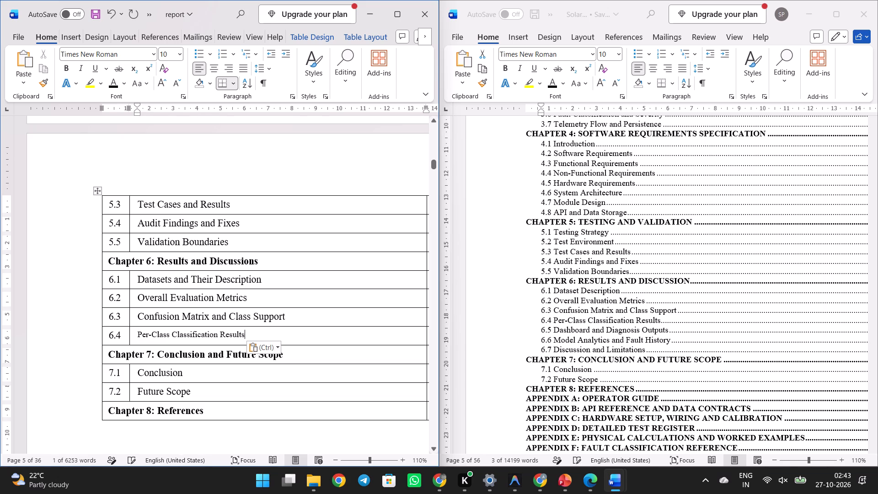
click(264, 344)
click(323, 378)
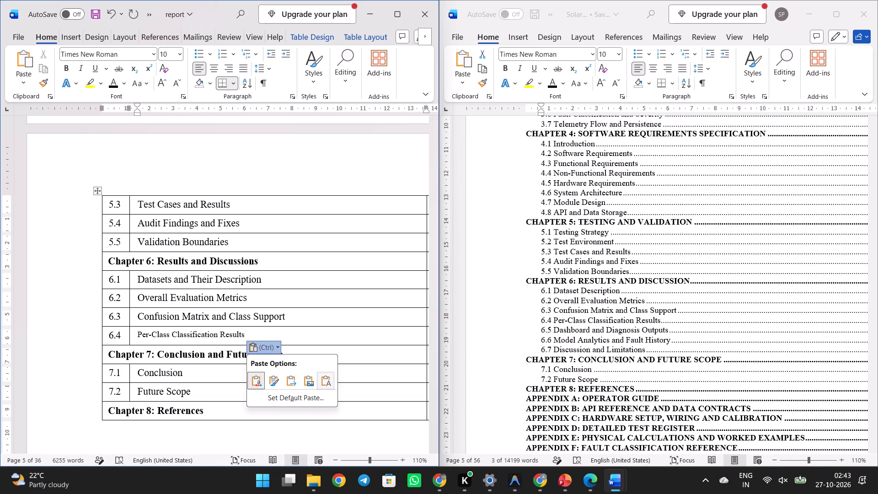
Insert three empty rows below section 6.4 in the contents table.
right_click(273, 335)
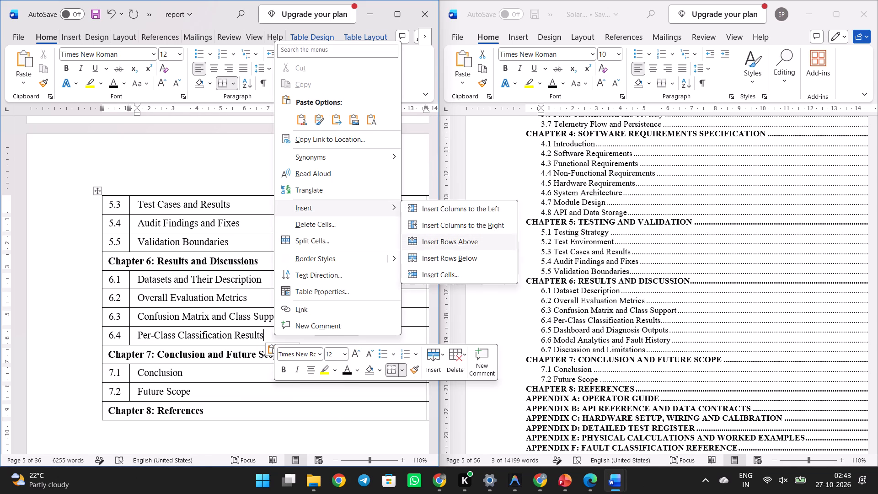
click(435, 258)
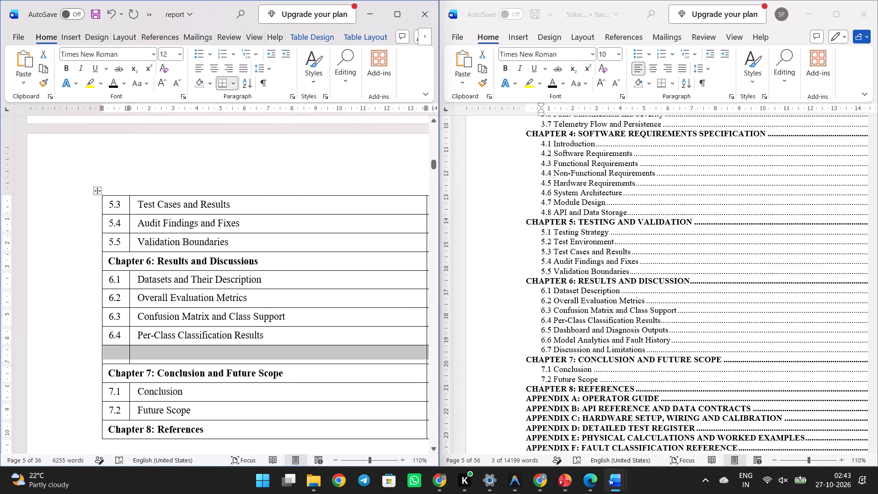
click(252, 355)
right_click(252, 355)
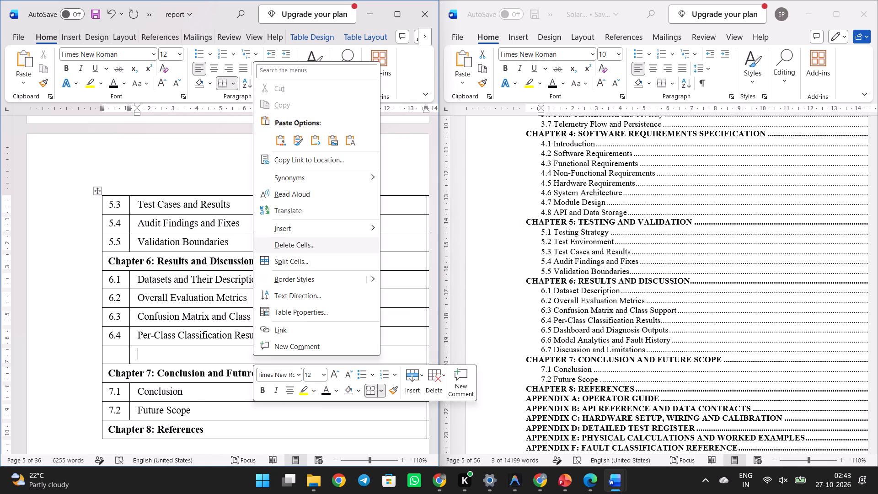
drag(357, 232, 424, 278)
click(424, 278)
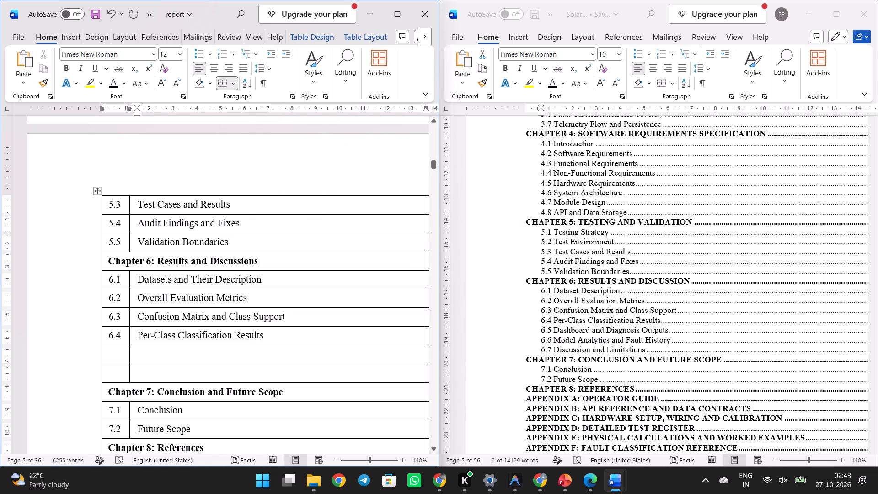
click(319, 352)
right_click(319, 352)
click(414, 228)
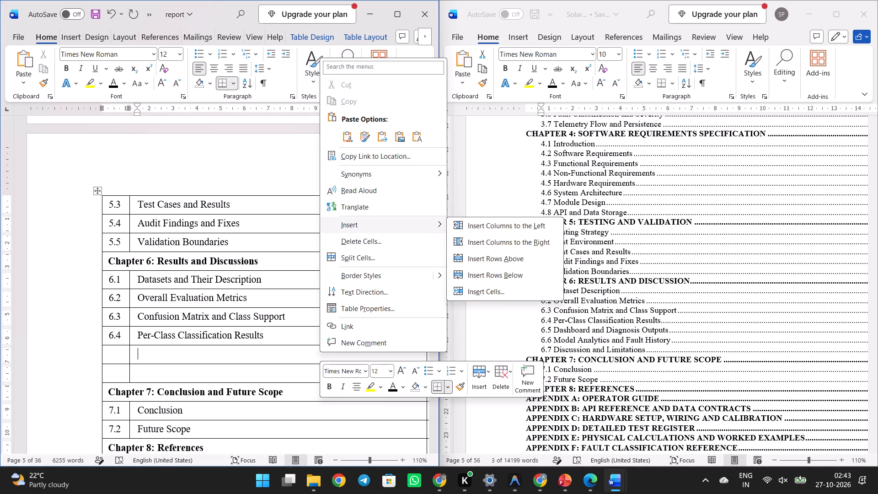
click(494, 274)
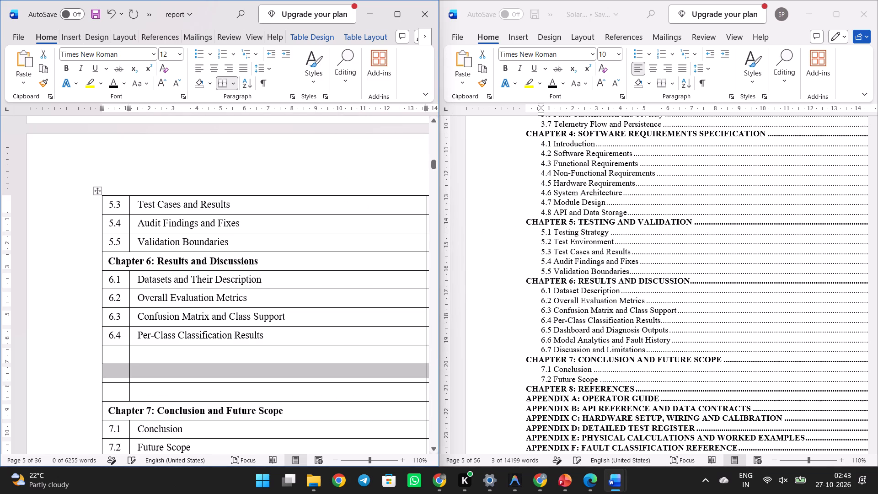
Fill the title cell of the first empty row under section 6.4 with Dashboard and Diagnosis Outputs, copied as text only.
click(557, 329)
drag(554, 331, 580, 331)
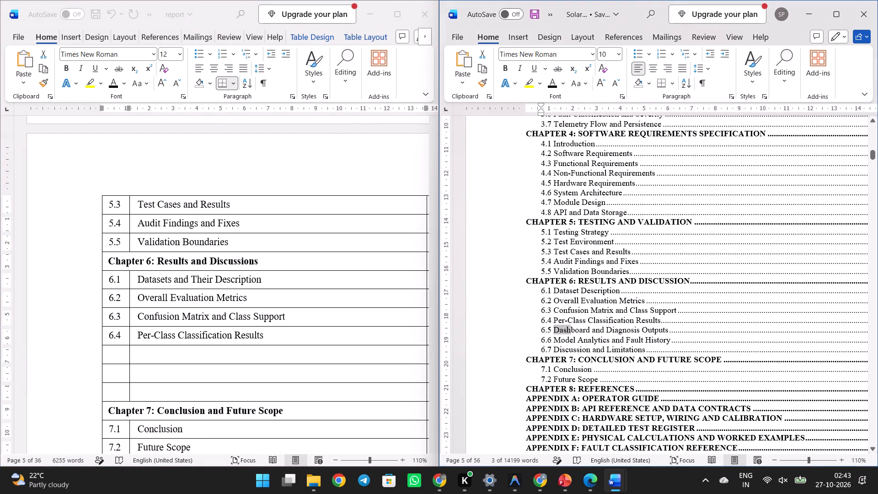
drag(580, 331, 654, 328)
key(ctrl+c)
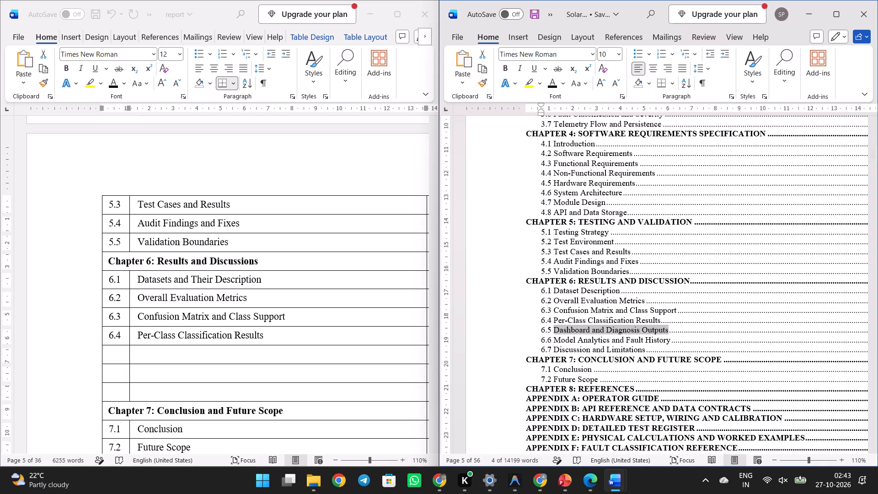
click(236, 354)
click(236, 354)
key(ctrl+v)
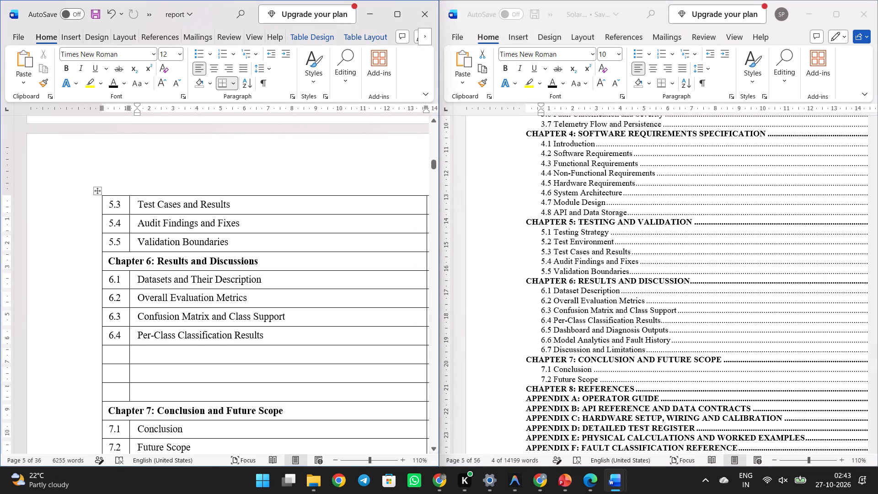
drag(277, 366, 332, 400)
click(332, 400)
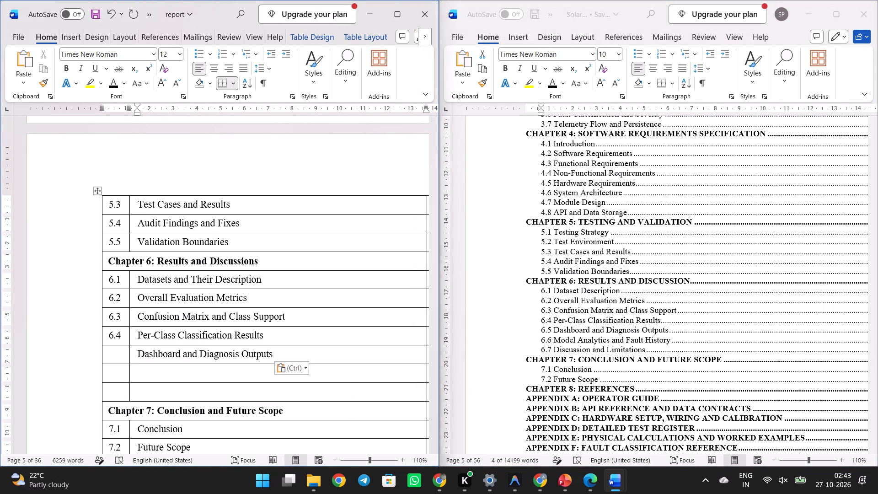
Fill the title cell below Dashboard and Diagnosis Outputs with Model Analytics and Fault History, copied as text only.
click(559, 342)
drag(557, 339, 583, 336)
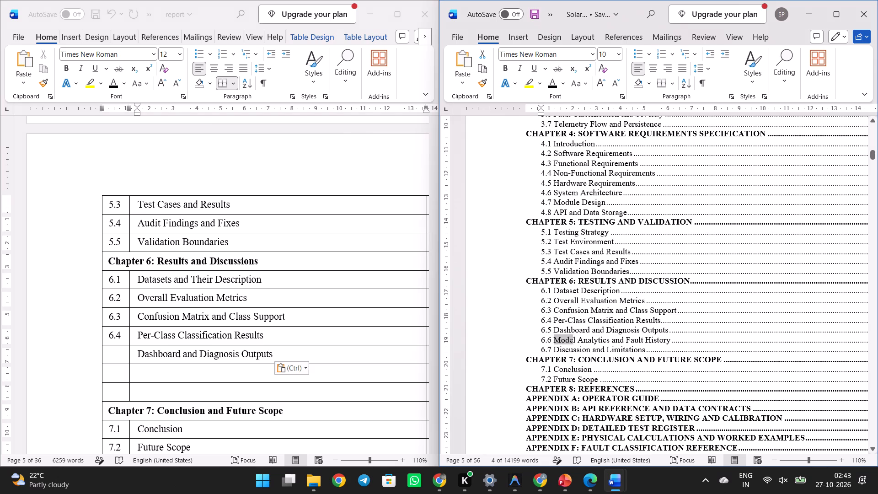
drag(583, 336, 660, 336)
key(ctrl+c)
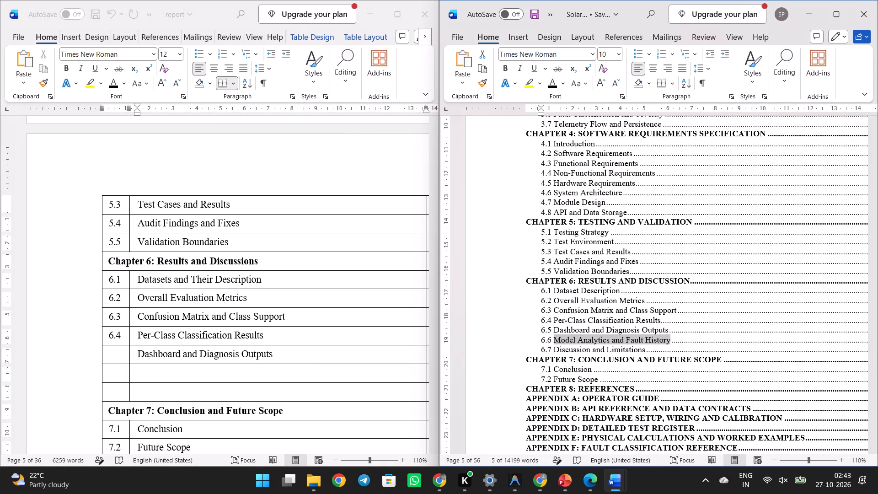
click(236, 373)
click(236, 373)
click(236, 373)
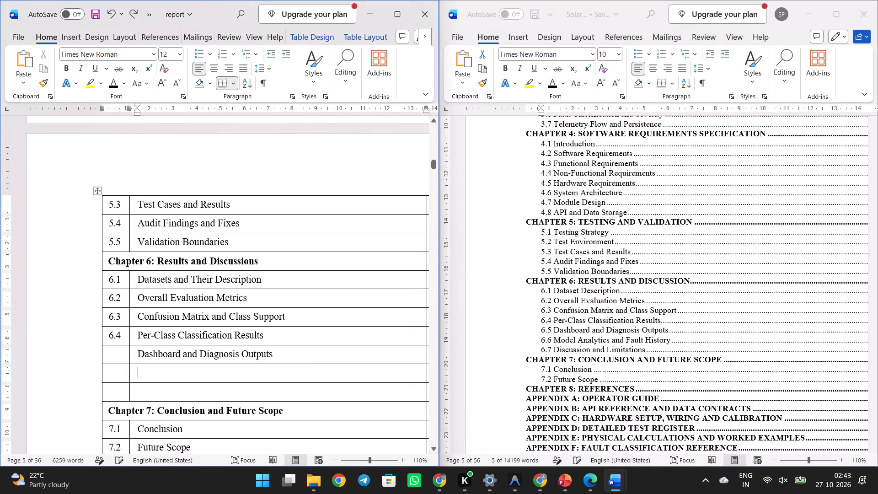
key(ctrl+v)
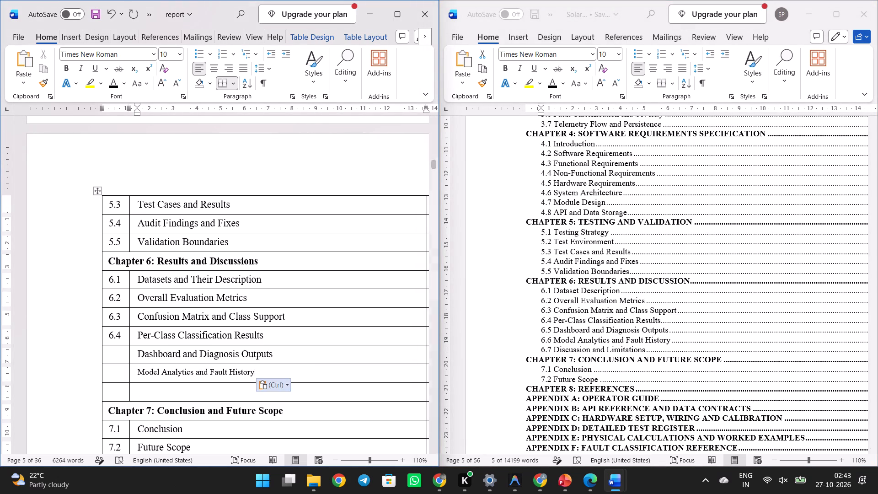
click(281, 386)
click(333, 414)
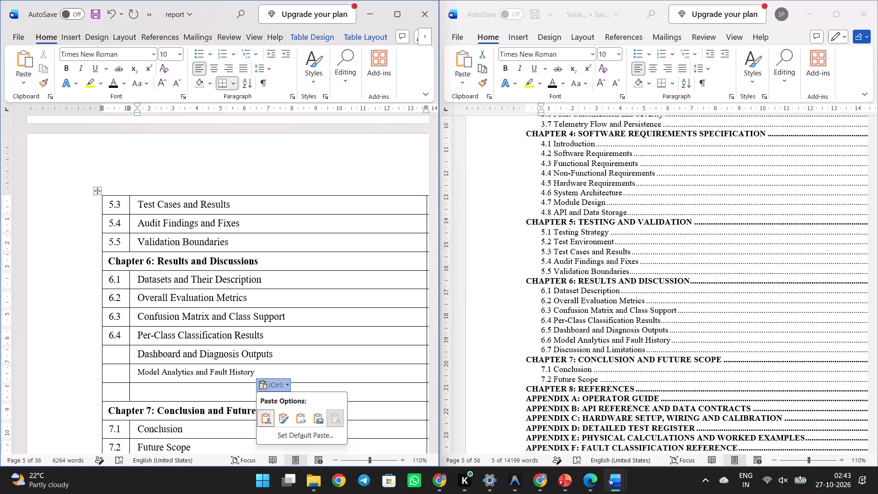
Fill the title cell below Model Analytics and Fault History with Discussion and Limitations, copied as text only.
click(554, 347)
click(554, 347)
drag(554, 347, 614, 346)
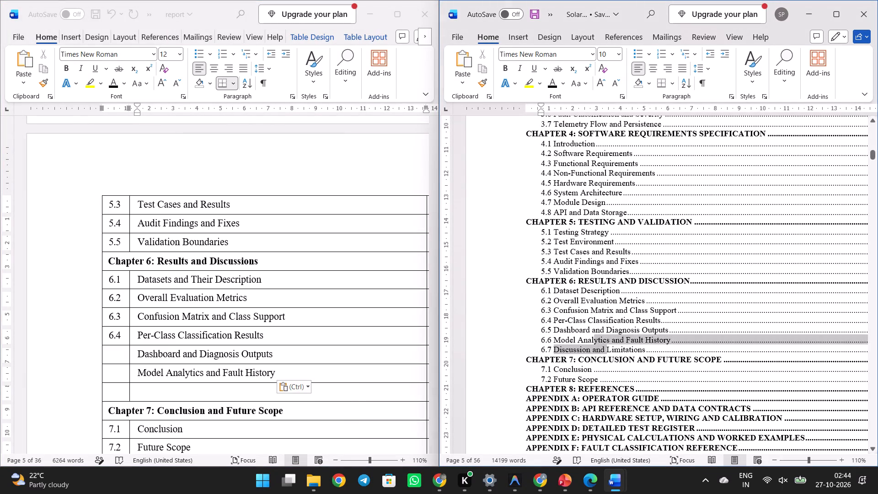
drag(614, 346, 638, 350)
key(ctrl+c)
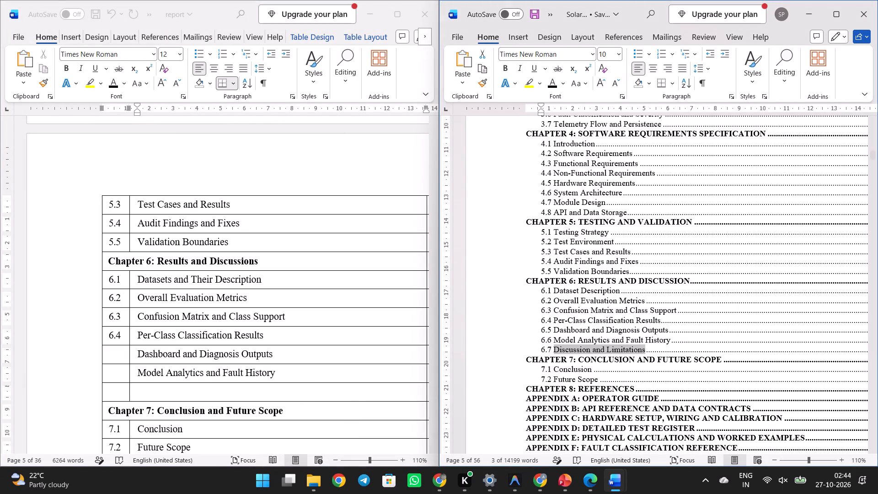
click(264, 394)
click(264, 394)
key(ctrl+v)
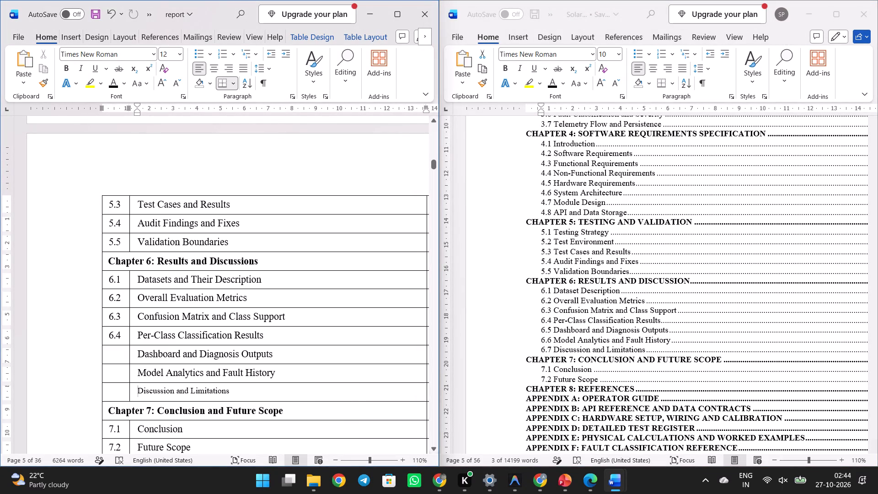
drag(251, 404, 310, 434)
click(310, 434)
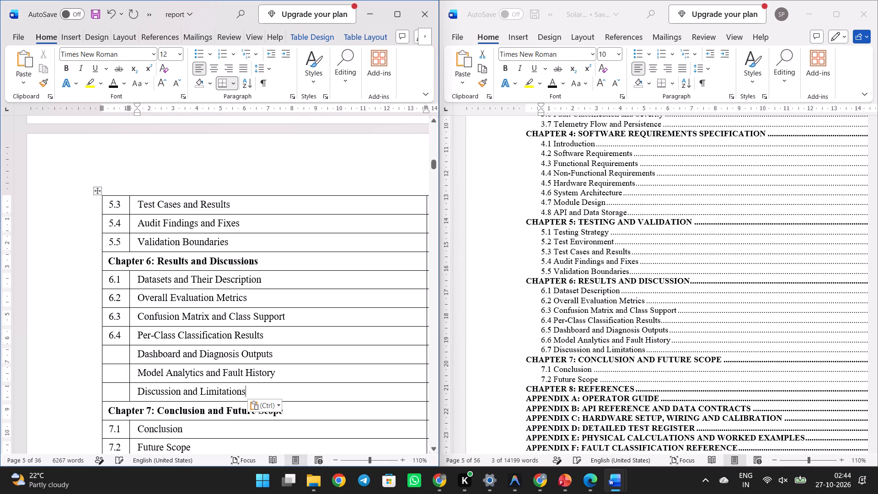
Number the three new Chapter 6 rows in the contents table 6.5, 6.6 and 6.7.
click(265, 408)
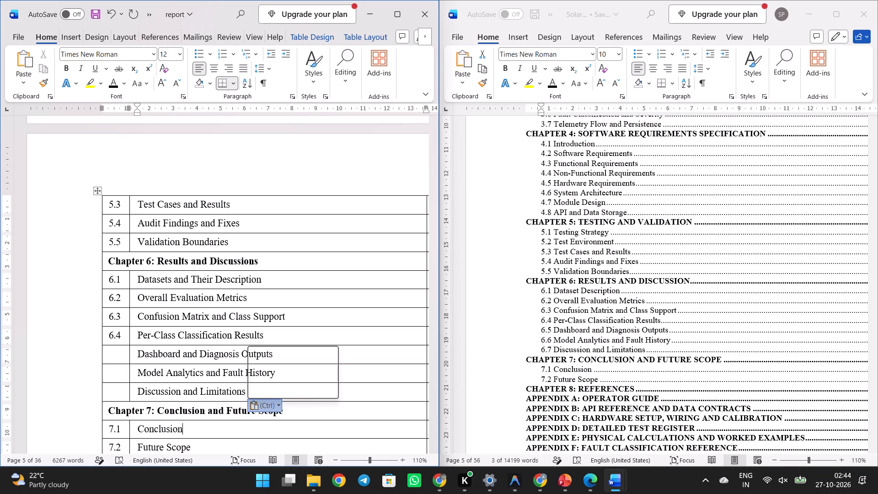
click(118, 350)
click(118, 350)
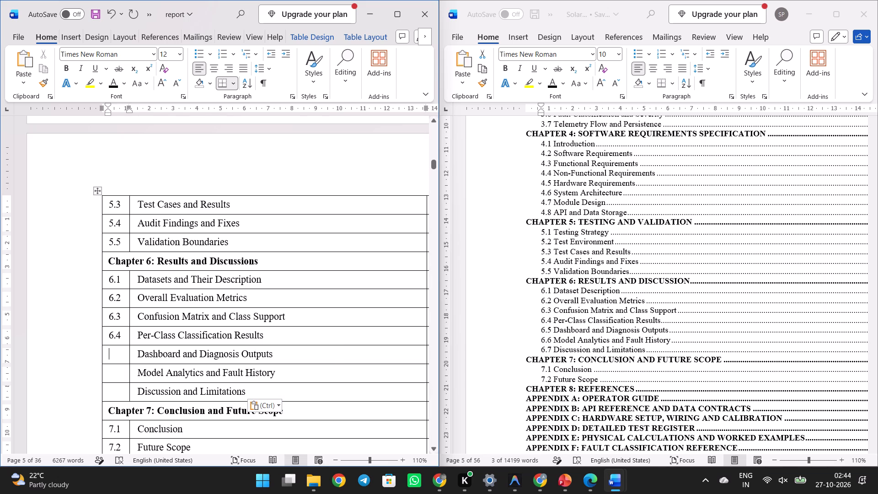
text(6.5)
key(Down)
text(6.6)
key(Down)
text(6.7)
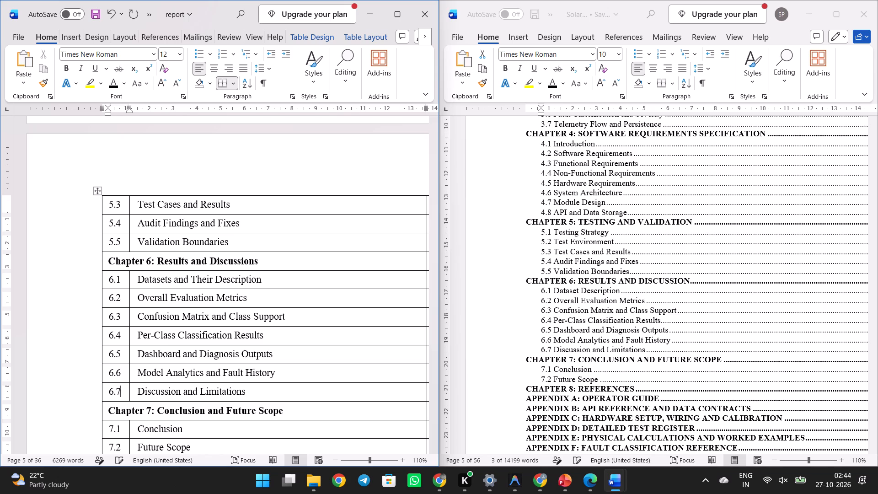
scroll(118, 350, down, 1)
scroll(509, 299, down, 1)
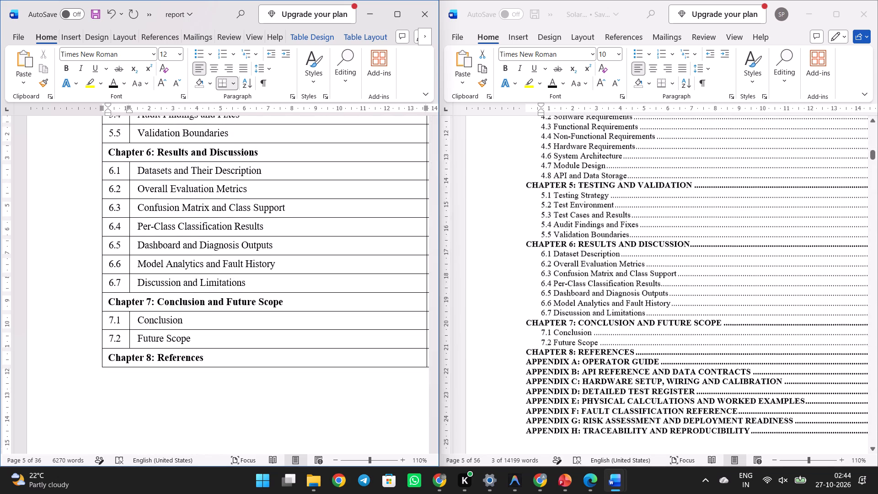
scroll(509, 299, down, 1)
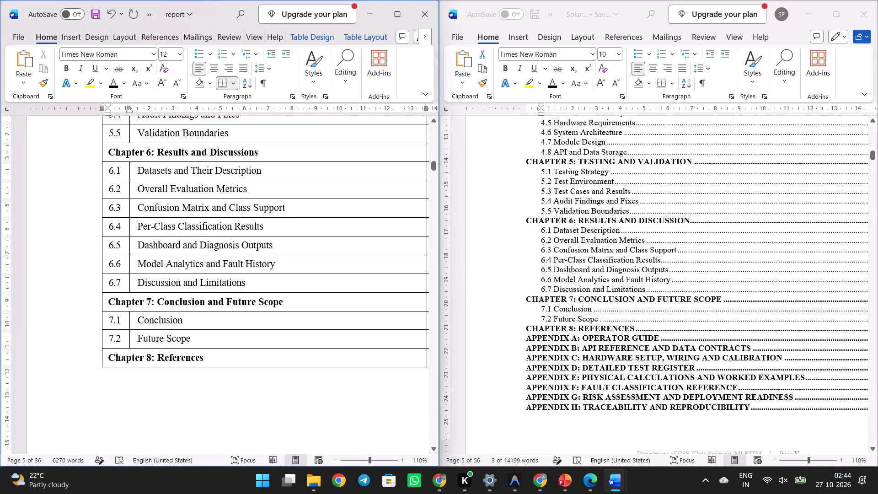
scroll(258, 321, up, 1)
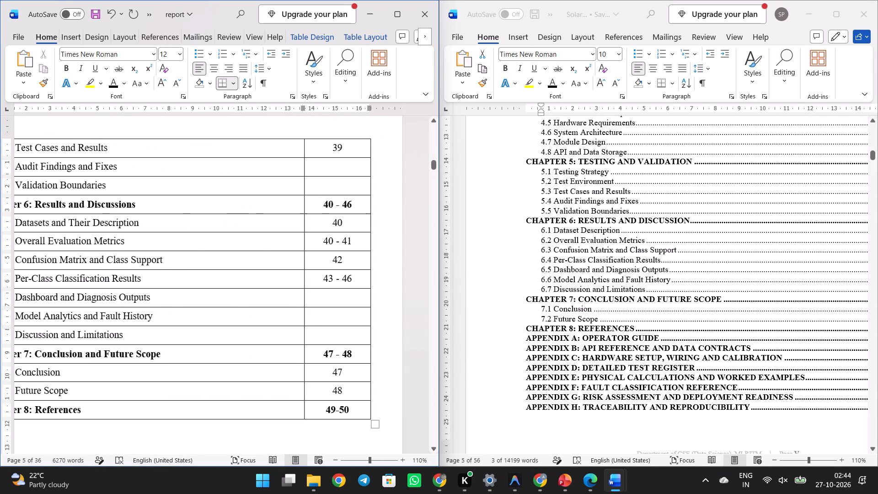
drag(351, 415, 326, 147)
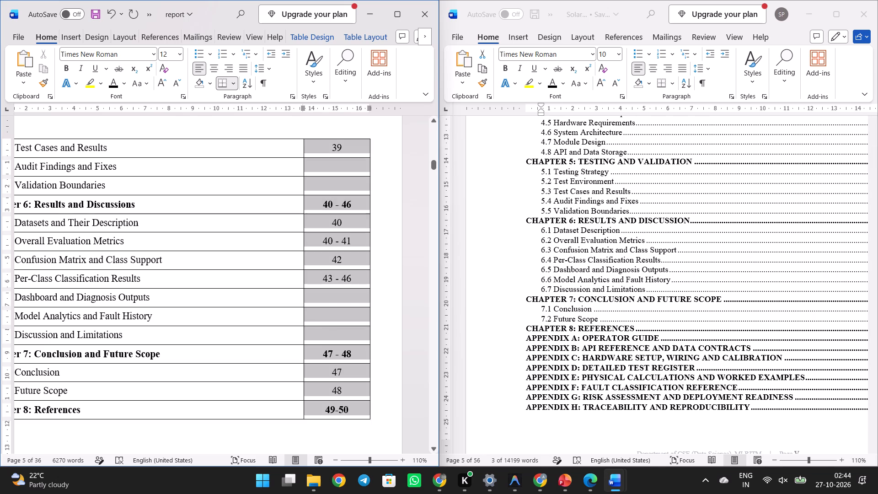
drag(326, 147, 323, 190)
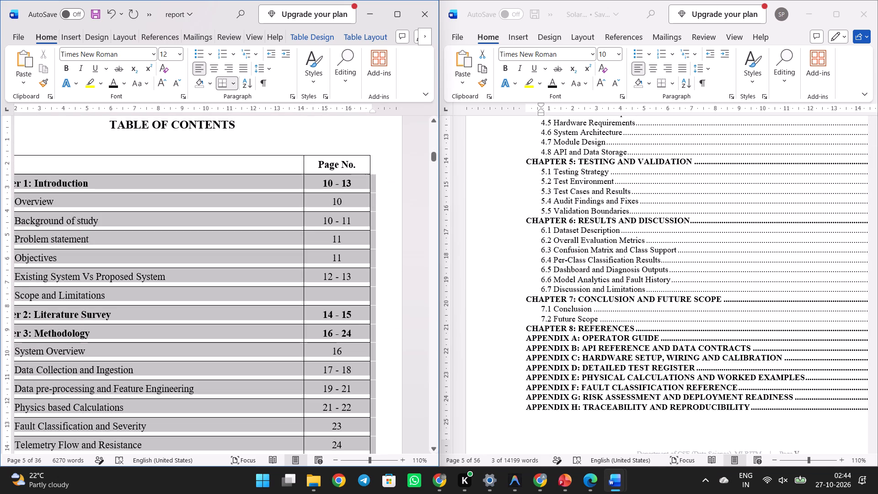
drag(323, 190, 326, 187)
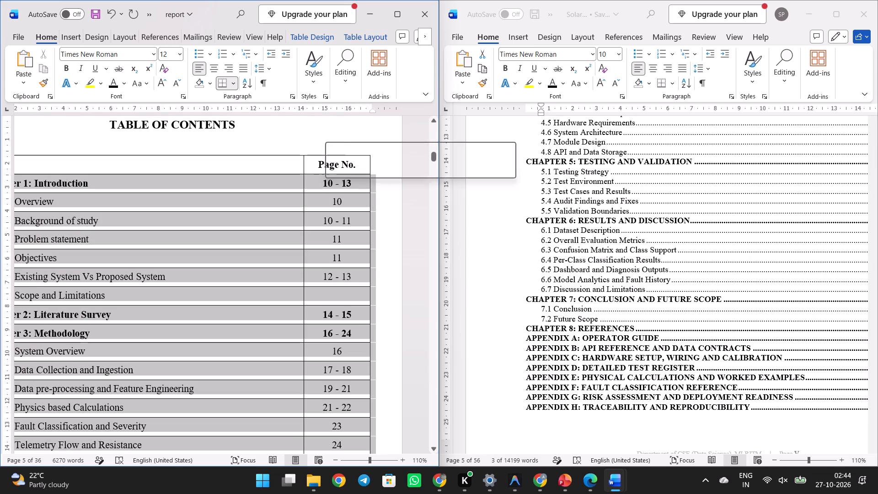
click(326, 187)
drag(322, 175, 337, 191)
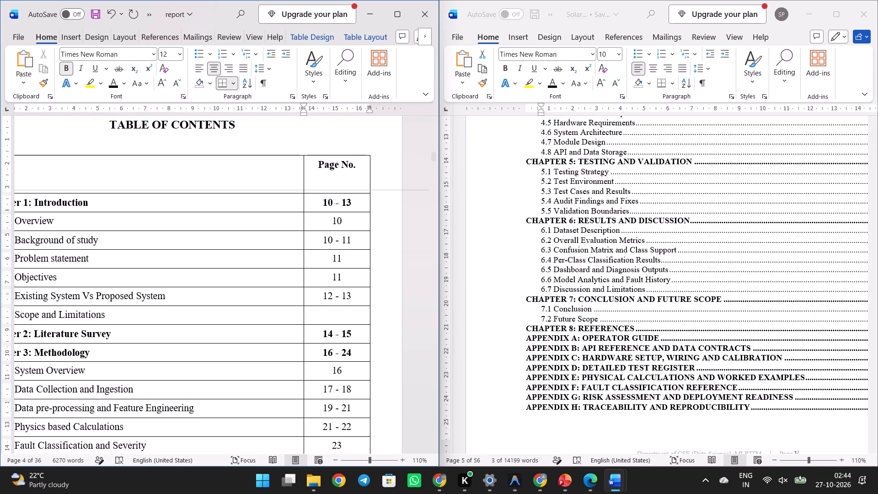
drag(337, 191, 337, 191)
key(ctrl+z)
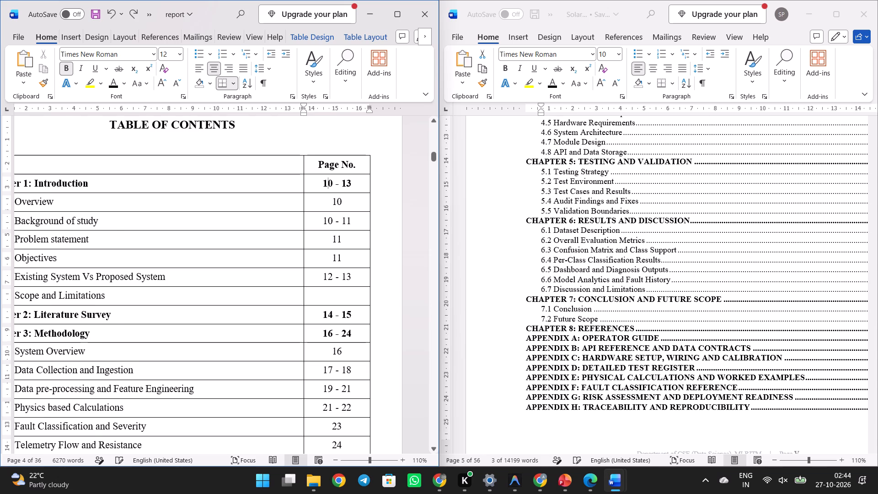
Save the report document with its updated table of contents.
ctrl+scroll(304, 213, down, 1)
scroll(352, 221, down, 3)
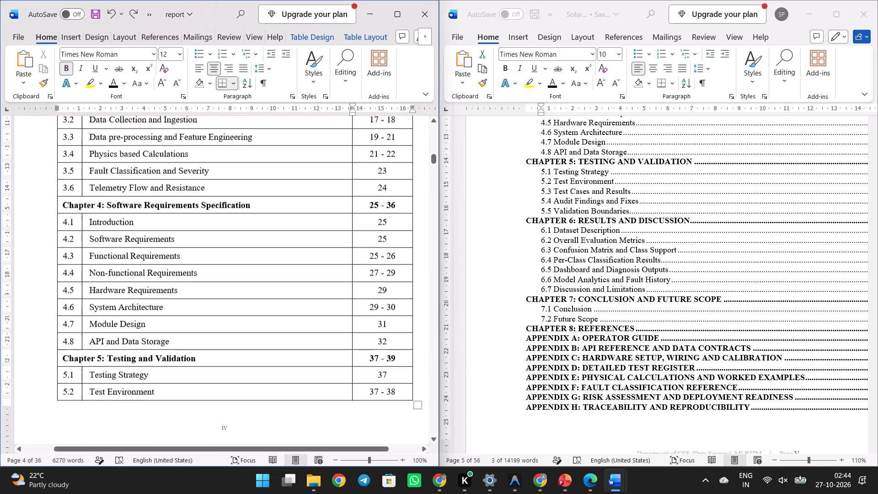
scroll(352, 221, down, 5)
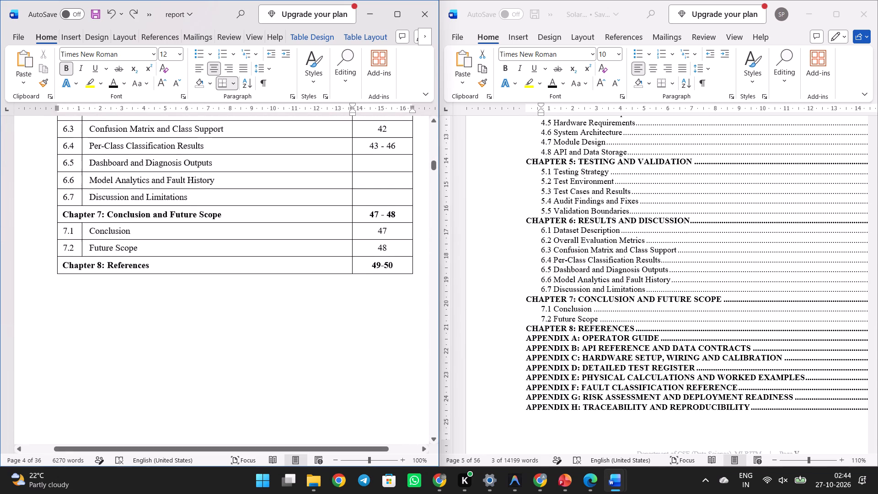
key(ctrl+s)
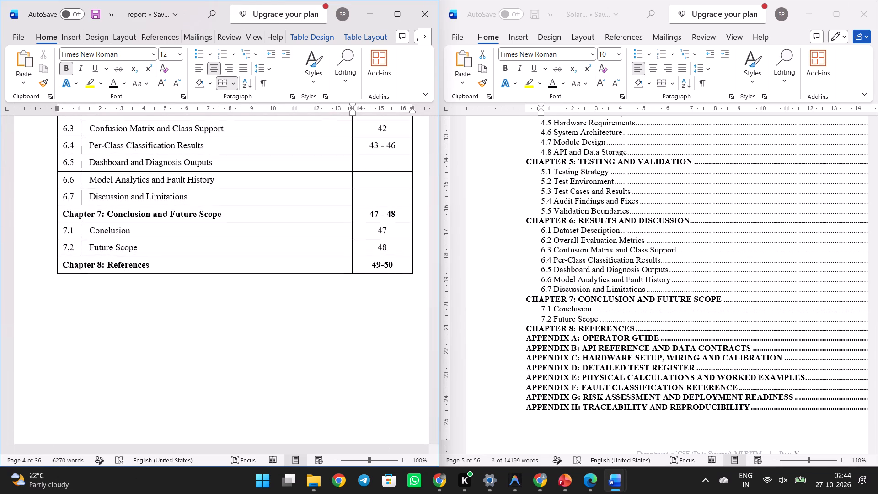
Close the solar panel document and maximize the report window.
click(861, 8)
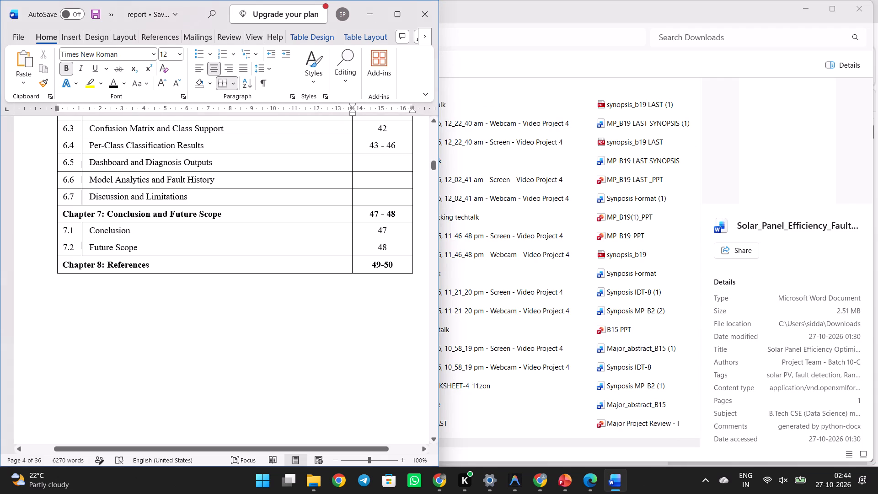
click(399, 17)
Review the report from the cover page through the certificate, acknowledgements and table of contents to the List of Figures.
scroll(422, 181, up, 12)
scroll(422, 181, up, 10)
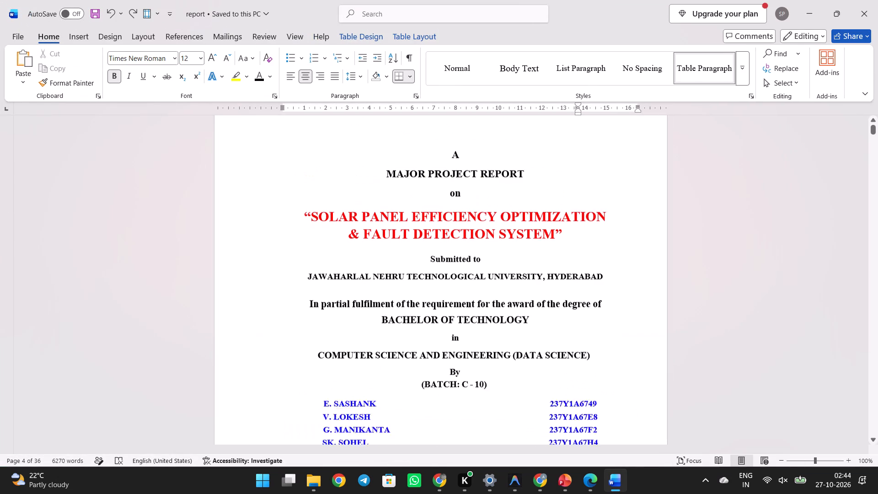
scroll(422, 181, up, 20)
scroll(422, 181, up, 8)
scroll(422, 181, down, 3)
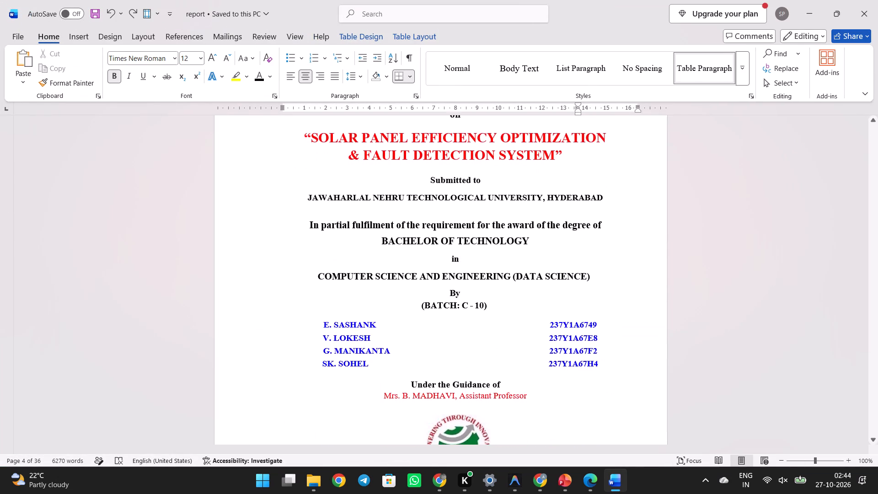
scroll(422, 181, down, 3)
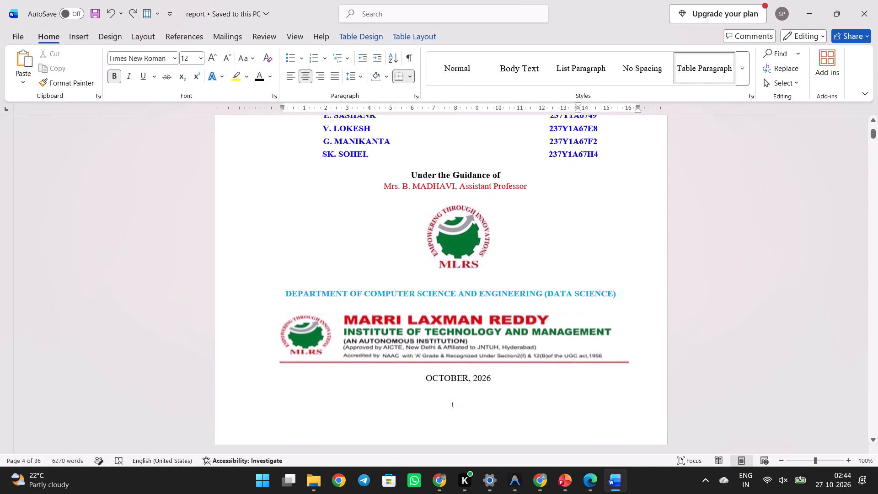
scroll(422, 181, down, 3)
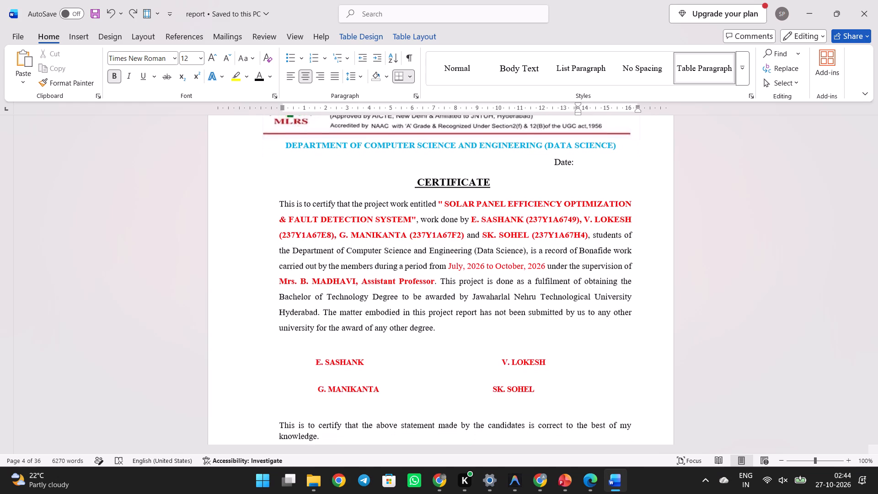
scroll(422, 181, down, 2)
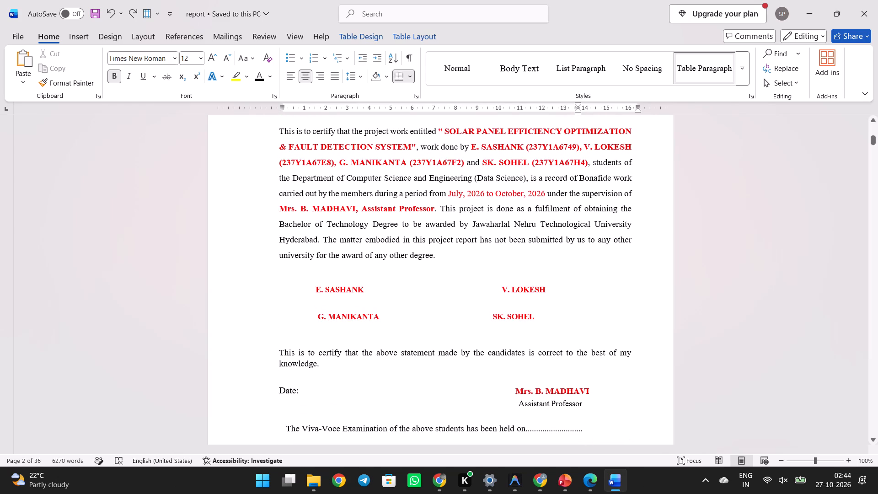
scroll(489, 272, down, 6)
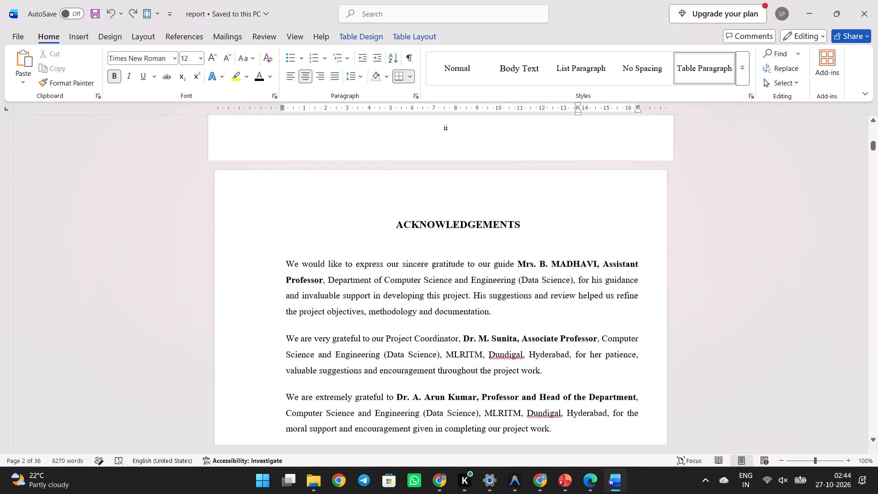
scroll(489, 272, down, 6)
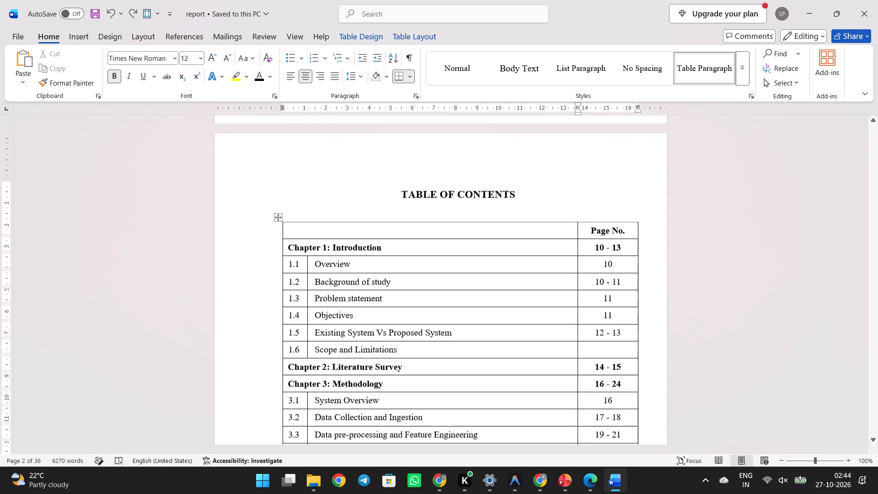
scroll(489, 272, down, 5)
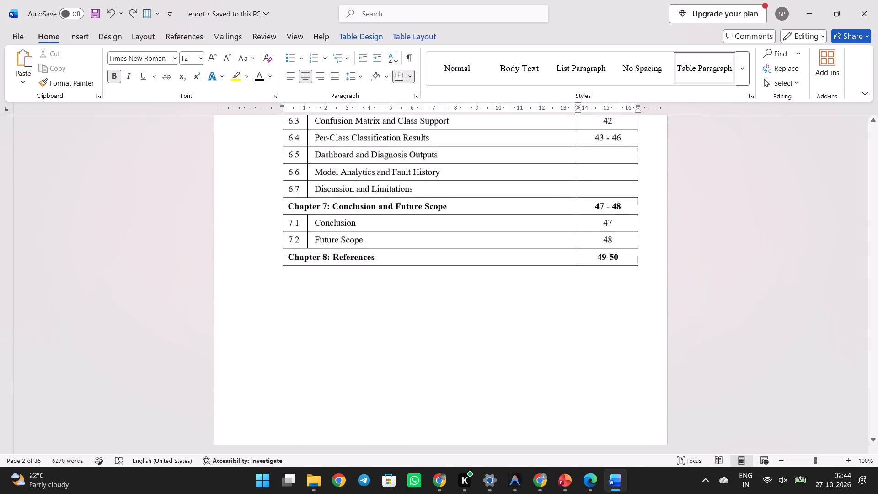
scroll(489, 272, down, 5)
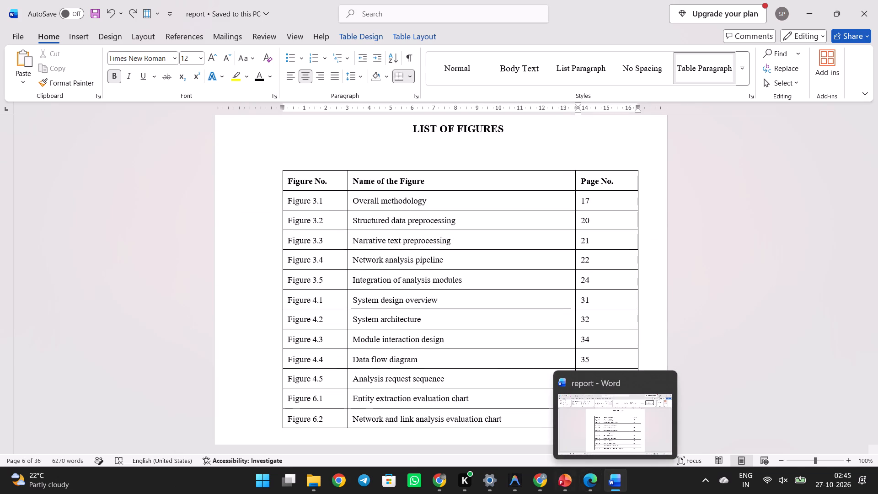
Open Solar_Panel_Efficiency_Fault_Detection_Project_Report from the Downloads folder and update its fields.
click(312, 485)
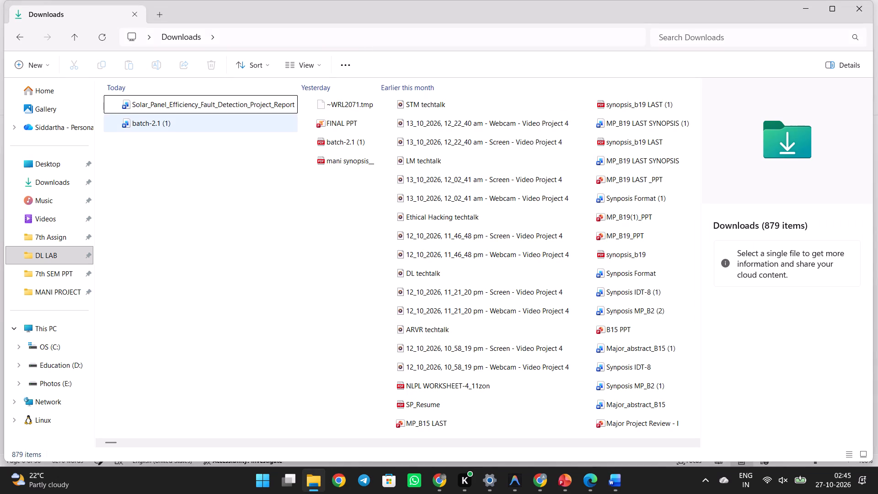
double_click(160, 102)
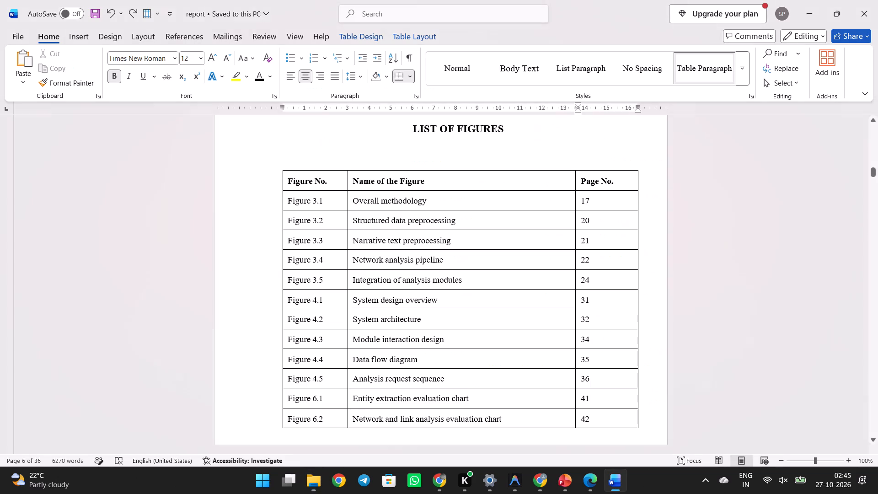
click(462, 268)
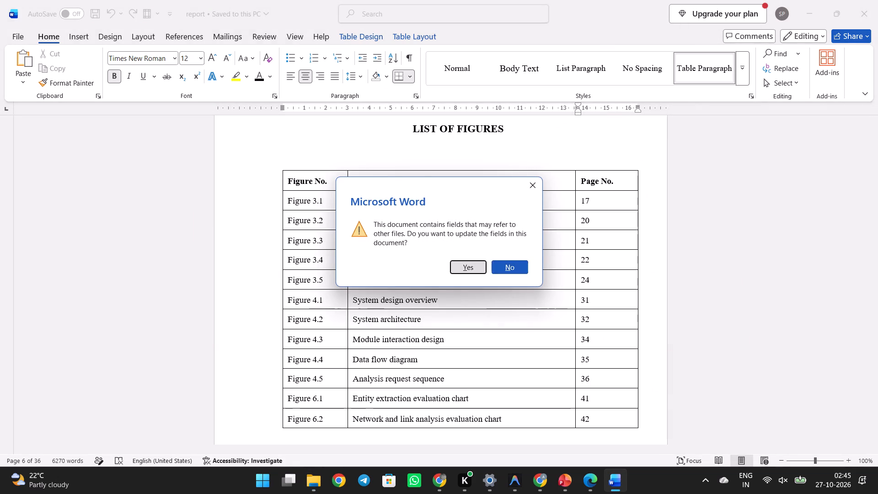
Copy all List of Figures entries, Figure 3.1 End-to-end methodology through Figure 6.7 Historical fault incidents and maintenance log, from the solar panel report.
scroll(462, 268, down, 18)
scroll(462, 268, down, 3)
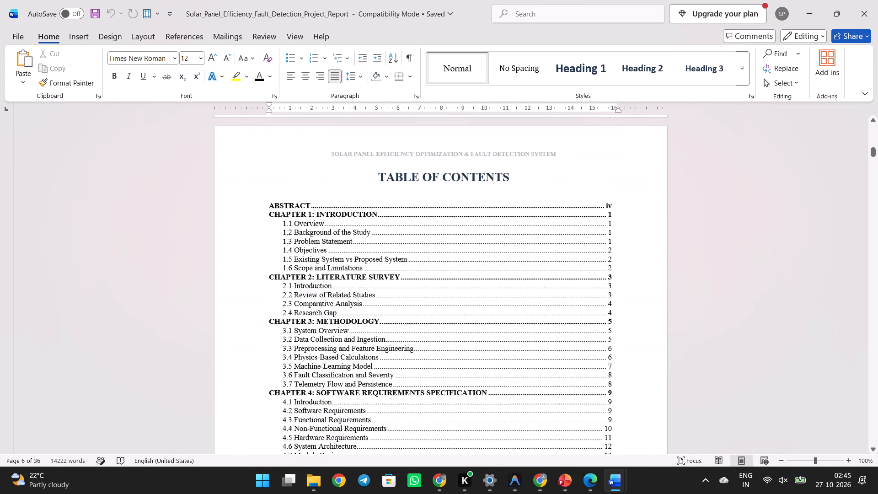
scroll(462, 268, down, 8)
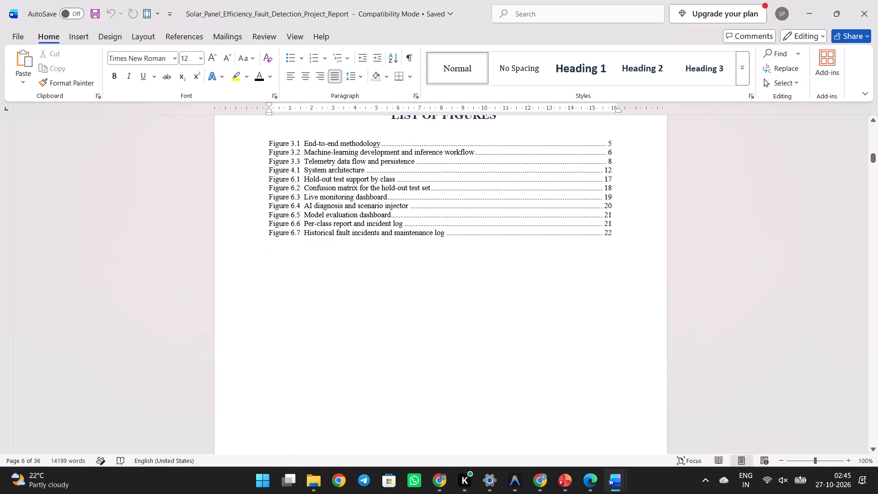
drag(268, 142, 624, 264)
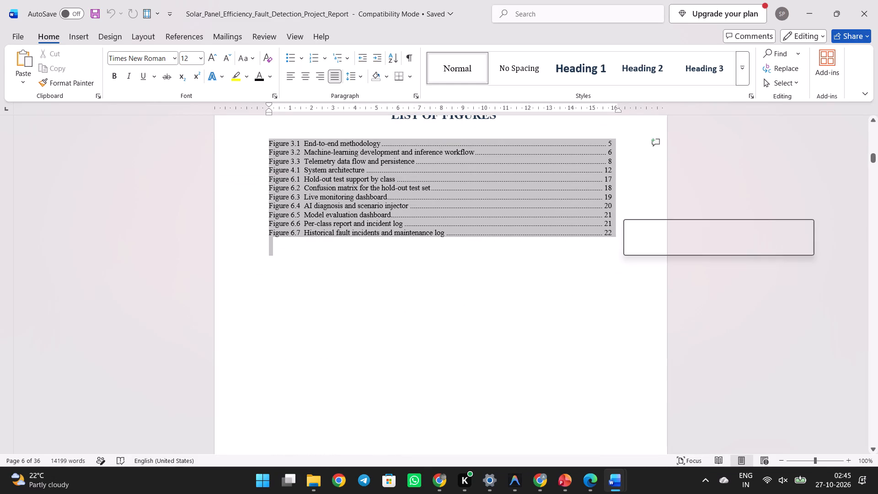
key(shift+Left)
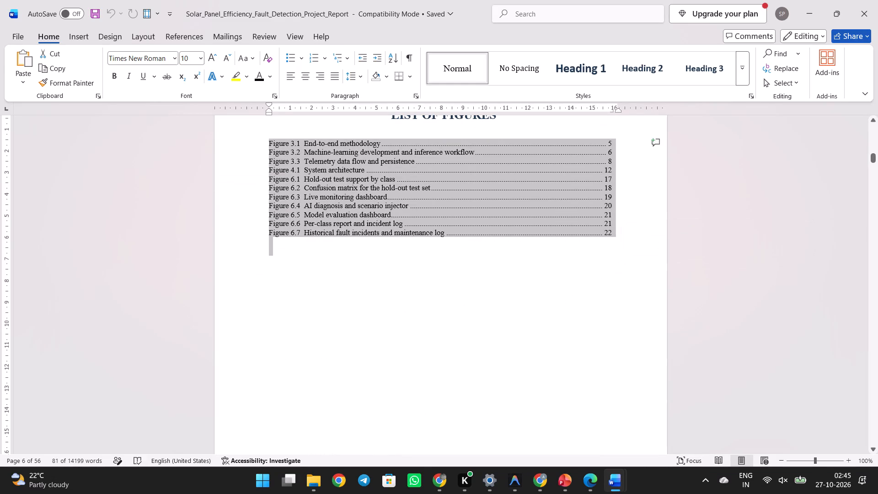
click(623, 231)
drag(623, 231, 298, 148)
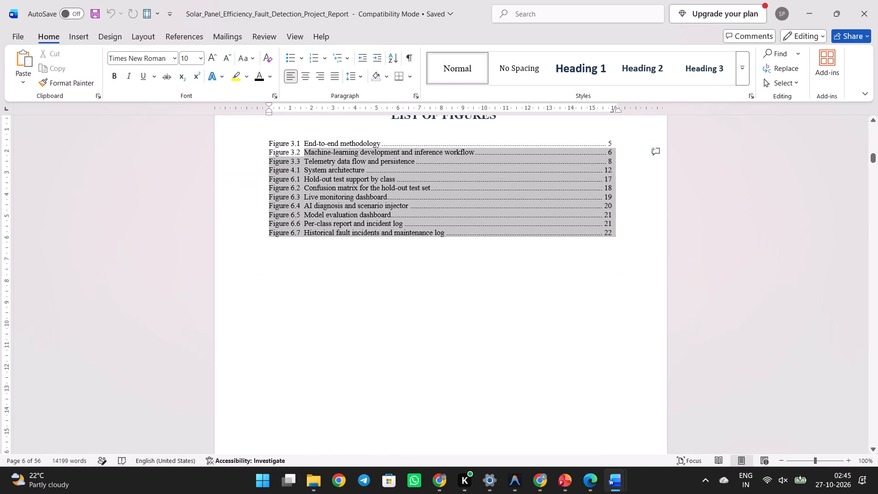
drag(298, 148, 262, 135)
click(262, 135)
drag(262, 135, 461, 205)
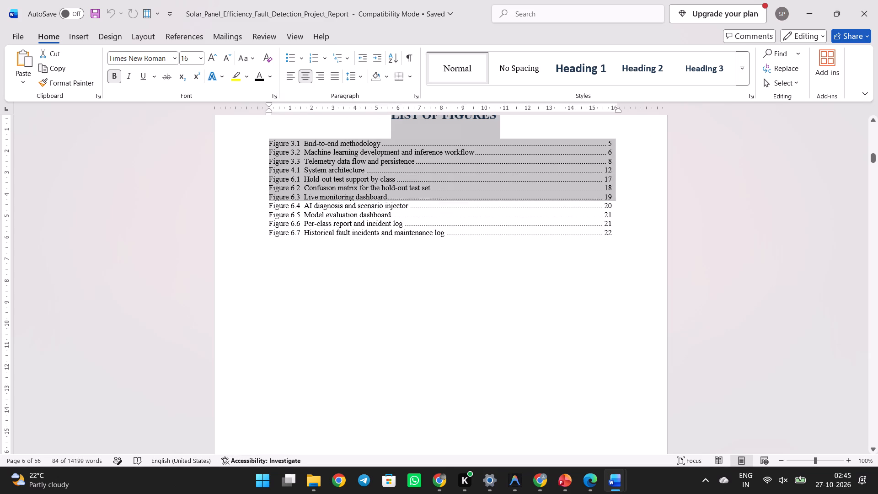
drag(461, 205, 627, 236)
click(627, 236)
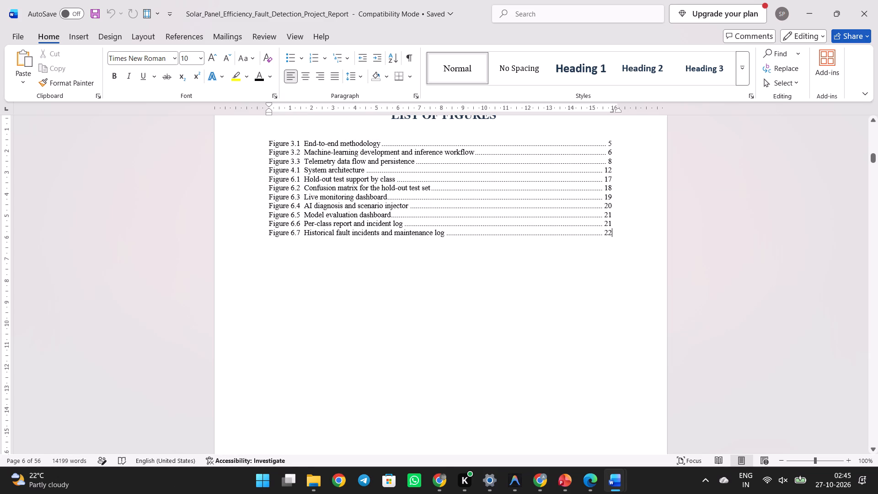
drag(267, 143, 624, 228)
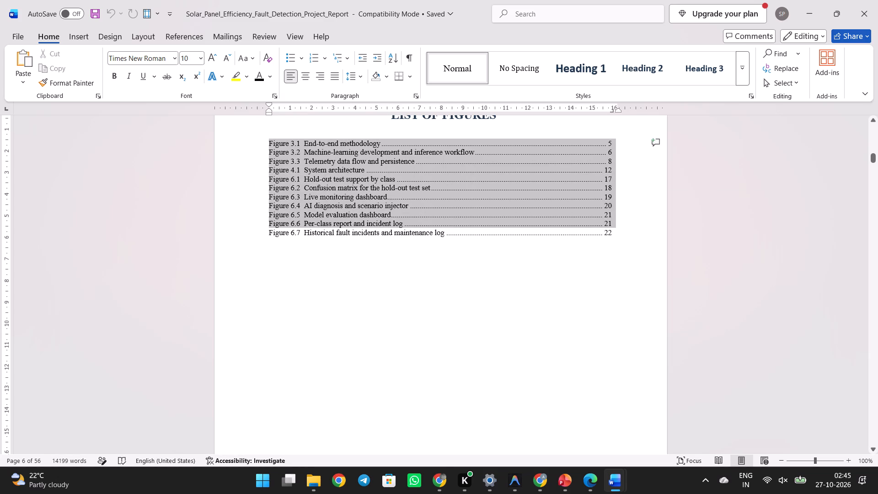
drag(624, 228, 622, 231)
key(ctrl+c)
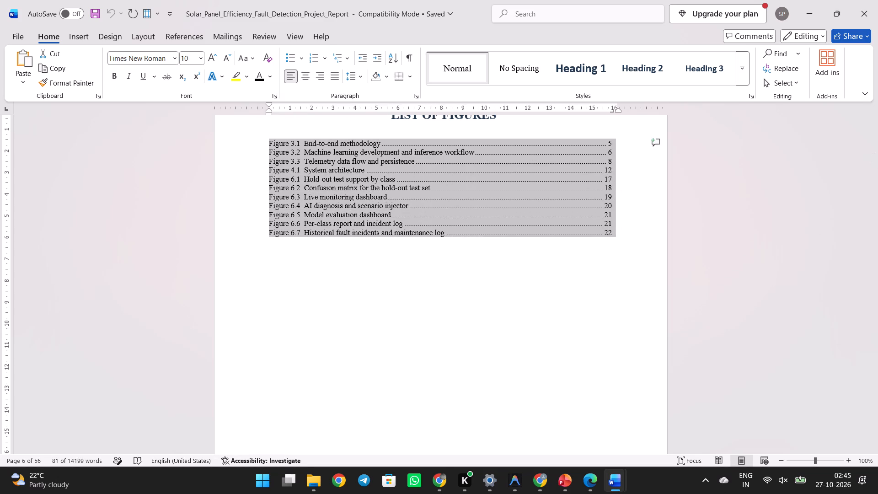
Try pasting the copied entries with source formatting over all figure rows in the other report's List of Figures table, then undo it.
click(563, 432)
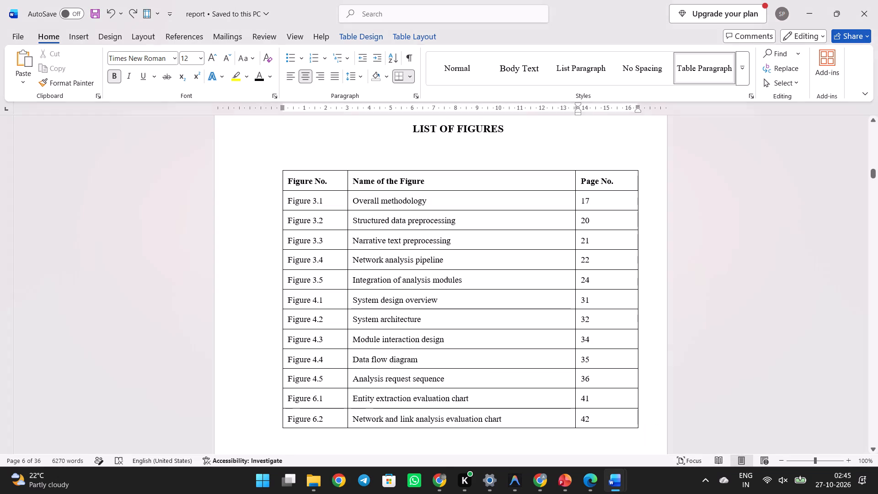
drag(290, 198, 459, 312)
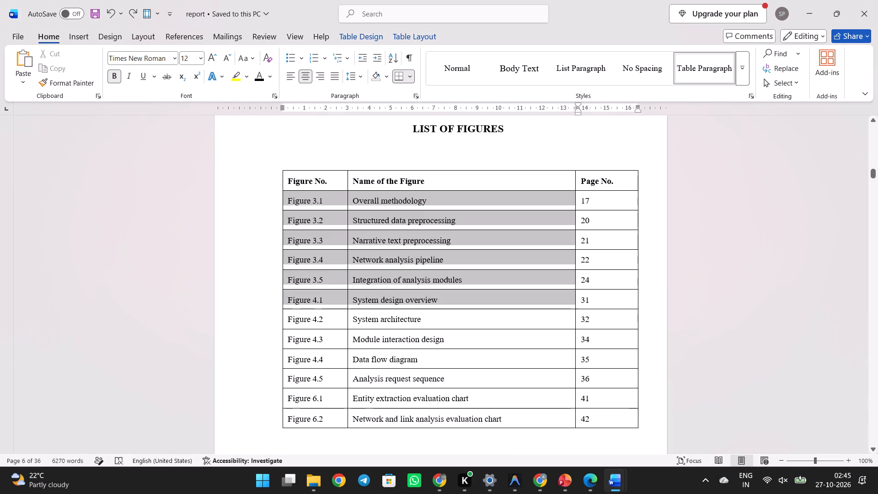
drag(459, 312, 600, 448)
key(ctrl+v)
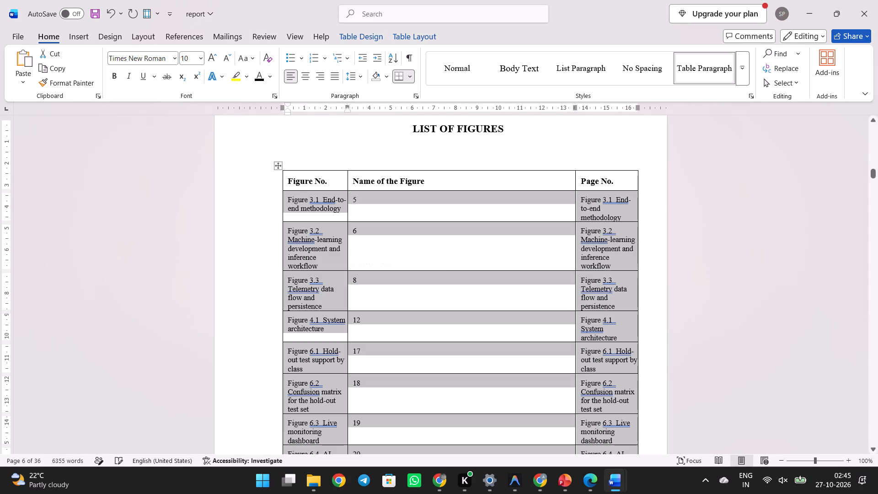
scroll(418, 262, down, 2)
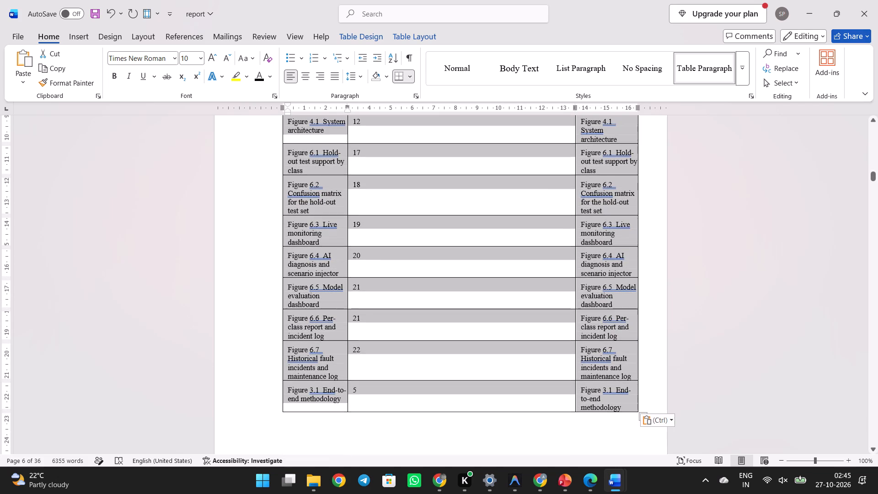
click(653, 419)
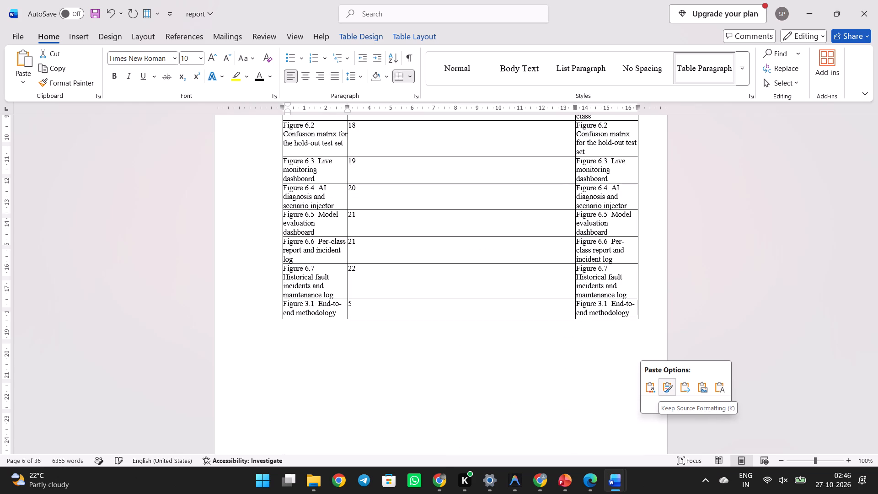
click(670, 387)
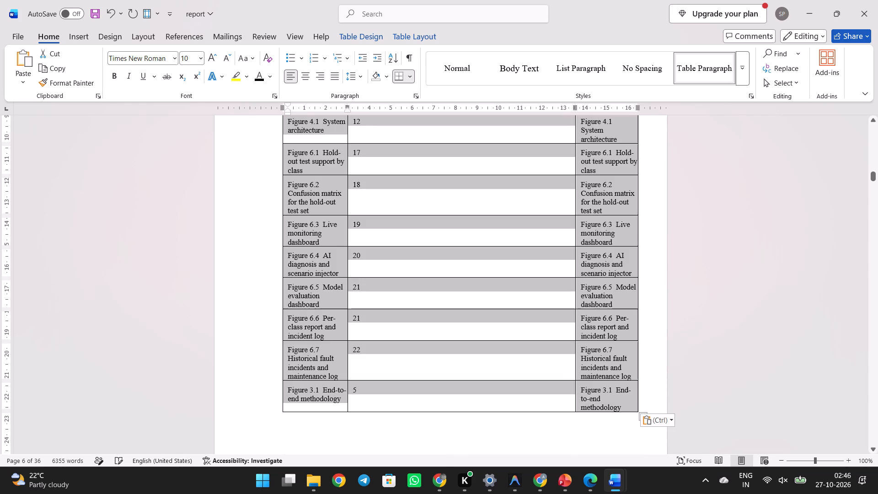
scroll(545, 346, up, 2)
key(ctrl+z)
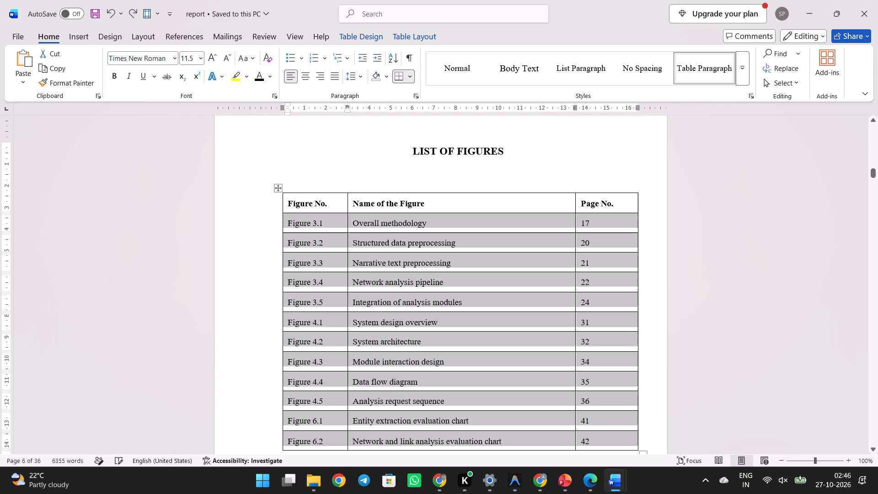
Paste the copied figure entries over the Name of the Figure cells in every row below the header.
click(404, 274)
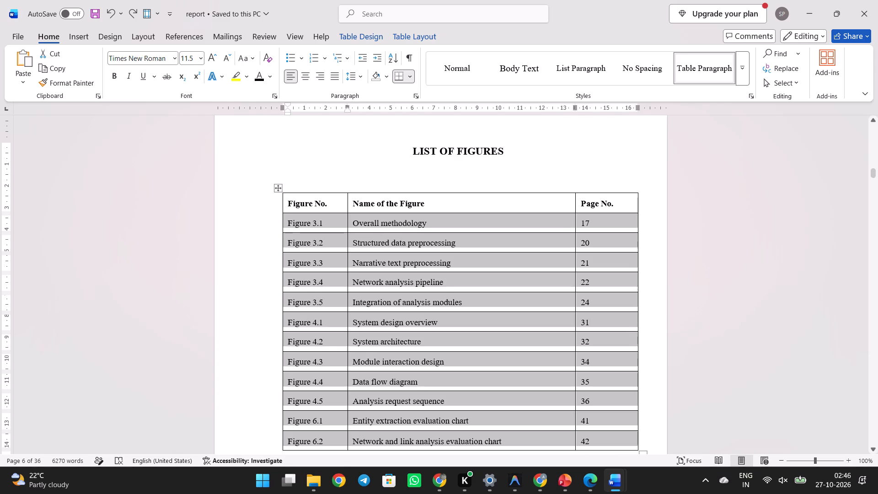
drag(359, 222, 441, 403)
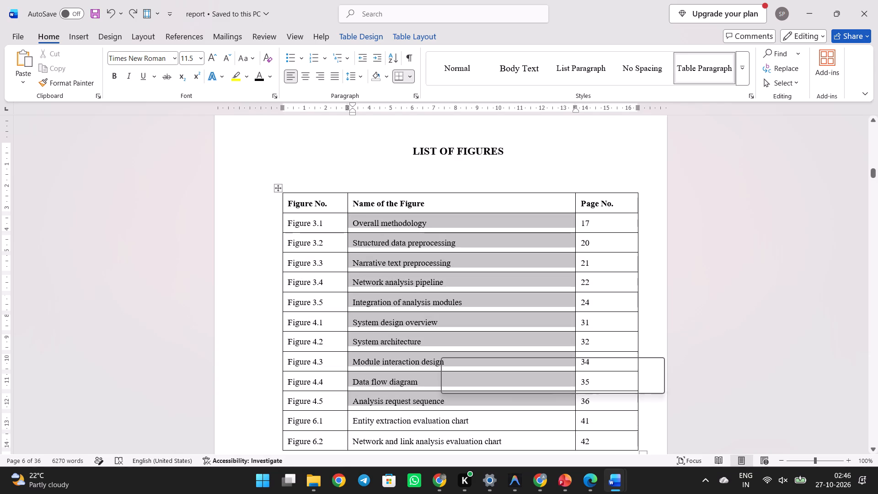
drag(515, 445, 355, 225)
key(ctrl+v)
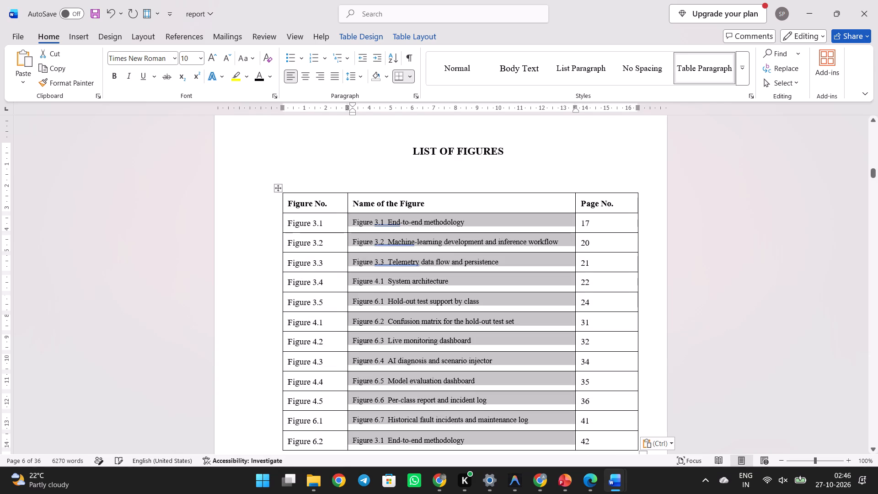
Remove the "Figure 3.1" and "Figure 3.2" prefixes from the End-to-end methodology and Machine-learning development and inference workflow names.
click(393, 242)
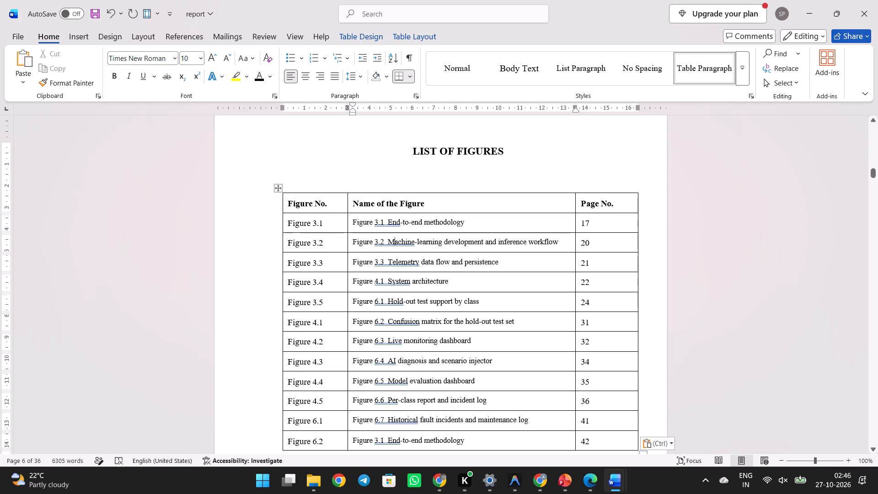
drag(388, 225, 363, 222)
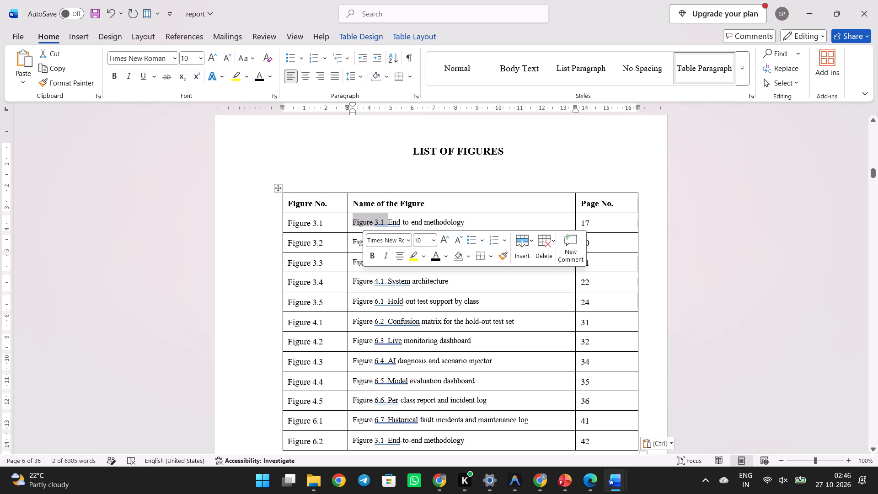
key(Delete)
key(Down)
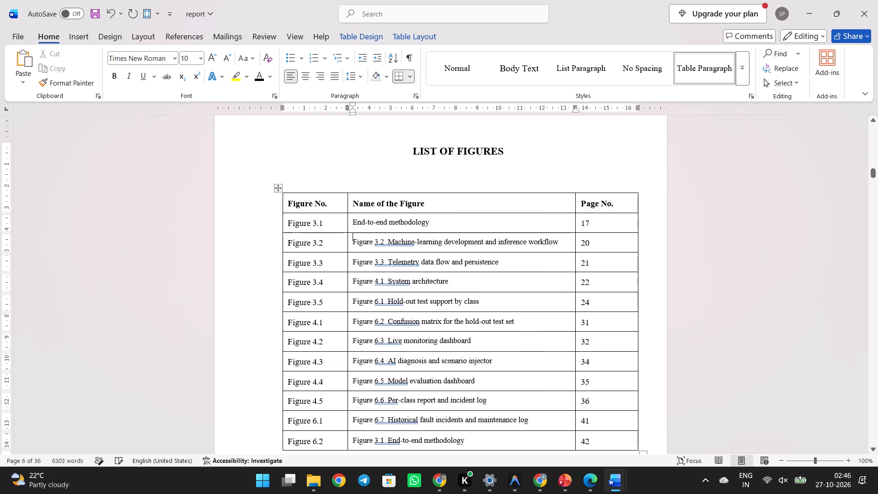
key(Down)
key(Up)
key(Delete)
key(Delete)
key(Delete)
key(Delete)
key(Delete)
key(Delete)
key(Delete)
key(Delete)
key(Delete)
key(Delete)
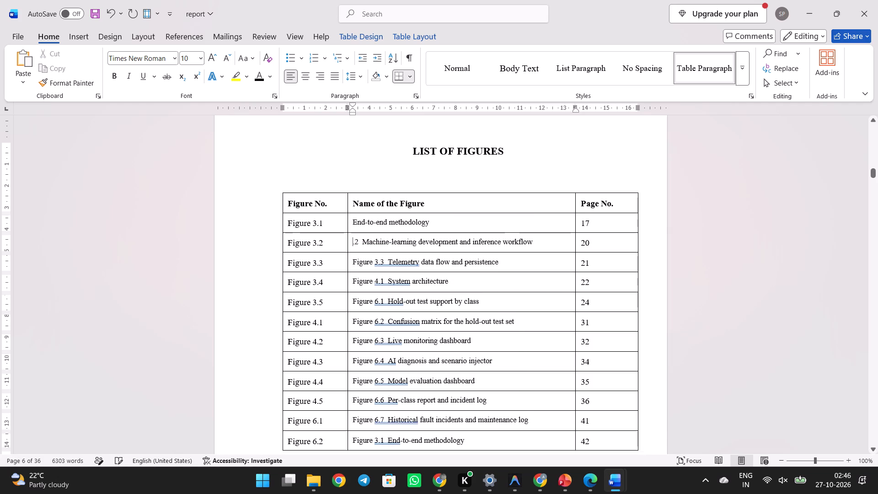
key(Delete)
key(Delete)
key(Delete)
key(Delete)
Remove the "Figure 3.3" and "Figure 4.1" prefixes from the Telemetry data flow and persistence and System architecture names.
key(Down)
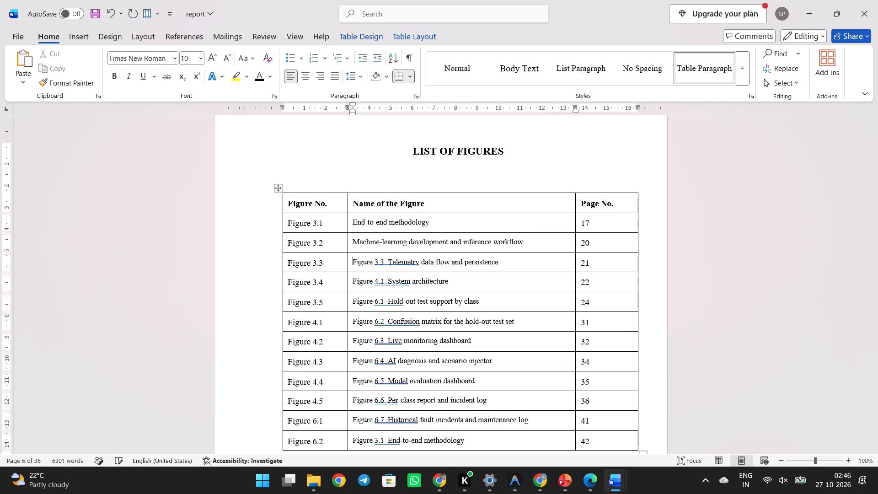
key(Delete)
key(Delete)
key(Delete)
key(Delete)
key(Delete)
key(Delete)
key(Delete)
key(Delete)
key(Delete)
key(Delete)
key(Delete)
key(Delete)
key(Down)
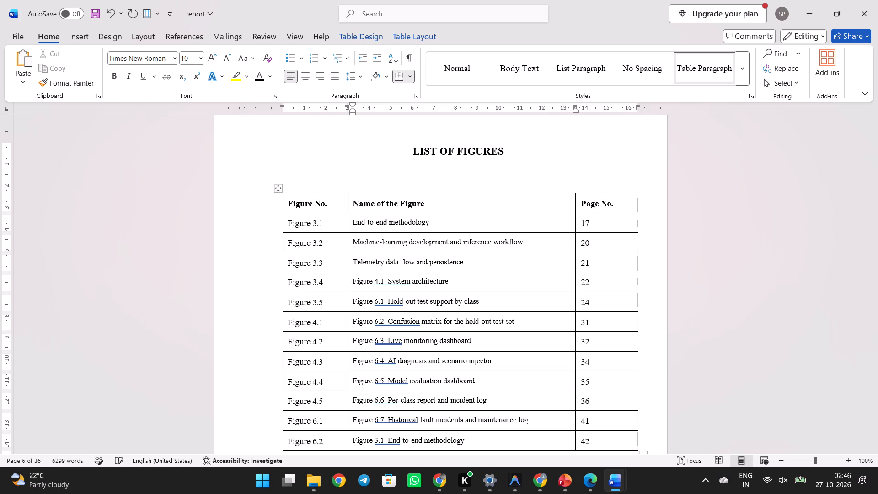
key(Delete)
key(Delete)
key(Delete)
key(Delete)
key(Delete)
key(Delete)
key(Delete)
key(Delete)
key(Delete)
key(Delete)
key(Delete)
key(Delete)
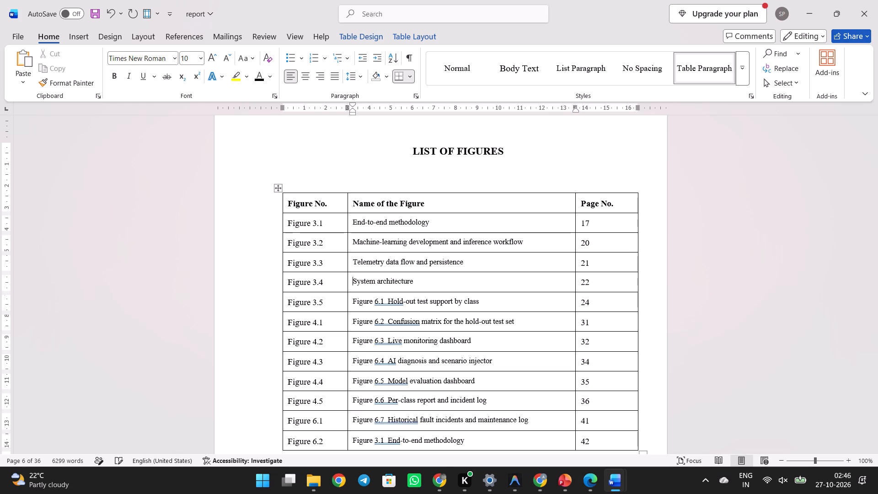
Remove the "Figure 6.1" and "Figure 6.2" prefixes from the Hold-out test support by class and Confusion matrix names.
key(Down)
key(Delete)
key(Delete)
key(Delete)
key(Delete)
key(Delete)
key(Delete)
key(Delete)
key(Delete)
key(Delete)
key(Delete)
key(Delete)
key(Delete)
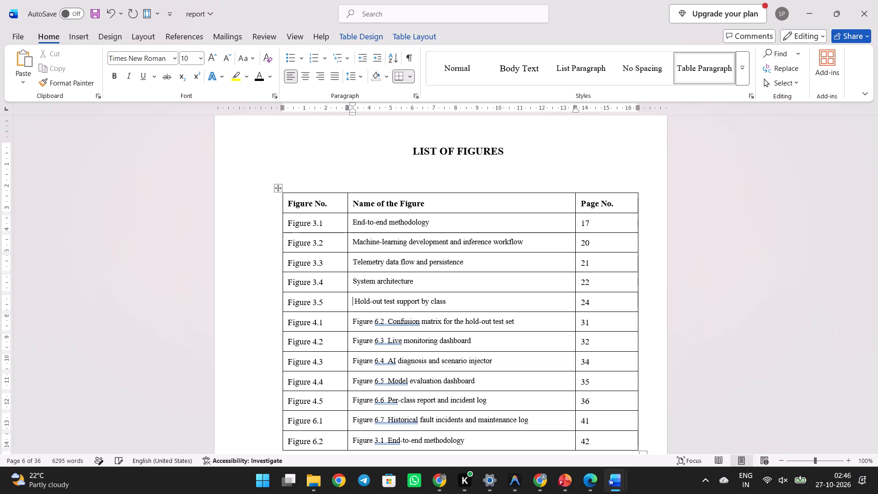
key(Down)
key(Delete)
key(Delete)
key(Delete)
key(Delete)
key(Delete)
key(Delete)
key(Delete)
key(Delete)
key(Delete)
key(Delete)
key(Delete)
key(Delete)
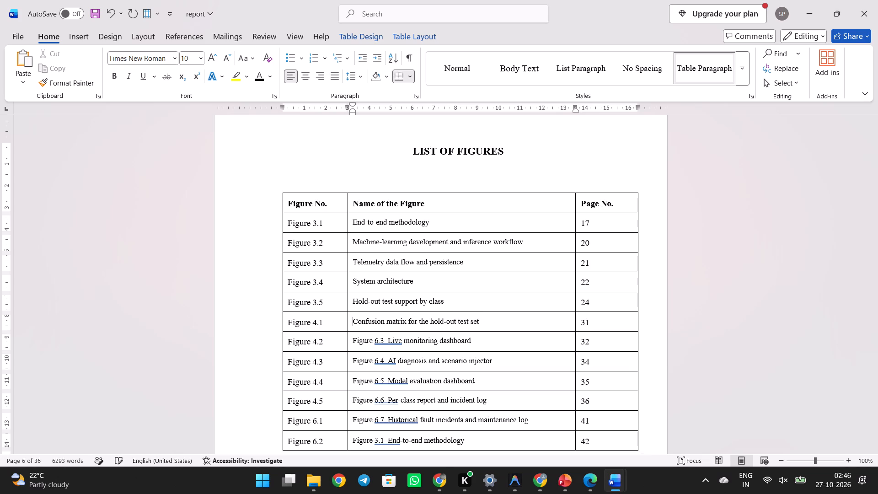
Remove the "Figure 6.3" and "Figure 6.4" prefixes from the Live monitoring dashboard and AI diagnosis and scenario injector names.
key(Down)
key(Delete)
key(Delete)
key(Delete)
key(Delete)
key(Delete)
key(Delete)
key(Delete)
key(Delete)
key(Delete)
key(Delete)
key(Delete)
key(Delete)
key(Delete)
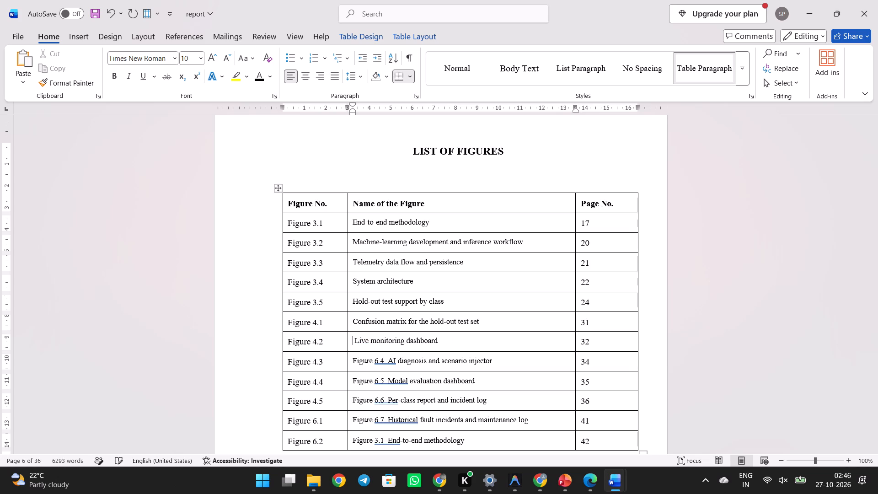
key(Delete)
key(Down)
key(Delete)
key(Delete)
key(Delete)
key(Delete)
key(Delete)
key(Delete)
key(Delete)
key(Delete)
key(Delete)
key(Delete)
key(Delete)
key(Delete)
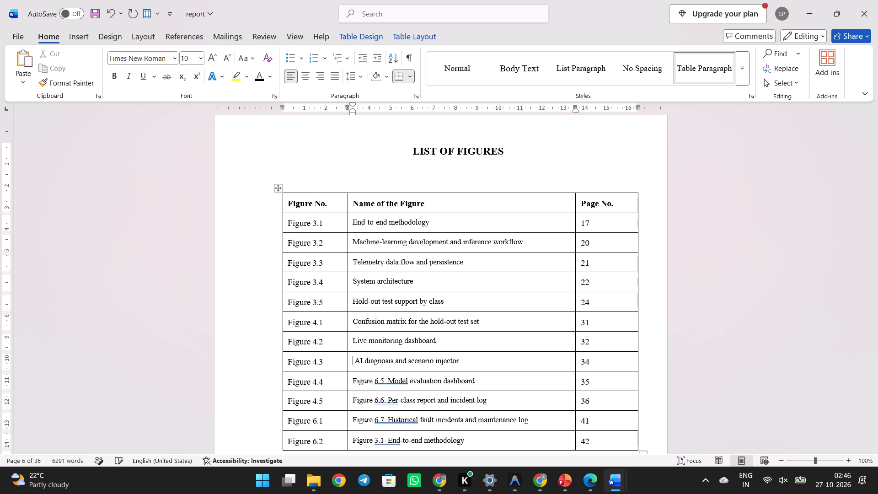
Remove the "Figure 6.5" prefix from Model evaluation dashboard and the leading space before AI diagnosis and scenario injector.
key(Down)
key(Delete)
key(Delete)
key(Delete)
key(Delete)
key(Delete)
key(Delete)
key(Delete)
key(Delete)
key(Delete)
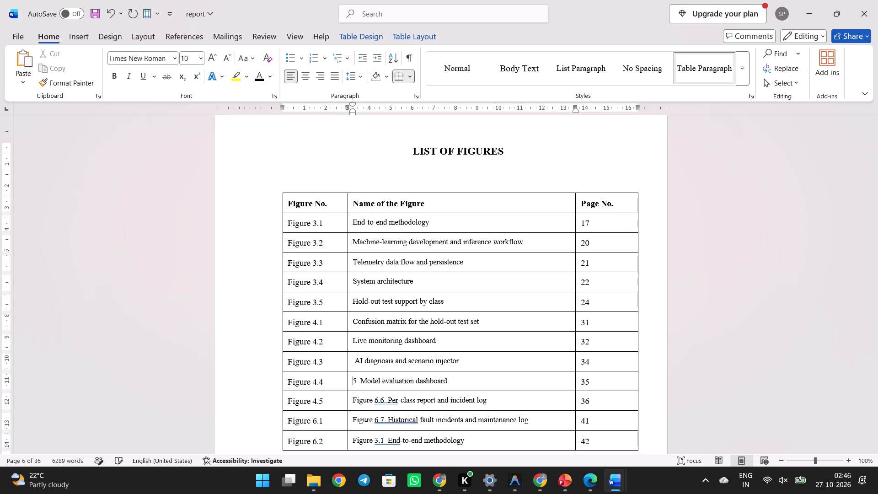
key(Delete)
key(Delete)
key(Down)
key(Up)
key(Delete)
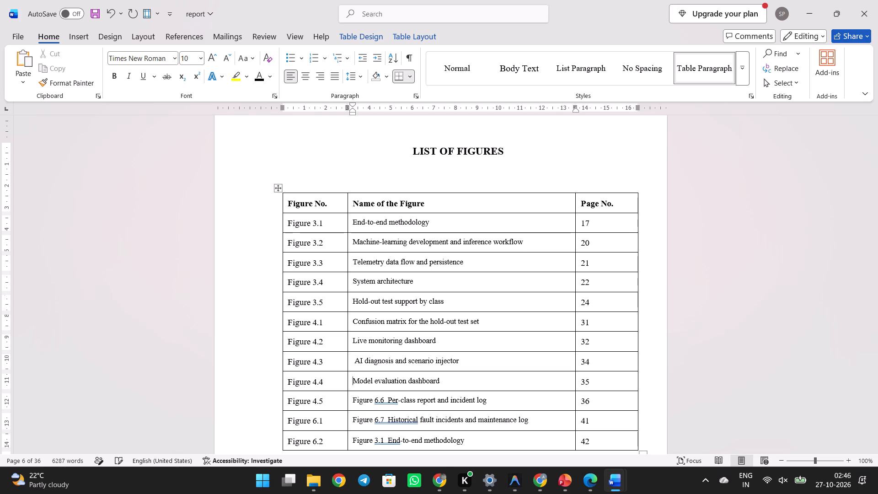
key(Up)
key(Delete)
key(Down)
key(Down)
key(Down)
key(Up)
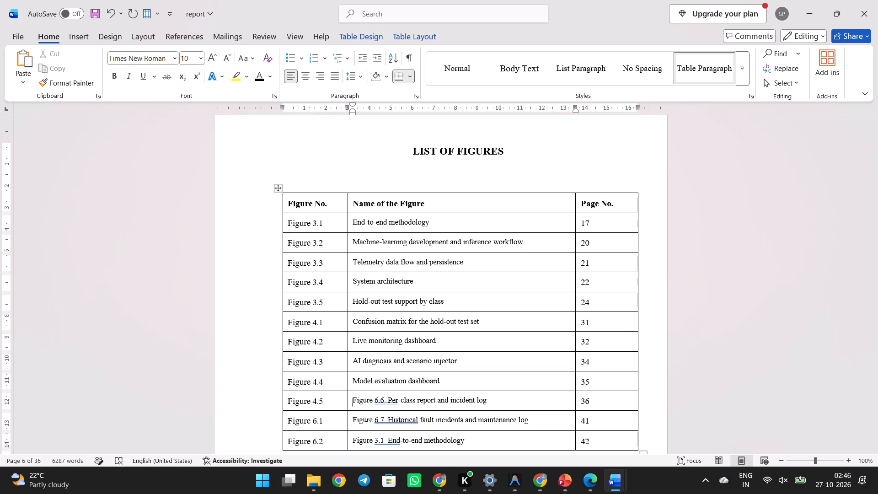
Remove the "Figure 6.6" prefix from the Per-class report and incident log name, keeping its initial "P".
key(Delete)
key(Delete)
key(Delete)
key(Delete)
key(Delete)
key(Delete)
key(Delete)
key(Delete)
key(Delete)
key(Delete)
key(Delete)
key(Delete)
key(Delete)
key(Delete)
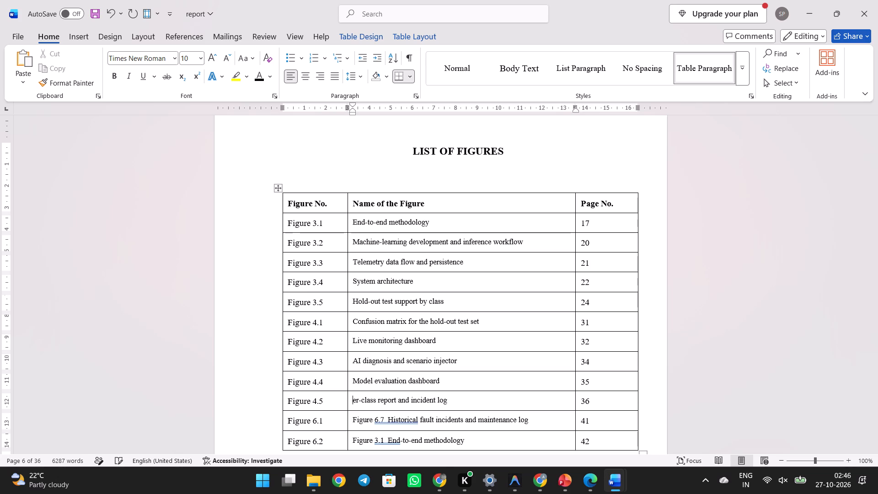
key(ctrl+z)
Remove the "Figure 6.7" prefix from the Historical fault incidents and maintenance log name.
key(Down)
key(Delete)
key(Delete)
key(Delete)
key(Delete)
key(Delete)
key(Delete)
key(Delete)
key(Delete)
key(Delete)
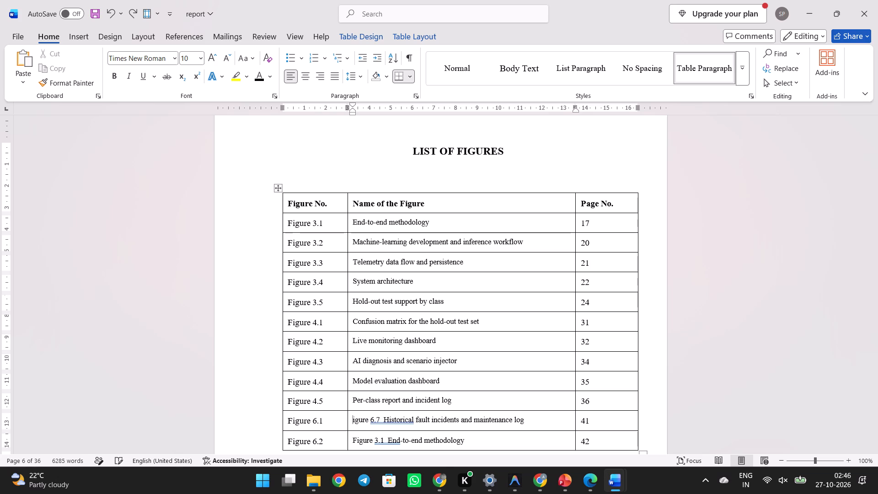
key(Delete)
key(Delete)
key(Delete)
key(Delete)
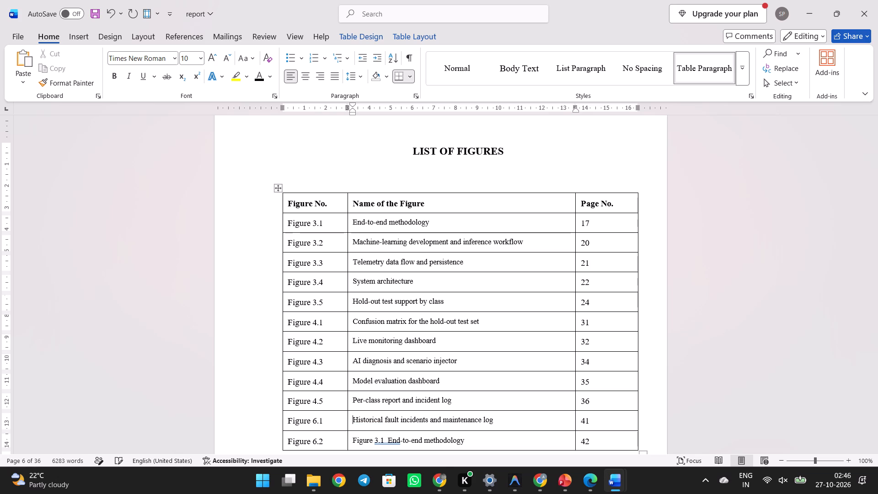
Remove the "Figure 3.1" prefix and leading space from the End-to-end methodology name in the last table row.
key(Down)
key(Delete)
key(Delete)
key(Delete)
key(Delete)
key(Delete)
key(Delete)
key(Delete)
key(Delete)
key(Delete)
key(Delete)
key(Delete)
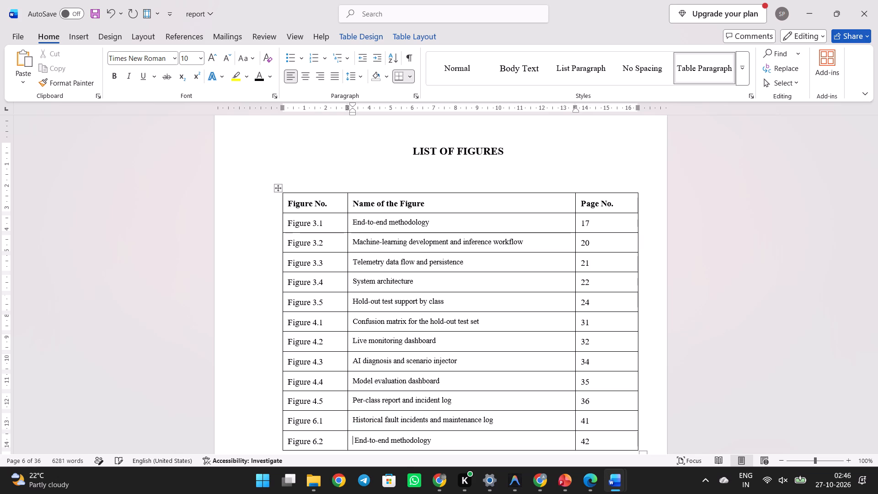
key(Delete)
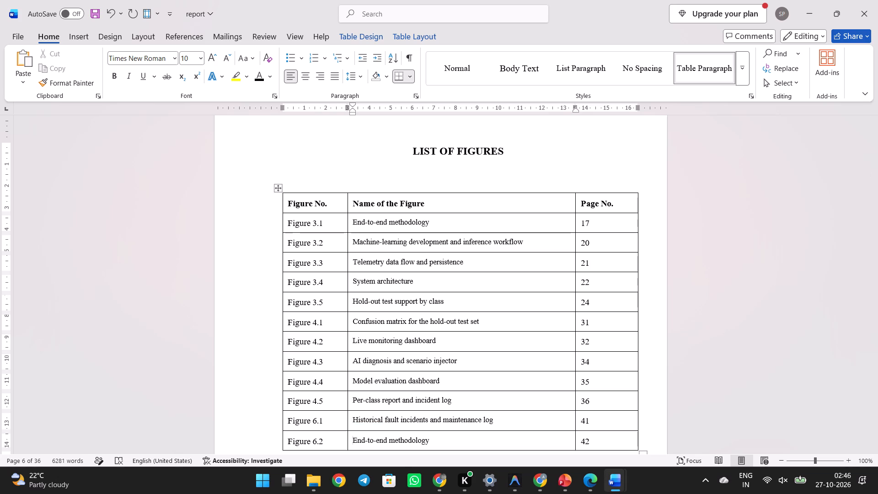
Copy the figure list from Figure 3.1 through the Figure 6.7 label in the solar panel report and paste it over the report's Figure No. entries.
click(562, 409)
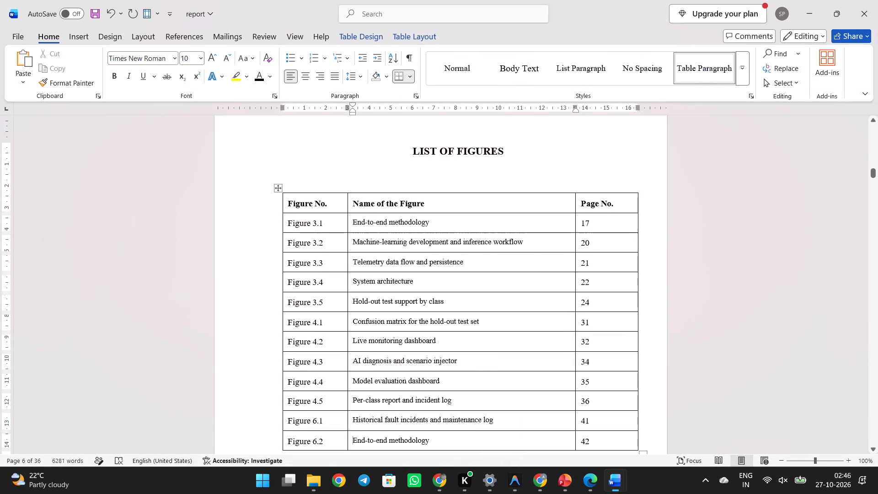
click(662, 423)
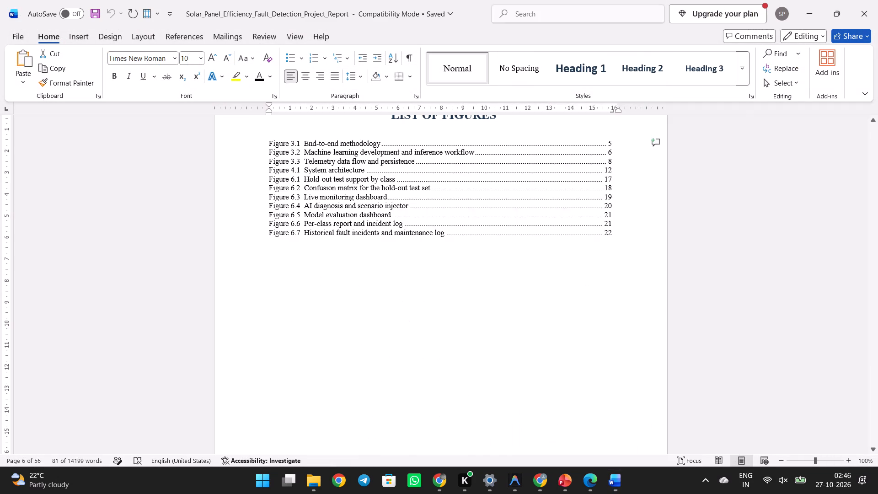
click(272, 152)
drag(269, 142, 303, 232)
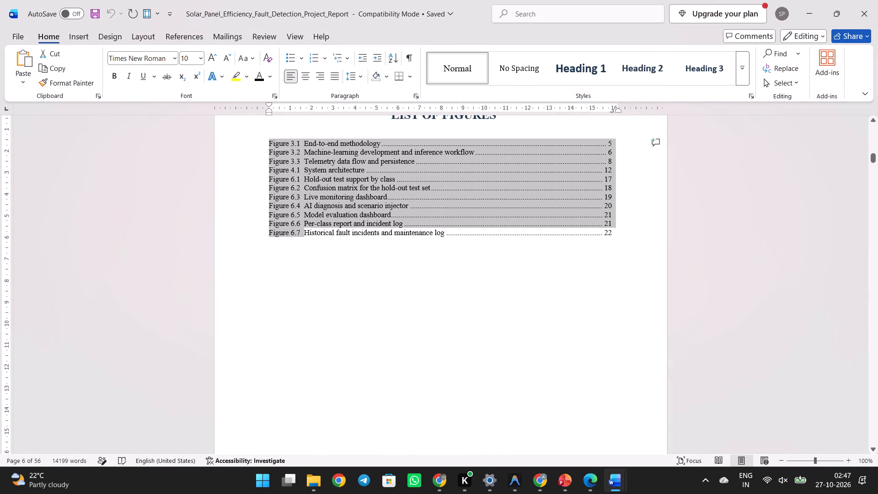
key(ctrl+c)
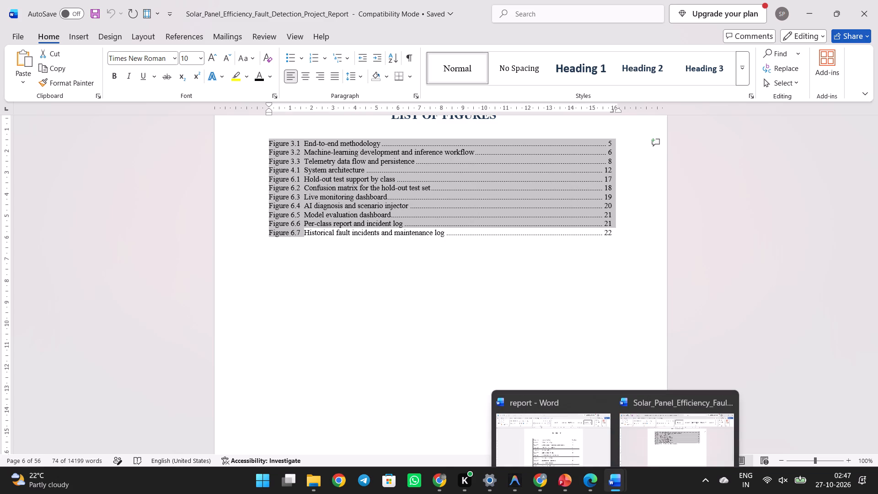
click(556, 419)
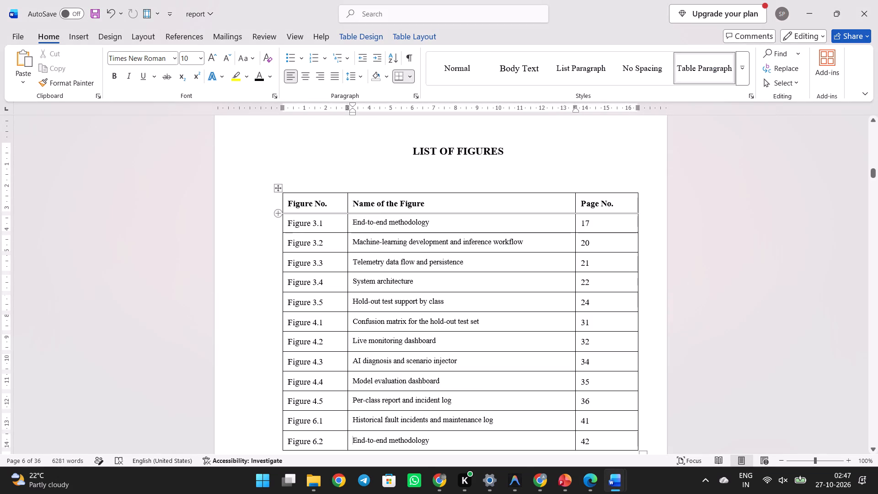
drag(286, 220, 338, 211)
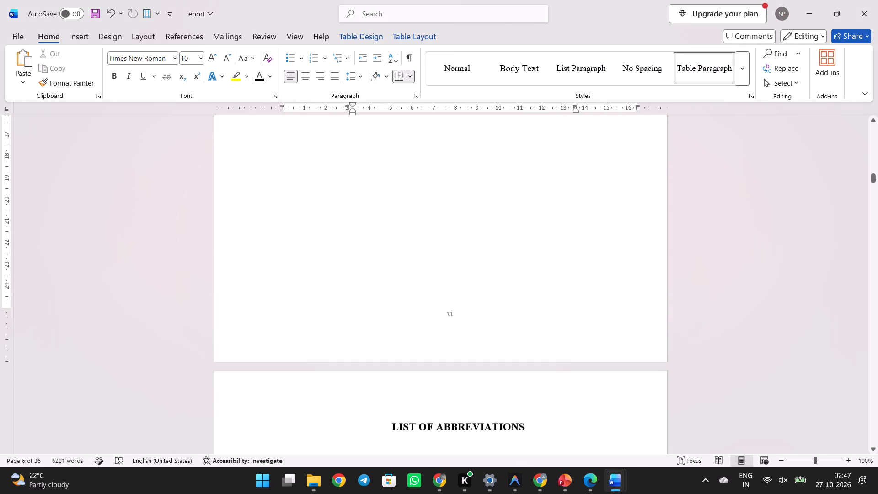
drag(338, 211, 332, 474)
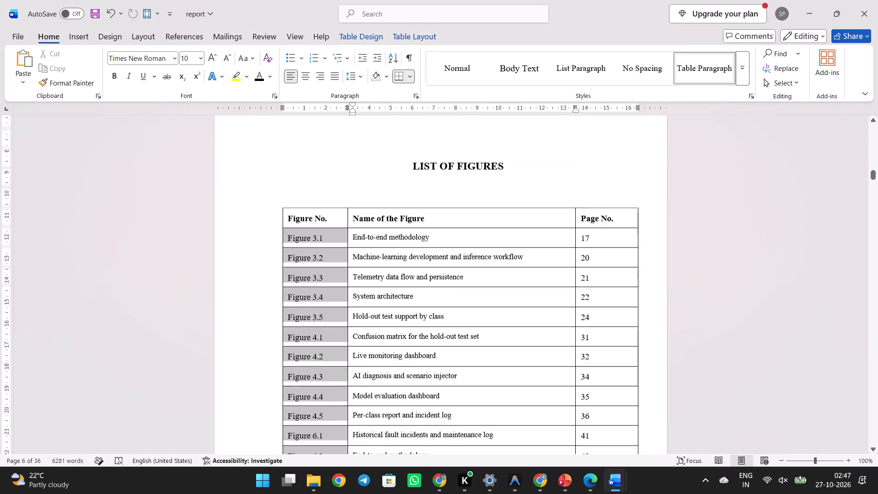
drag(332, 474, 322, 276)
key(ctrl+v)
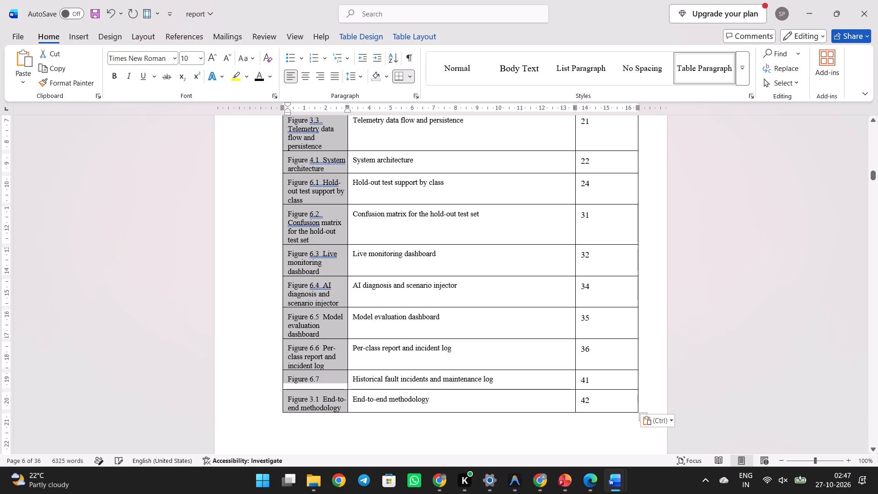
Remove the End-to-end methodology name from the first Figure No. cell, leaving only "Figure 3.1".
click(325, 212)
scroll(325, 212, up, 1)
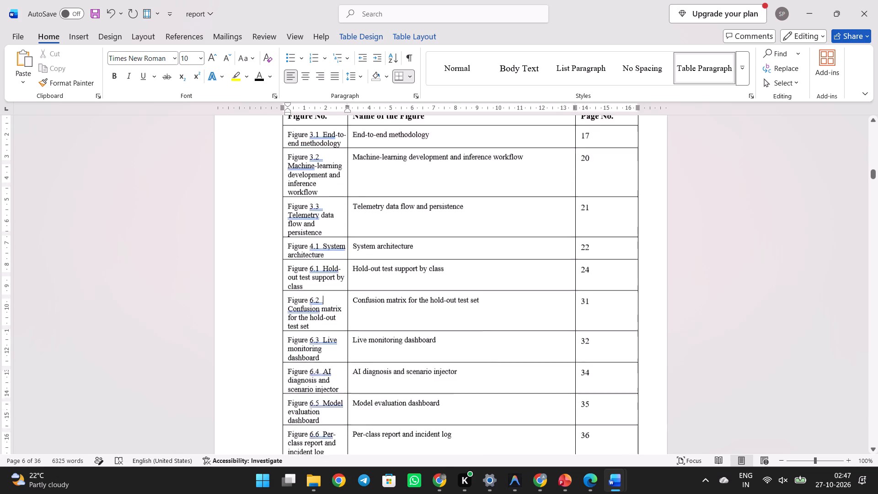
scroll(325, 212, up, 1)
drag(343, 192, 324, 183)
key(BackSpace)
key(BackSpace)
key(BackSpace)
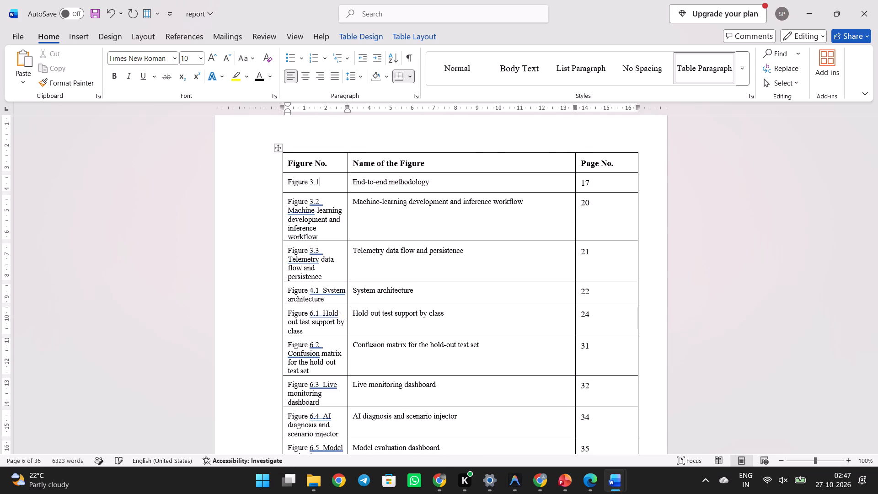
Remove the Machine-learning development and inference workflow name from its Figure No. cell, leaving only "Figure 3.2".
drag(328, 234, 326, 228)
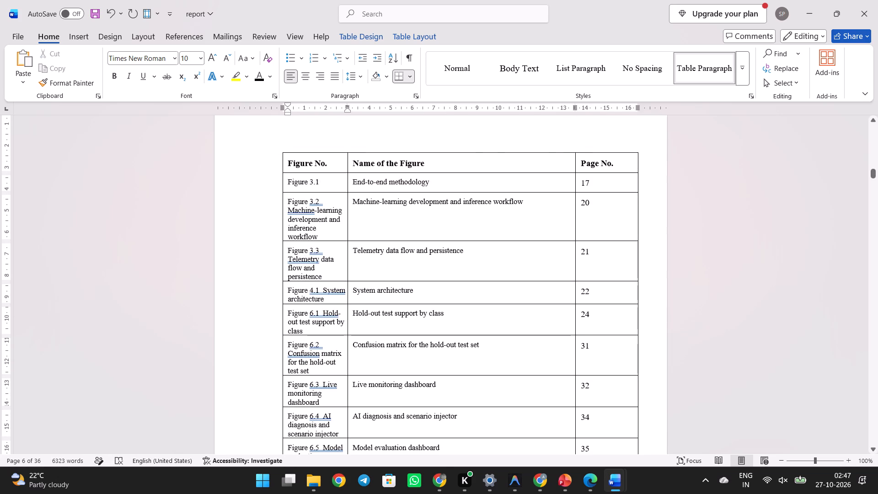
drag(326, 228, 328, 208)
key(BackSpace)
key(BackSpace)
key(BackSpace)
key(BackSpace)
key(BackSpace)
key(BackSpace)
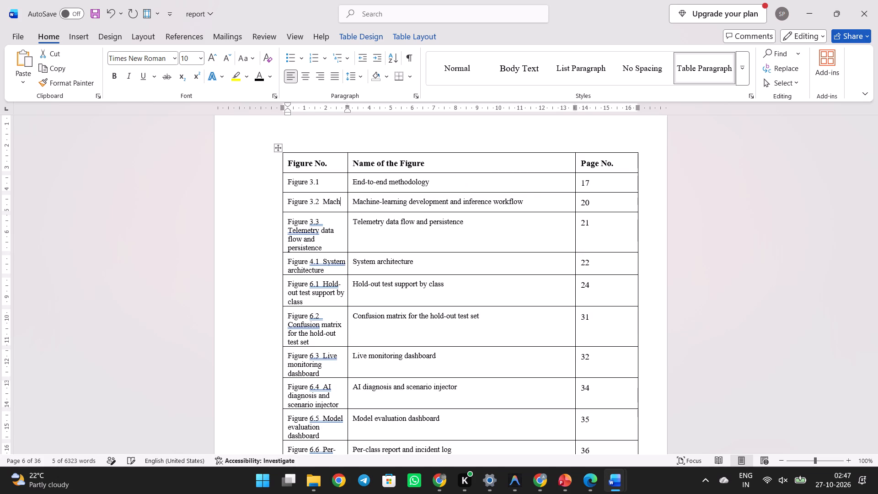
key(BackSpace)
key(BackSpace)
key(BackSpace)
key(BackSpace)
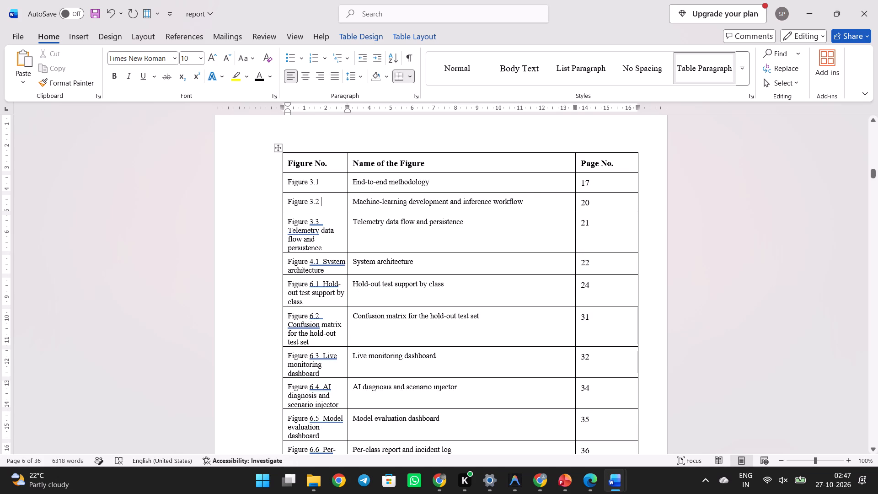
key(BackSpace)
Trim the Figure No. cells for Telemetry data flow and persistence and System architecture to "Figure 3.3" and "Figure 4.1".
drag(327, 249, 311, 246)
drag(311, 246, 279, 230)
key(BackSpace)
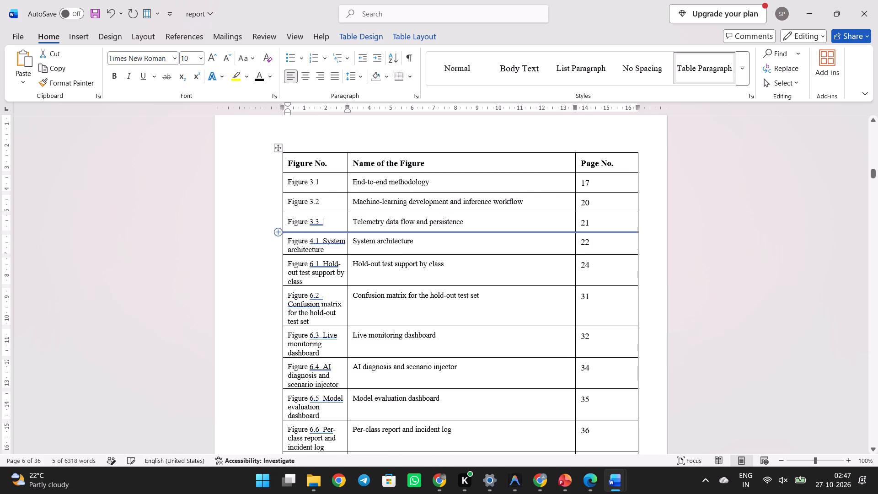
key(BackSpace)
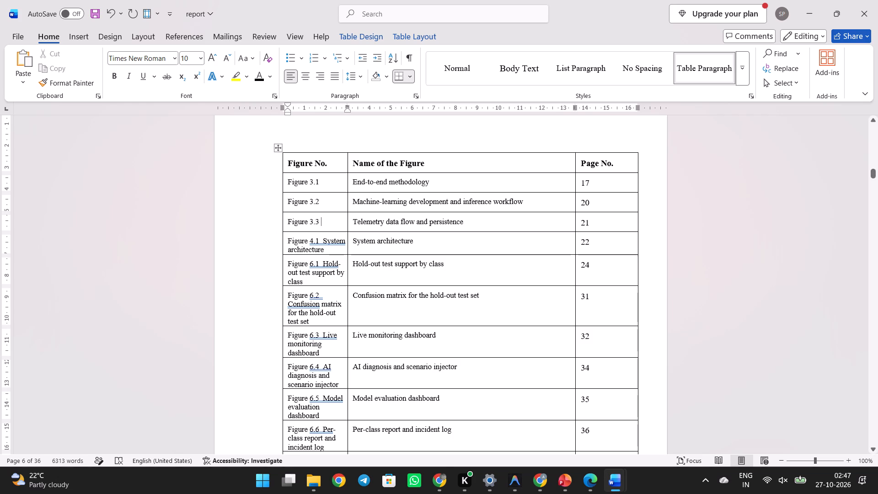
drag(327, 245, 321, 239)
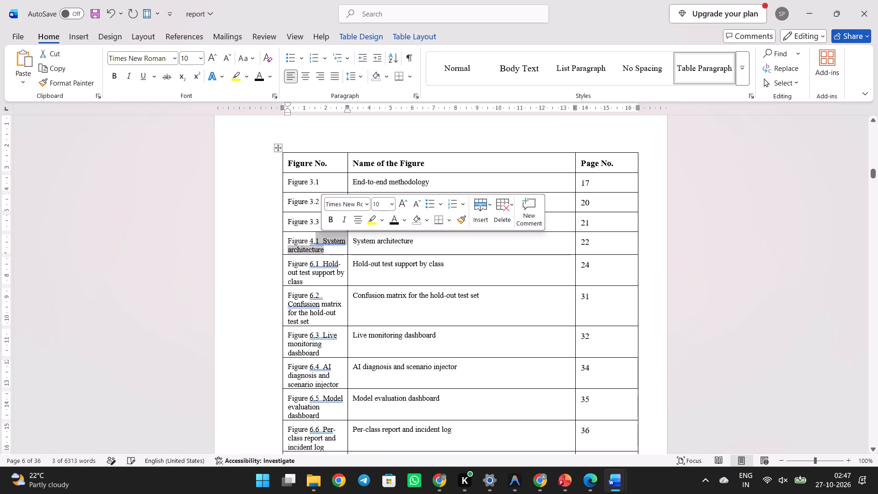
key(BackSpace)
key(1)
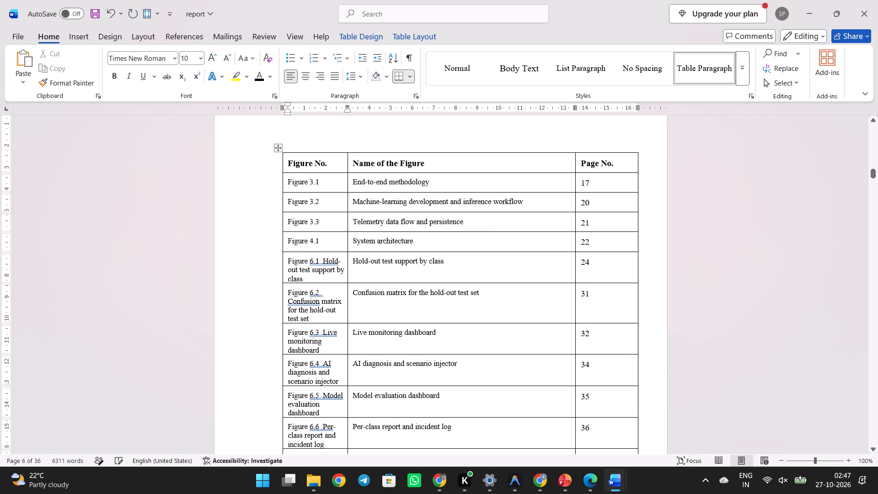
Remove the figure names from the next four Figure No. cells, leaving "Figure 6.1", "Figure 6.2", "Figure 6.3" and "Figure 6.4".
drag(313, 277, 323, 263)
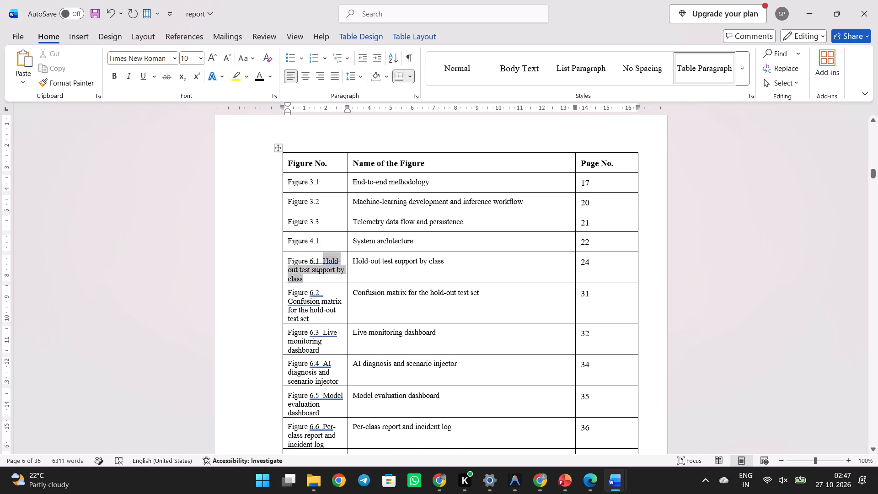
key(BackSpace)
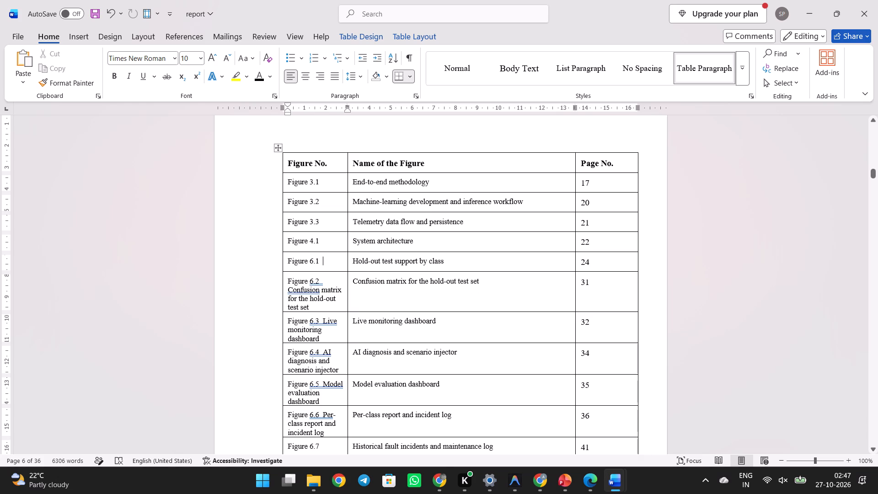
drag(317, 310, 284, 293)
key(BackSpace)
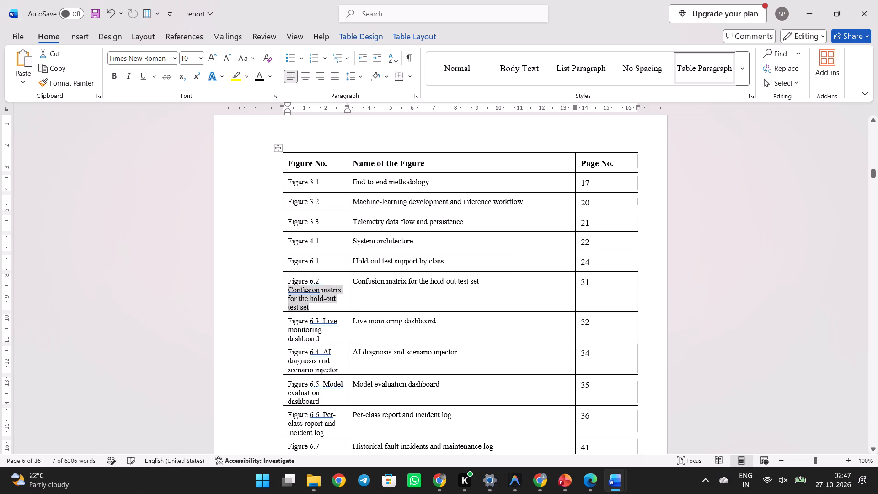
drag(326, 316, 322, 303)
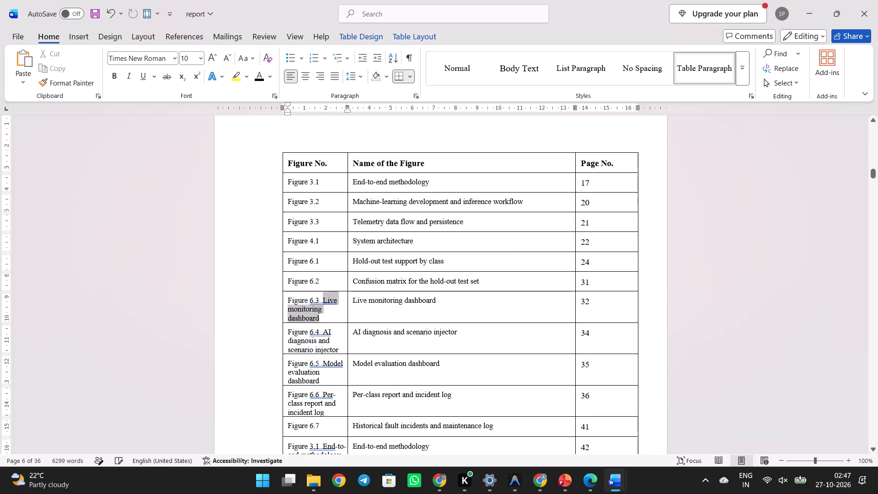
drag(322, 303, 322, 303)
key(BackSpace)
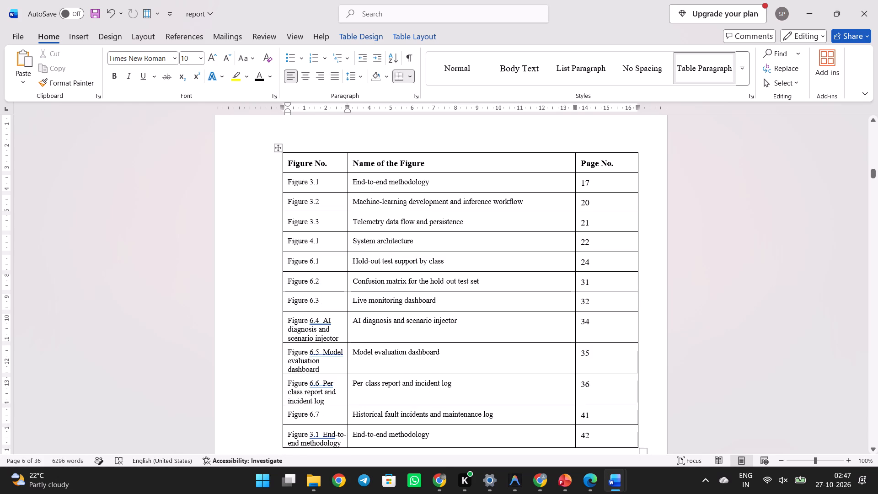
drag(342, 338, 325, 322)
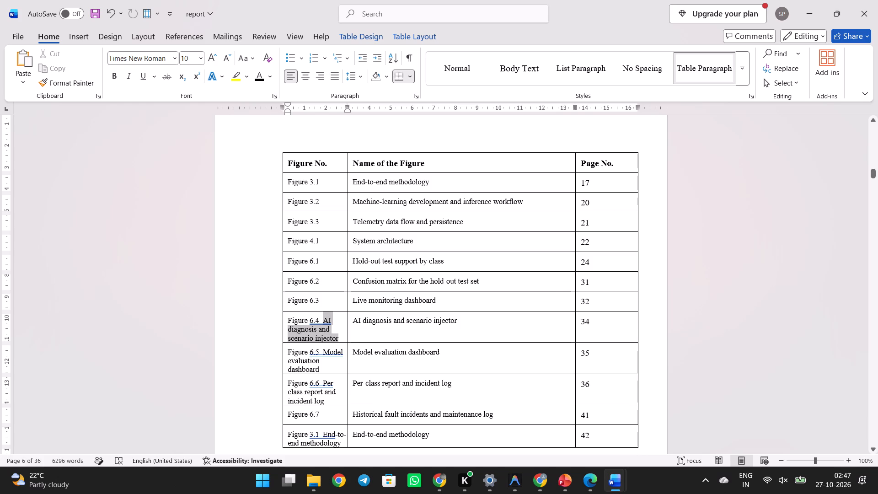
drag(325, 322, 324, 322)
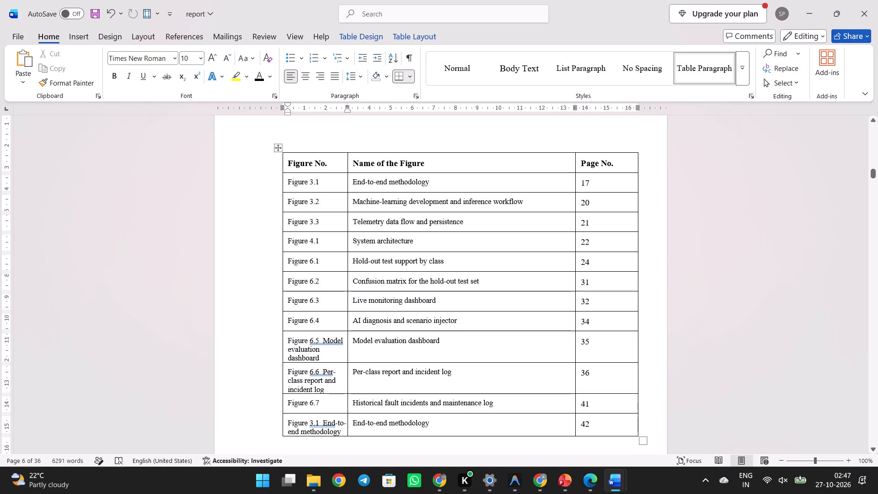
Remove the figure names from the Figure No. cells for Figure 6.5, Figure 6.6 and the last row's Figure 3.1.
drag(327, 358, 322, 341)
key(BackSpace)
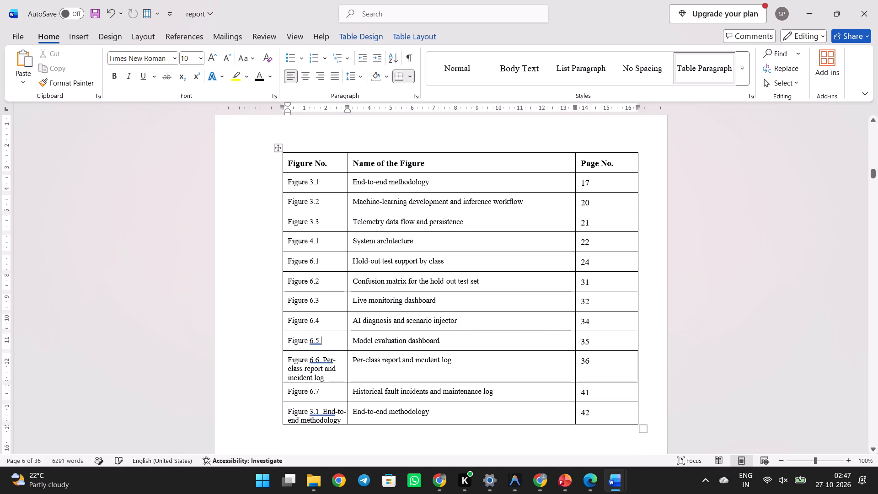
drag(329, 380, 325, 363)
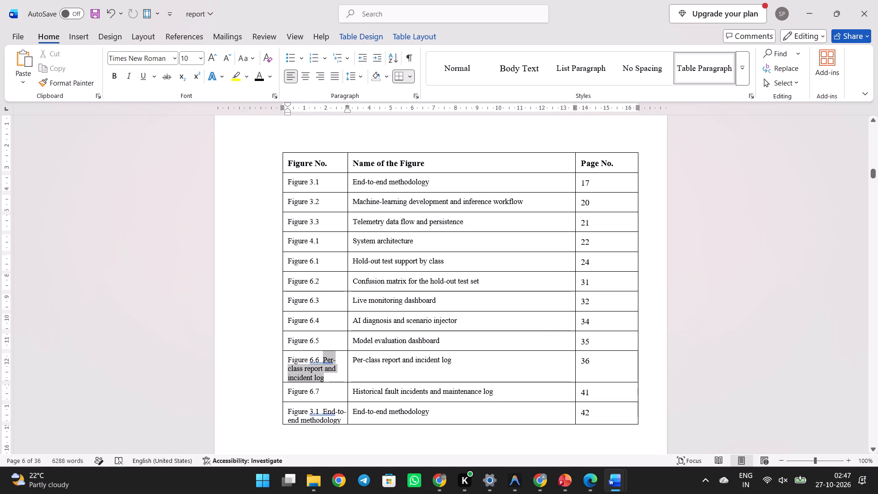
drag(325, 363, 324, 363)
key(BackSpace)
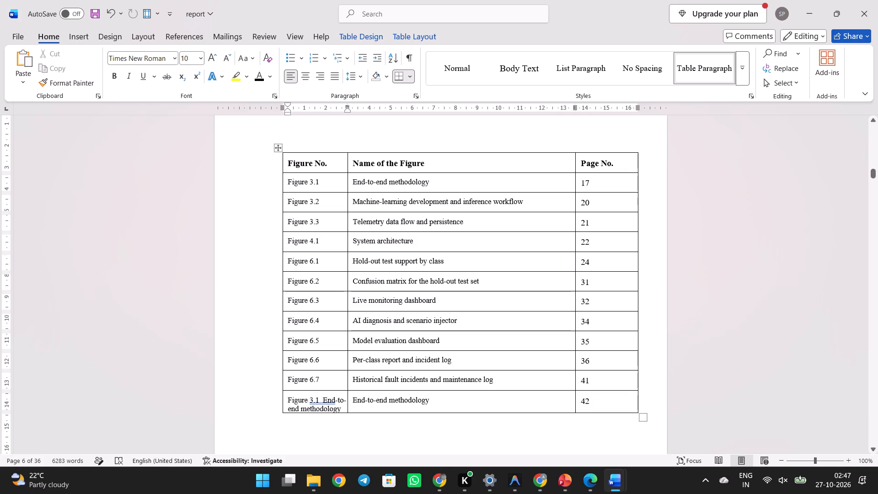
drag(345, 410, 322, 403)
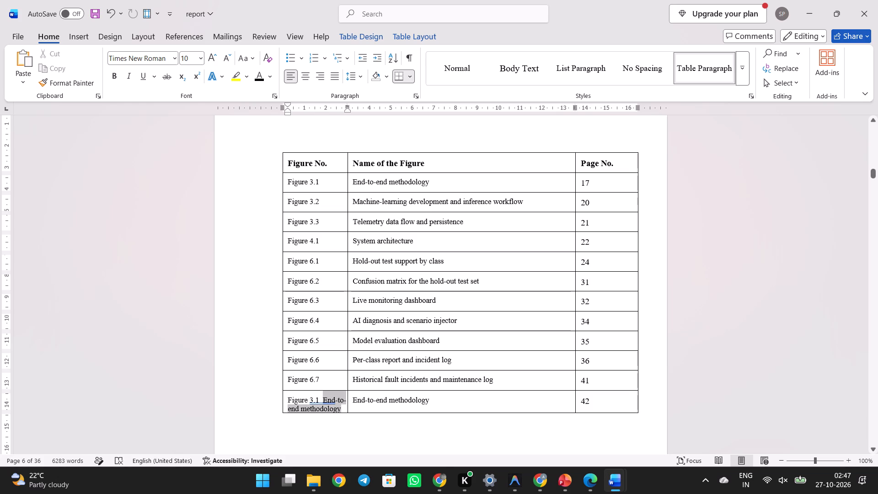
drag(322, 403, 322, 402)
key(BackSpace)
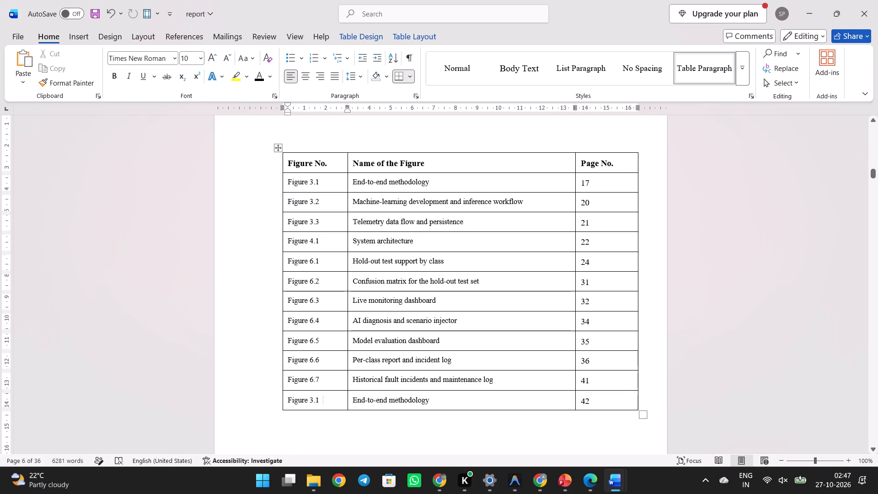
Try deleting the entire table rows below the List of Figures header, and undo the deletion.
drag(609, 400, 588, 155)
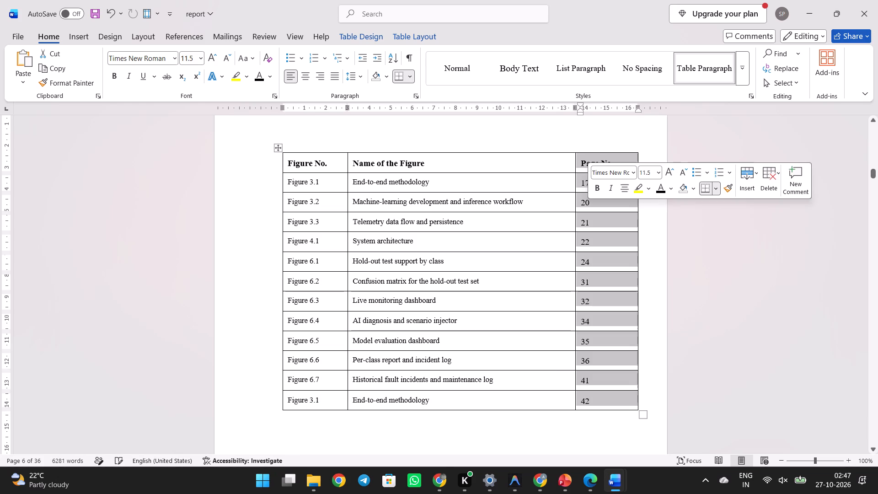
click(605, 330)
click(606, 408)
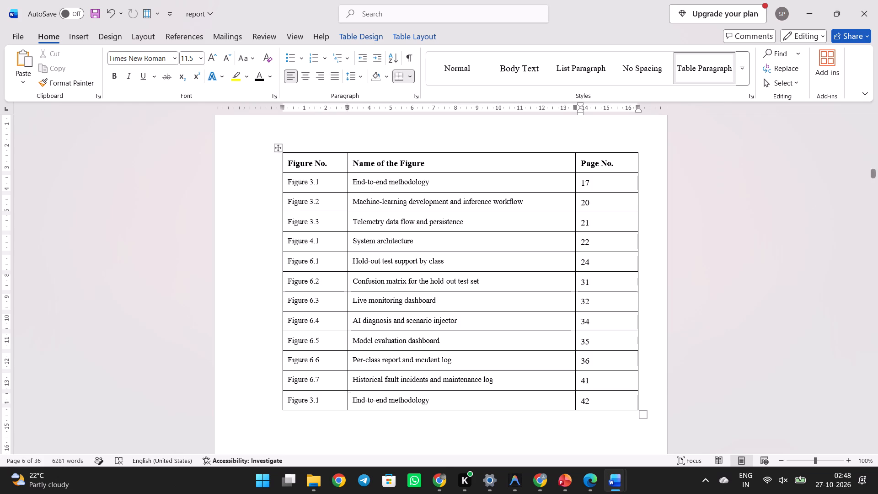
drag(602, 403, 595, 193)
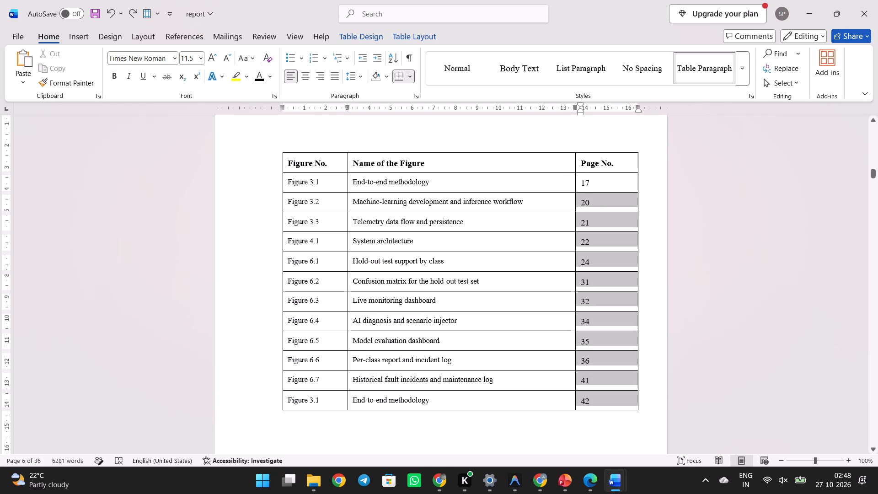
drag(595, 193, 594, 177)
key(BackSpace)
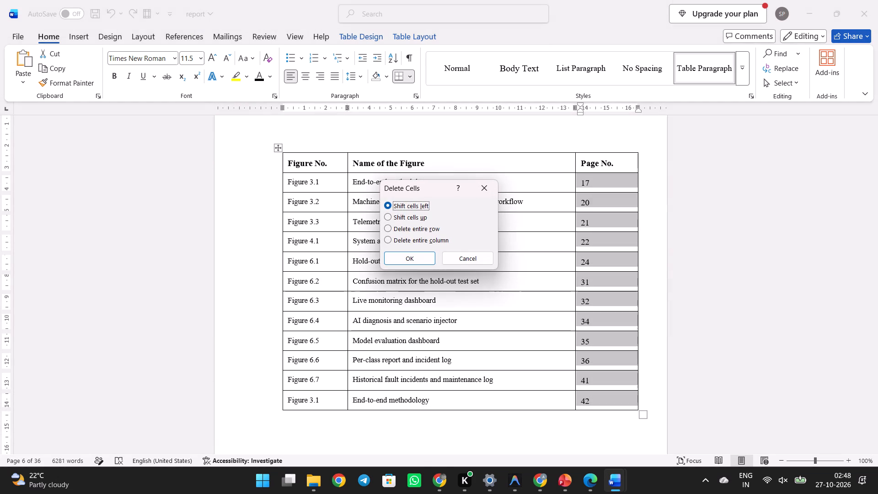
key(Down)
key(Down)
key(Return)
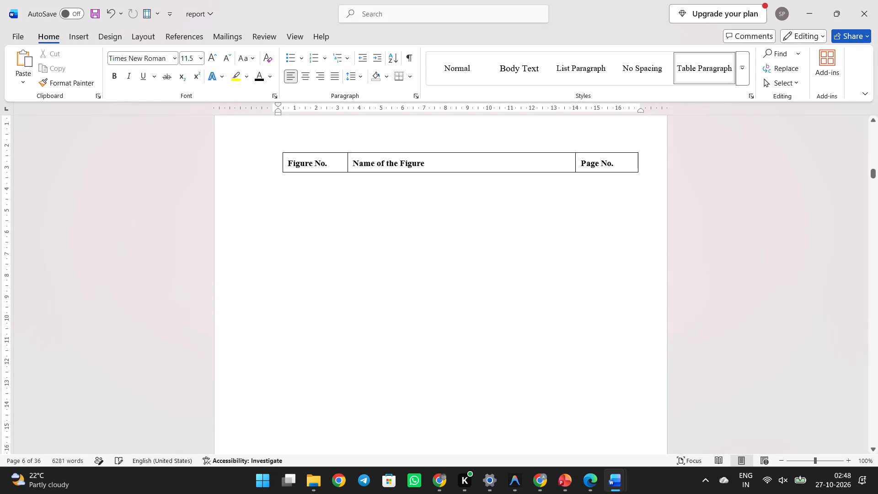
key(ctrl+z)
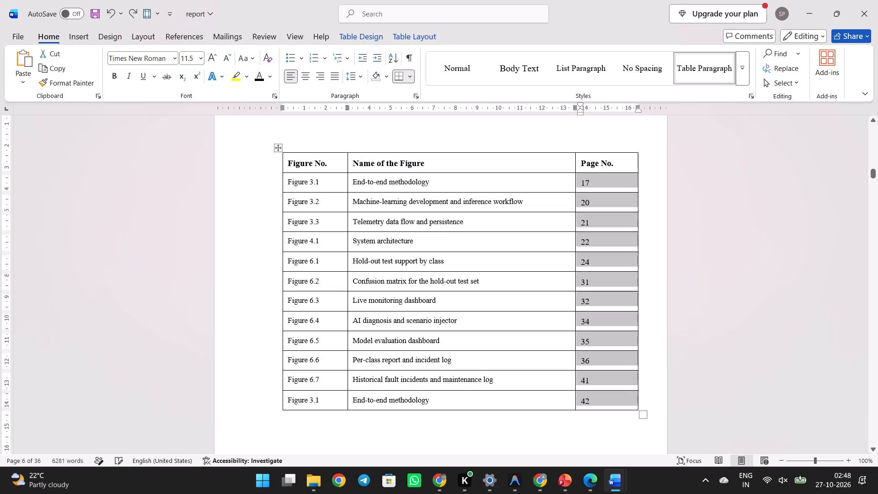
Clear the page numbers from all figure rows in the List of Figures table's Page No. column.
key(Delete)
Clear the Table of Contents page numbers from Chapter 6 through Chapter 8 and for 5.3 Test Cases and Results.
scroll(596, 215, up, 4)
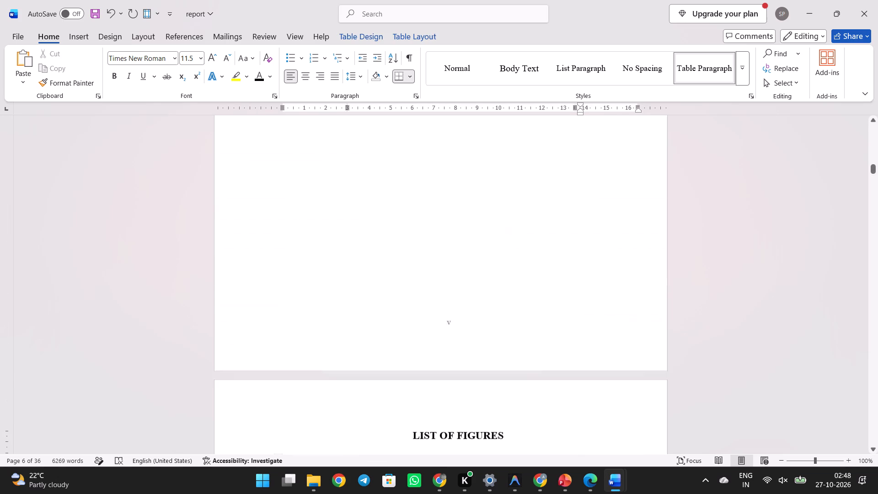
scroll(596, 215, up, 2)
drag(633, 405, 605, 213)
key(Delete)
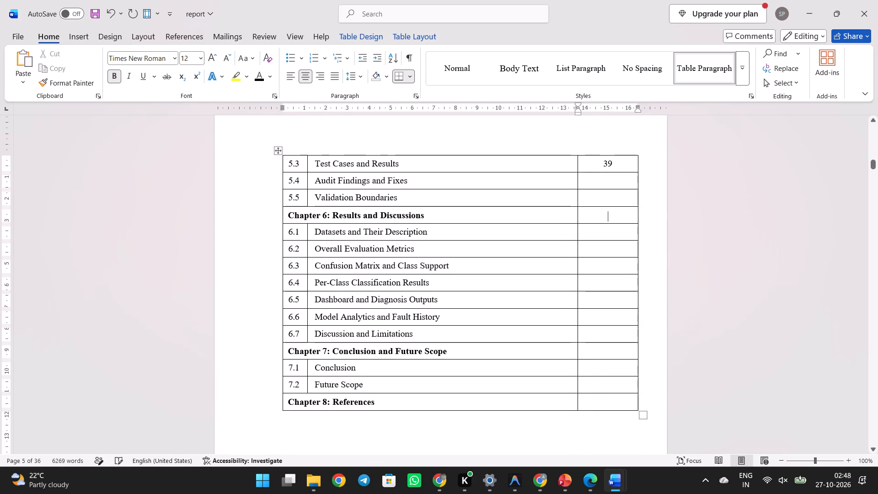
scroll(605, 213, up, 1)
drag(611, 259, 609, 244)
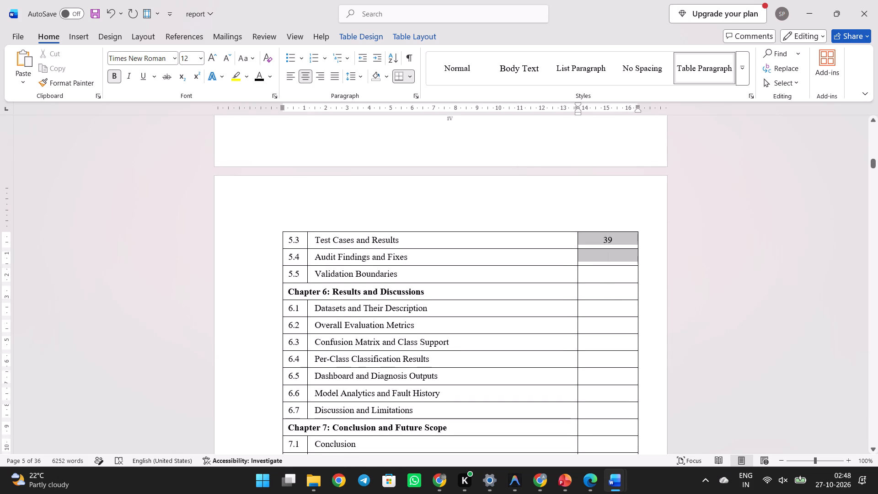
drag(609, 244, 608, 242)
key(Delete)
Review the Table of Contents entries and page numbers from Chapter 1 through Chapter 5.
scroll(608, 242, up, 3)
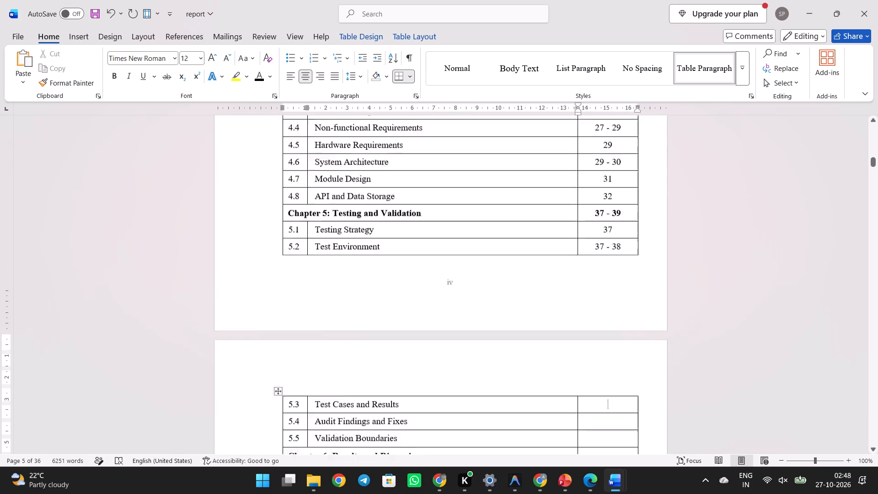
scroll(610, 328, up, 3)
scroll(605, 209, up, 1)
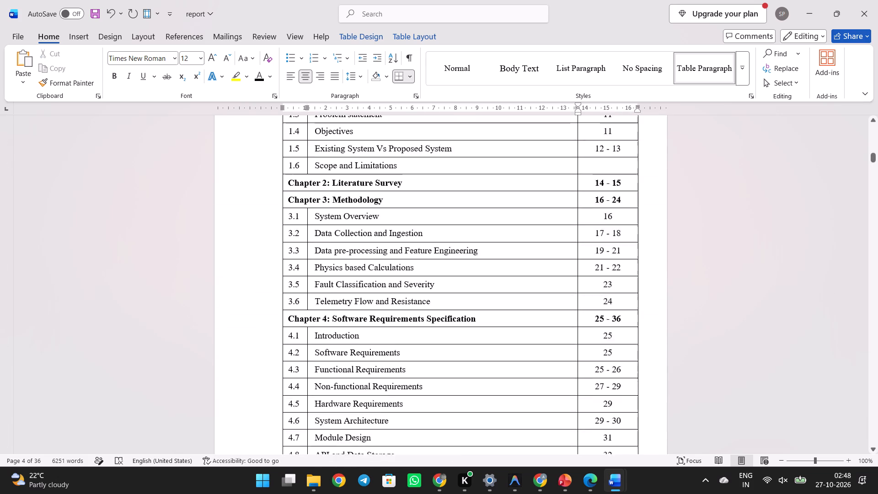
scroll(605, 209, up, 3)
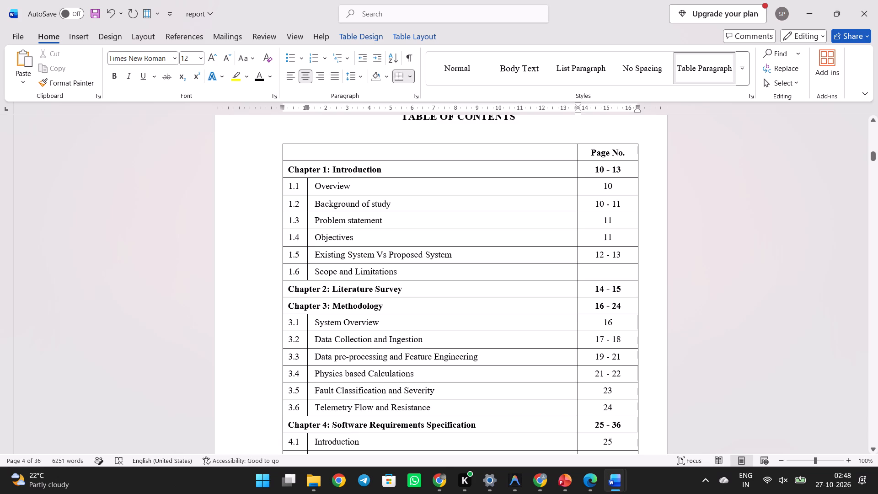
scroll(593, 232, down, 4)
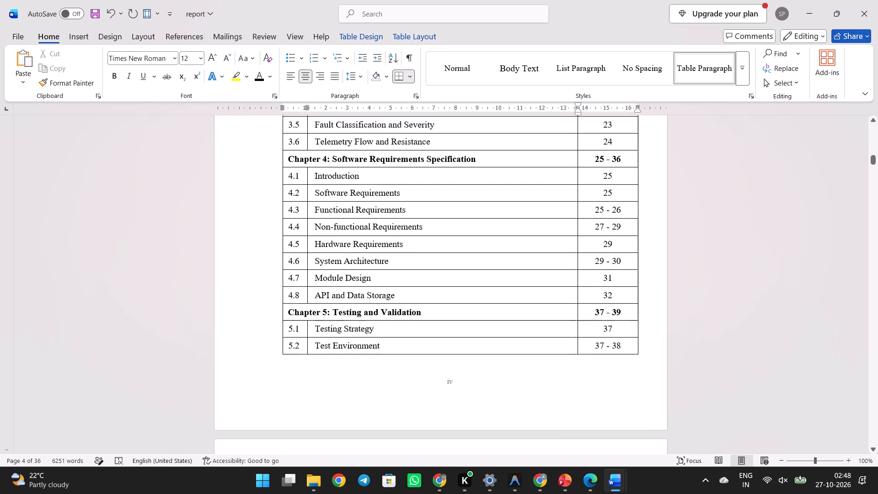
scroll(593, 232, down, 8)
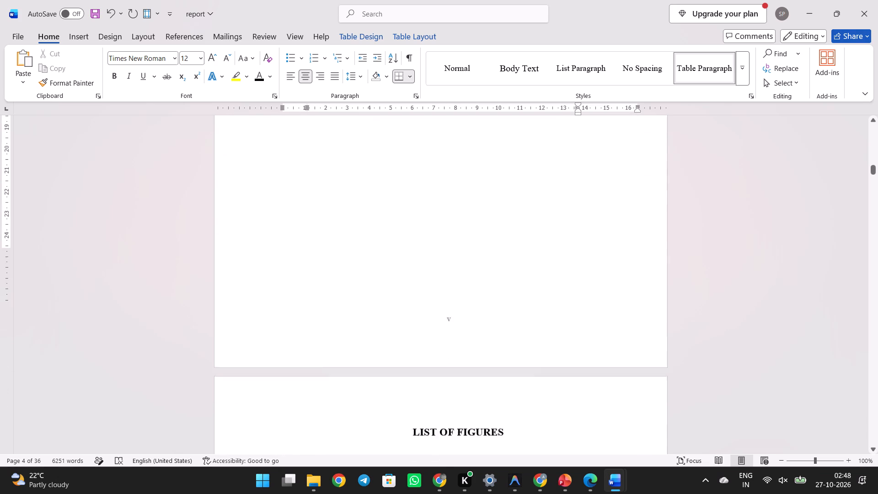
scroll(593, 232, down, 2)
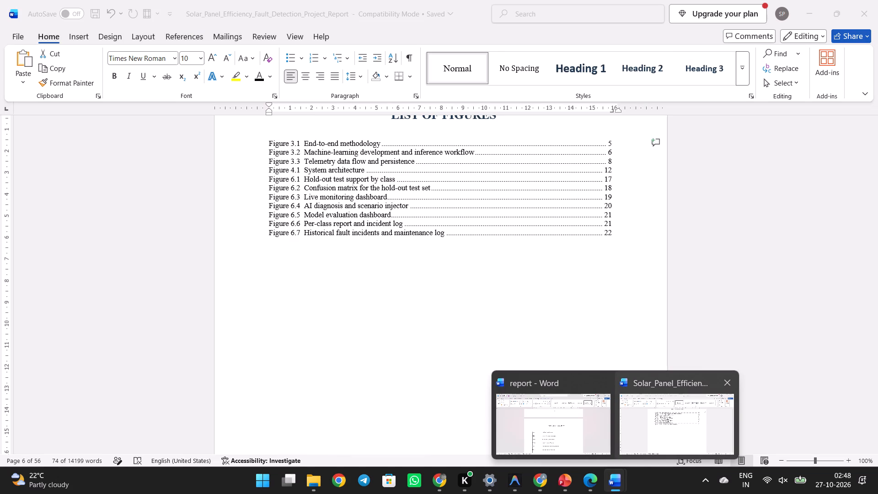
In the Solar_Panel_Efficiency_Fault_Detection_Project_Report document, copy the List of Abbreviations rows from ADC to Wi-Fi without the header.
click(652, 427)
scroll(652, 427, down, 4)
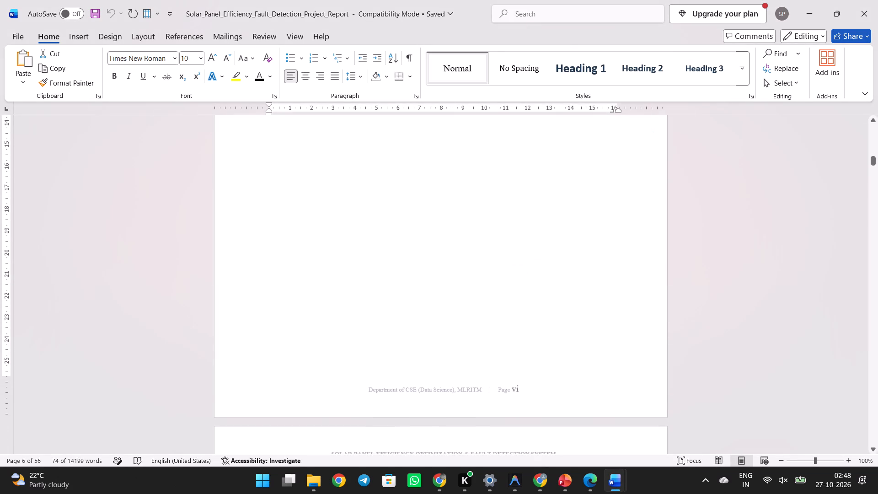
scroll(652, 427, down, 3)
scroll(652, 427, up, 4)
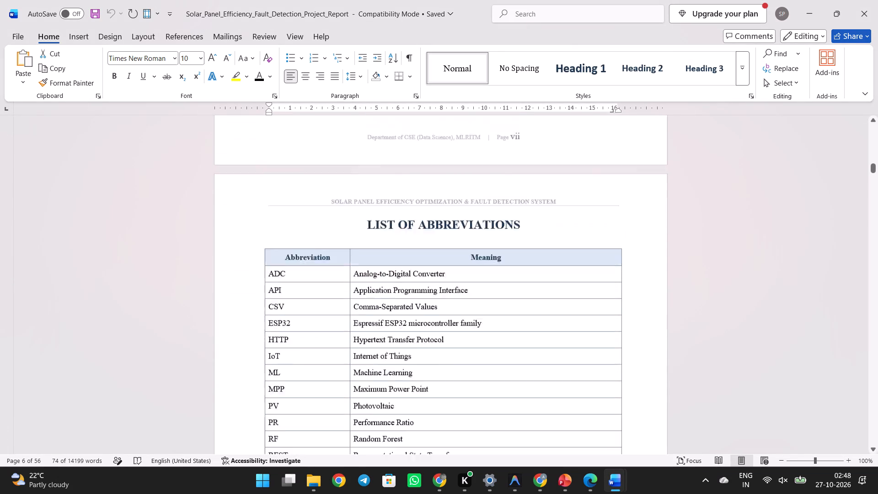
scroll(652, 427, up, 1)
scroll(652, 427, down, 2)
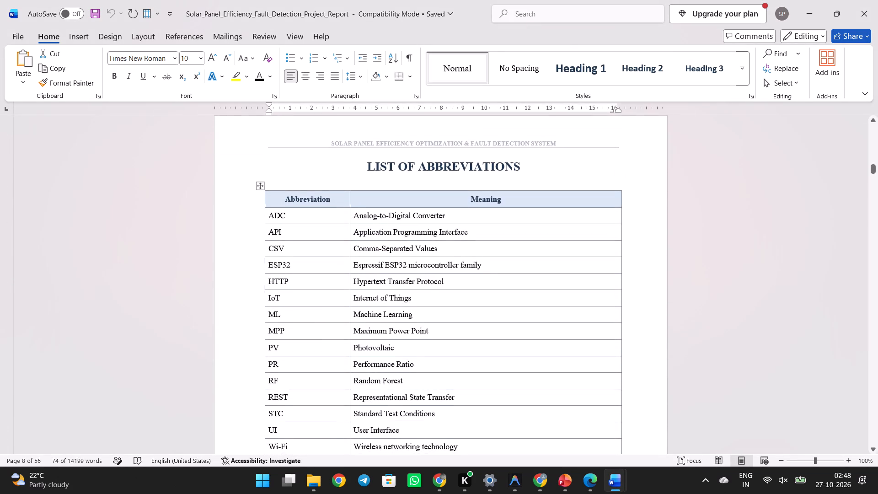
scroll(454, 442, down, 1)
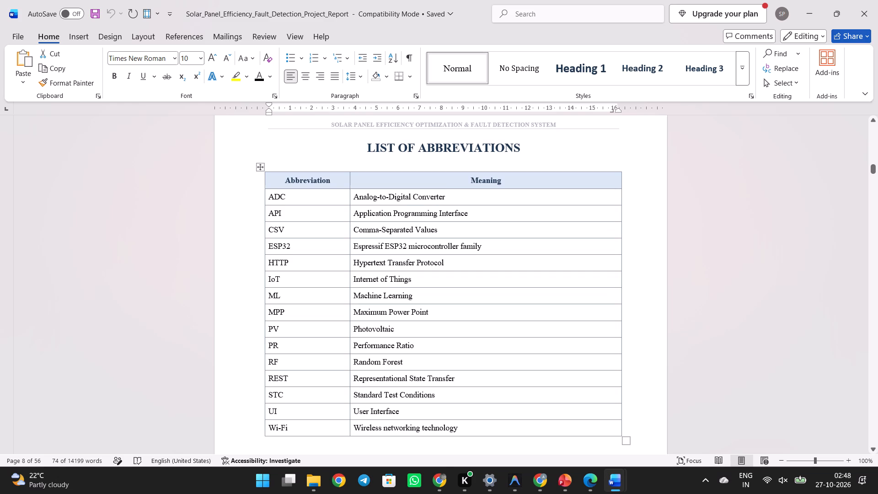
drag(471, 430, 282, 202)
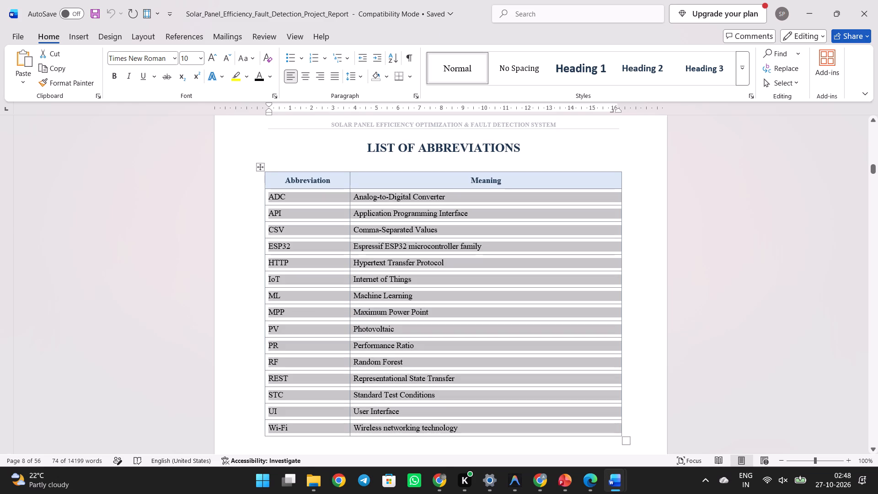
key(ctrl+c)
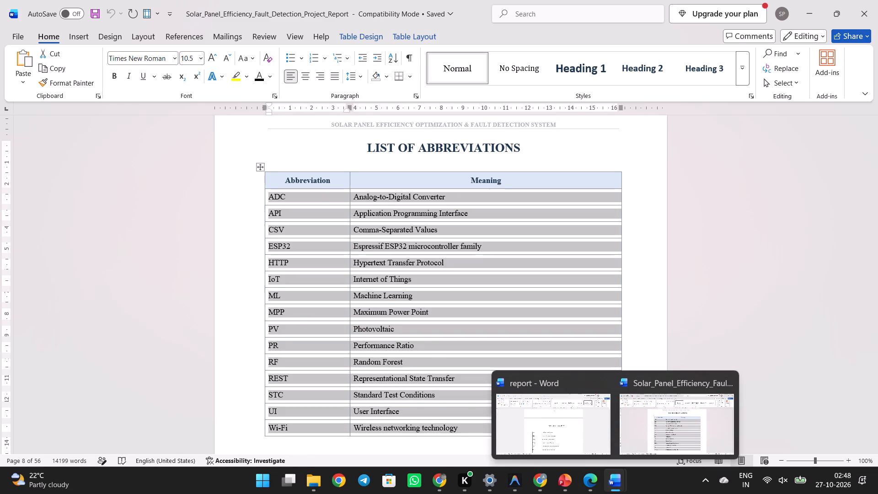
In the report document, replace the List of Abbreviations table entries with the copied rows, keeping text only.
click(557, 440)
scroll(344, 347, down, 1)
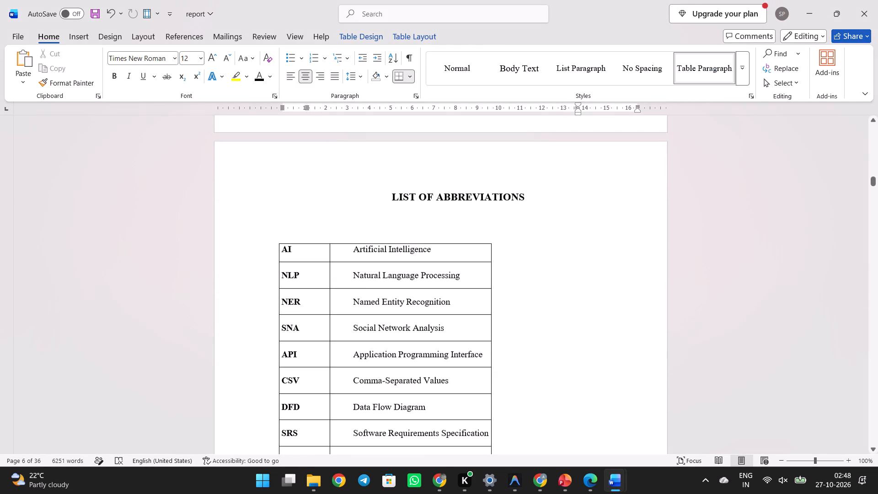
drag(284, 250, 409, 432)
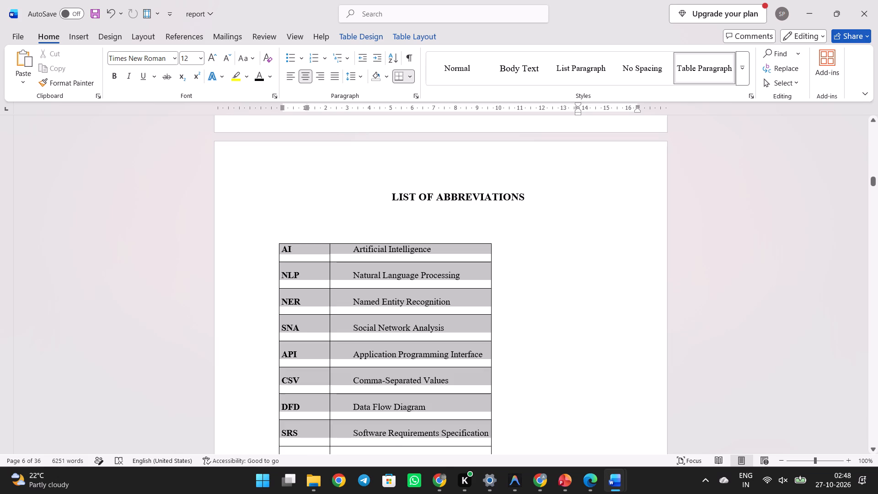
drag(409, 432, 391, 158)
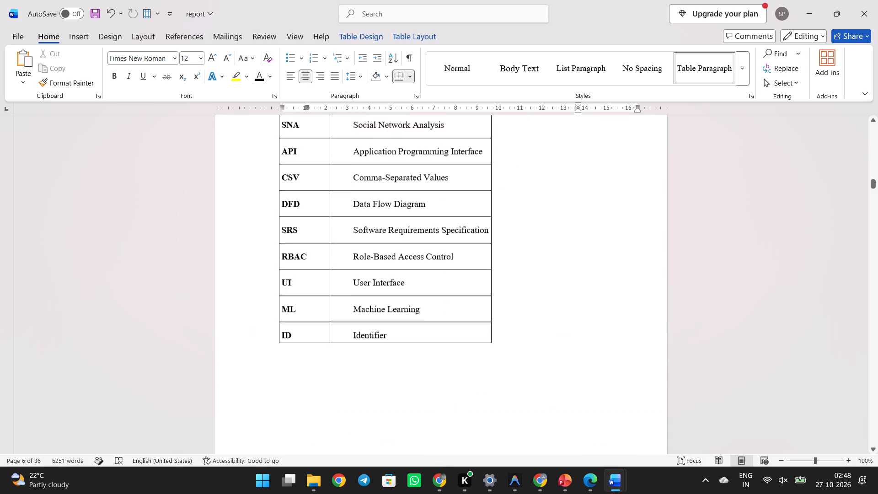
drag(391, 158, 398, 357)
key(ctrl+v)
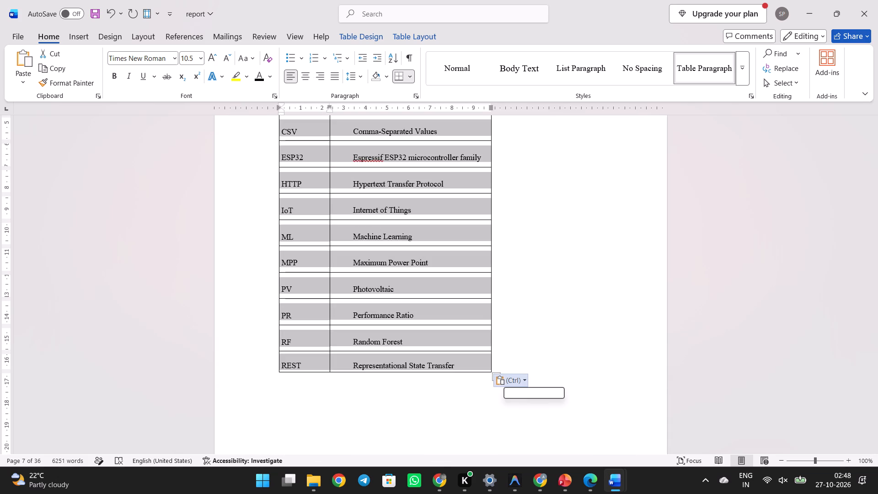
click(519, 385)
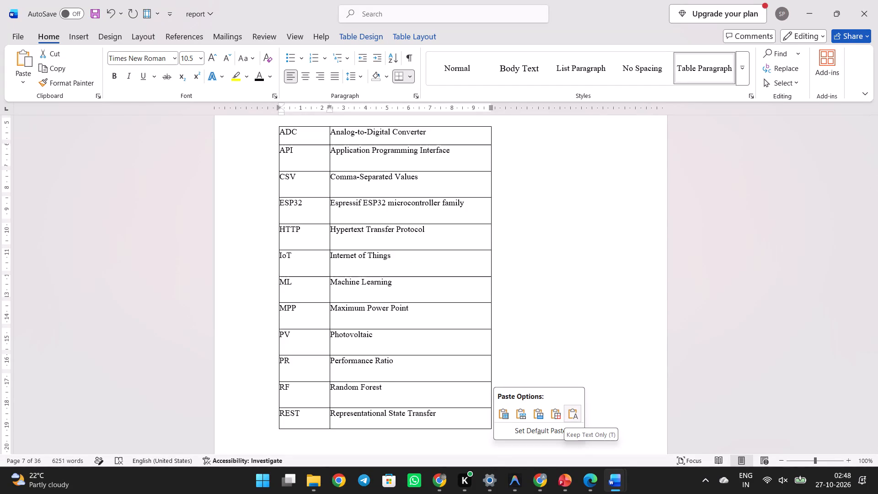
click(577, 411)
click(591, 310)
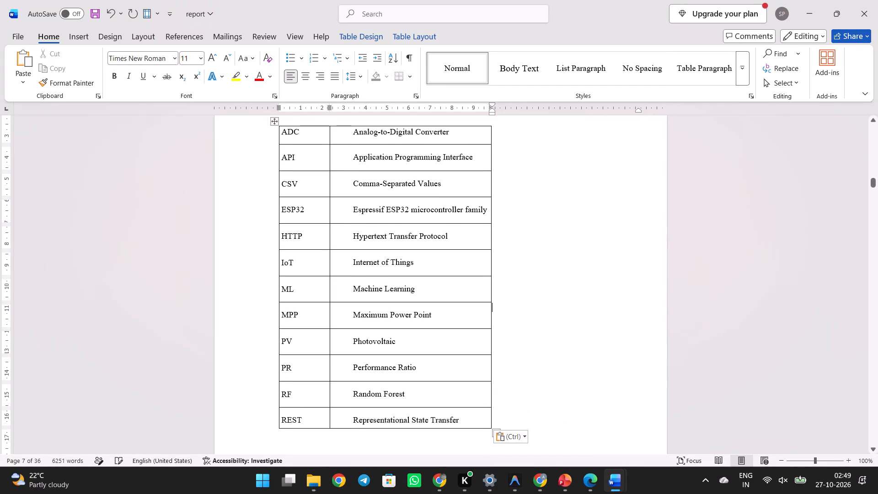
Make all abbreviations from ADC to REST in the table's first column bold.
drag(292, 129, 309, 386)
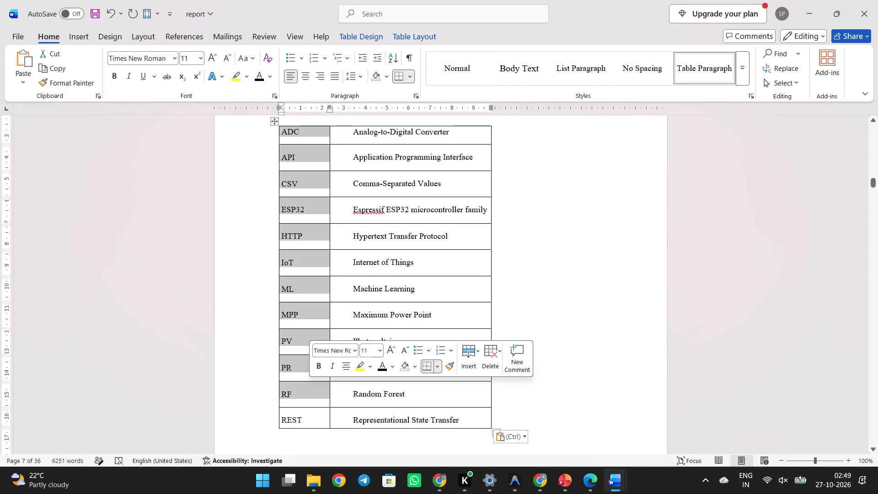
key(shift+Down)
key(ctrl+b)
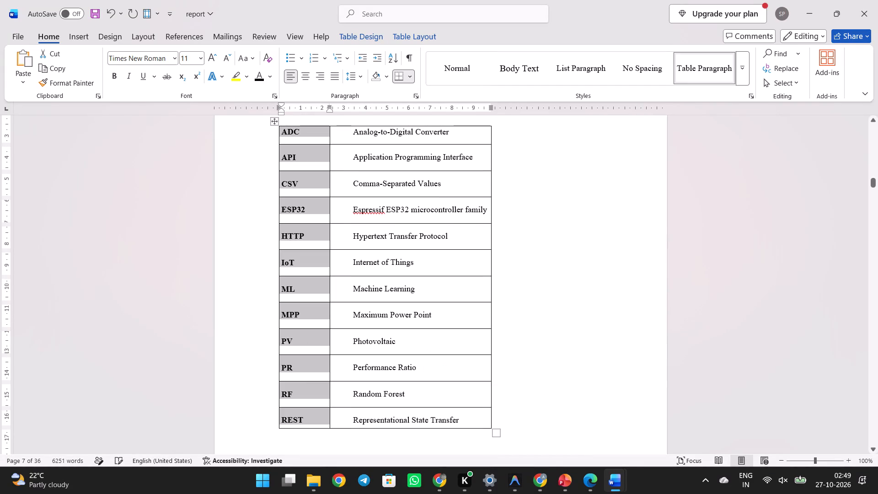
click(656, 326)
Look over the report's List of Figures, List of Abbreviations and List of Tables pages.
scroll(656, 326, up, 1)
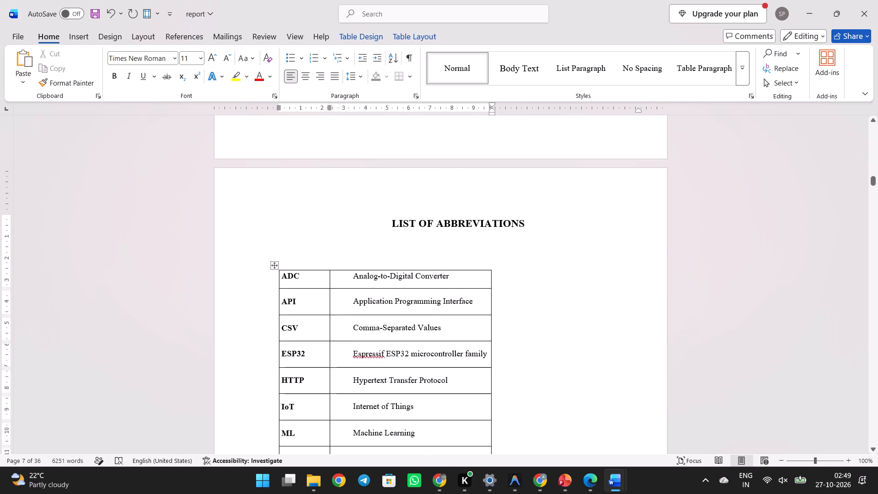
scroll(656, 326, up, 6)
scroll(656, 326, down, 1)
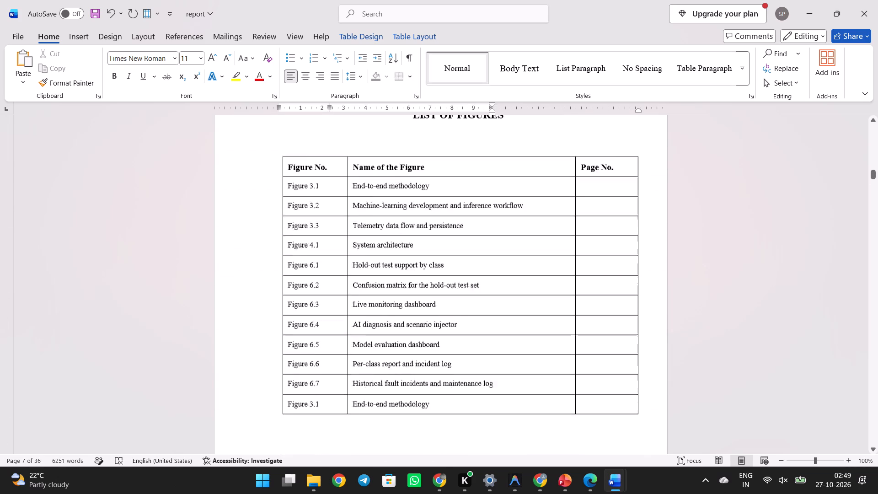
scroll(656, 326, down, 1)
scroll(656, 326, up, 5)
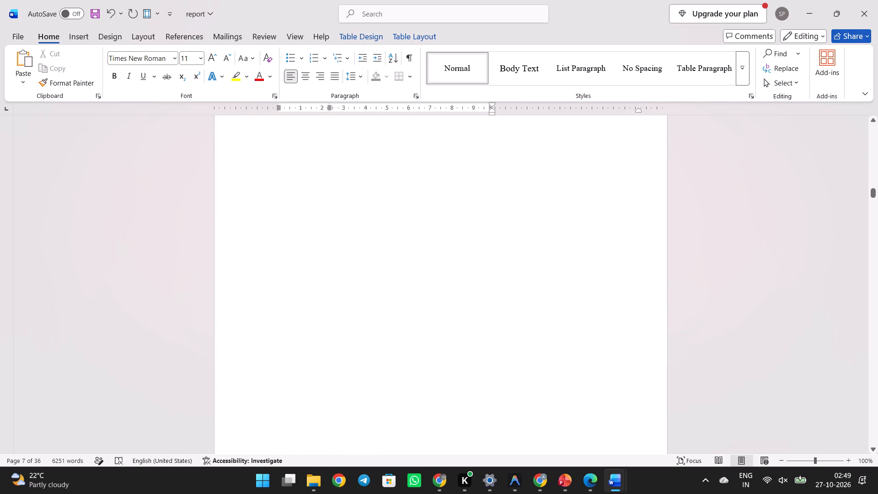
scroll(656, 326, up, 2)
scroll(656, 326, right, 1)
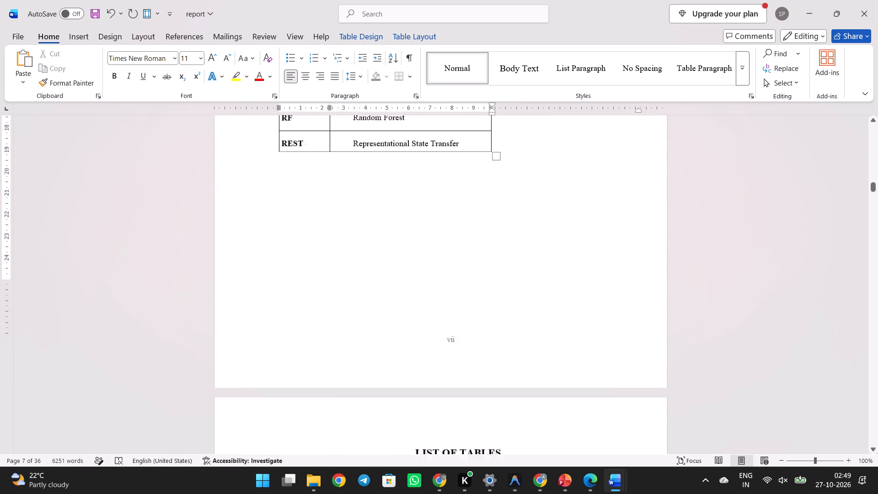
scroll(656, 326, right, 1)
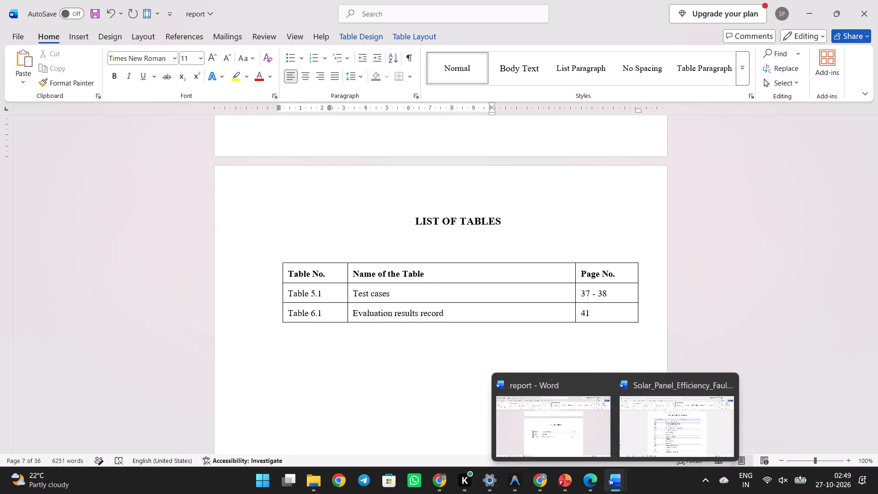
In the Solar_Panel_Efficiency_Fault_Detection_Project_Report document, copy all List of Tables entries from Table 1.1 to Table H.3.
click(655, 433)
scroll(622, 396, up, 3)
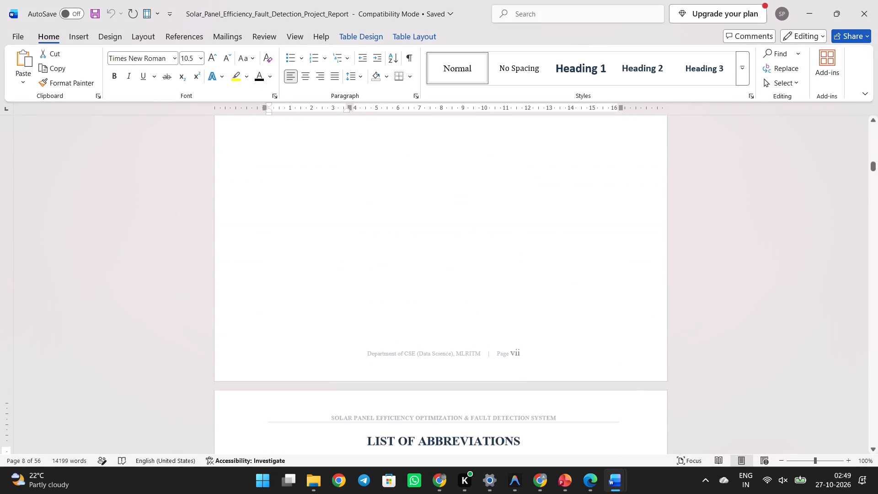
scroll(622, 396, up, 4)
scroll(622, 396, down, 1)
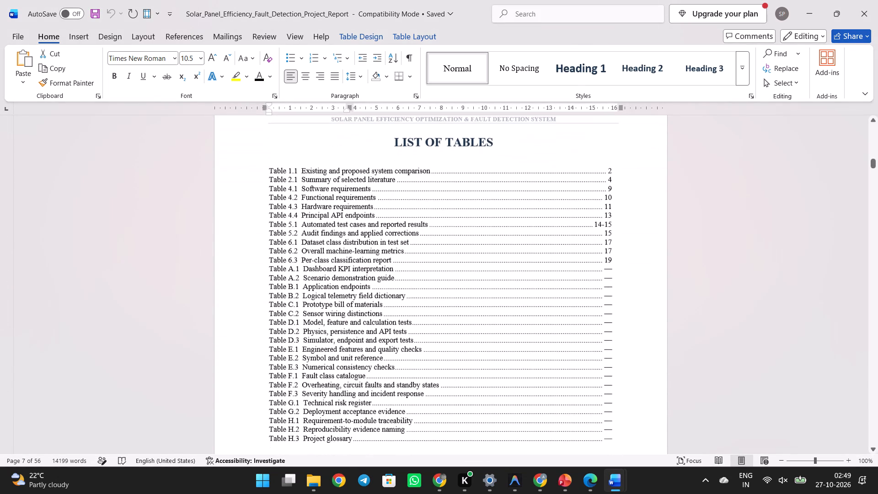
scroll(622, 396, down, 1)
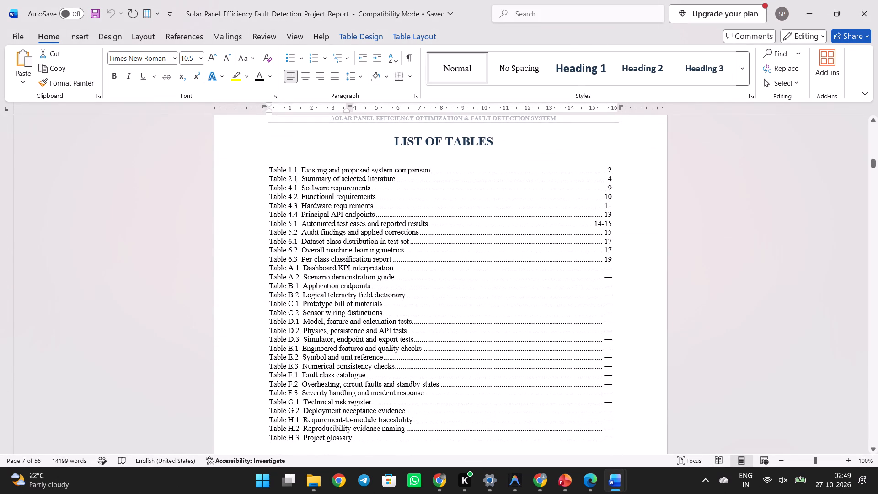
click(268, 172)
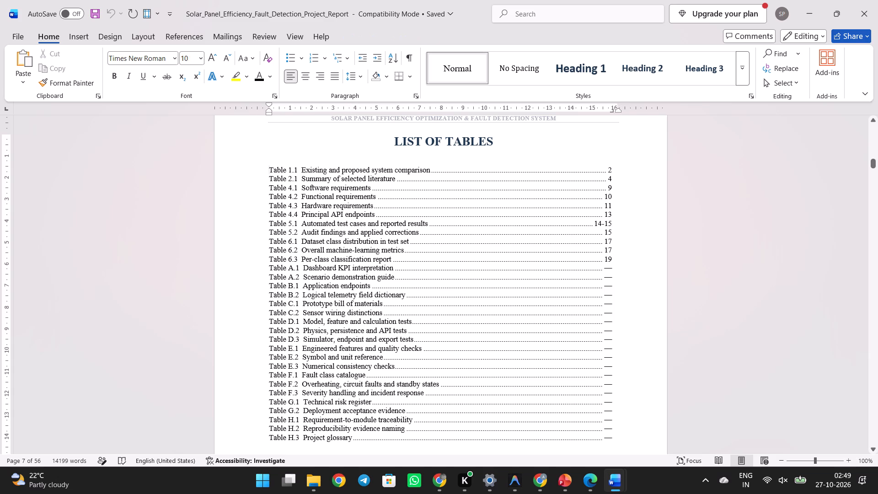
drag(271, 172, 432, 435)
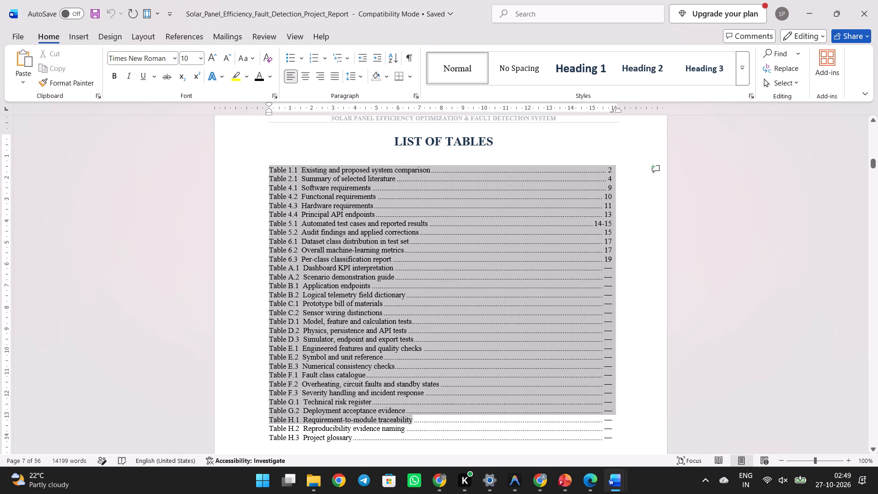
drag(432, 435, 681, 279)
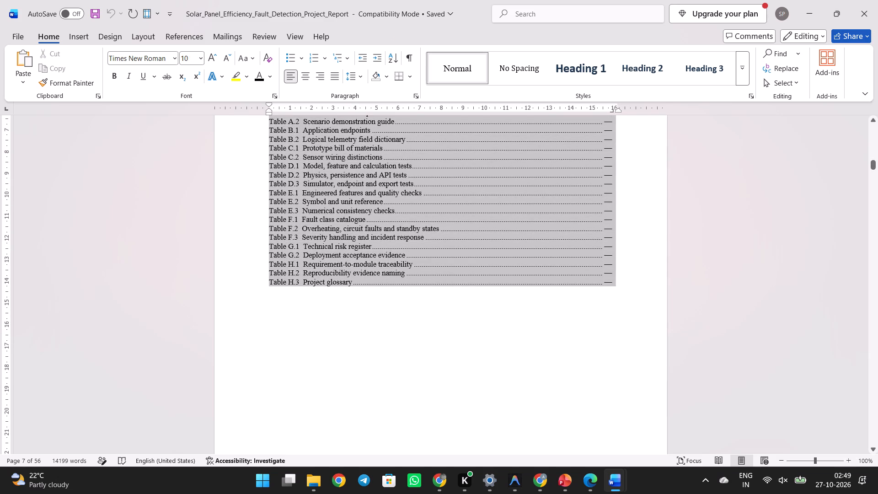
drag(681, 279, 612, 284)
key(ctrl+c)
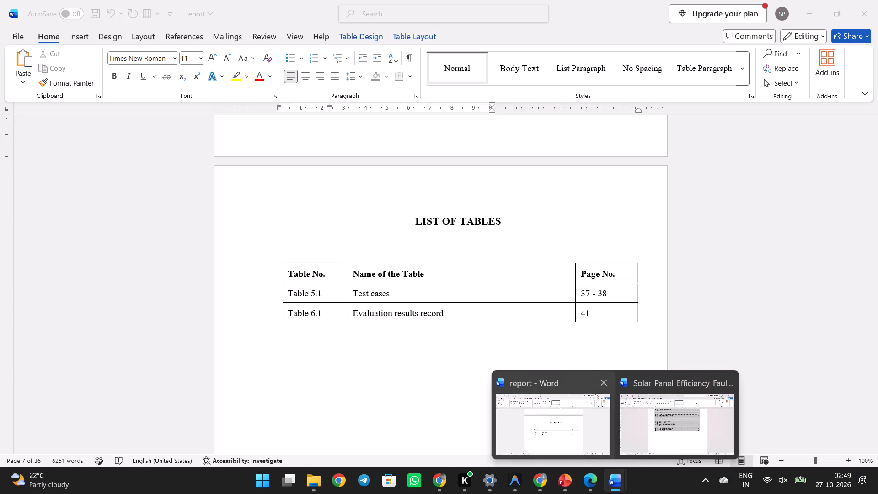
In the report document, paste the copied entries over both table names in the List of Tables' Name of the Table column.
click(564, 428)
drag(353, 292, 447, 309)
key(ctrl+v)
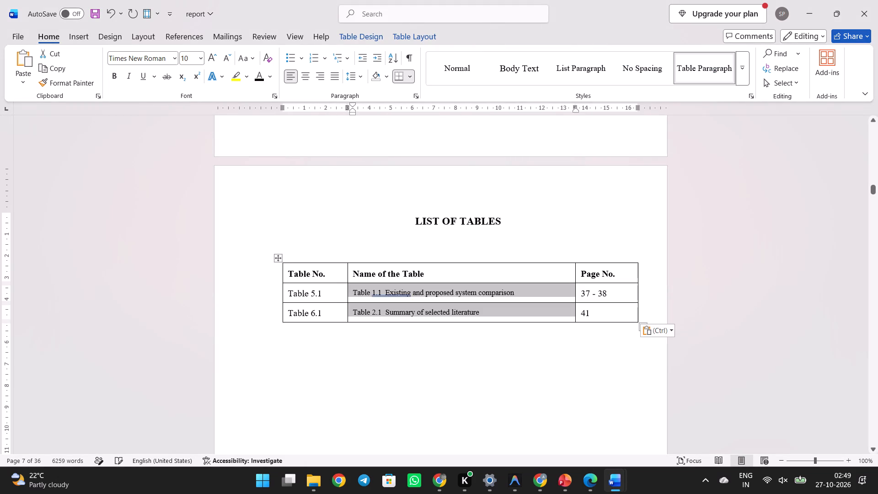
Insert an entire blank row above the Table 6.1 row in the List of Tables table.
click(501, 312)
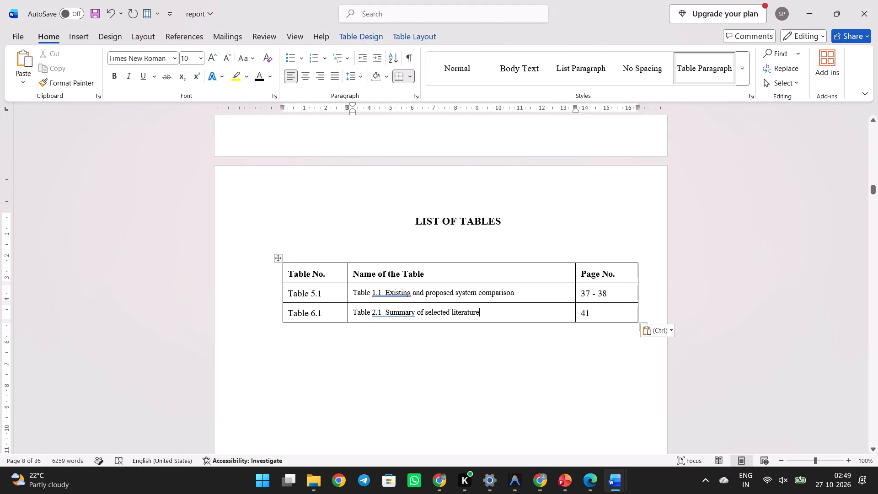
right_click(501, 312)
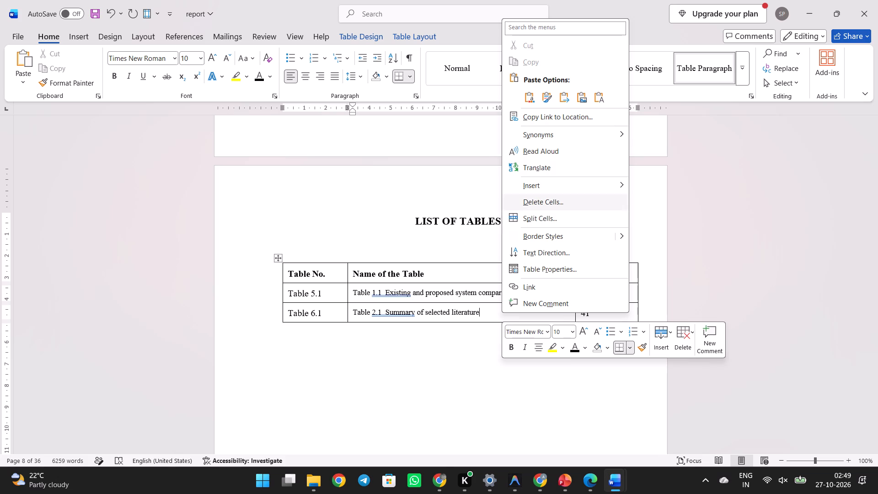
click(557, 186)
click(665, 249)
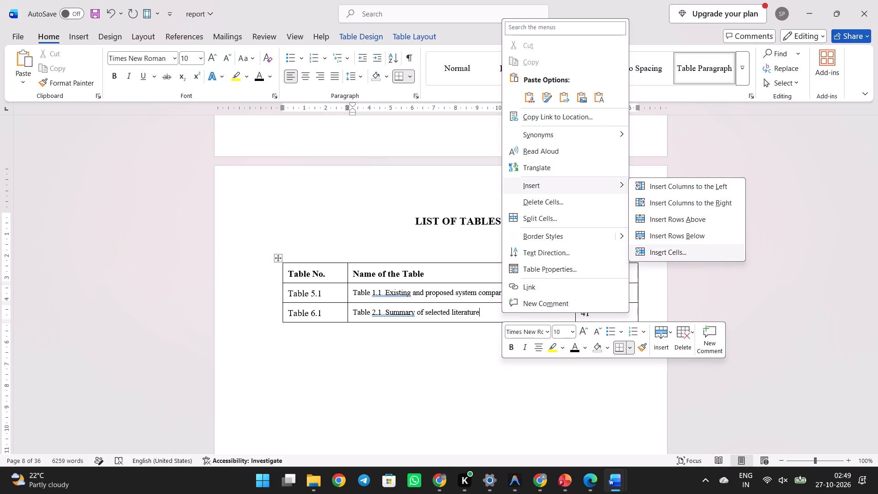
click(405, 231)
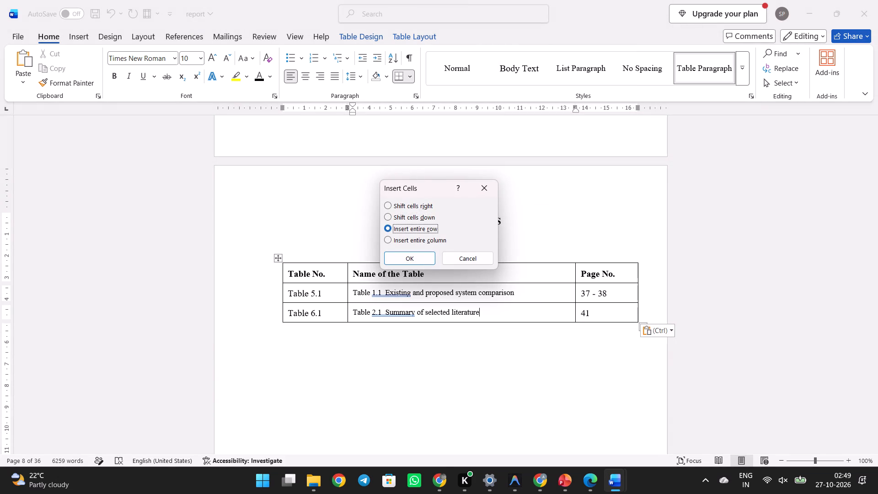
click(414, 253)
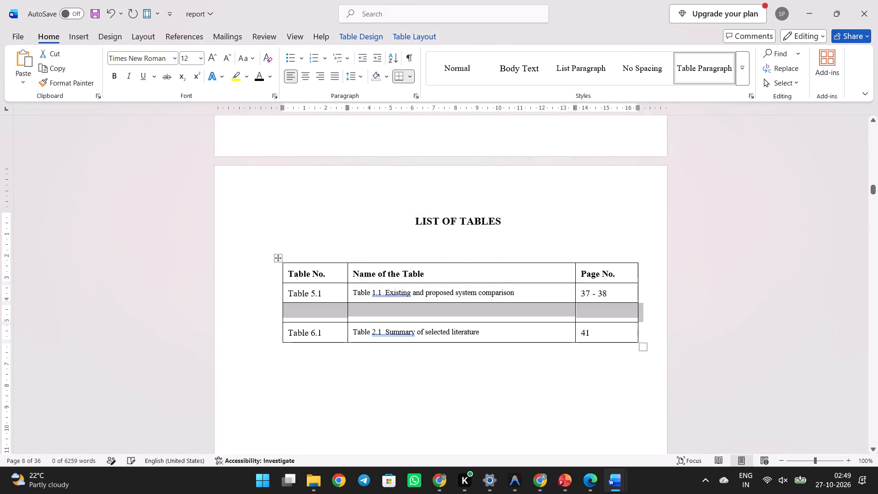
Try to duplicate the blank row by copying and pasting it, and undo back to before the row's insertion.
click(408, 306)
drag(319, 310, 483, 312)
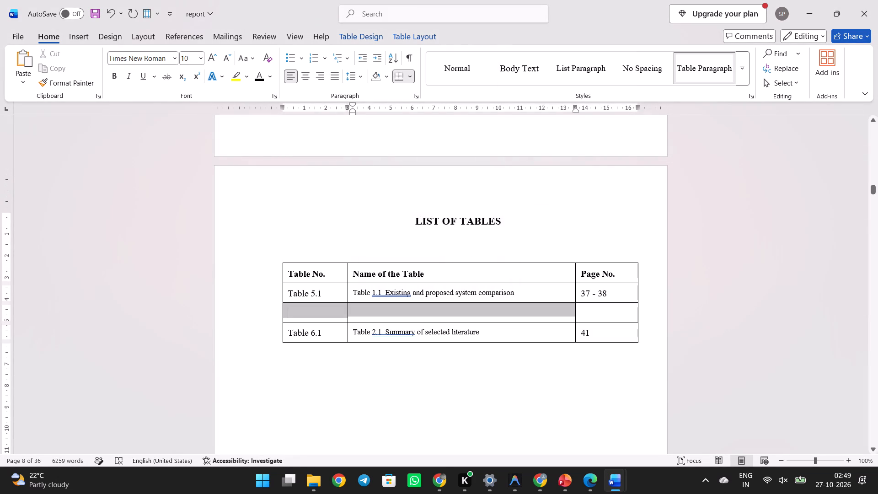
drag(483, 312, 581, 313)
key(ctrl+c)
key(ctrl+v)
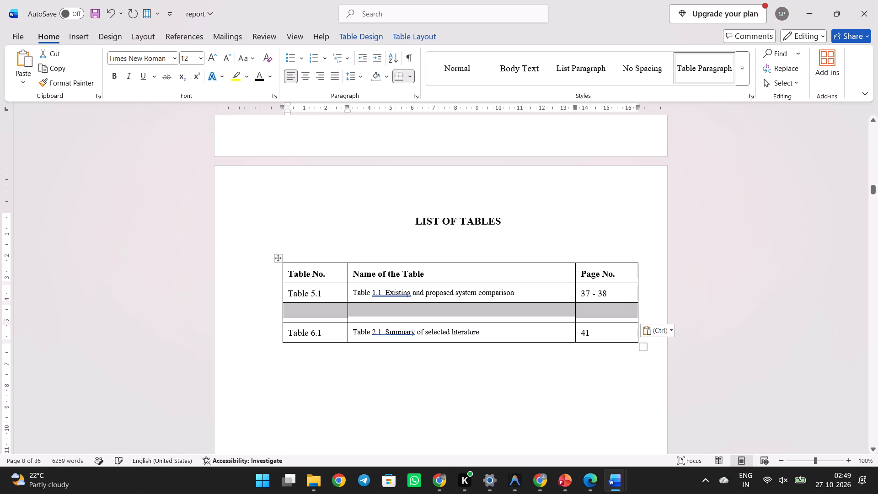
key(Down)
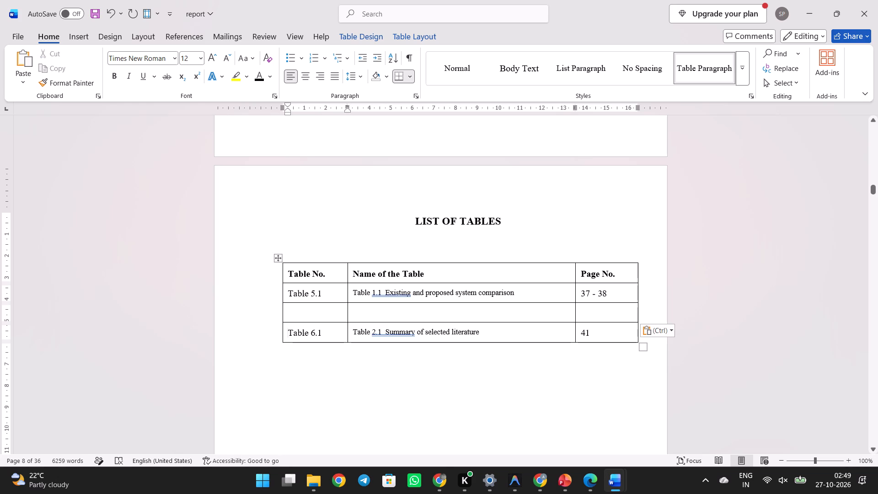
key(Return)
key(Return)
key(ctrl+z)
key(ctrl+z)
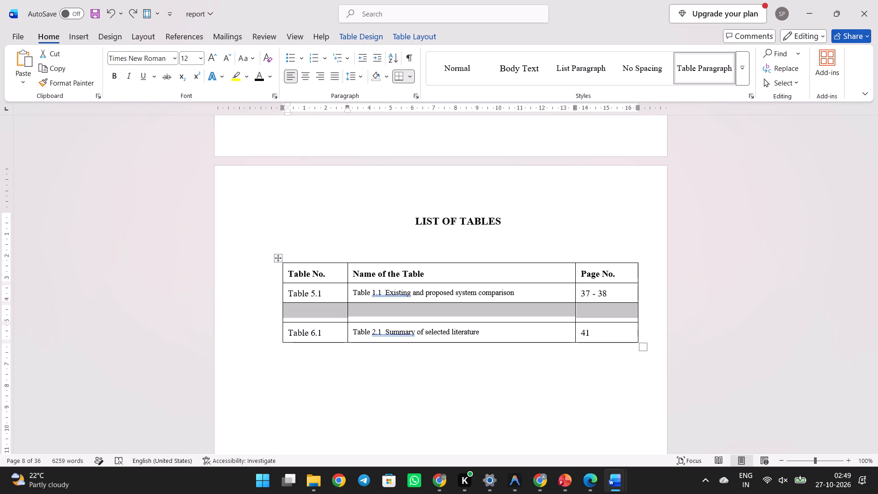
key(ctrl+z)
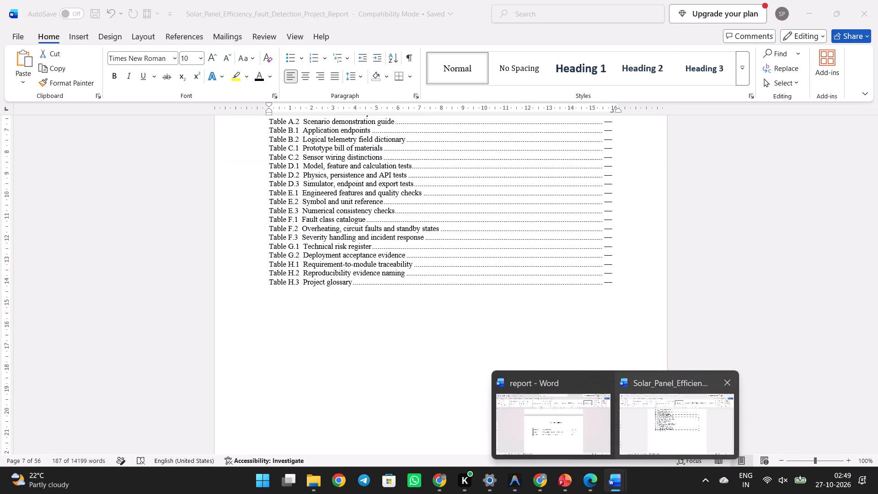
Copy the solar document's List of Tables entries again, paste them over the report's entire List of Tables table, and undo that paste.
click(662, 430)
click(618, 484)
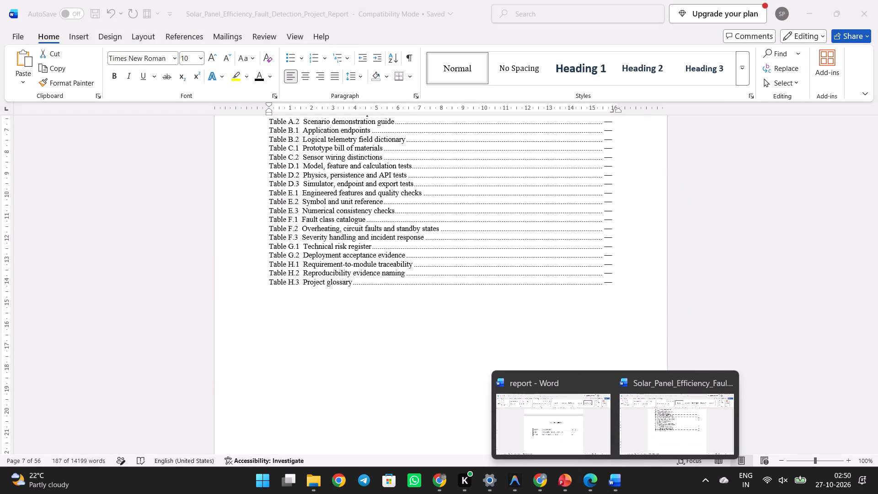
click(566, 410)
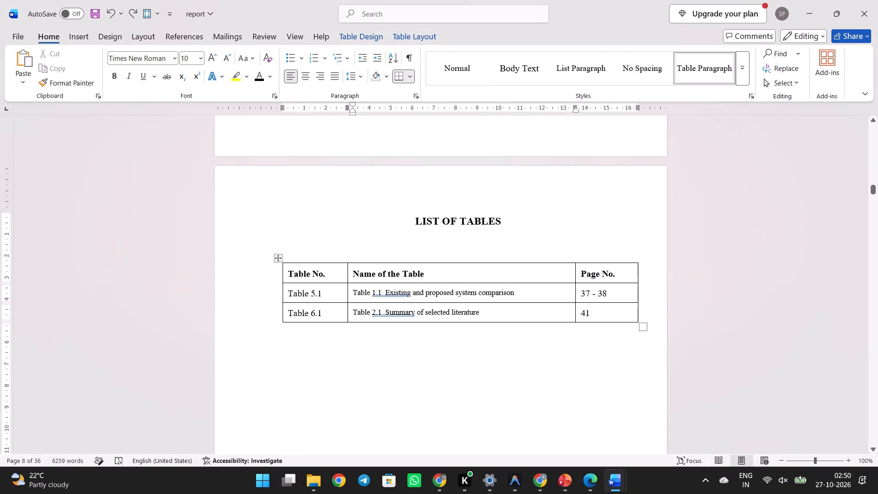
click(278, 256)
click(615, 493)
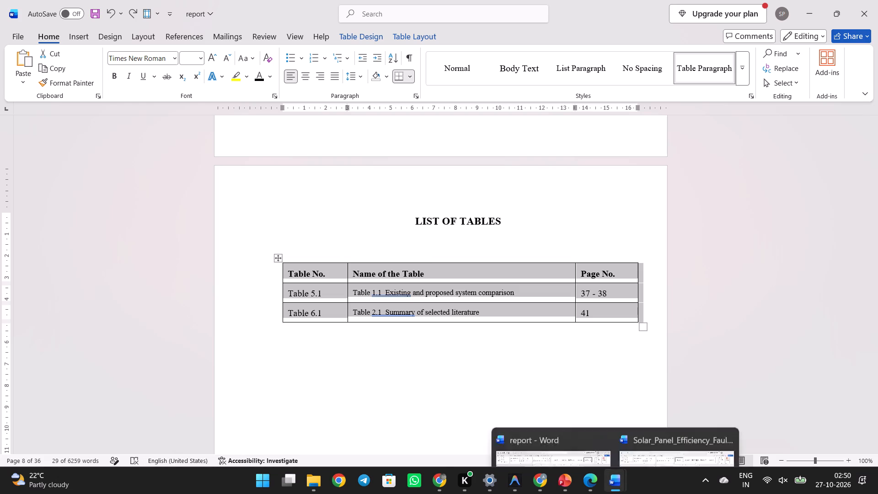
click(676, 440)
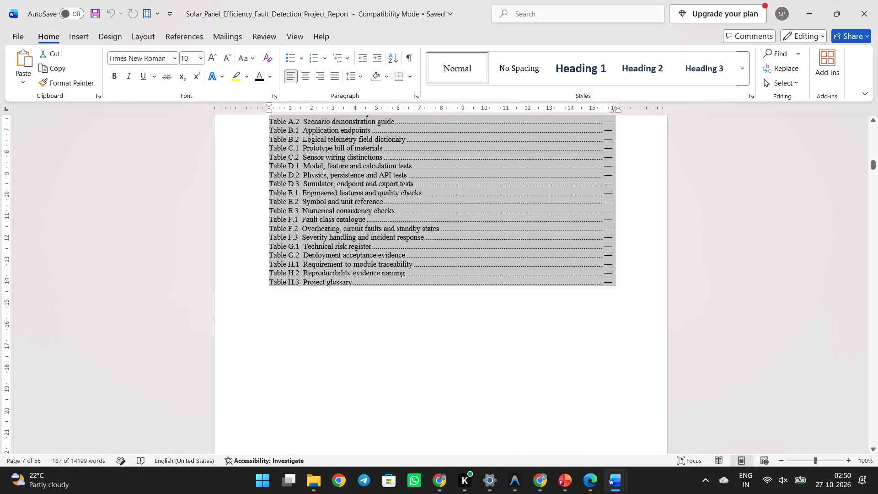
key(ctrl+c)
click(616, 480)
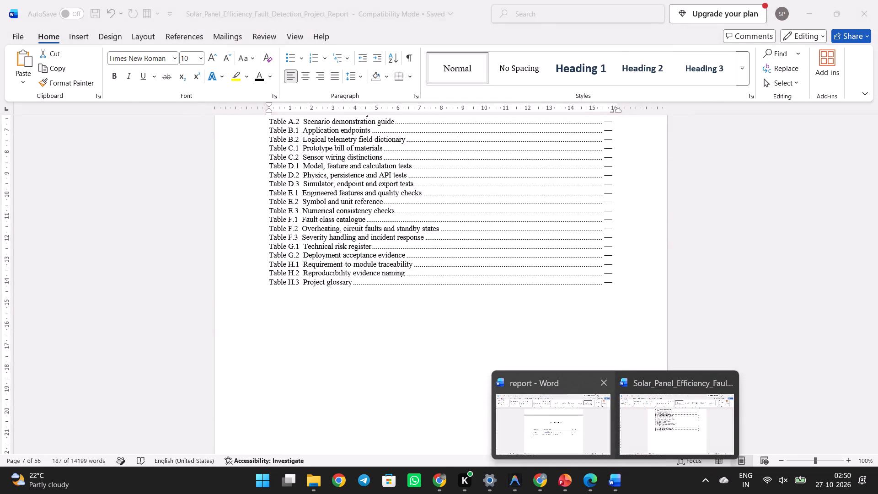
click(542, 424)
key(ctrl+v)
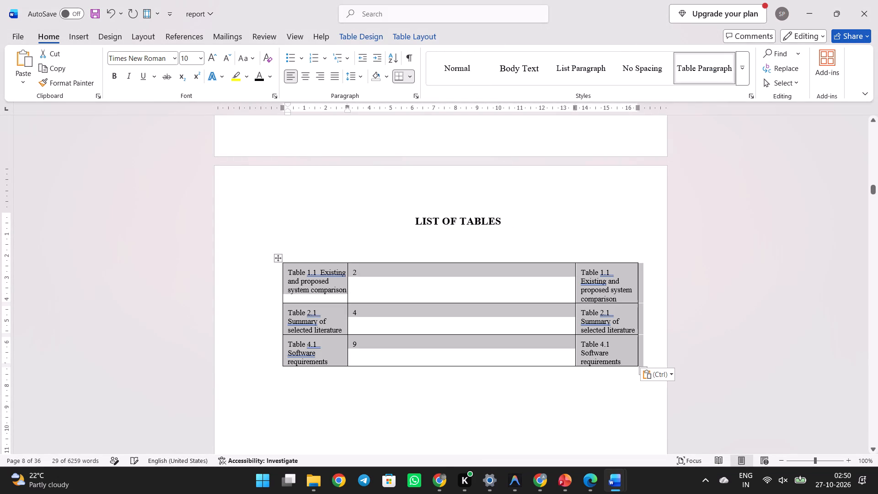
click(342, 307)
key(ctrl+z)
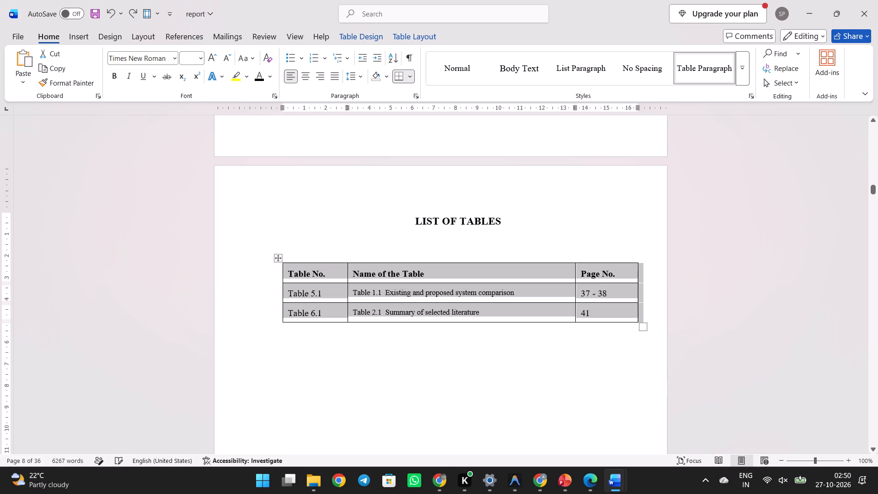
Insert a new table with 5 columns and 20 rows below the existing List of Tables table.
click(366, 356)
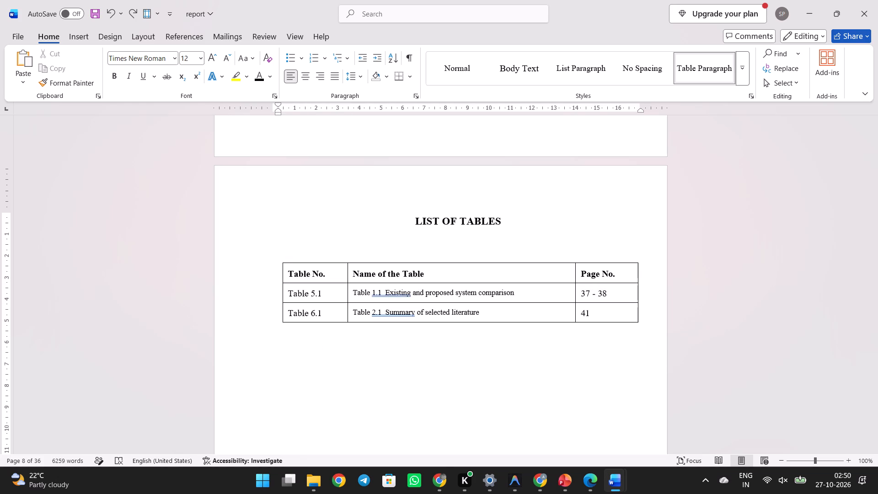
click(80, 38)
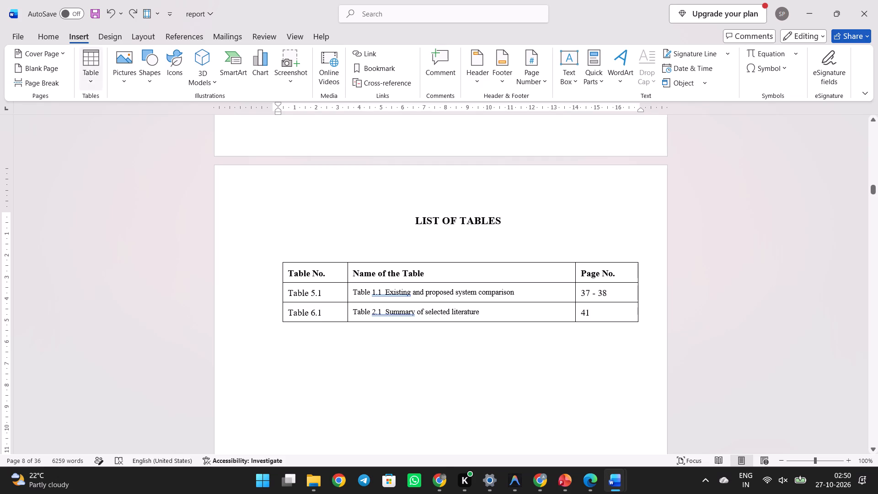
click(94, 76)
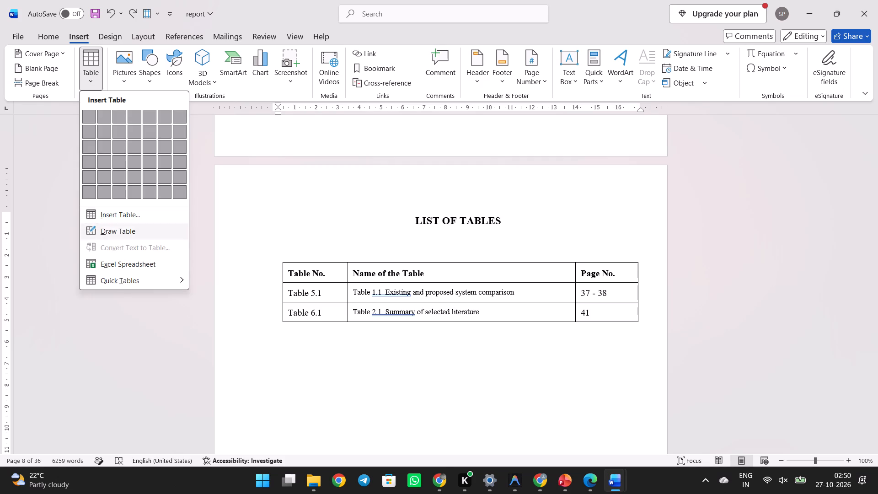
click(150, 216)
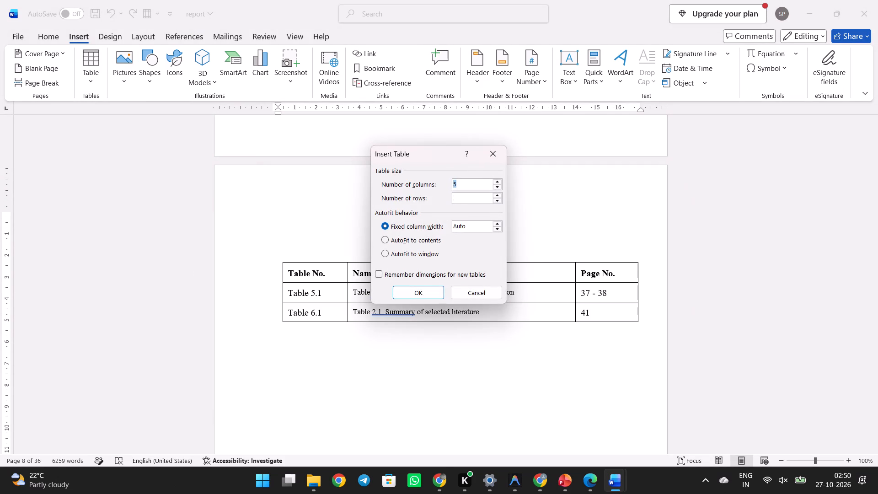
key(Page_Down)
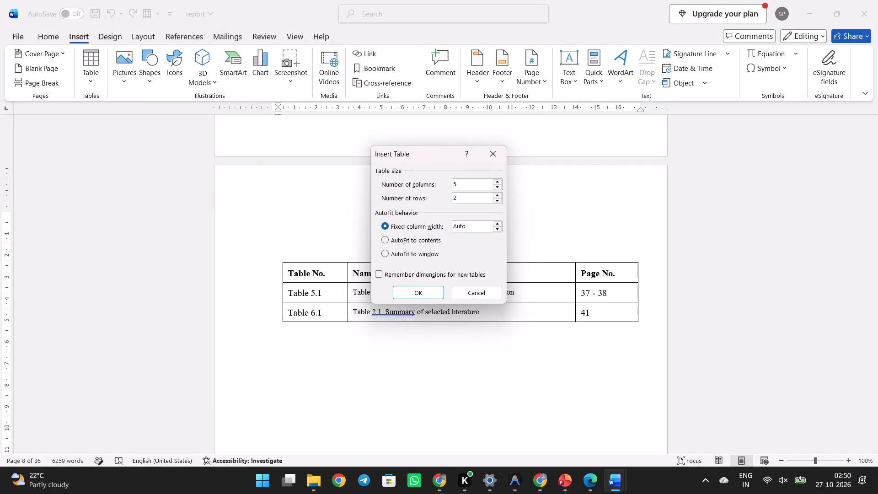
click(476, 196)
key(BackSpace)
key(Down)
key(Insert)
key(Down)
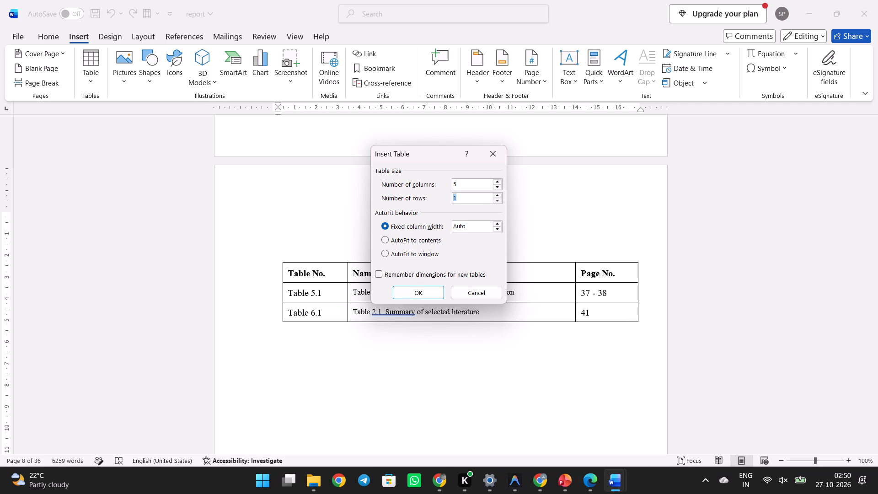
key(Insert)
text(20)
click(430, 293)
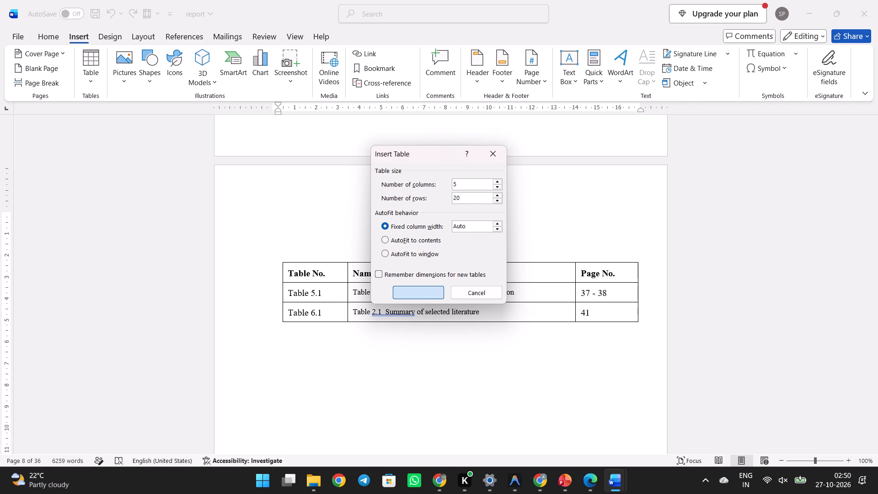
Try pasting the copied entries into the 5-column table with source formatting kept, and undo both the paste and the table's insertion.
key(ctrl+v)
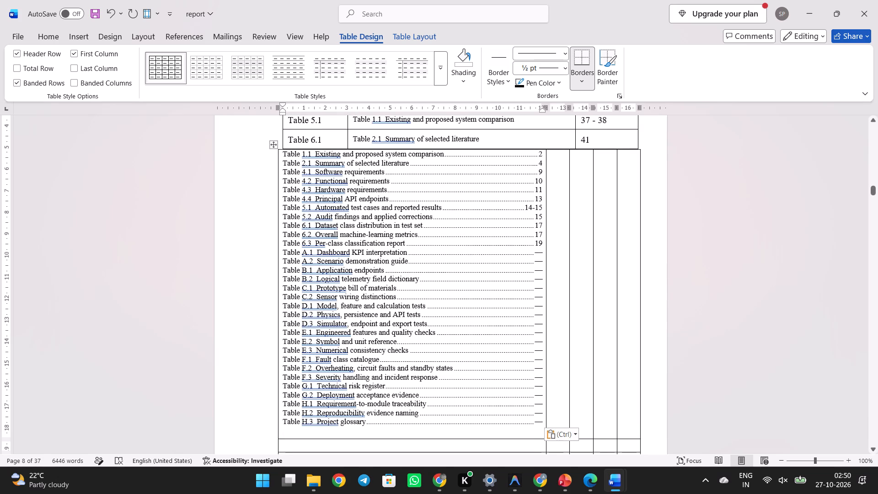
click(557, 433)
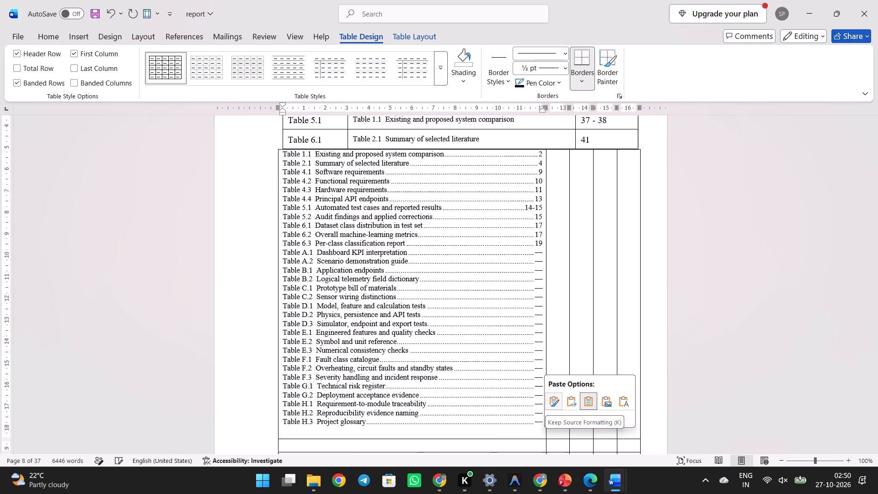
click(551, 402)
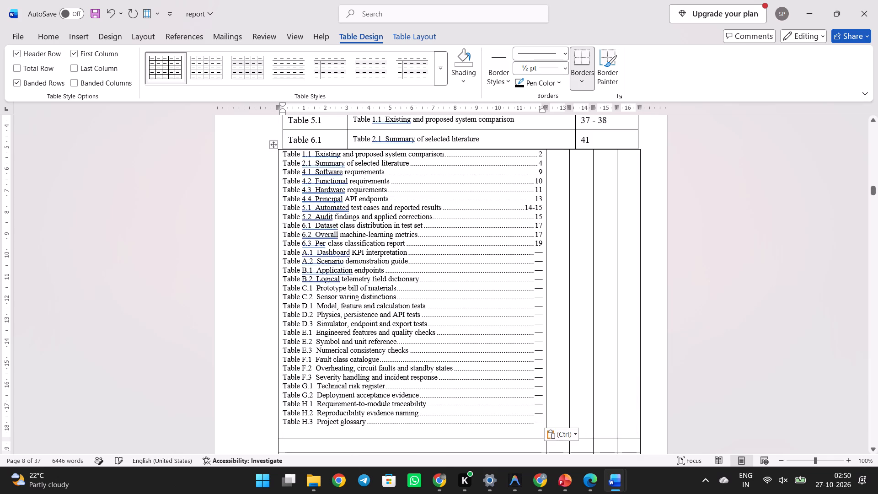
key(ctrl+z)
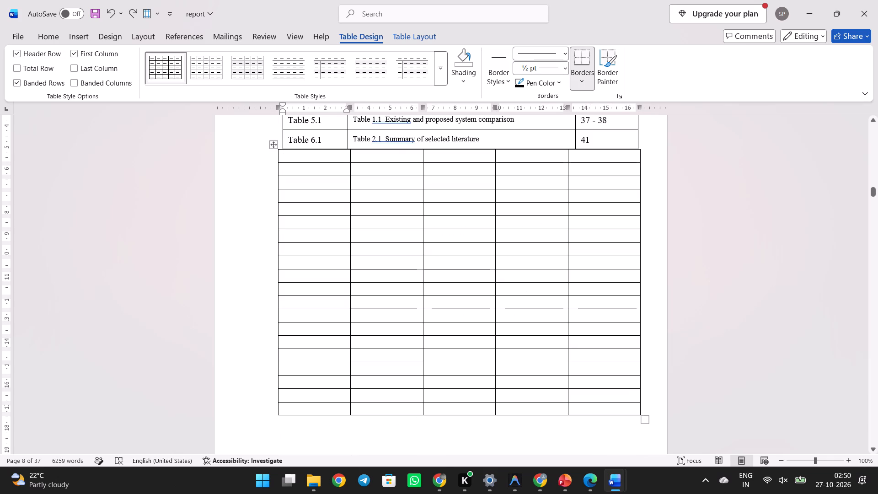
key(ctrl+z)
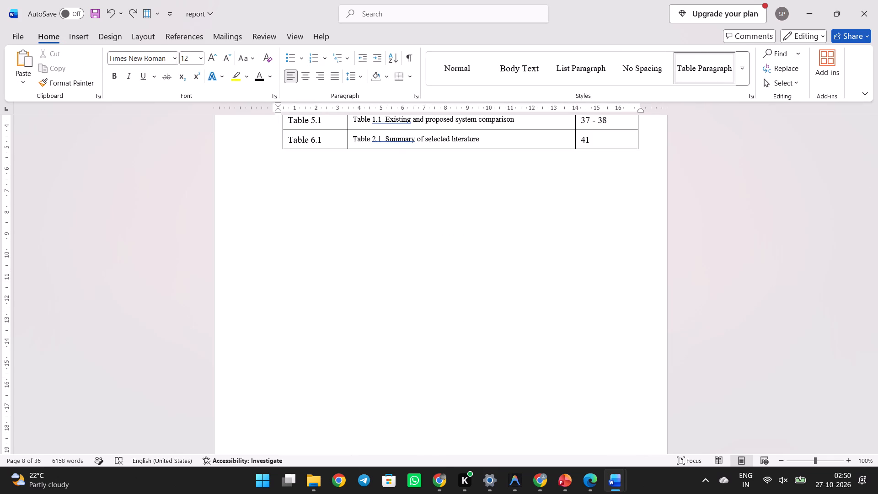
Insert a new table with 3 columns and 20 rows directly below the existing List of Tables table.
click(86, 34)
click(97, 74)
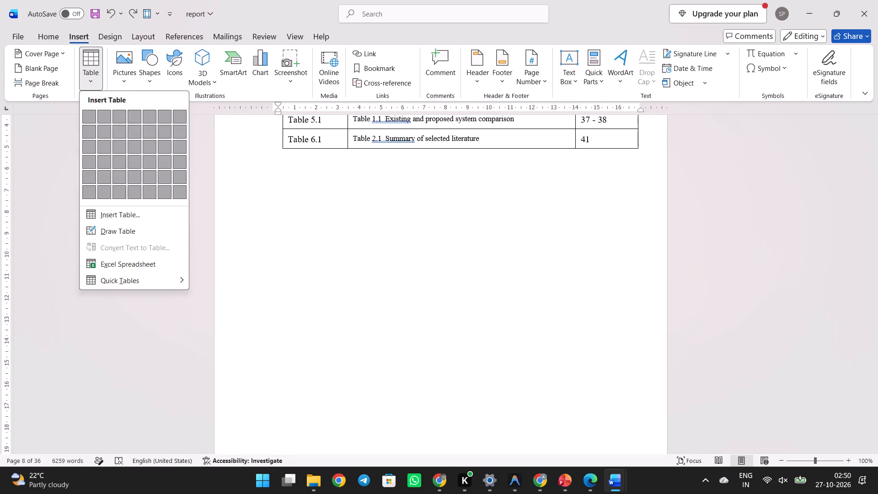
click(118, 209)
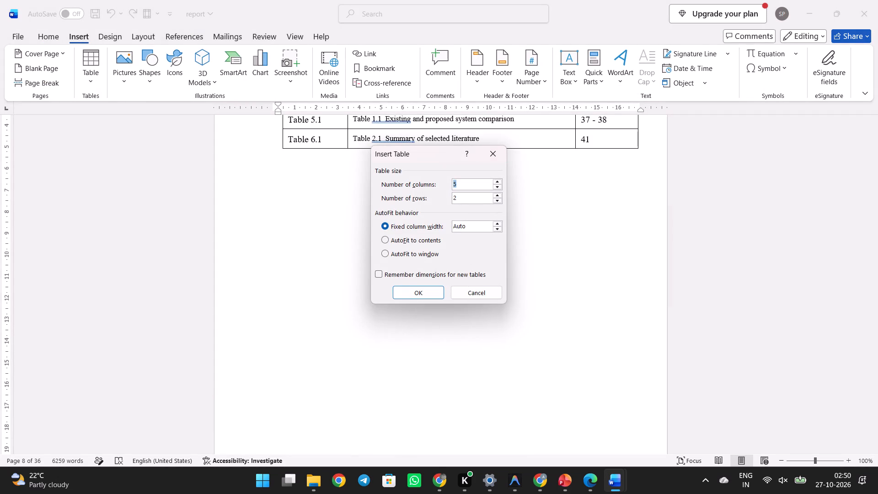
key(3)
key(Down)
key(0)
key(3)
key(Down)
key(Down)
key(Up)
key(Up)
key(Tab)
text(20)
key(Return)
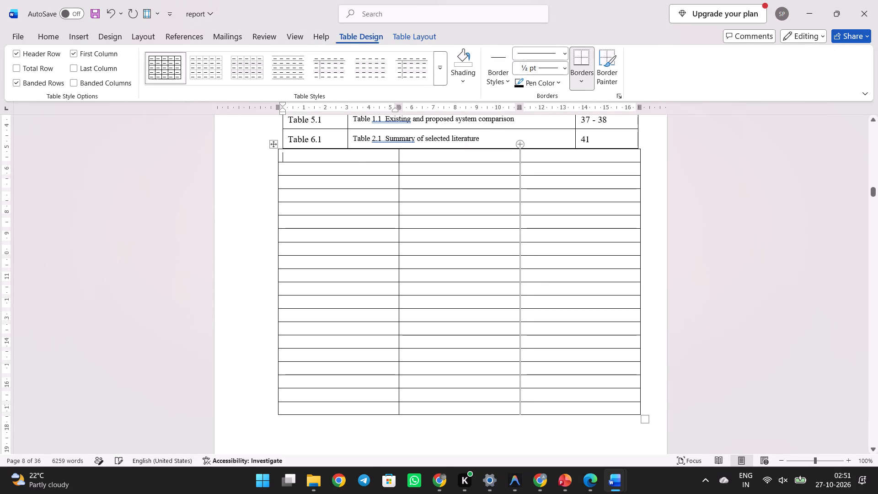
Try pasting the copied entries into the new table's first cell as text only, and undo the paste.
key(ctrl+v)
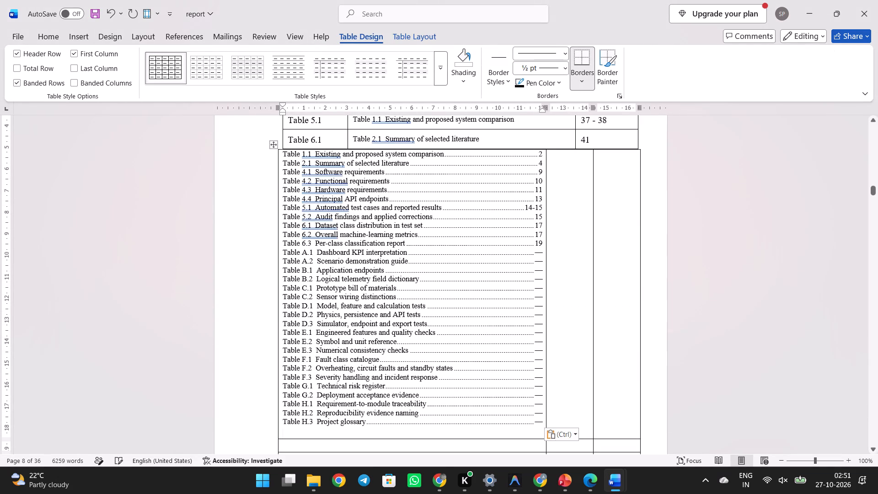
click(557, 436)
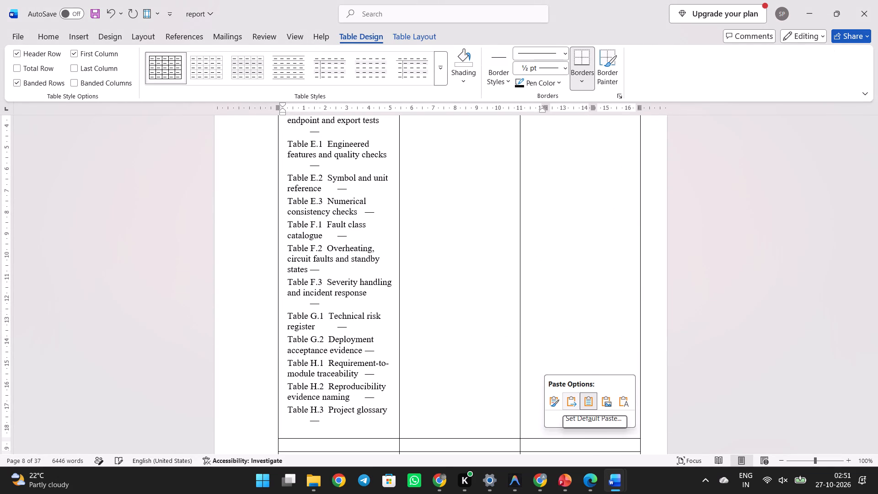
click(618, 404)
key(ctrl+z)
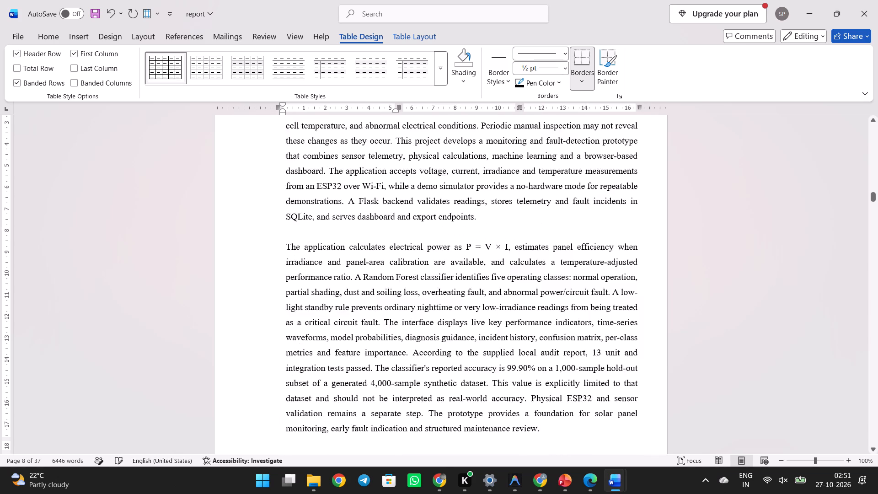
Paste the copied List of Tables entries down the middle column of the new 3-column table.
drag(416, 133, 475, 417)
key(ctrl+v)
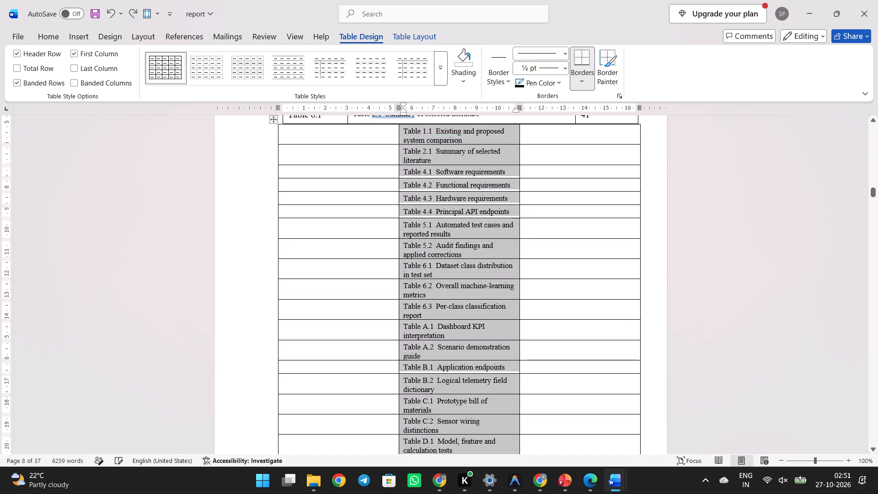
click(448, 257)
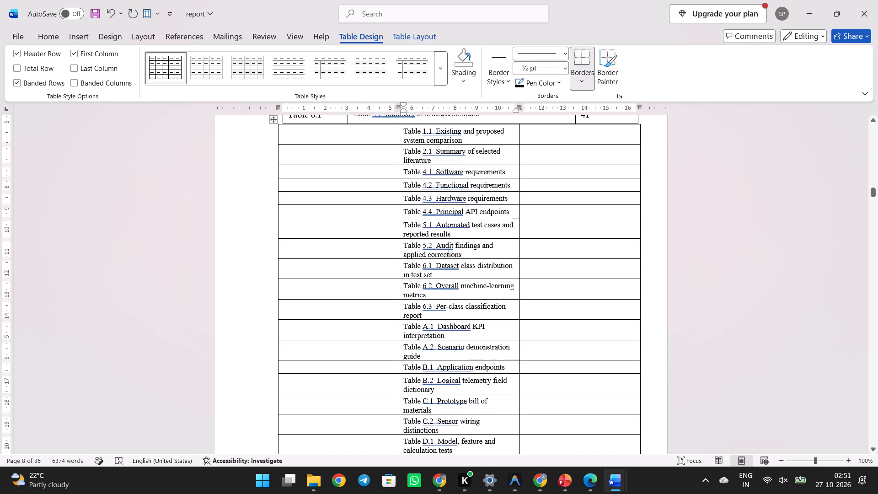
Move the labels Table 1.1, Table 2.1 and Table 4.1 from the middle column into the first column of their rows.
drag(435, 130, 406, 132)
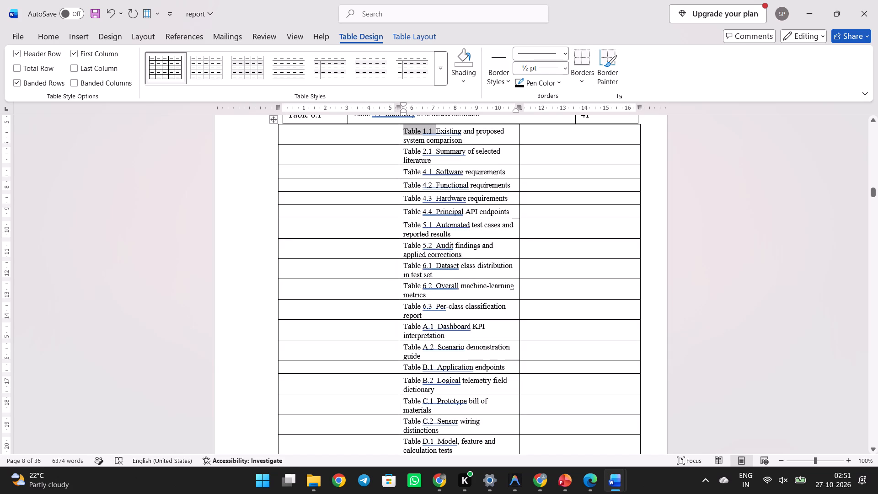
key(ctrl+x)
click(371, 132)
key(ctrl+v)
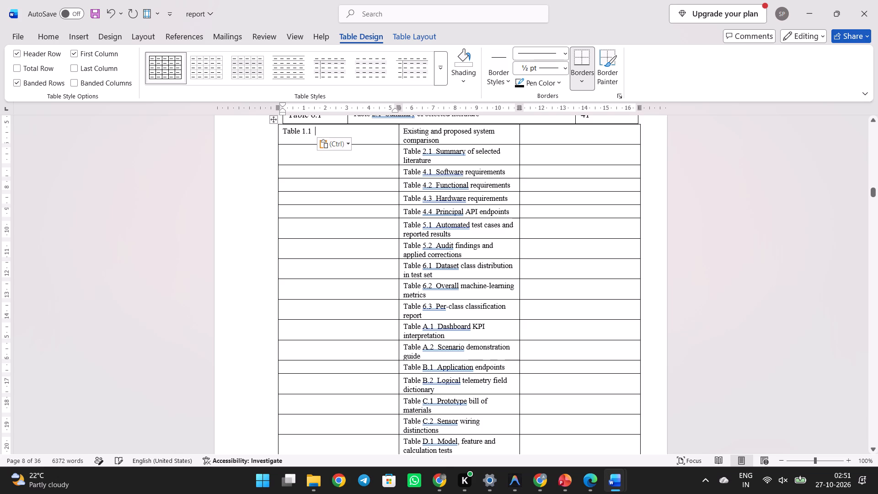
drag(405, 154, 435, 153)
key(ctrl+x)
click(381, 150)
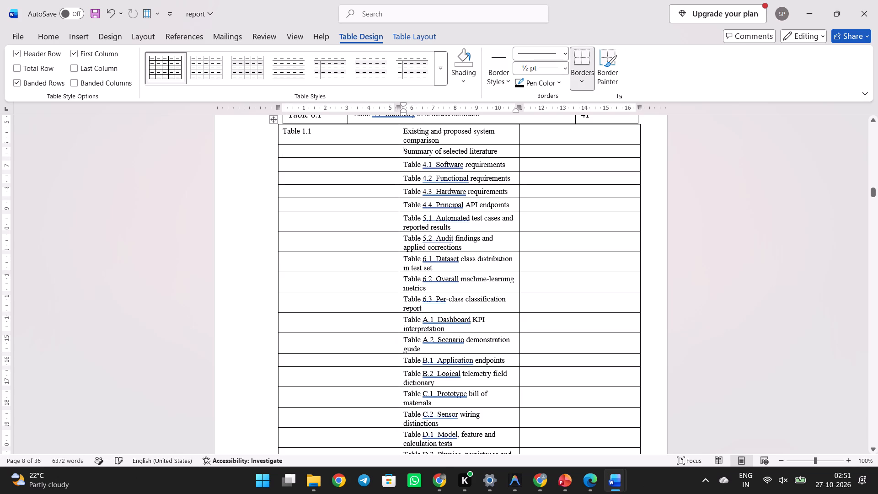
key(ctrl+v)
drag(403, 163, 433, 165)
key(ctrl+x)
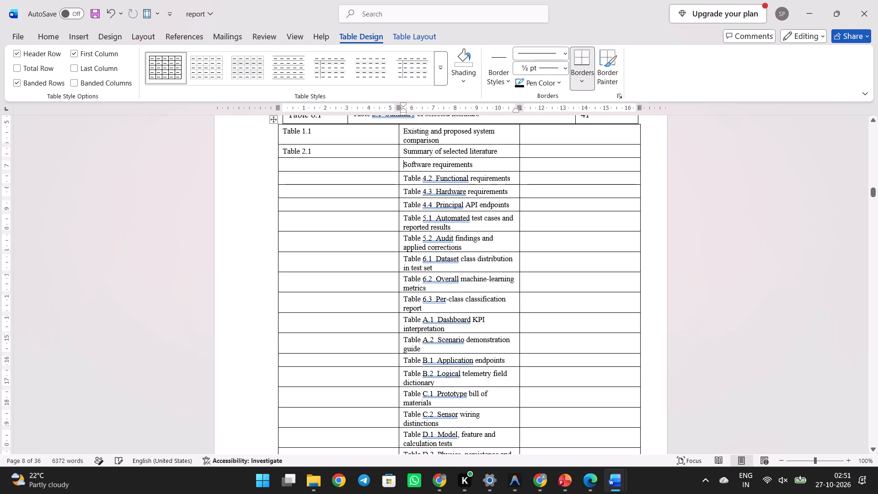
click(377, 166)
key(ctrl+v)
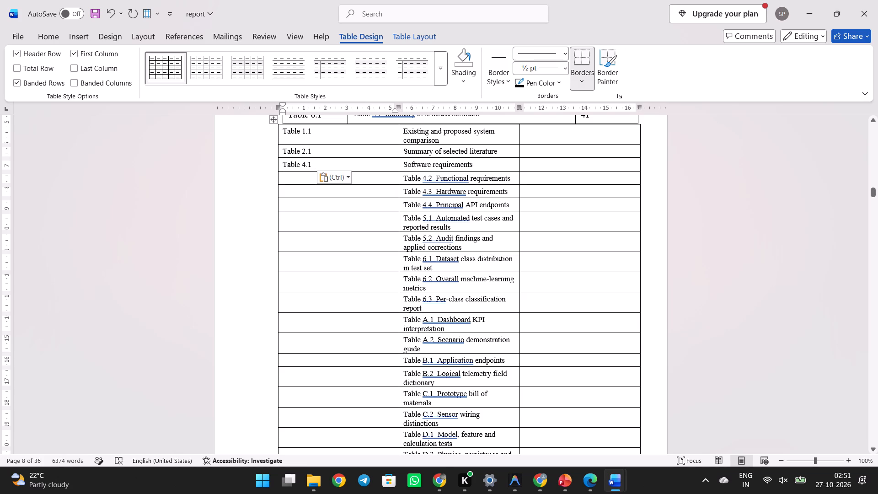
Move the labels Table 4.2, Table 4.3 and Table 4.4 from the middle column into the first column of their rows.
drag(404, 177, 435, 180)
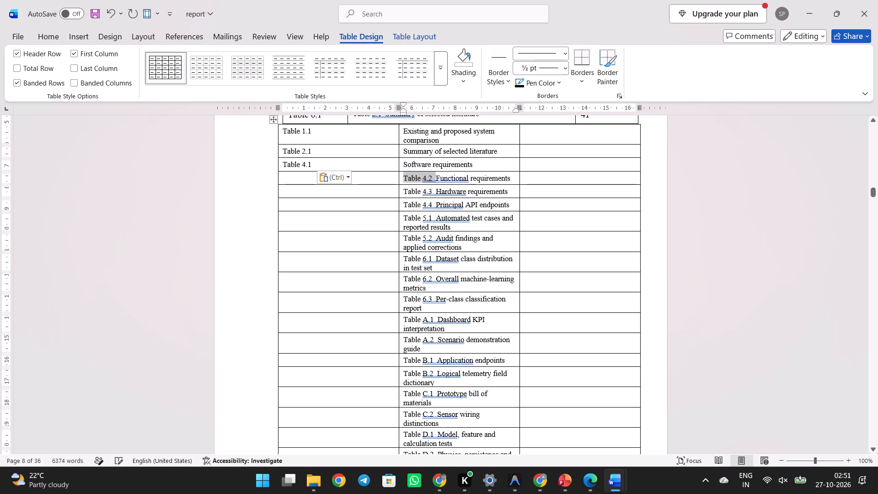
key(ctrl+x)
click(382, 181)
key(ctrl+v)
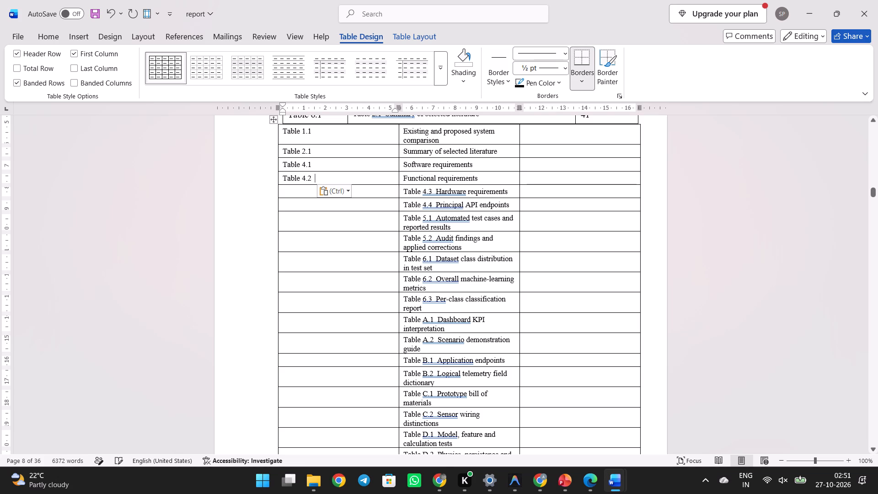
drag(403, 191, 419, 192)
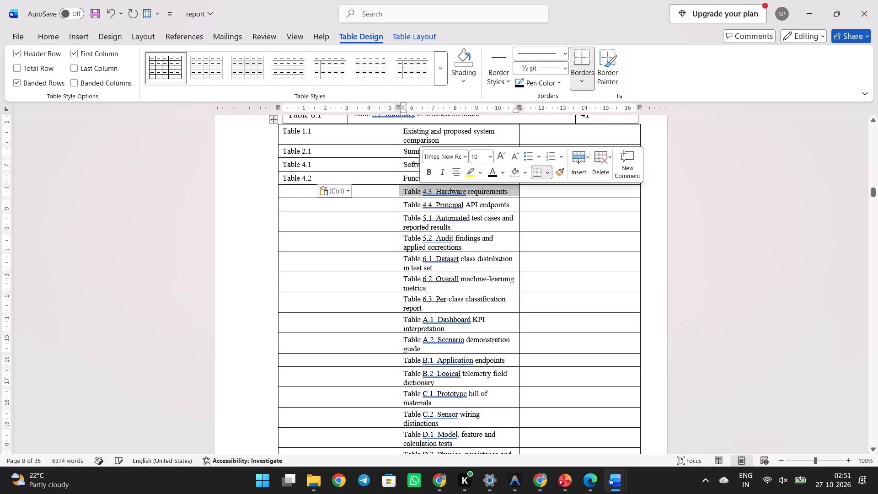
click(419, 192)
drag(405, 191, 412, 191)
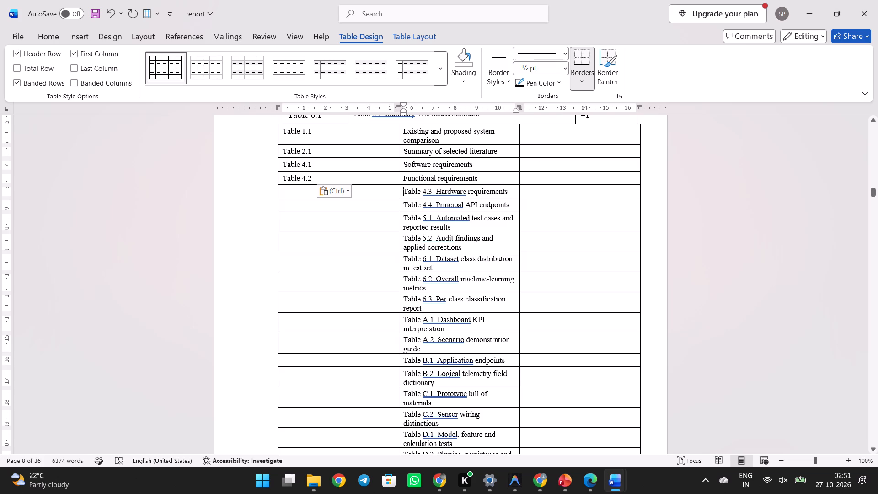
drag(412, 191, 433, 193)
key(ctrl+x)
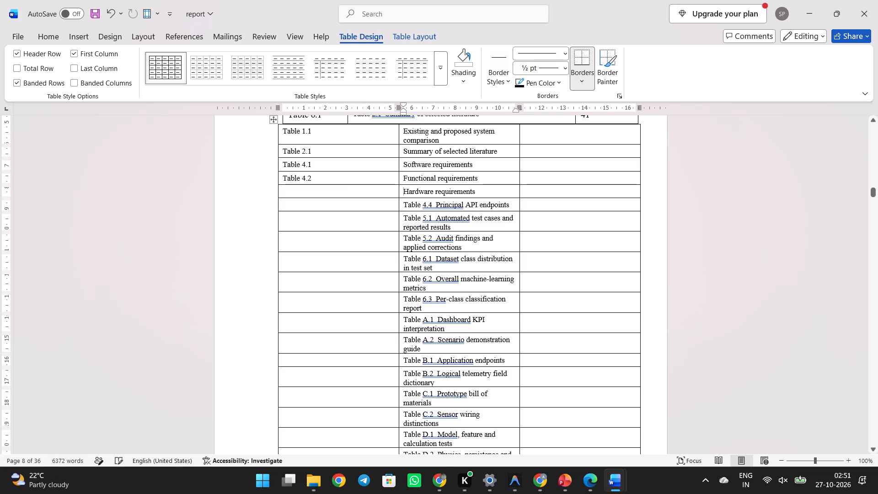
click(380, 193)
key(ctrl+v)
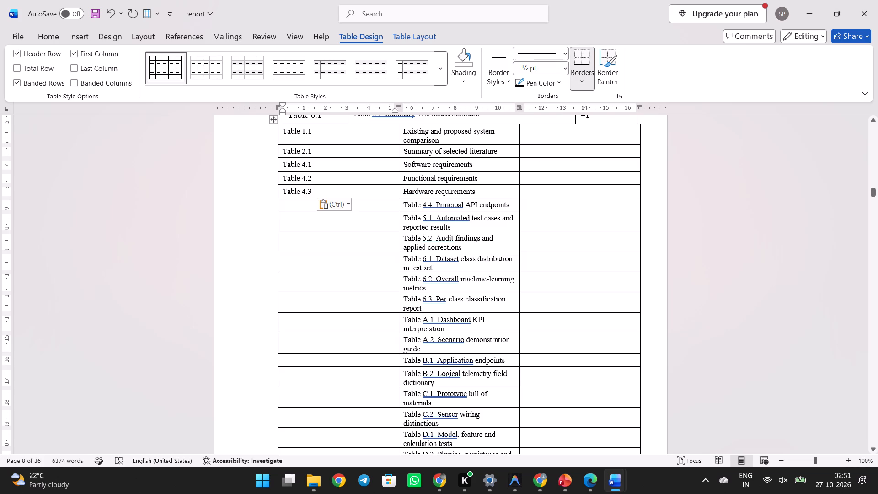
drag(406, 205, 434, 205)
key(ctrl+x)
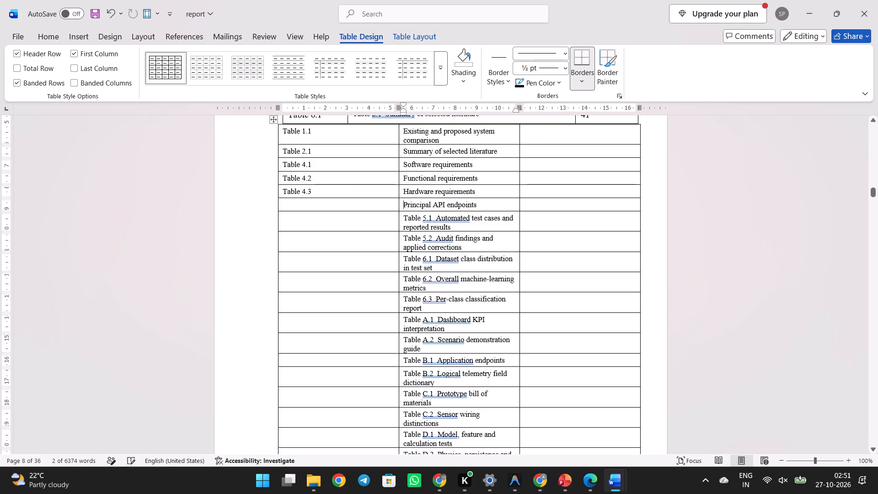
click(388, 203)
key(ctrl+v)
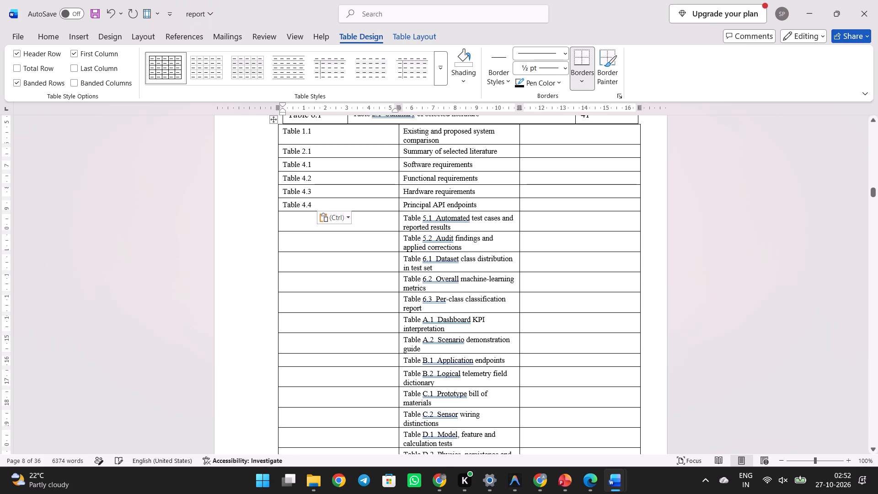
Move the labels Table 5.1 and Table 5.2 from the middle column into the first column of their rows.
drag(405, 218, 435, 217)
key(ctrl+x)
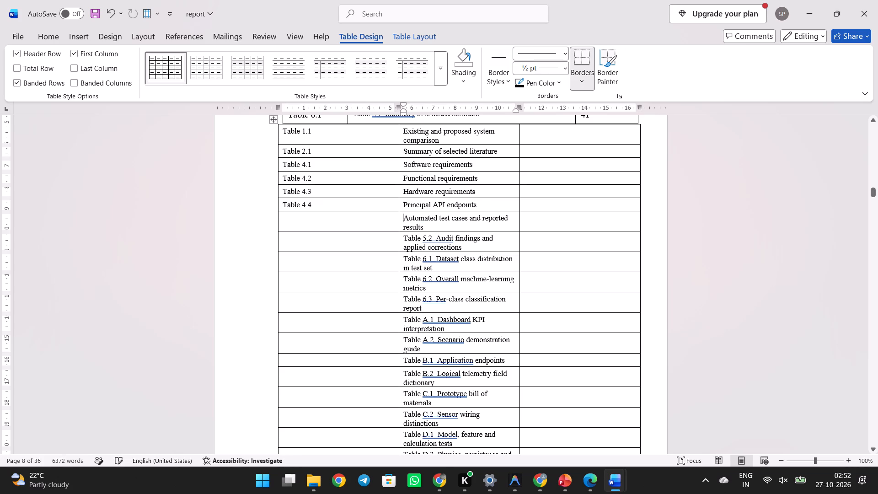
click(382, 218)
key(ctrl+v)
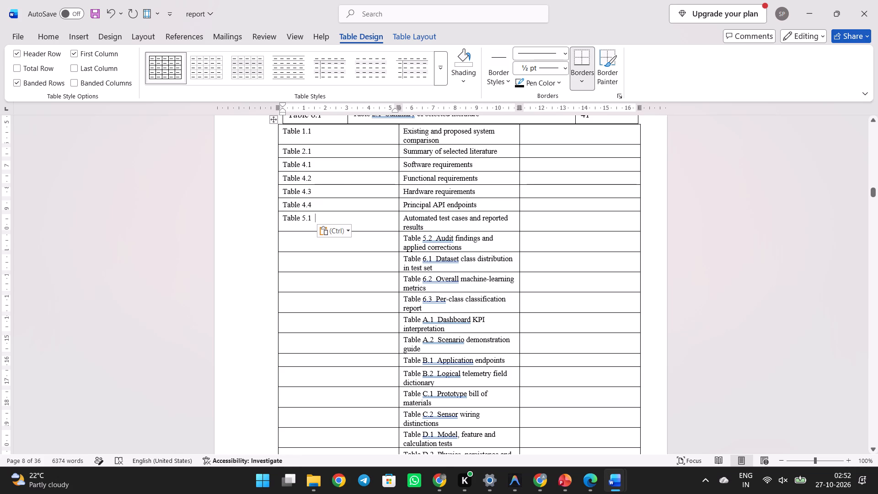
drag(406, 239, 431, 239)
key(ctrl+x)
click(352, 242)
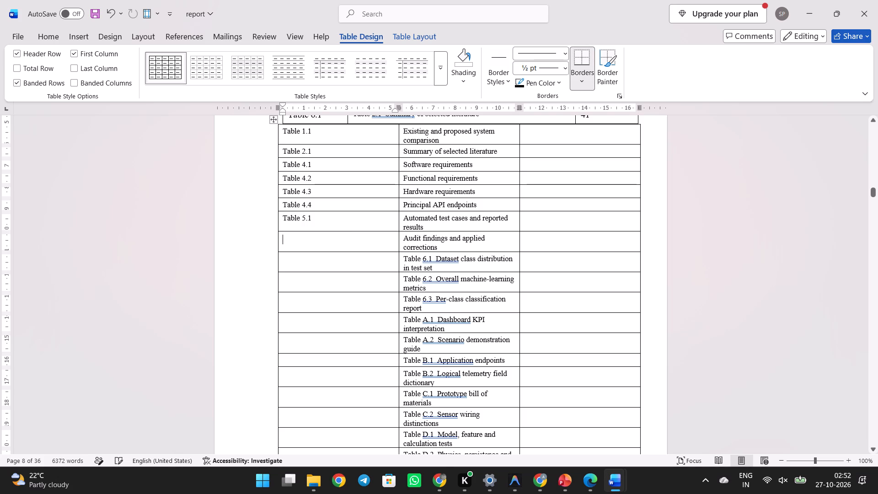
key(ctrl+v)
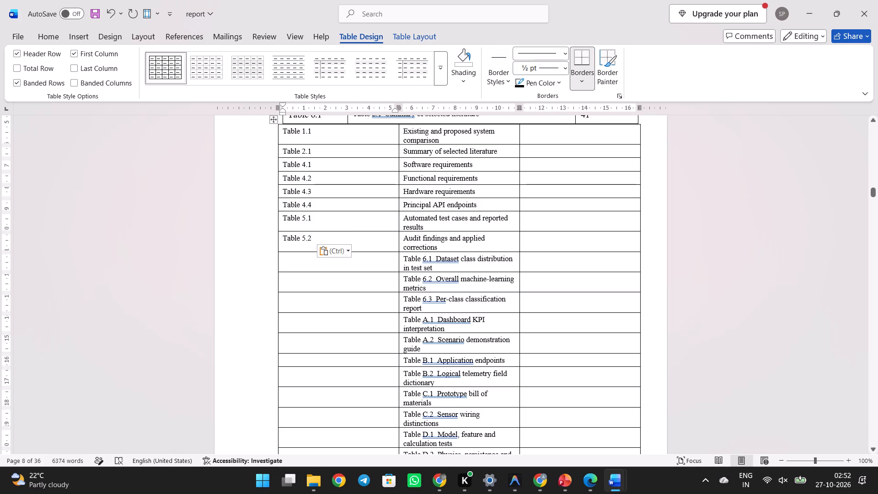
Move the label Table 6.1 from the middle column into the first column of the dataset class distribution row.
drag(405, 259, 434, 263)
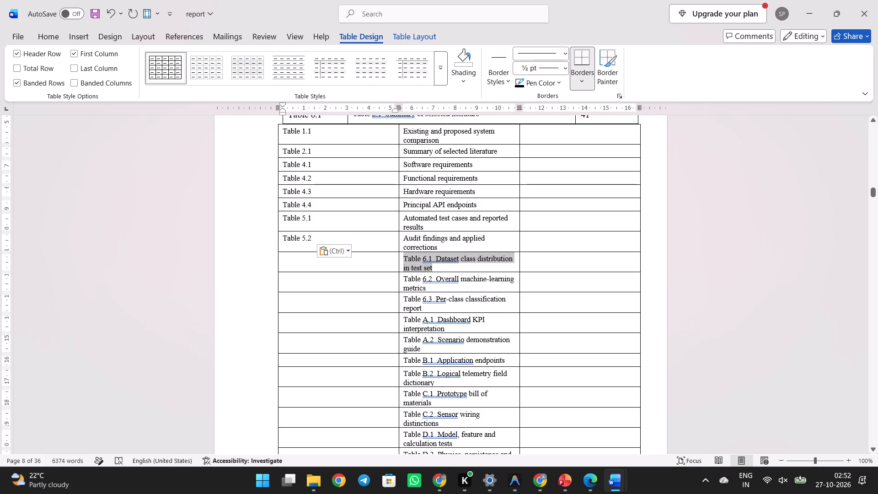
drag(434, 263, 434, 261)
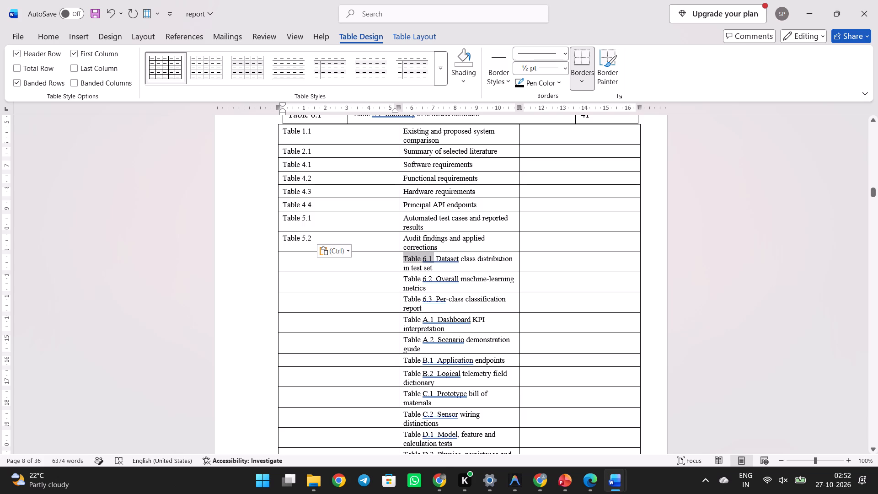
drag(434, 261, 416, 260)
key(ctrl+x)
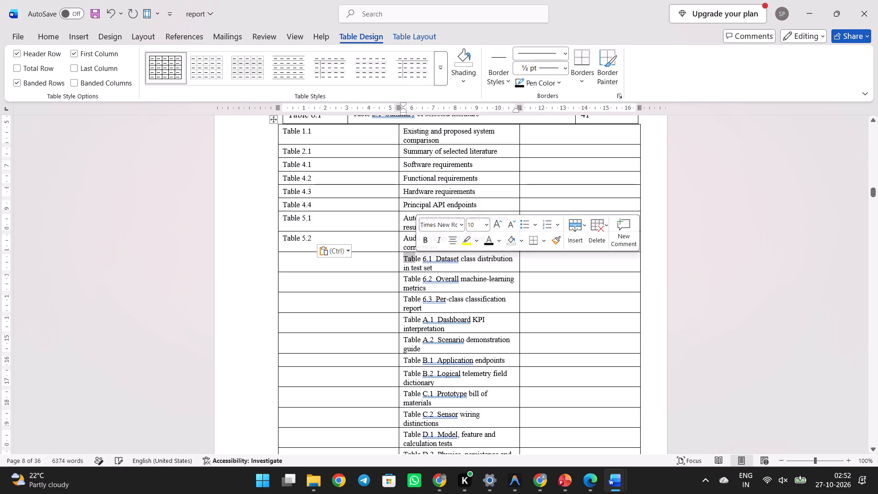
key(shift+Right)
key(shift+Right)
key(shift+Right)
key(shift+Right)
key(shift+Right)
key(shift+Right)
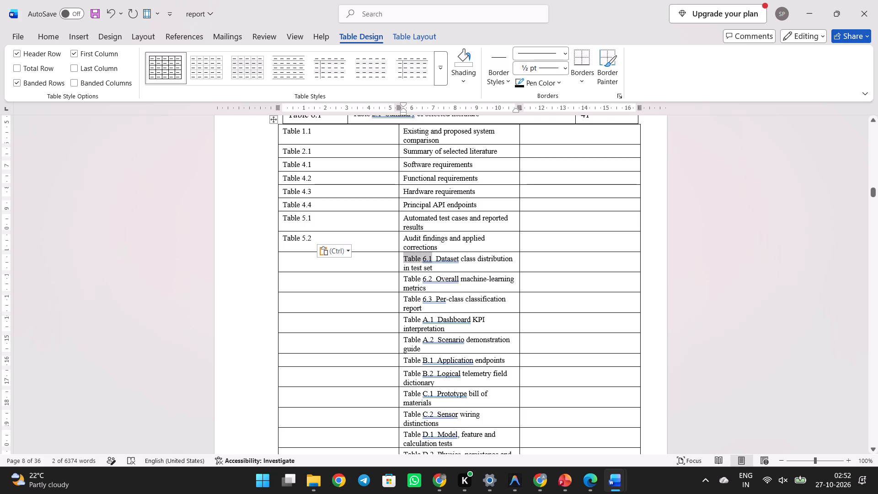
key(ctrl+x)
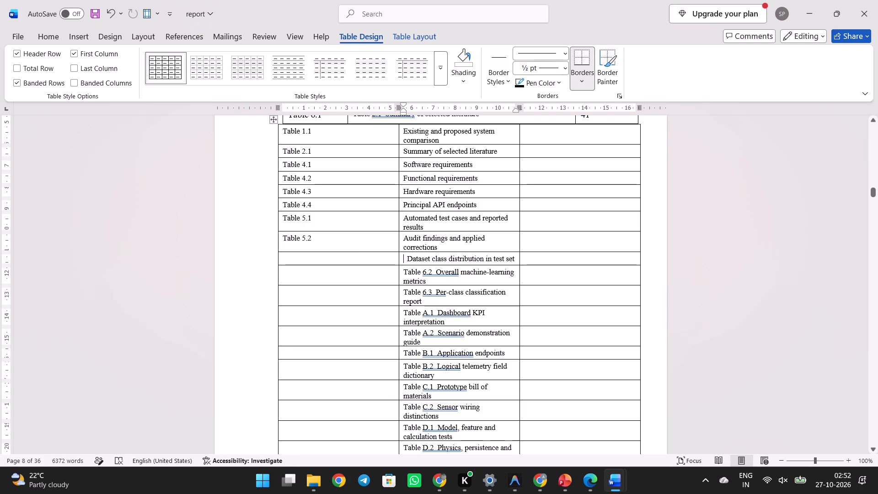
key(Delete)
click(381, 254)
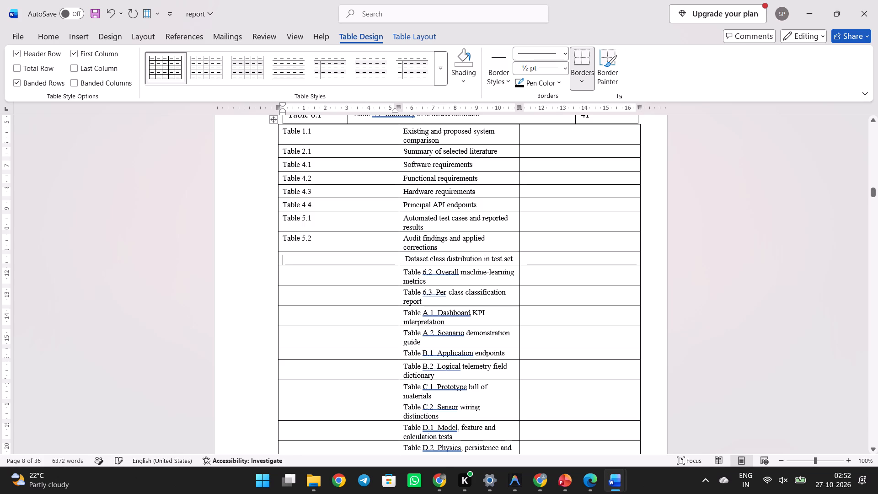
key(ctrl+c)
key(ctrl+v)
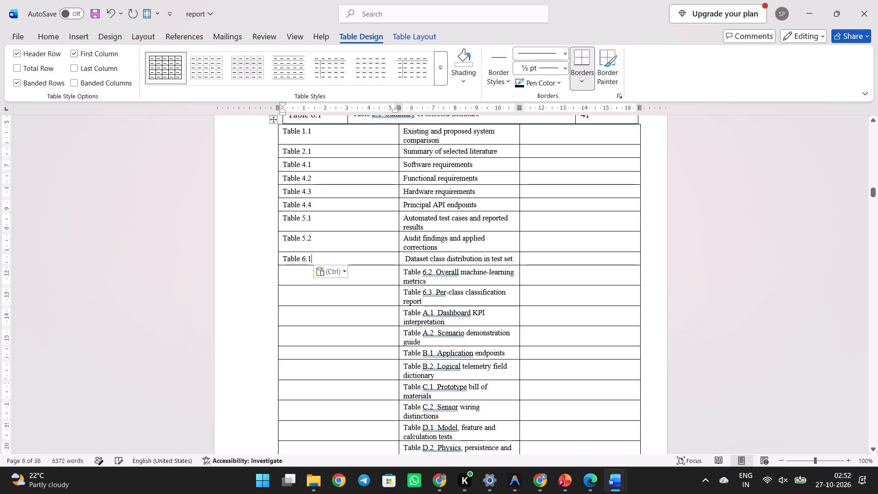
Move the labels Table 6.2 and Table 6.3 from the middle column into the first column of their rows.
drag(405, 274, 433, 275)
drag(433, 275, 434, 276)
key(ctrl+x)
click(383, 274)
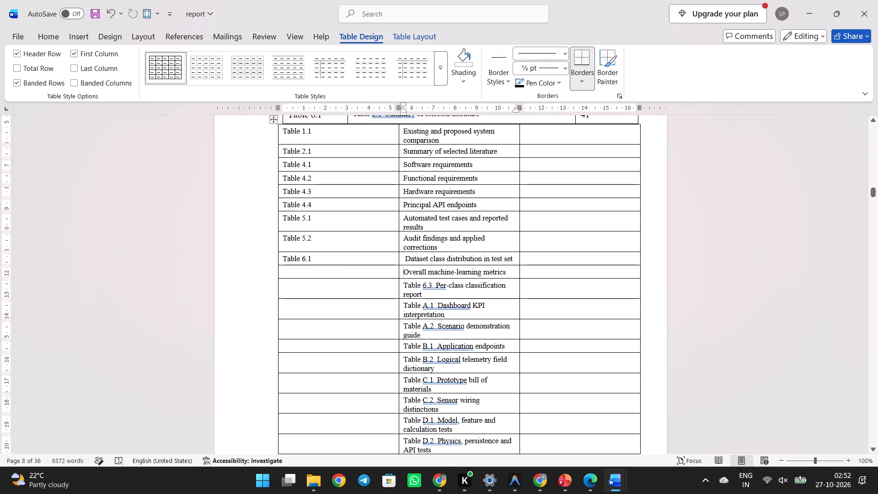
key(ctrl+c)
key(ctrl+v)
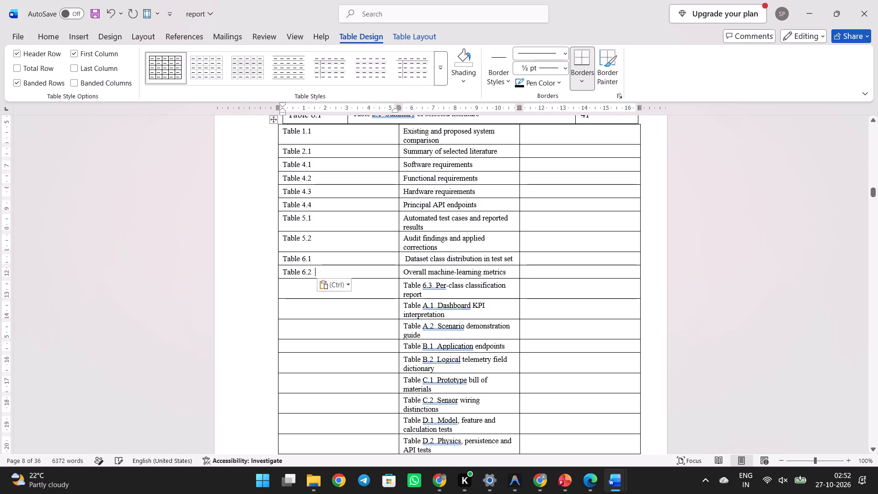
drag(404, 286, 431, 288)
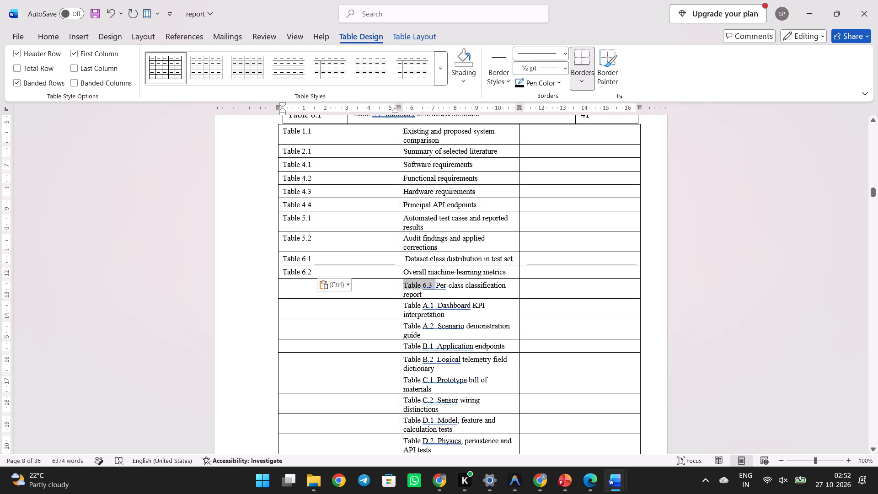
drag(431, 288, 434, 289)
key(ctrl+x)
click(374, 281)
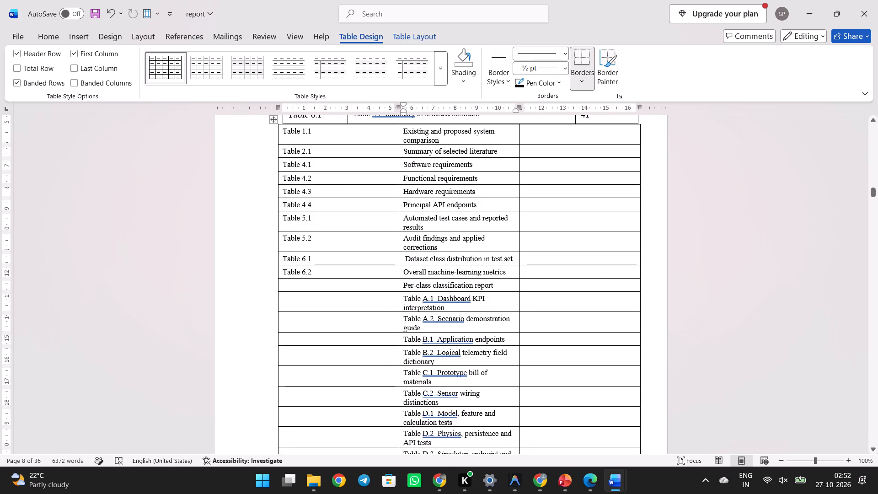
key(ctrl+v)
Move the labels Table A.1 and Table A.2 from the middle column into the first column of their rows.
scroll(398, 295, down, 1)
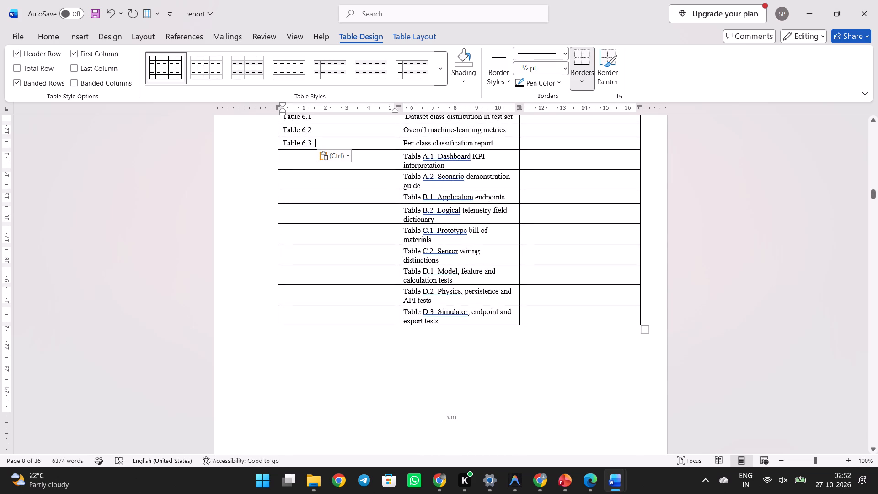
drag(406, 157, 435, 158)
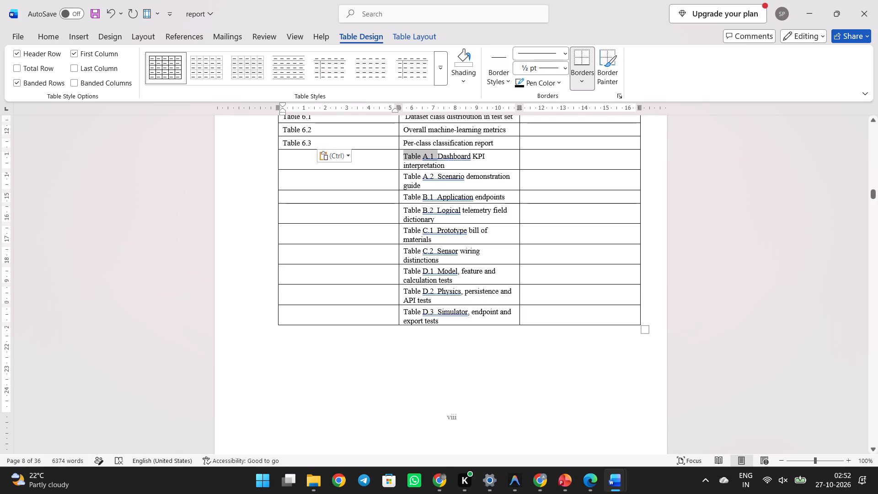
key(ctrl+x)
click(385, 156)
key(ctrl+v)
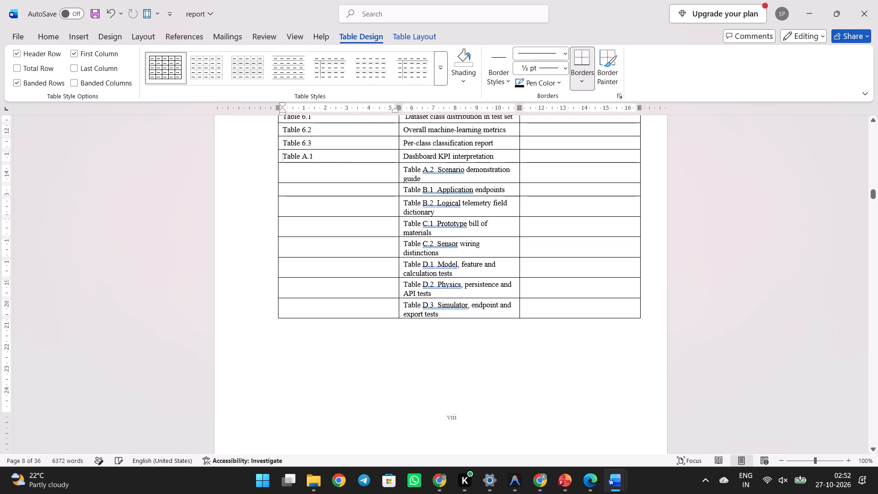
drag(405, 168, 423, 169)
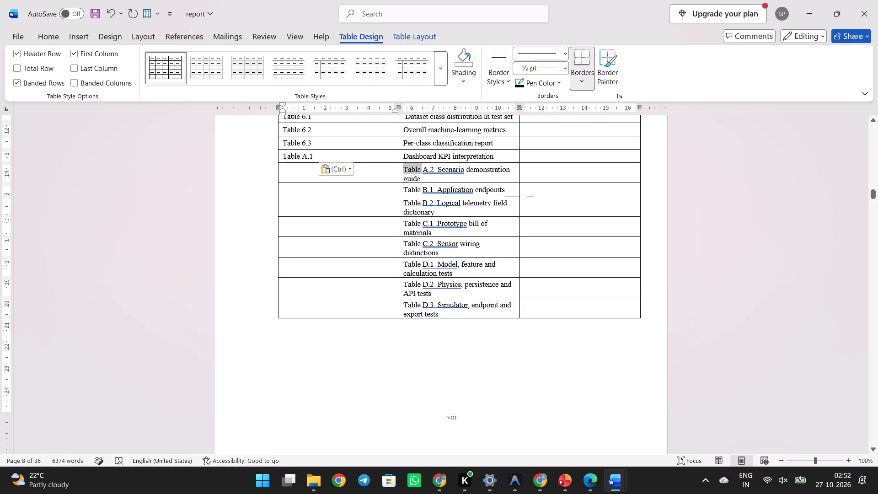
drag(423, 169, 435, 172)
key(ctrl+x)
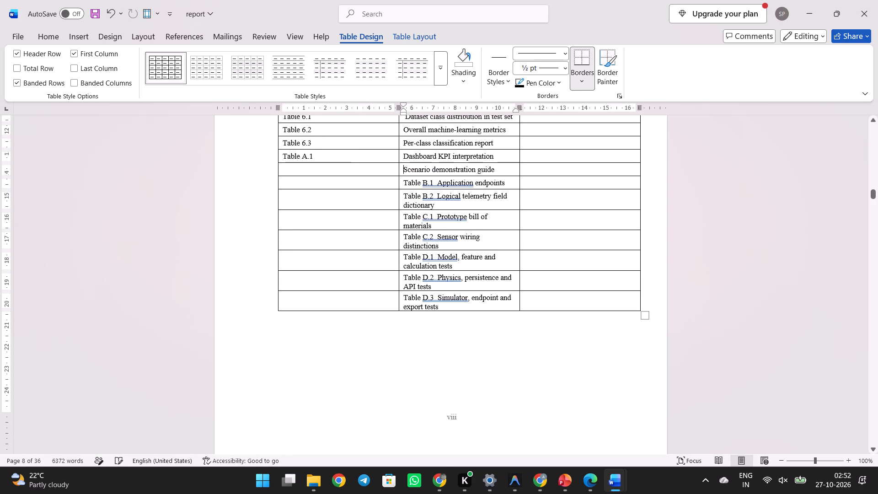
click(387, 170)
key(ctrl+v)
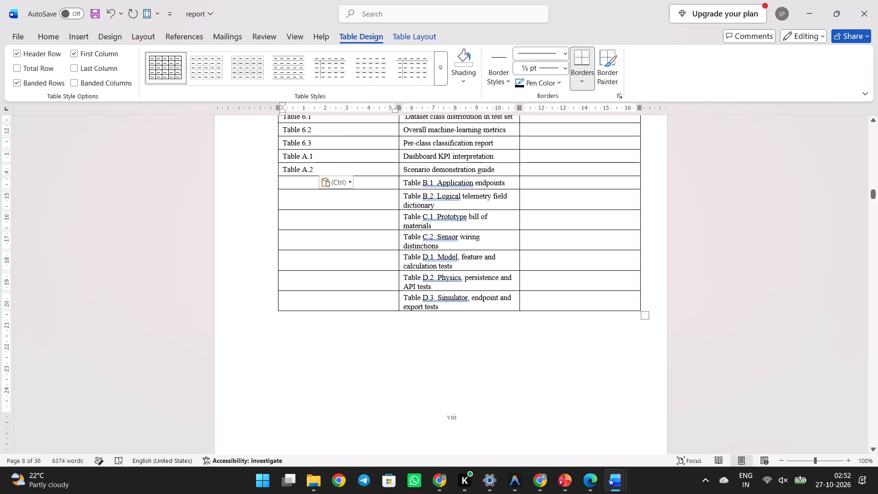
Move the labels Table B.1 and Table B.2 from the middle column into the first column of their rows.
drag(405, 183, 434, 187)
key(ctrl+x)
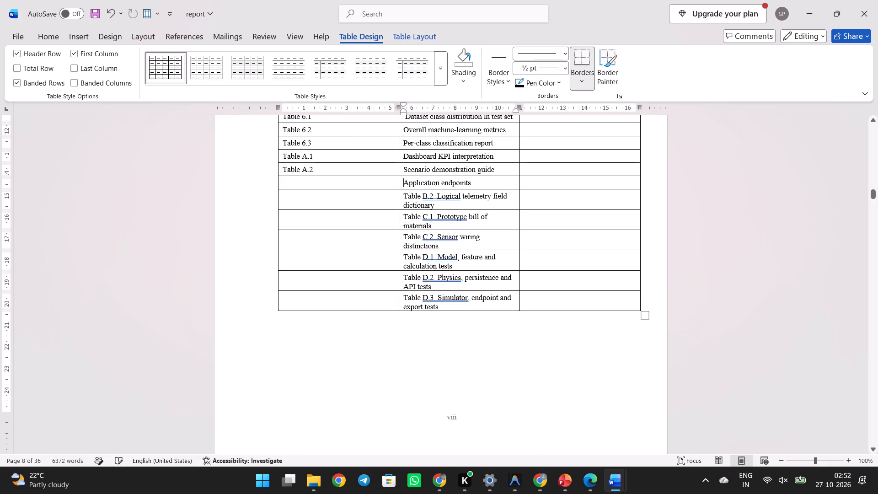
click(368, 184)
key(ctrl+v)
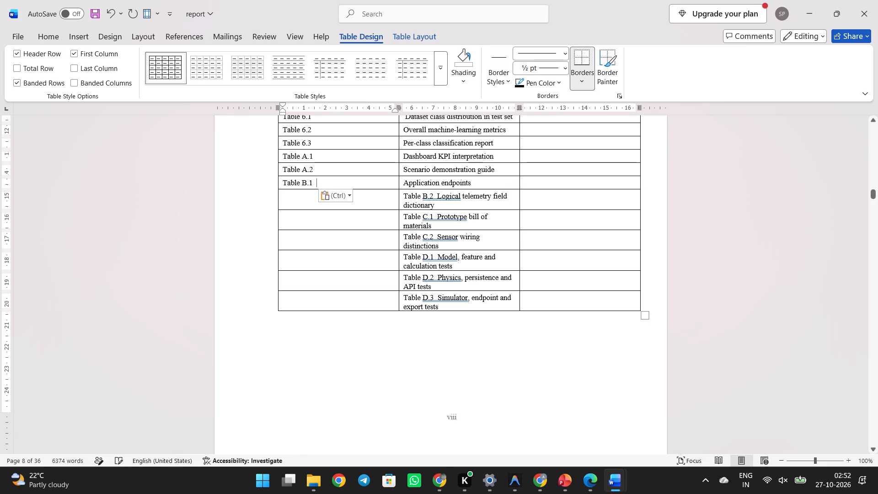
drag(404, 196, 435, 196)
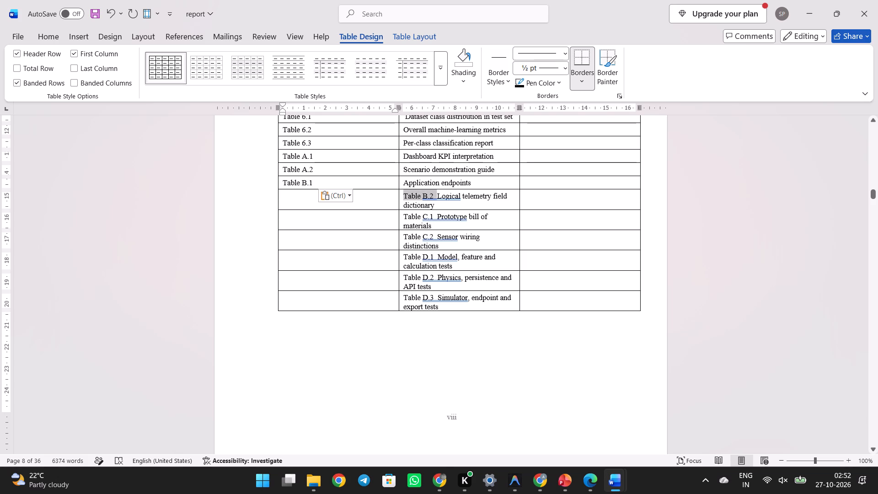
drag(435, 196, 435, 196)
key(ctrl+x)
click(388, 197)
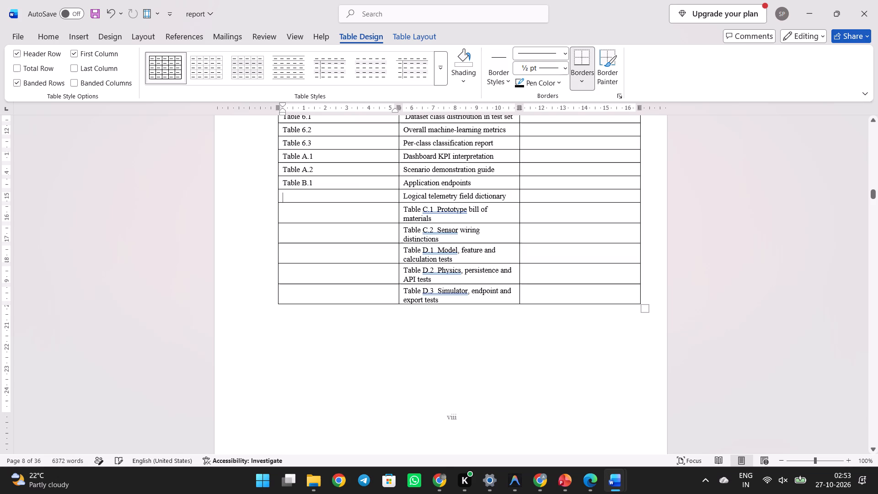
key(ctrl+v)
Move the labels Table C.1 and Table C.2 from the middle column into the first column of their rows.
drag(405, 209, 436, 213)
key(ctrl+x)
click(391, 211)
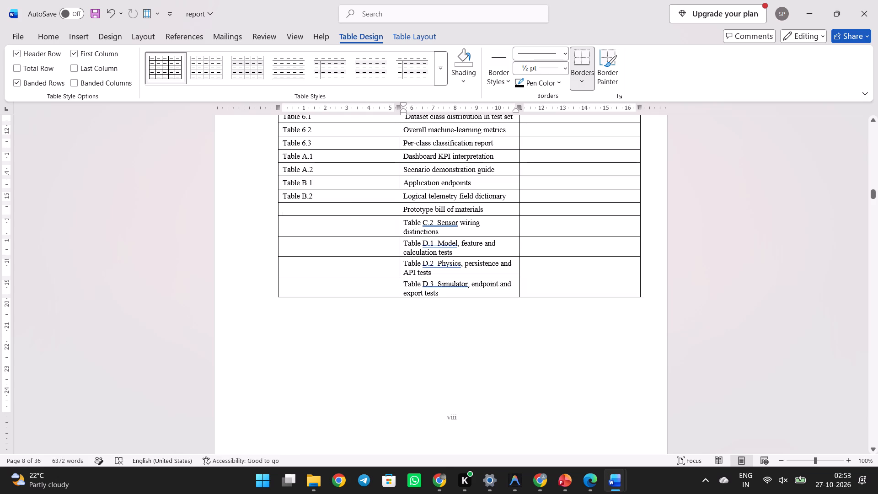
key(ctrl+v)
drag(405, 222, 424, 224)
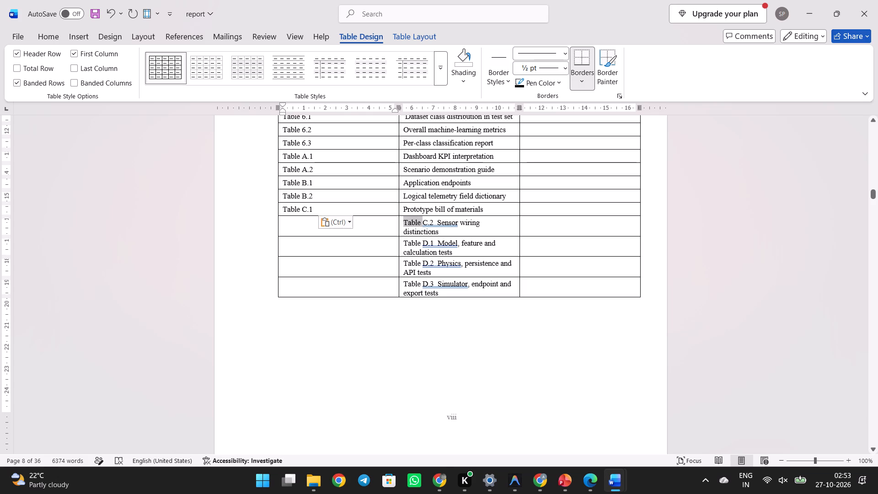
drag(424, 224, 434, 226)
key(ctrl+x)
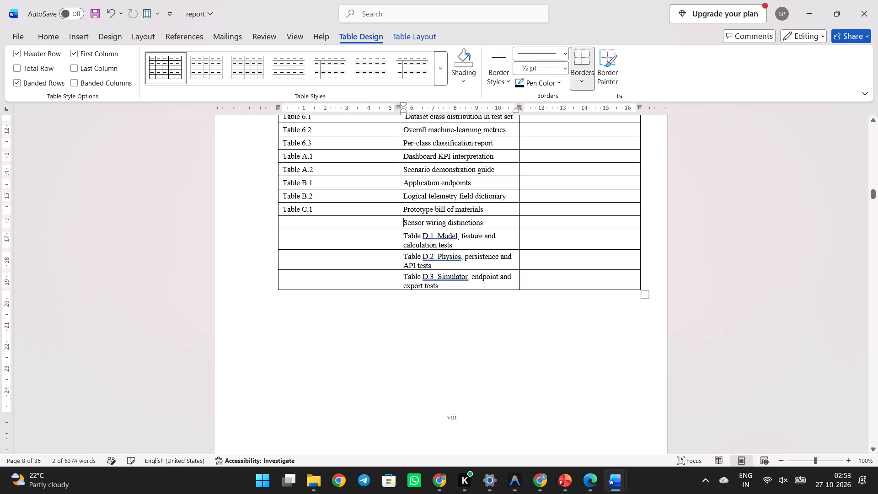
click(389, 220)
key(ctrl+v)
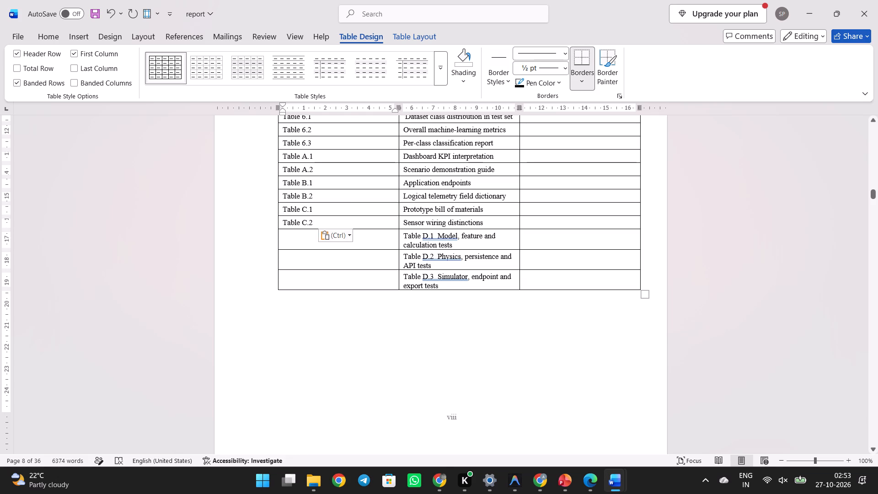
Move the labels Table D.1 and Table D.2 from the middle column into the first column of their rows.
drag(405, 236, 434, 238)
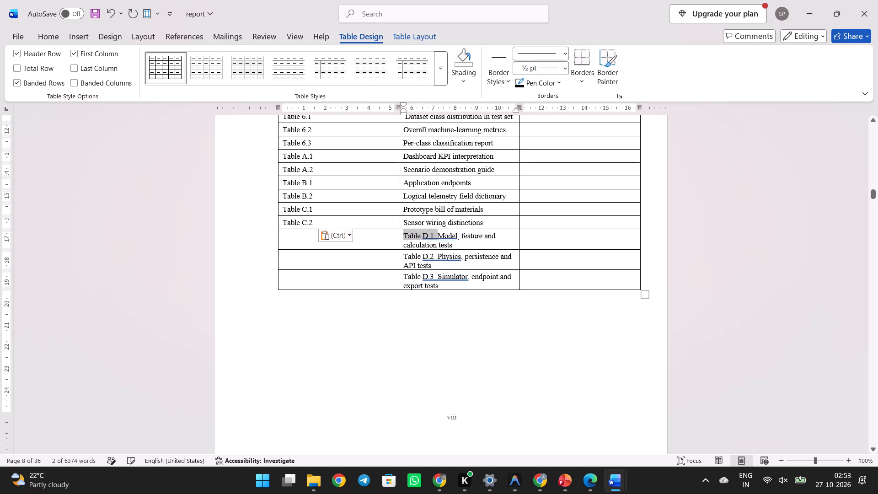
key(ctrl+x)
click(389, 234)
key(ctrl+v)
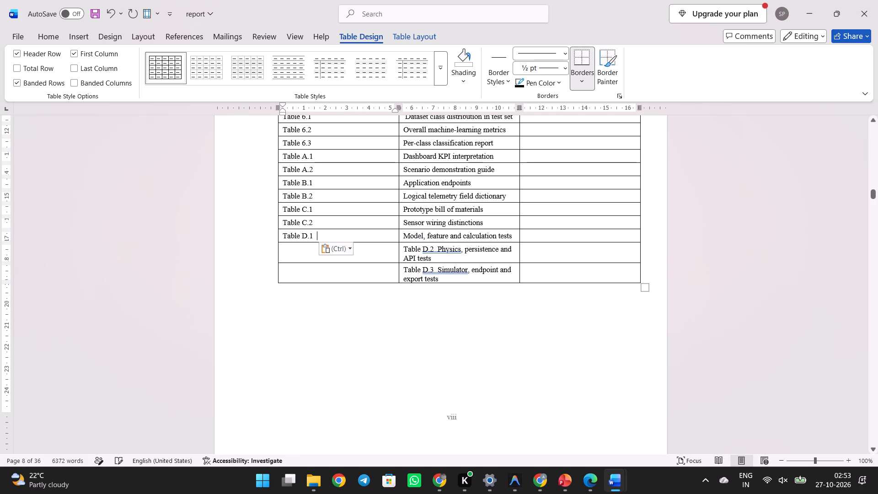
drag(404, 250, 426, 251)
drag(426, 251, 436, 253)
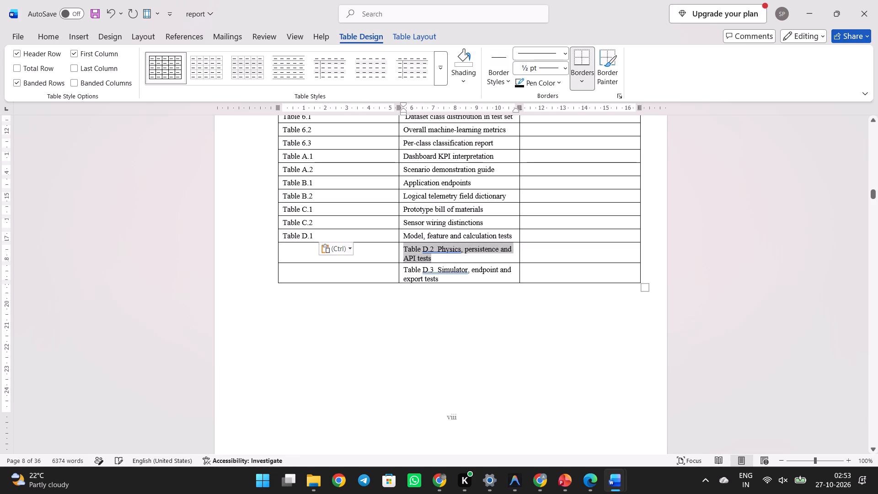
key(shift+Up)
key(shift+Right)
key(shift+Right)
key(shift+Right)
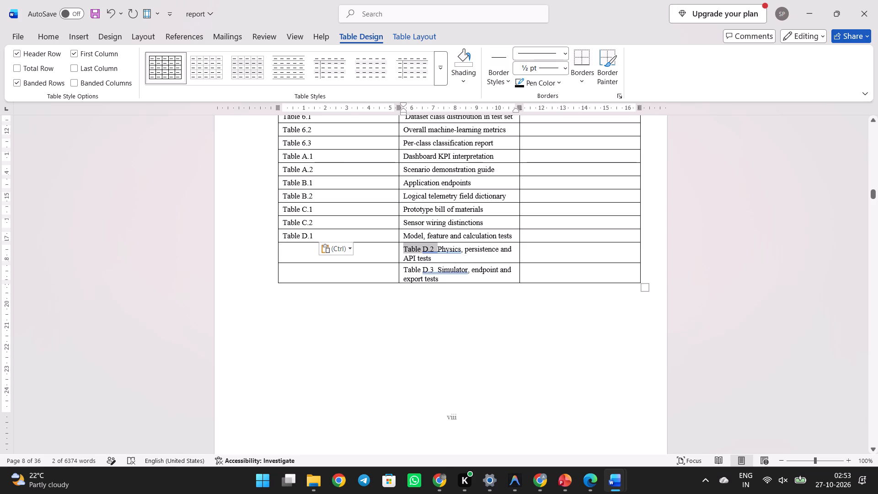
key(ctrl+x)
key(Left)
key(ctrl+v)
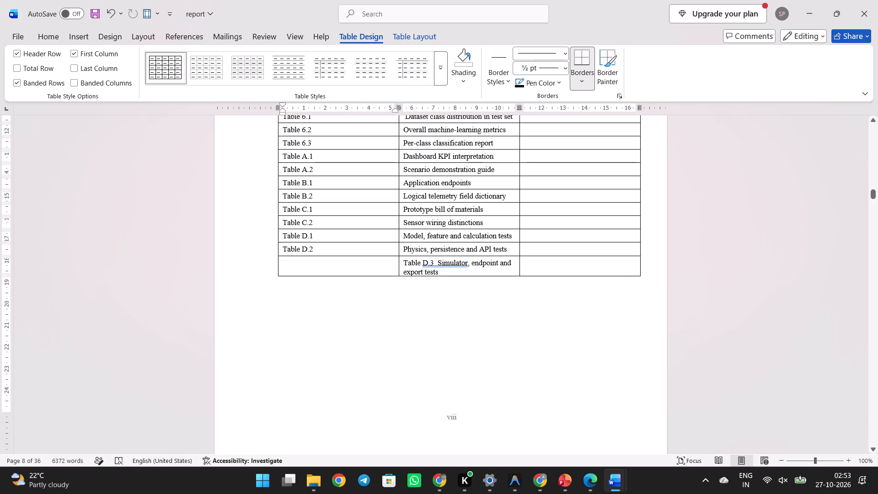
Move the label Table D.3 from the middle column into the first column of the table's last row.
key(Down)
key(Right)
key(shift+Right)
key(shift+Right)
key(shift+Right)
key(shift+Right)
key(shift+Right)
key(shift+Right)
key(shift+Right)
key(shift+Right)
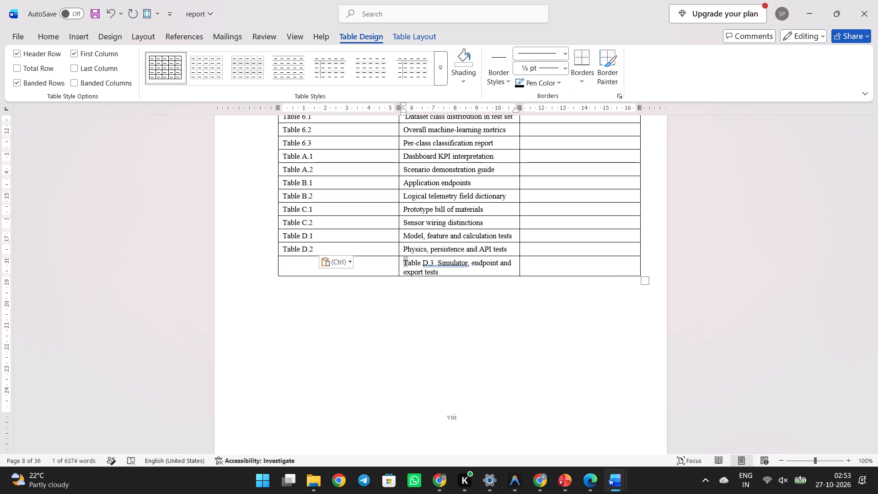
key(shift+Right)
key(shift+Right)
key(shift+Right)
key(ctrl+x)
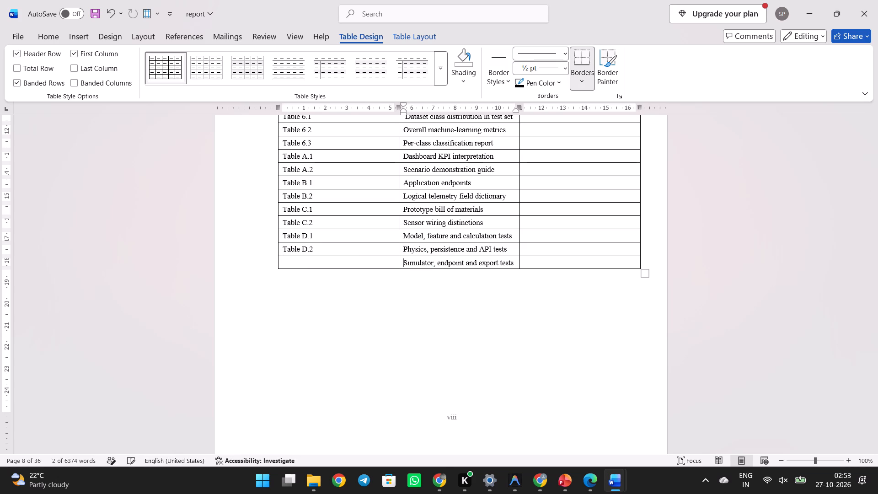
key(Left)
key(ctrl+v)
click(449, 297)
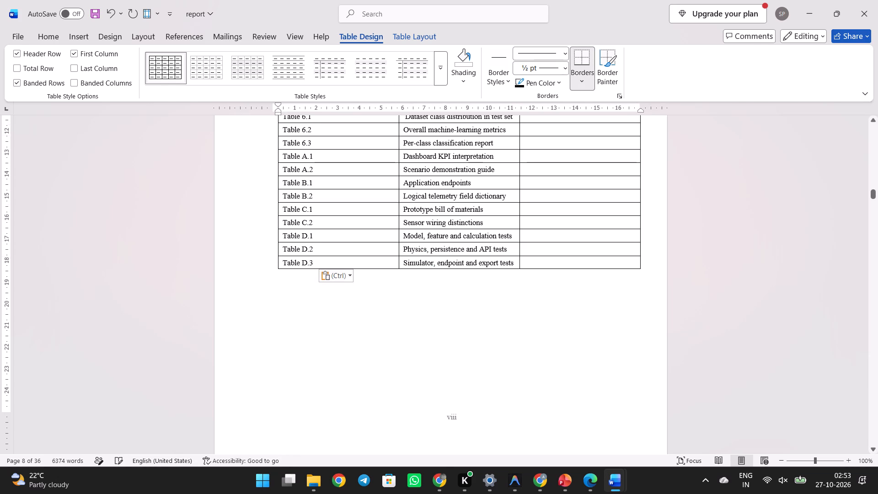
Insert two blank rows above the Table 1.1 row in the new List of Tables table.
scroll(449, 297, up, 2)
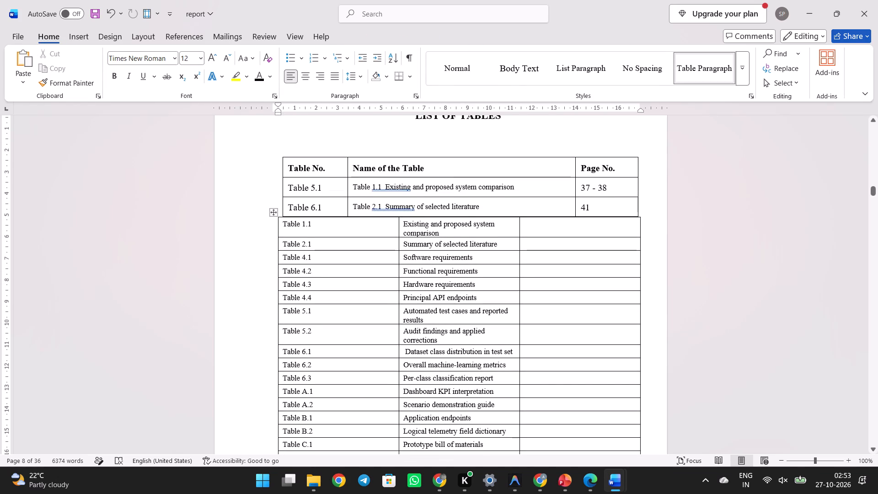
click(320, 223)
drag(320, 223, 463, 238)
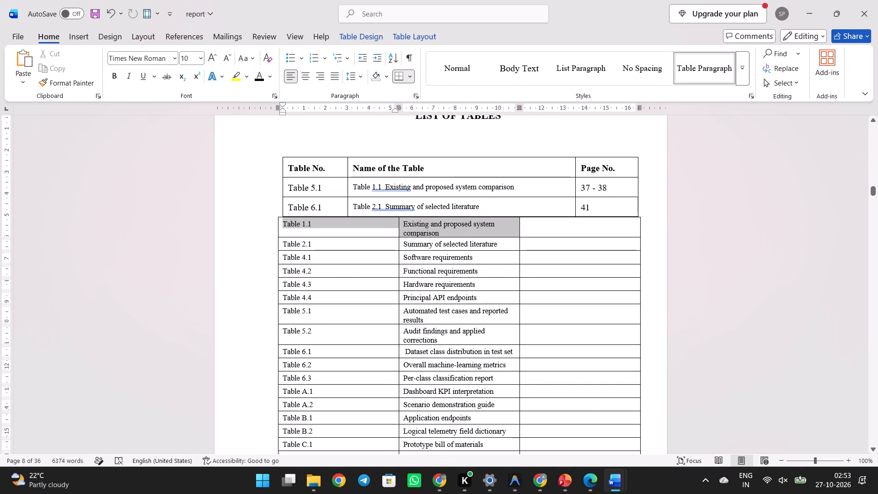
drag(463, 238, 464, 238)
right_click(464, 238)
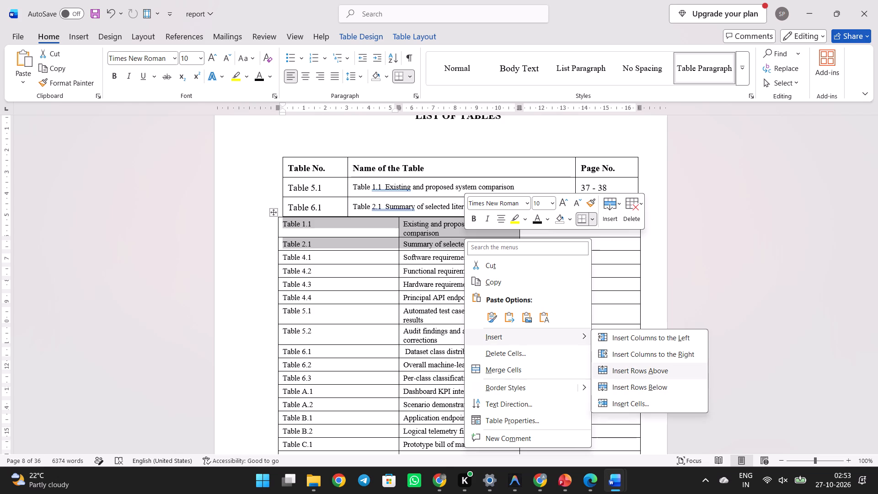
click(620, 371)
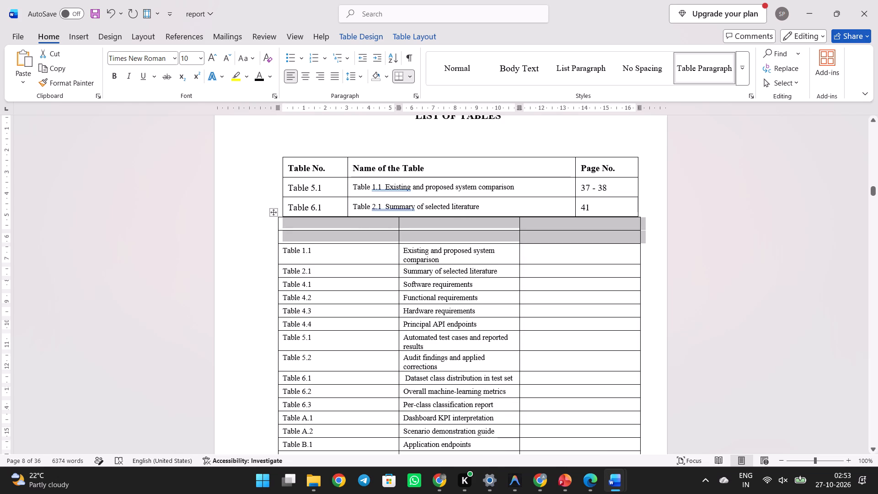
Delete the first blank row entirely, keeping a single empty row above Table 1.1.
click(325, 223)
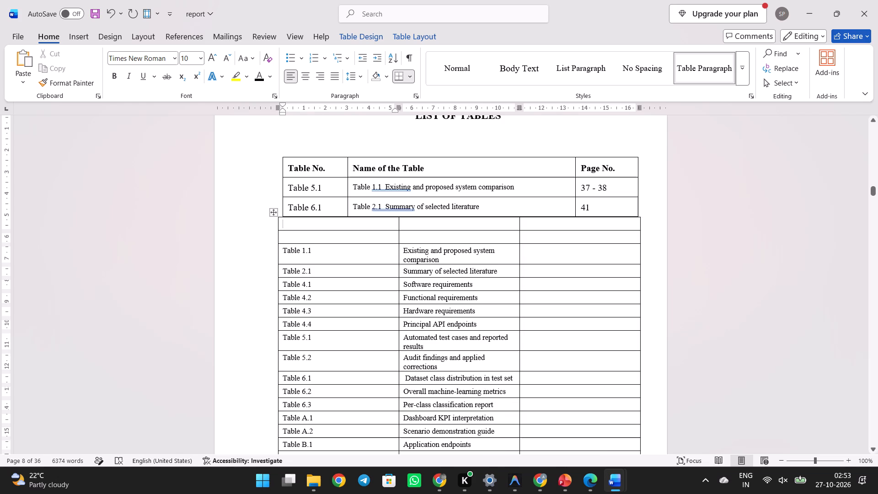
drag(325, 223, 575, 227)
right_click(575, 227)
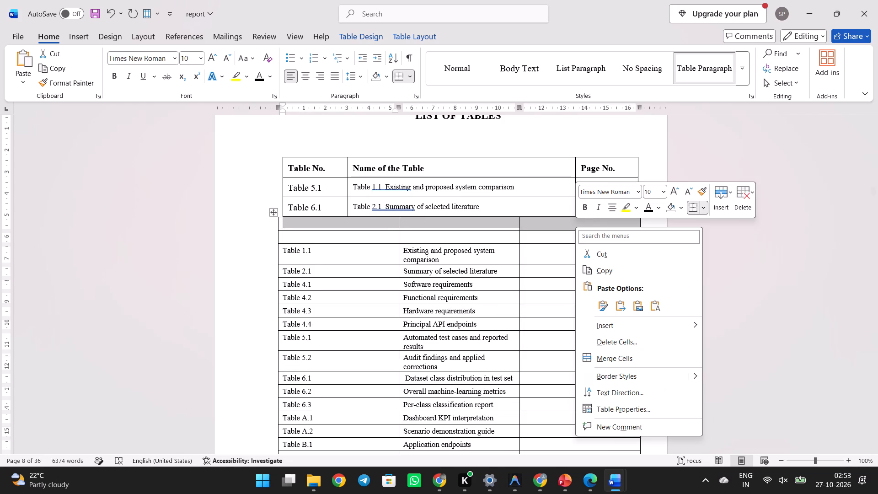
click(640, 342)
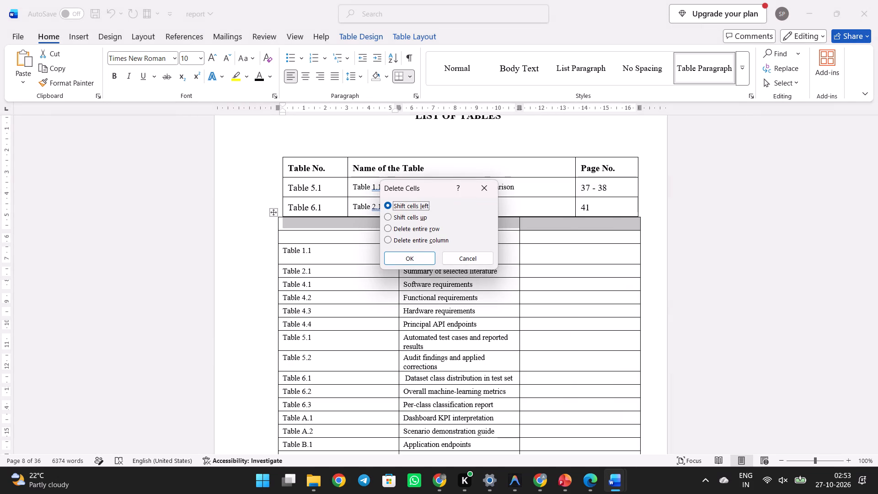
click(424, 230)
click(407, 253)
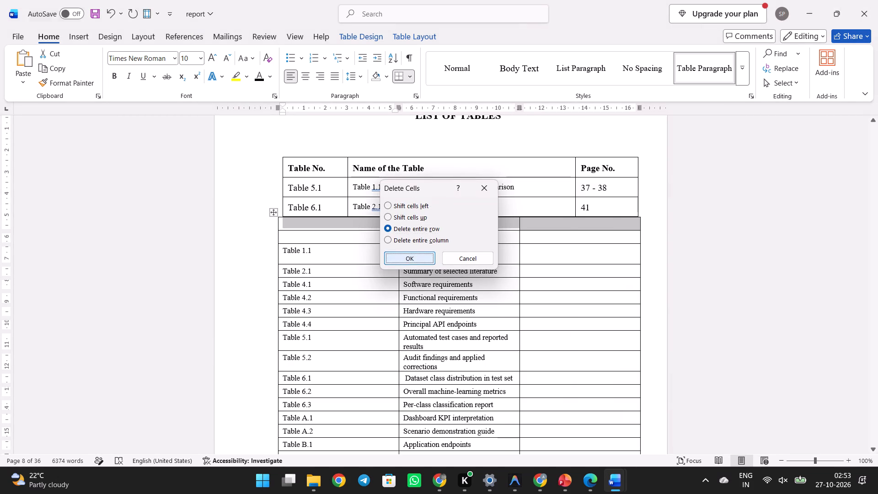
Move the headings Table No., Name of the Table and Page No. from the old table into the new table's blank first row.
drag(289, 165, 526, 187)
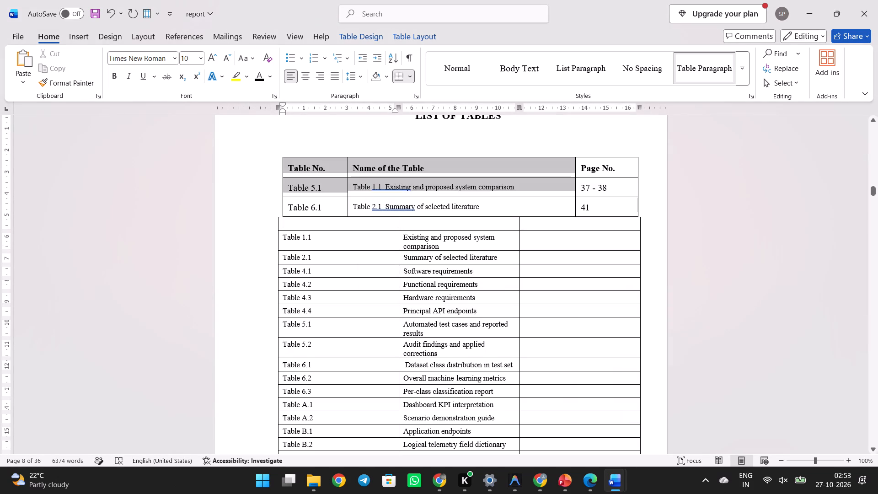
drag(526, 187, 648, 172)
key(ctrl+x)
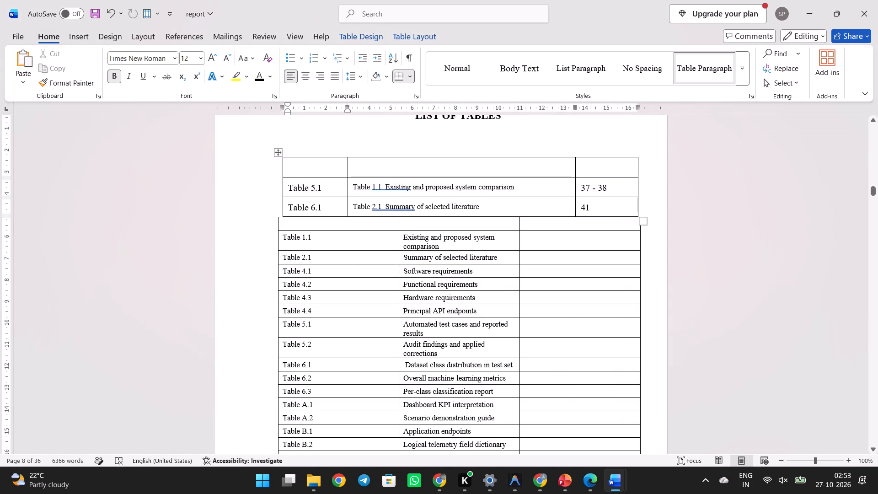
drag(317, 227, 572, 228)
key(ctrl+v)
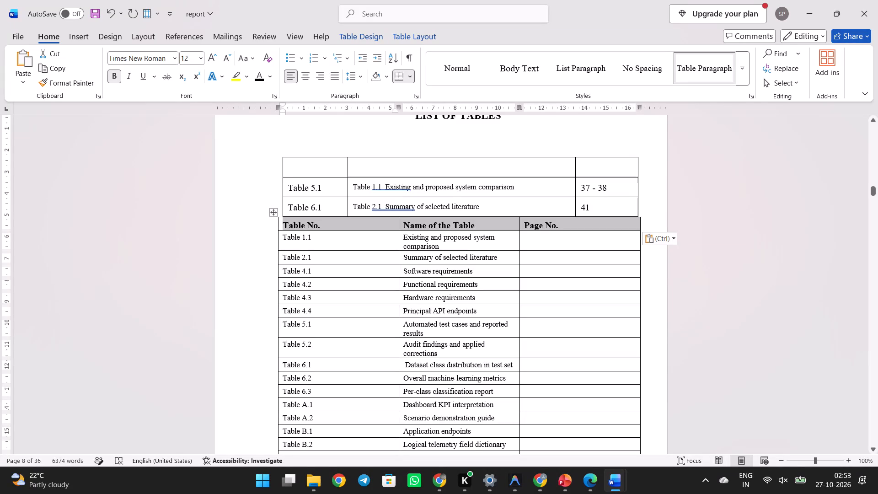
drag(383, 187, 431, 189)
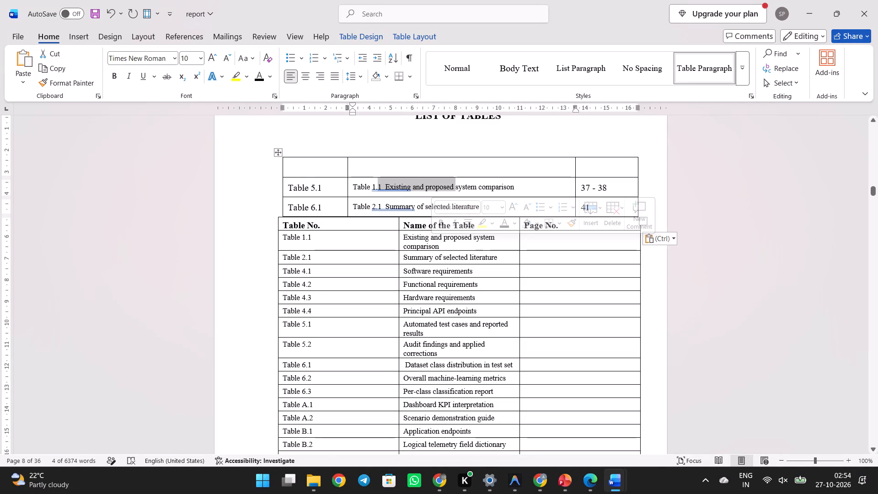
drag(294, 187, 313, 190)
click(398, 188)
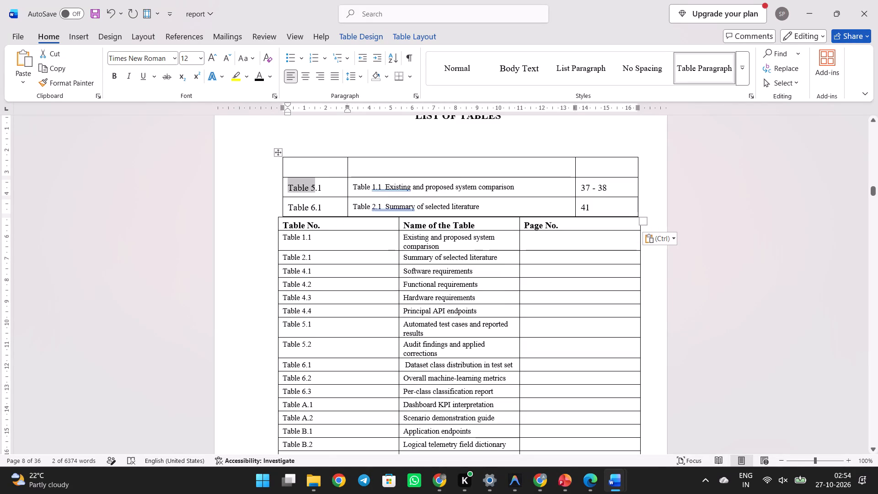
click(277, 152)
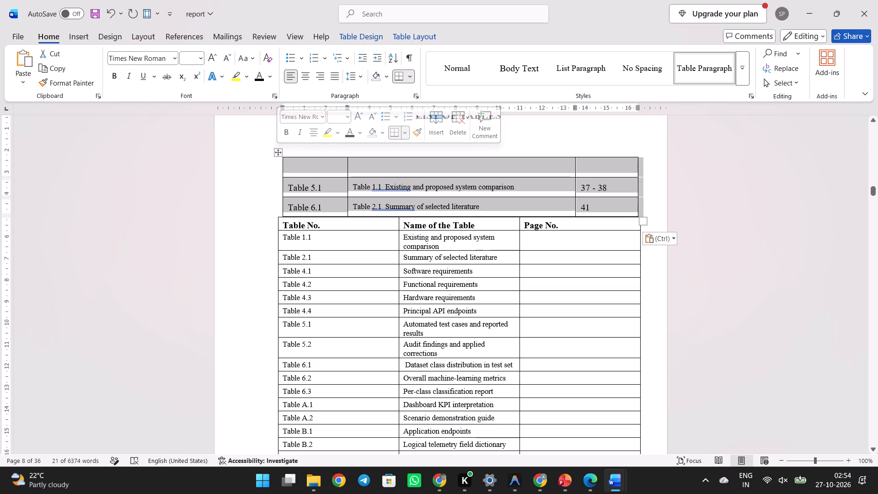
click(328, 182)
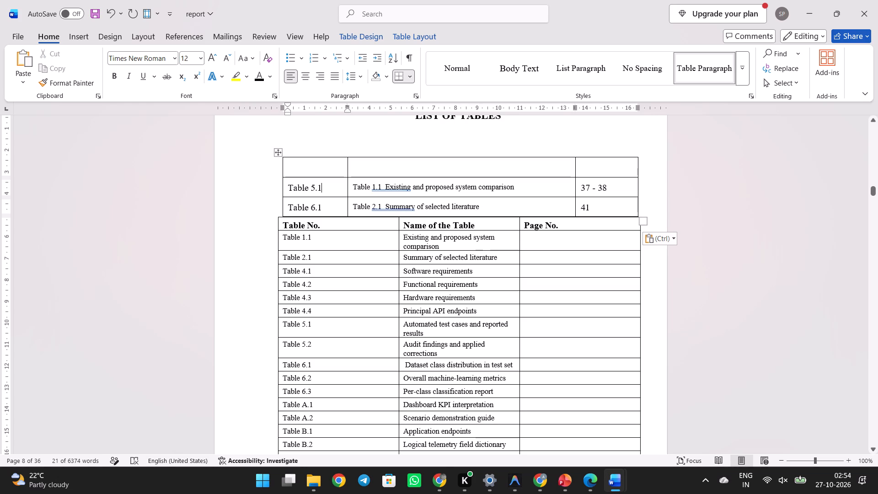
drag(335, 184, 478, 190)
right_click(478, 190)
Examine the old table's row, column, cell and alignment settings in Table Properties without changing them.
click(277, 150)
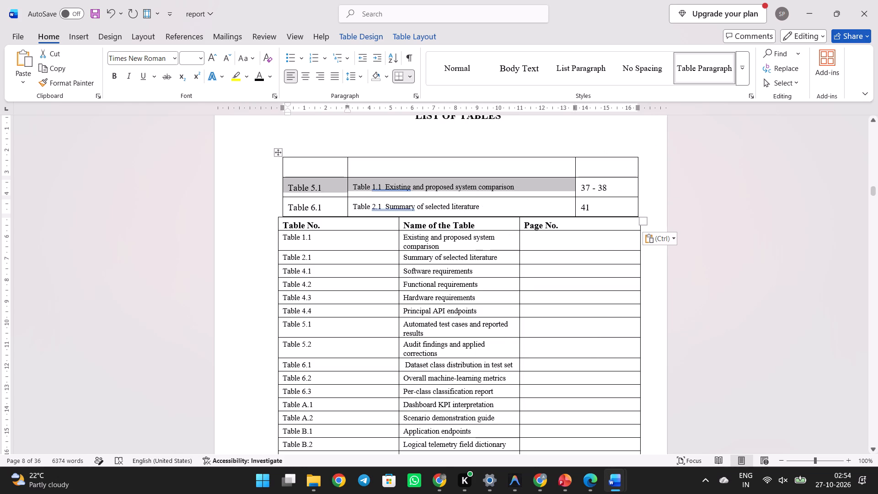
click(277, 150)
right_click(277, 150)
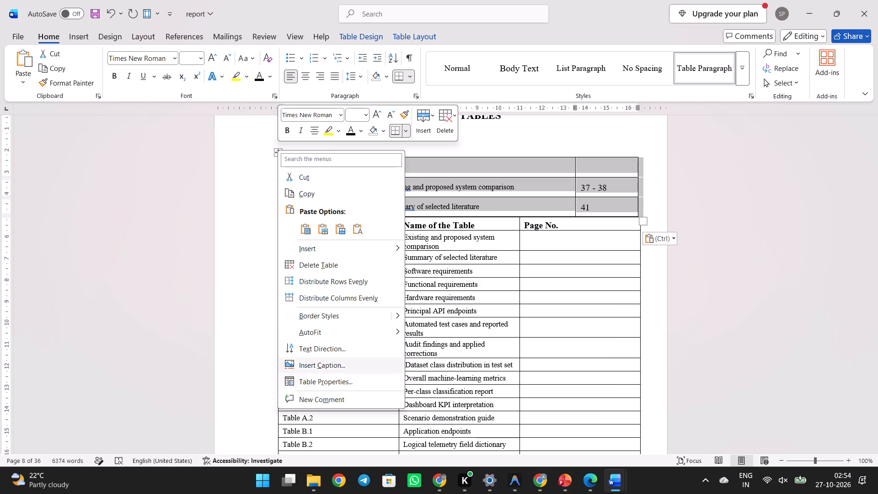
click(369, 380)
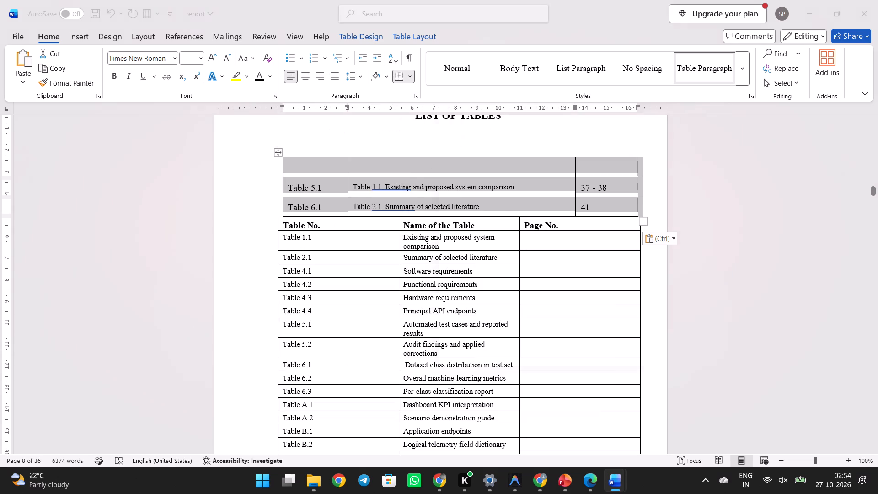
click(499, 135)
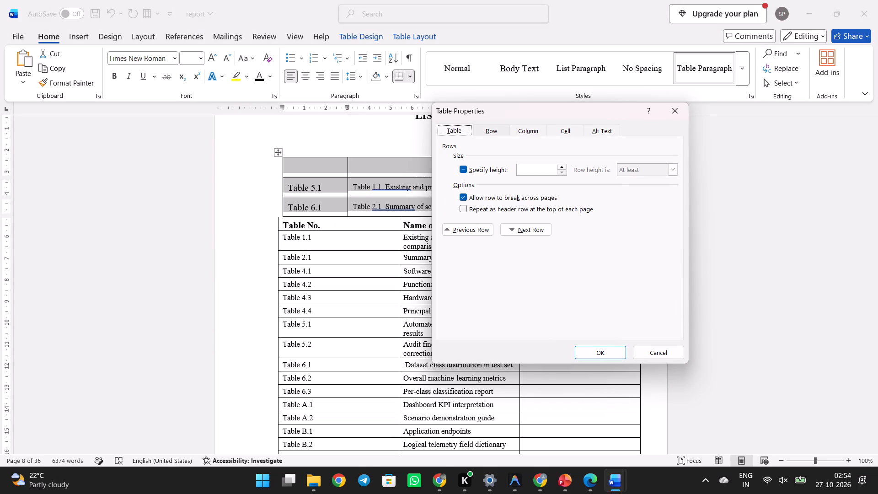
click(532, 134)
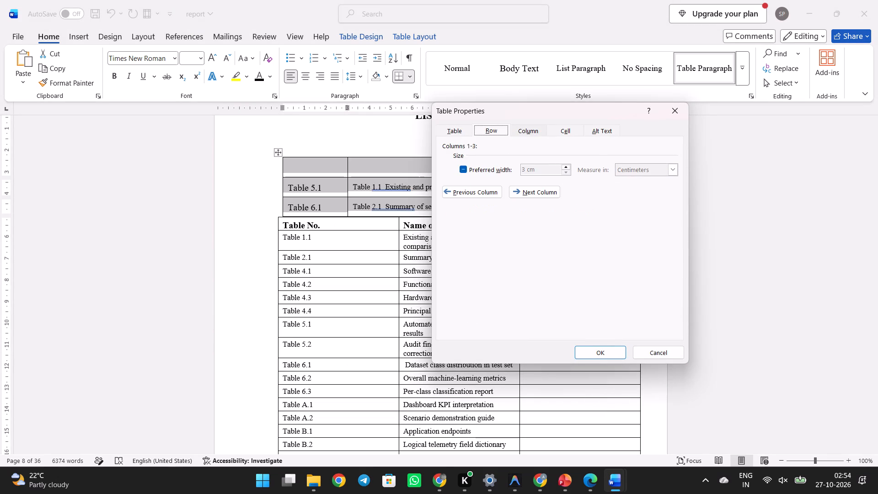
click(493, 131)
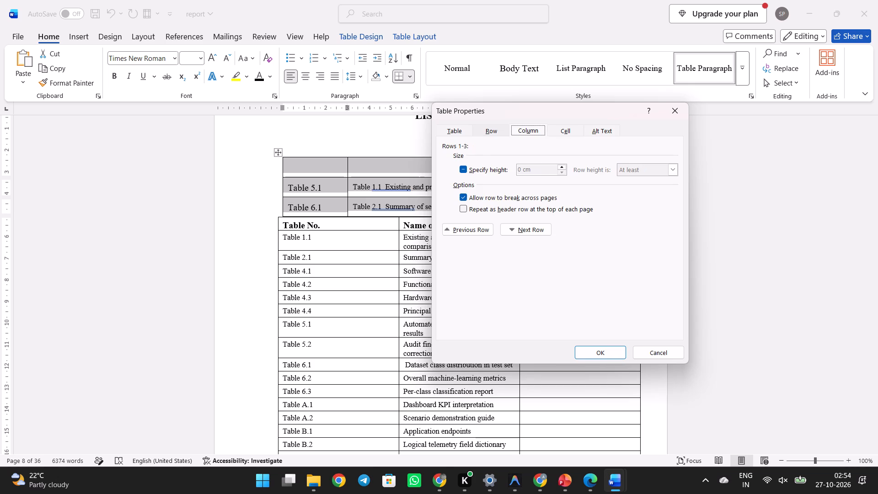
click(528, 131)
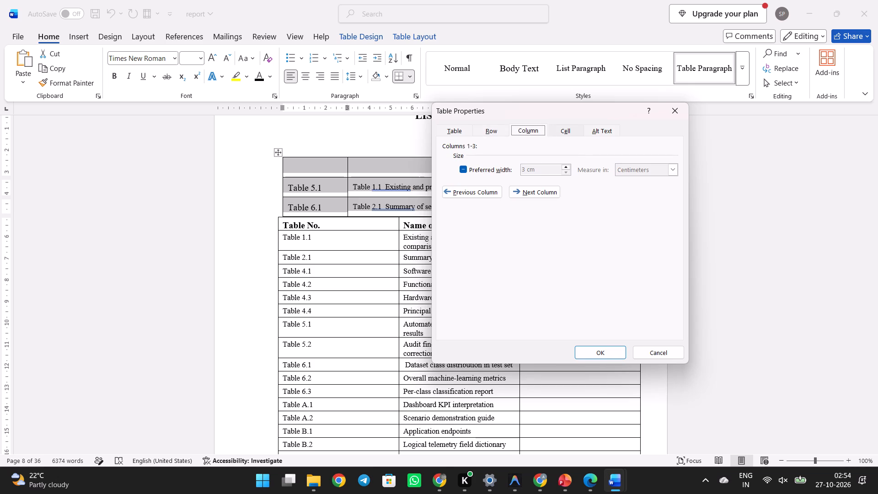
click(568, 133)
click(487, 130)
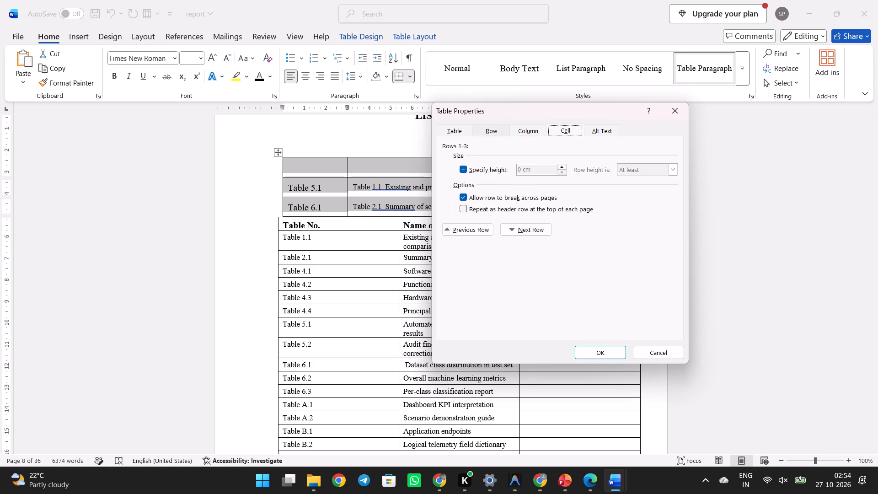
click(527, 134)
click(459, 128)
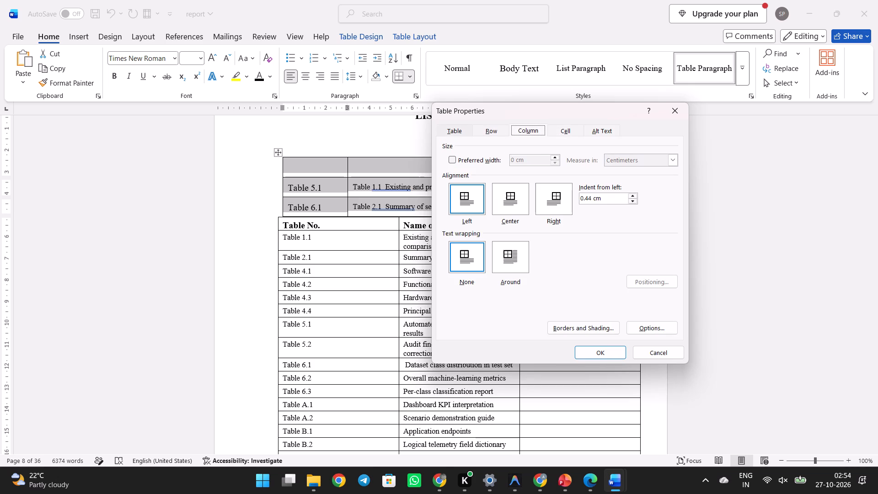
click(678, 114)
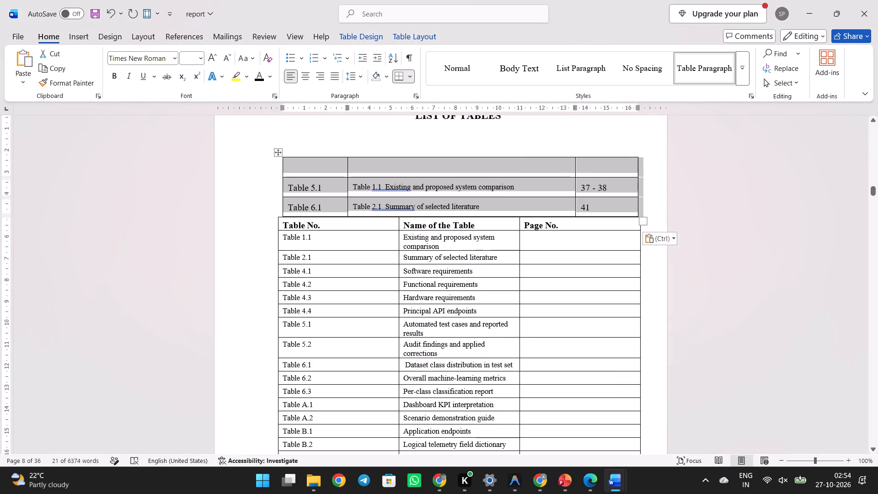
Clear all remaining text from the old three-row table under the List of Tables heading.
key(Delete)
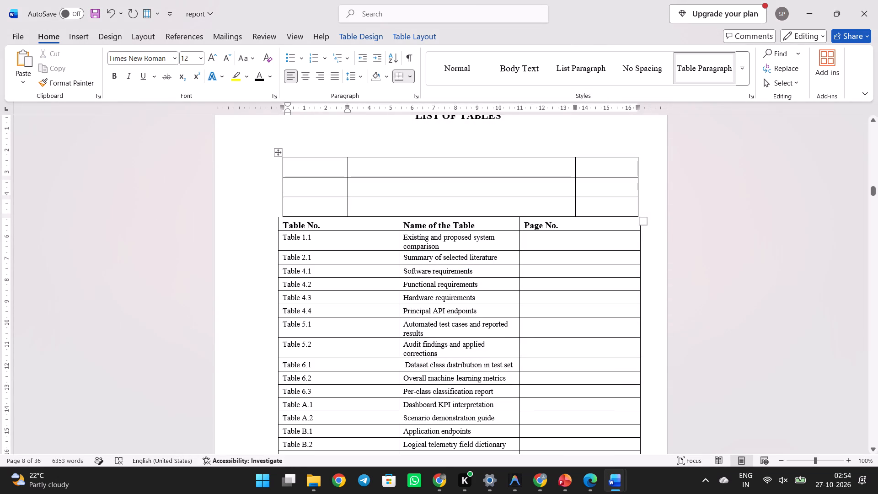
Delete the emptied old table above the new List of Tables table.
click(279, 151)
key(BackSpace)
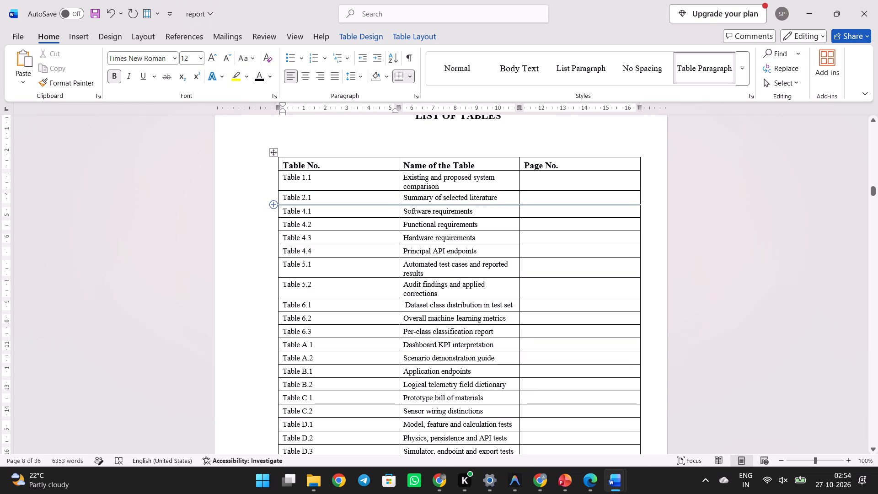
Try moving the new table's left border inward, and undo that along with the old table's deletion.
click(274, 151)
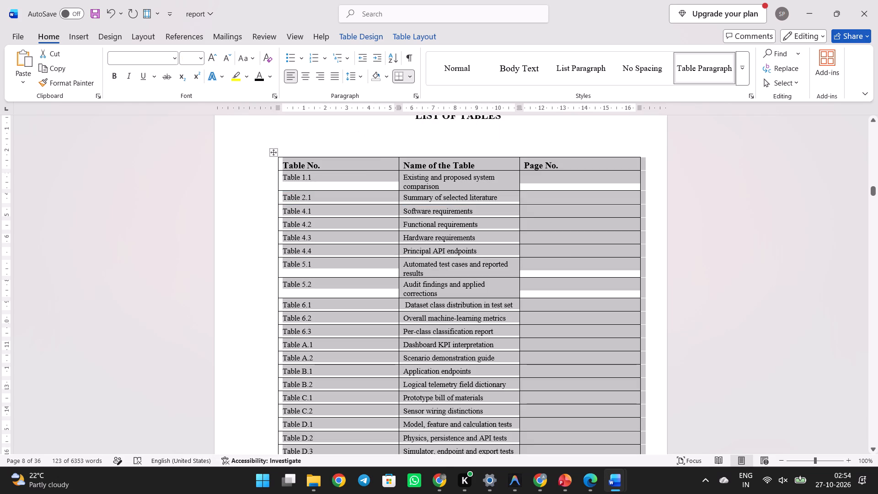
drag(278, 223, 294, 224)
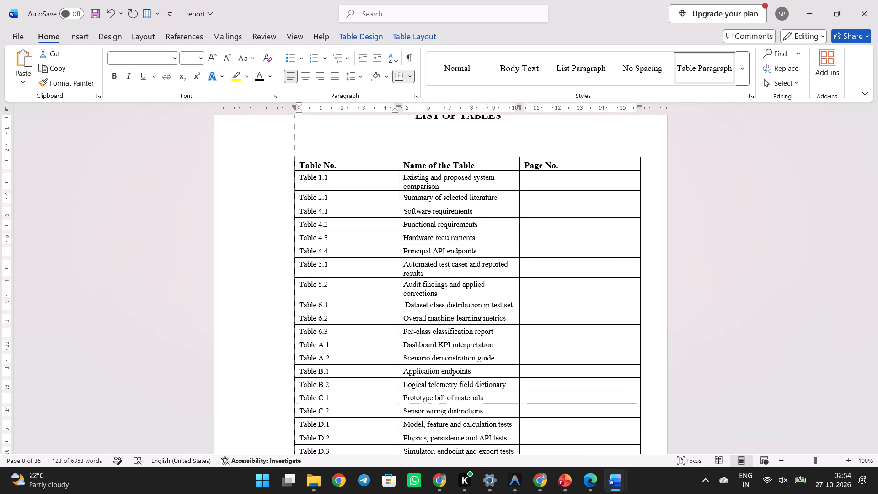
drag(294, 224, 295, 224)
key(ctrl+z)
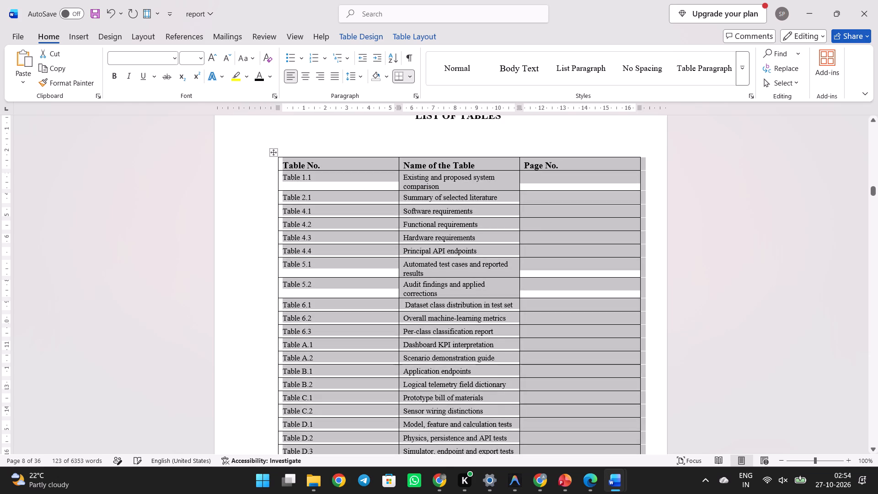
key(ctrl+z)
Move the new List of Tables table's outer and column borders to line up with the empty old table above it.
click(280, 258)
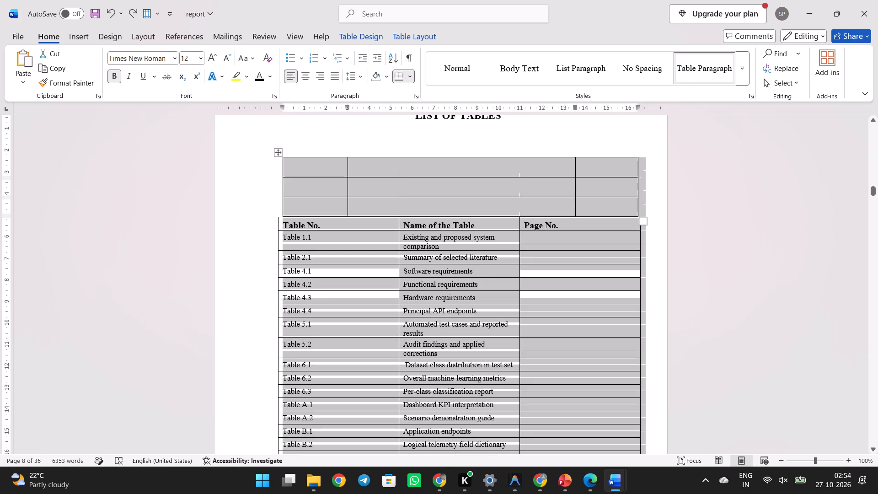
click(275, 214)
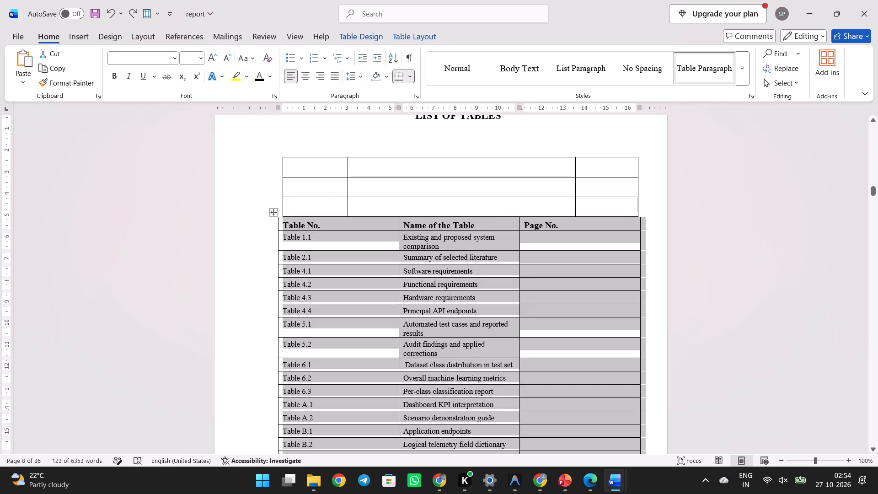
drag(278, 282, 285, 283)
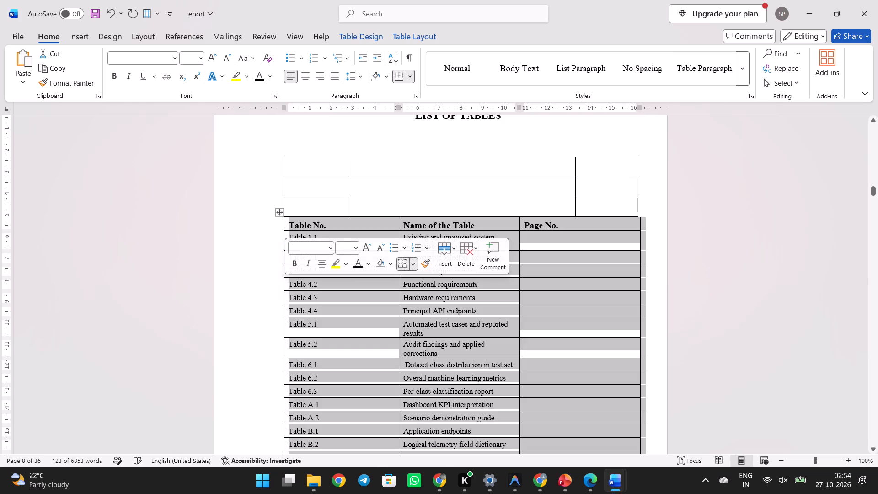
drag(398, 284, 349, 278)
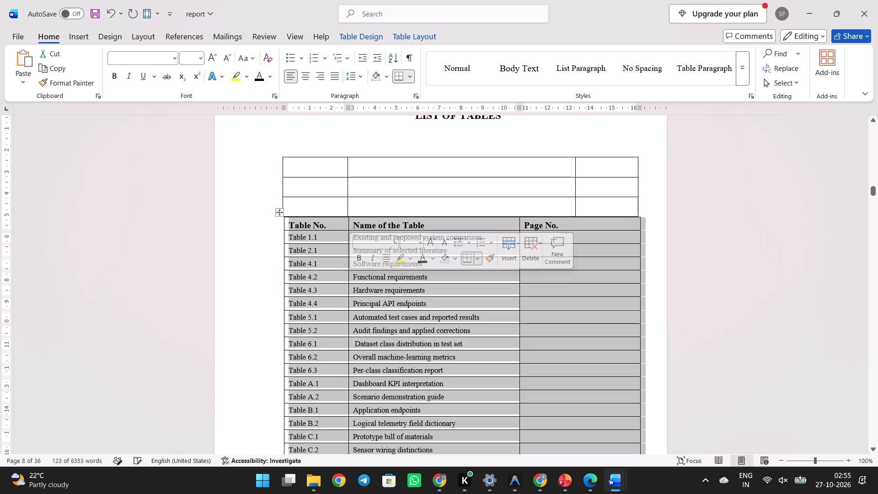
drag(519, 290, 568, 289)
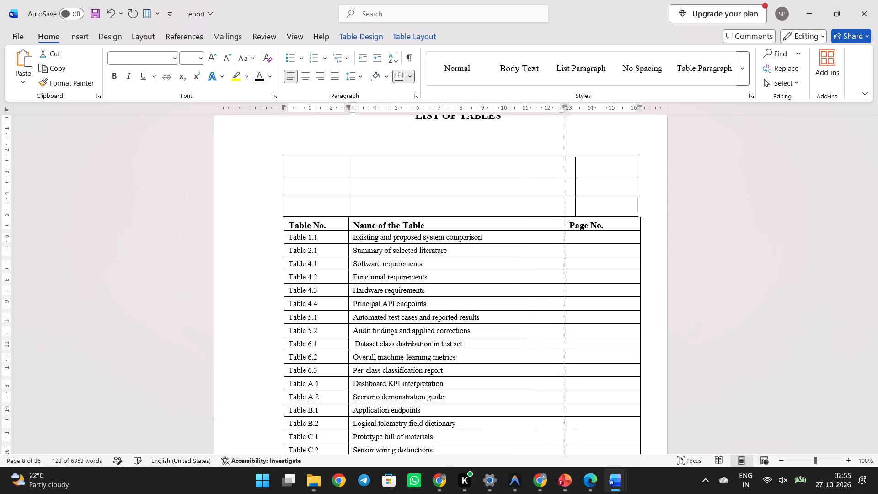
drag(568, 289, 575, 289)
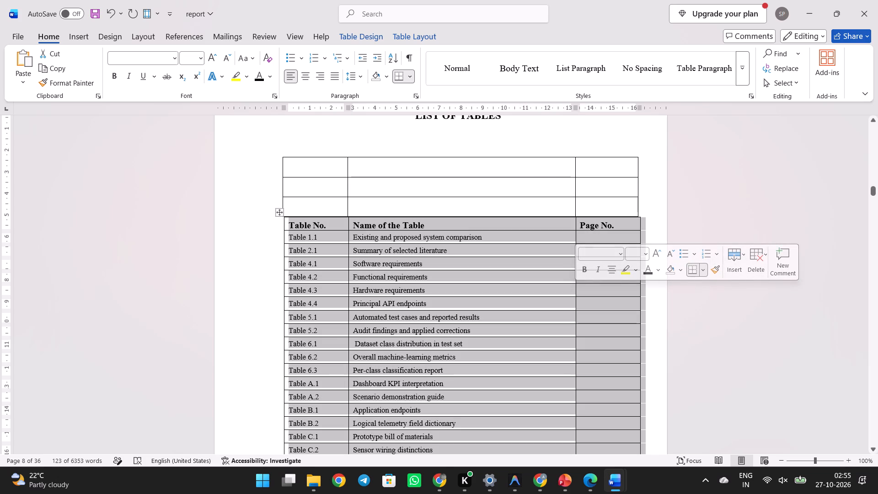
click(640, 301)
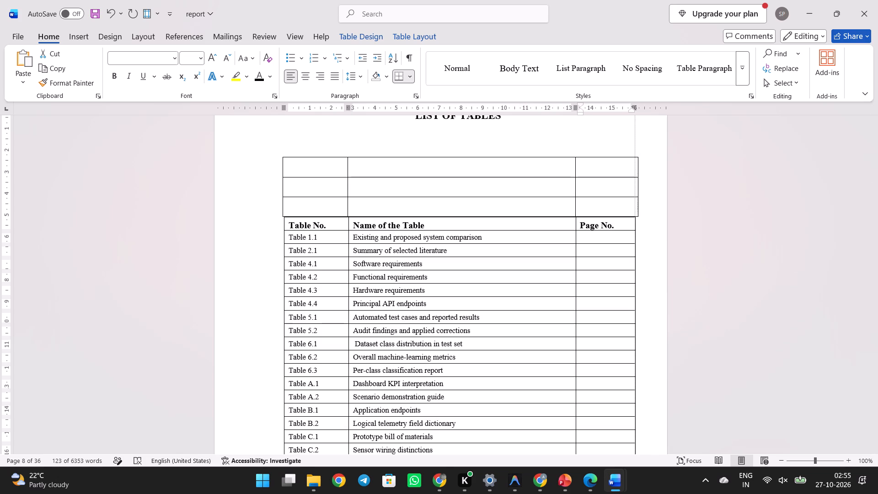
Delete the empty three-row table under the List of Tables heading.
click(293, 159)
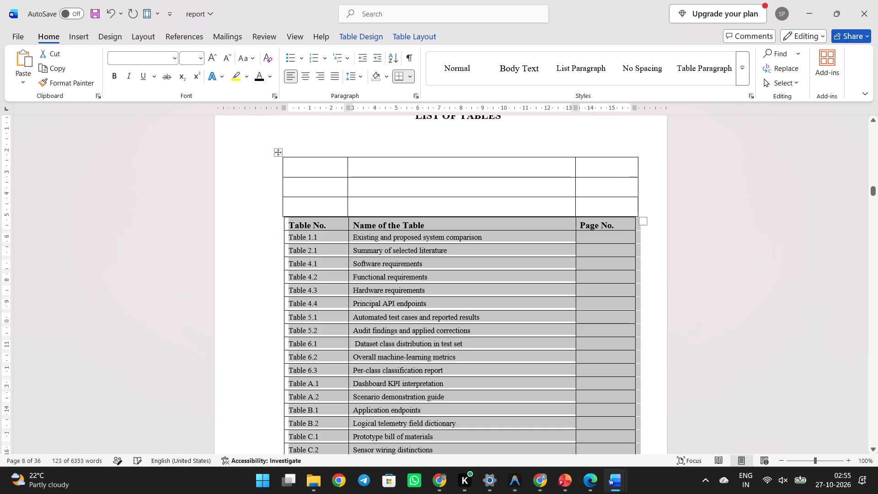
click(278, 152)
key(BackSpace)
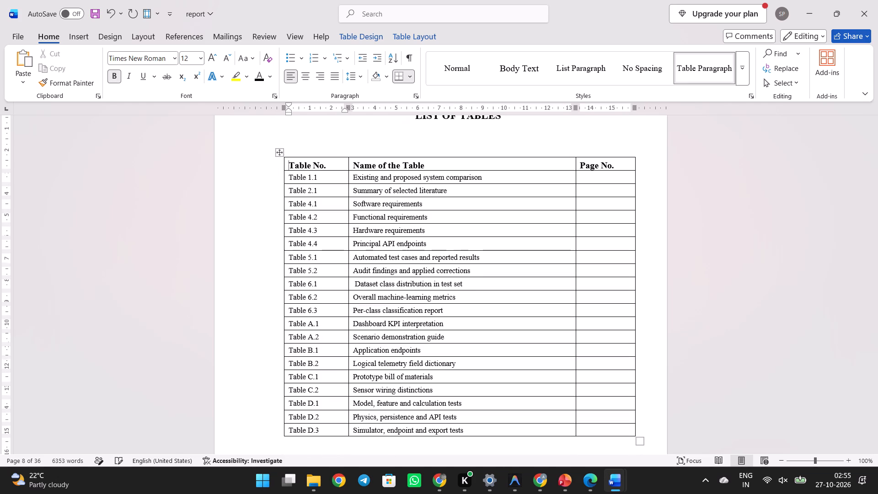
Set the height of all rows in the new List of Tables table to at least 0.9 cm.
drag(289, 163, 626, 133)
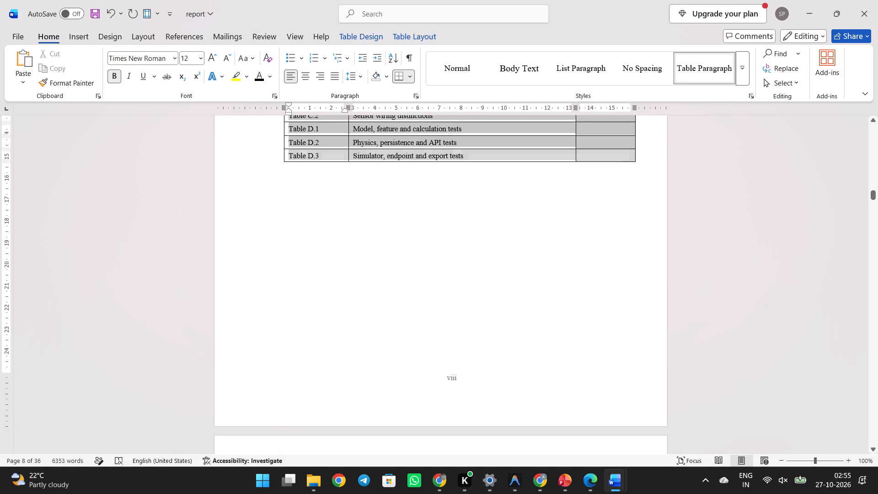
drag(626, 133, 619, 164)
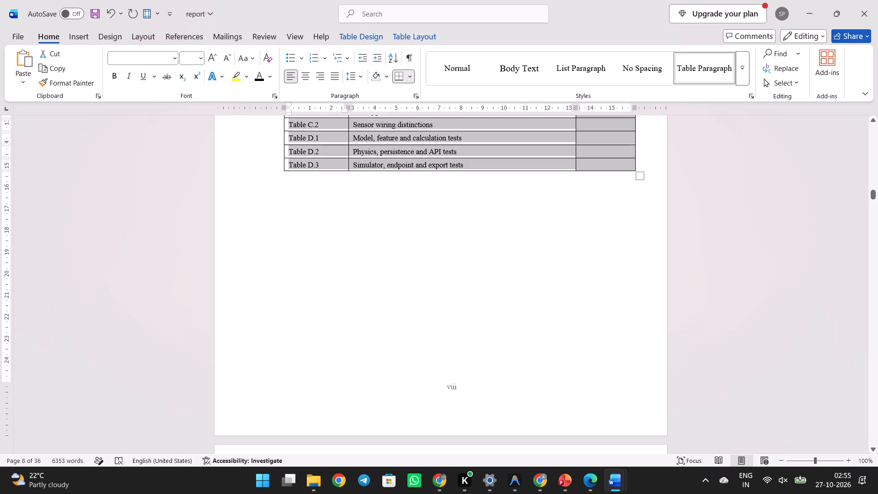
scroll(501, 143, up, 3)
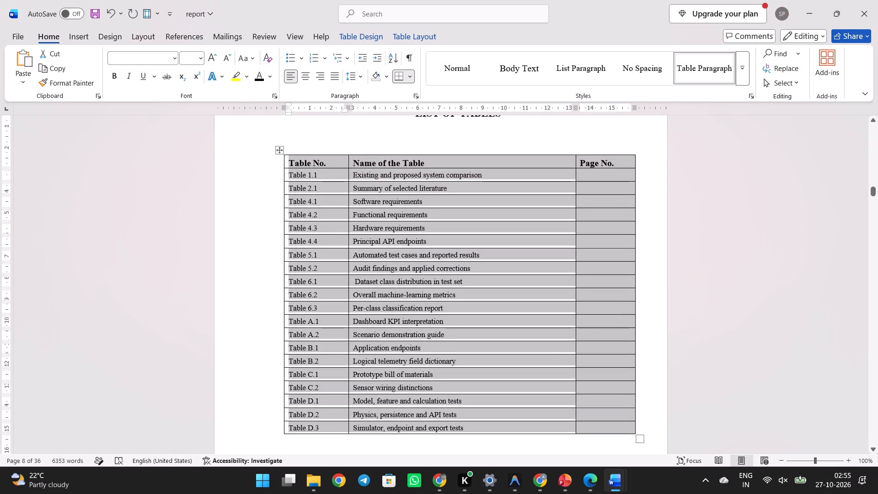
click(277, 151)
right_click(277, 151)
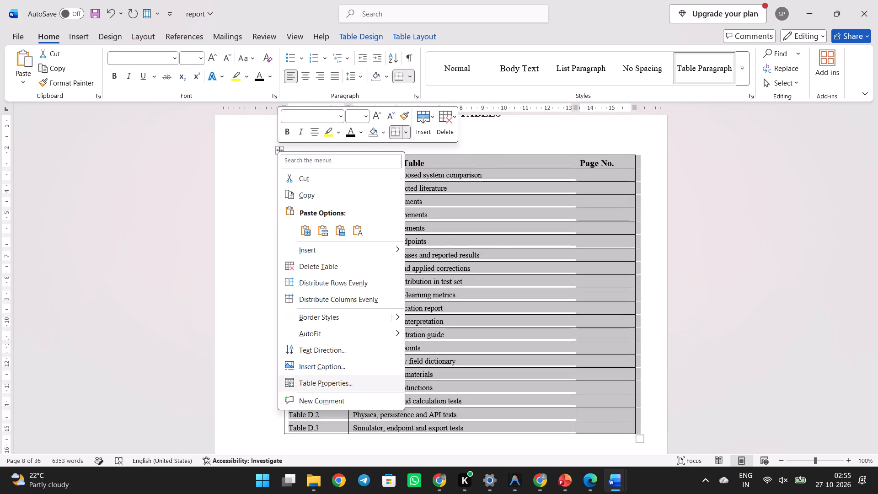
click(371, 385)
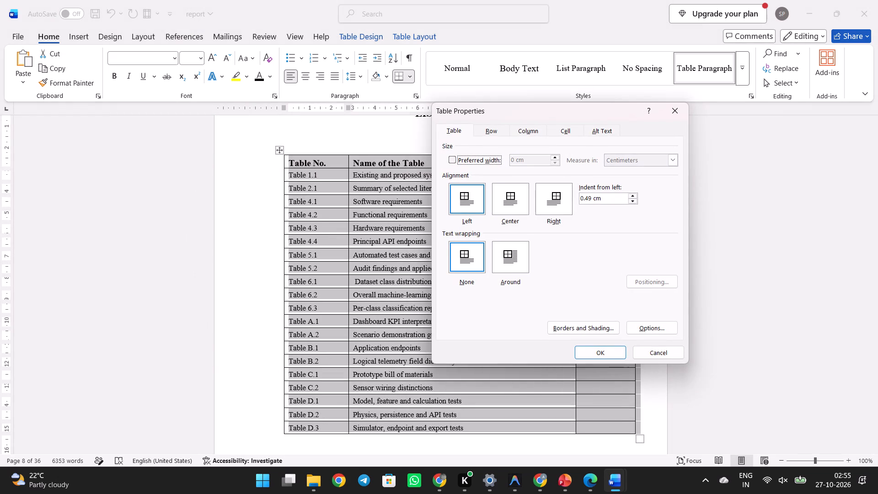
click(496, 126)
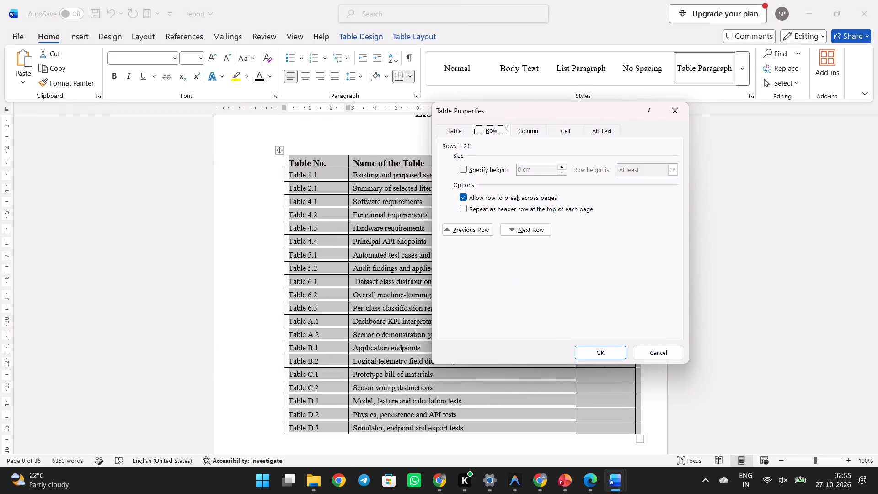
click(463, 172)
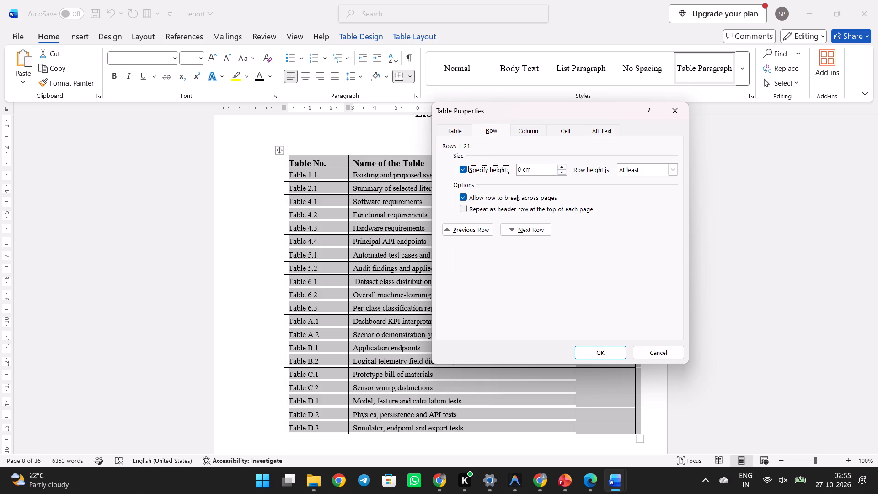
click(563, 165)
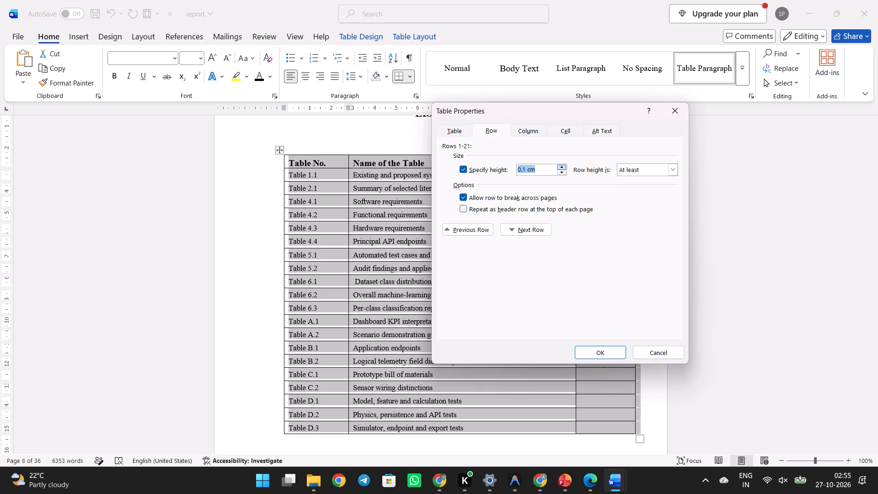
triple_click(563, 165)
click(563, 165)
triple_click(563, 165)
click(563, 165)
click(605, 352)
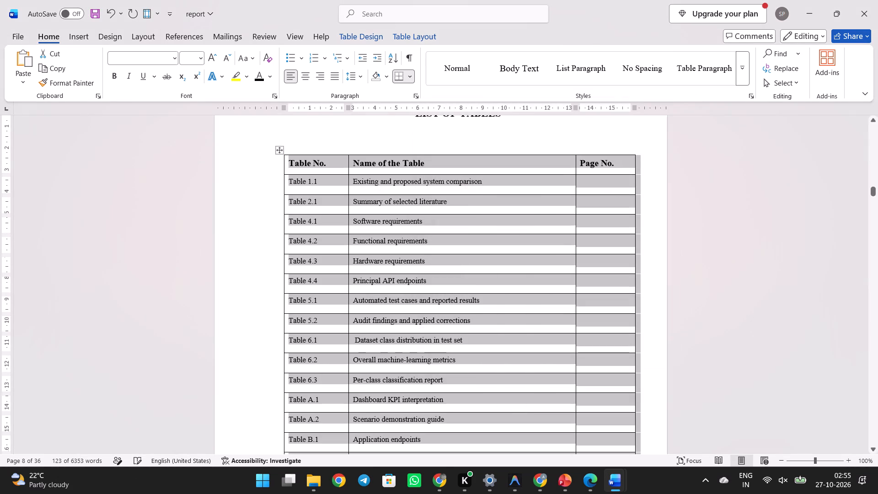
click(556, 349)
Look over the rest of the resized table and save the report.
scroll(513, 353, down, 2)
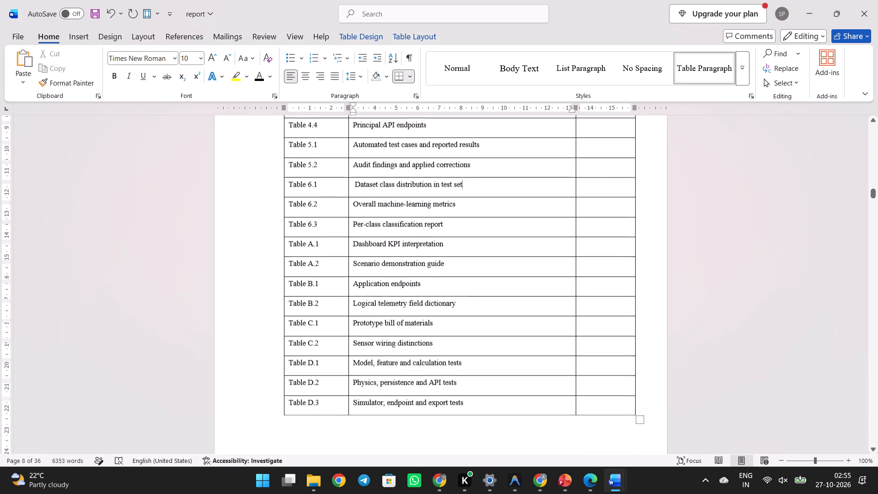
scroll(513, 353, down, 4)
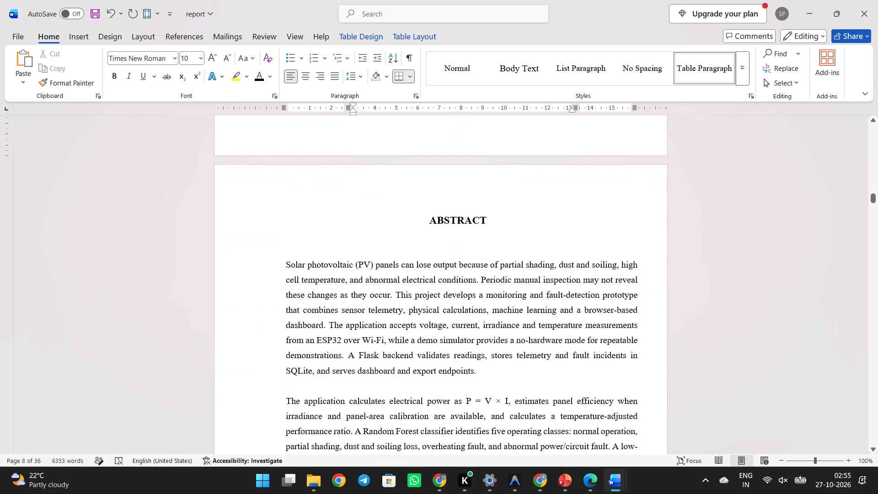
key(ctrl+s)
Review the front matter from the abstract back through the lists of tables and figures, table of contents and acknowledgements.
scroll(513, 353, down, 2)
scroll(513, 353, up, 2)
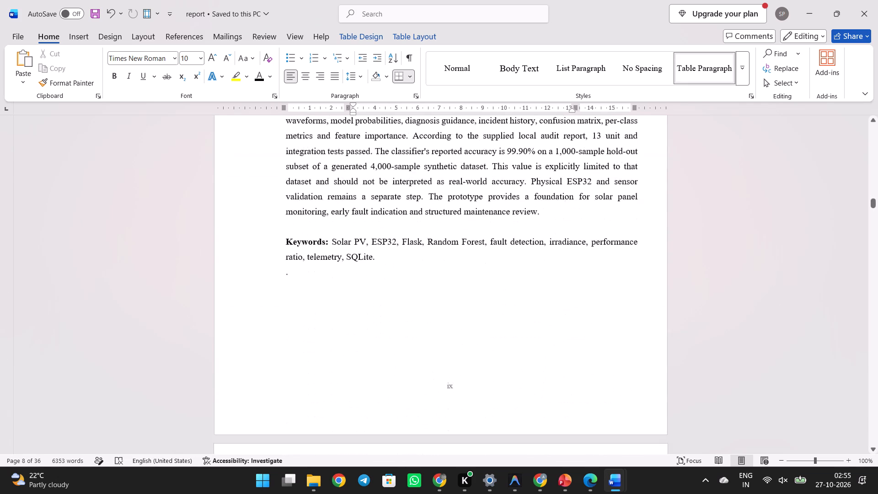
scroll(513, 353, up, 9)
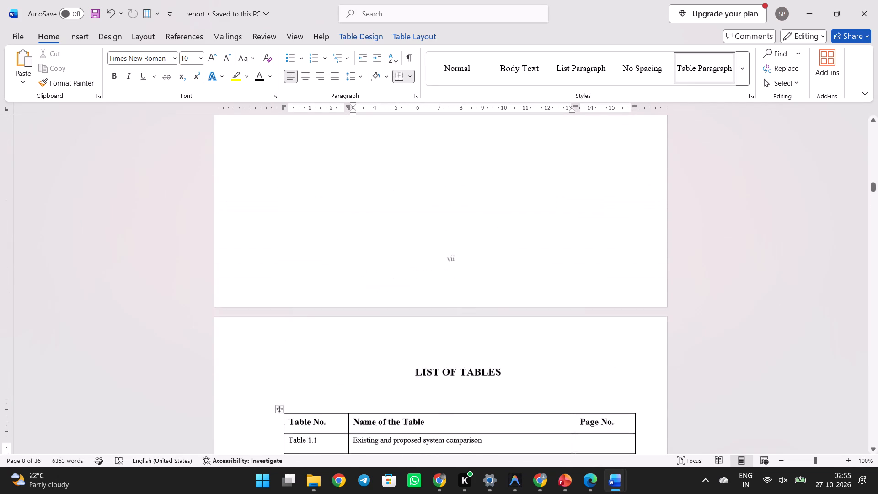
scroll(513, 353, up, 9)
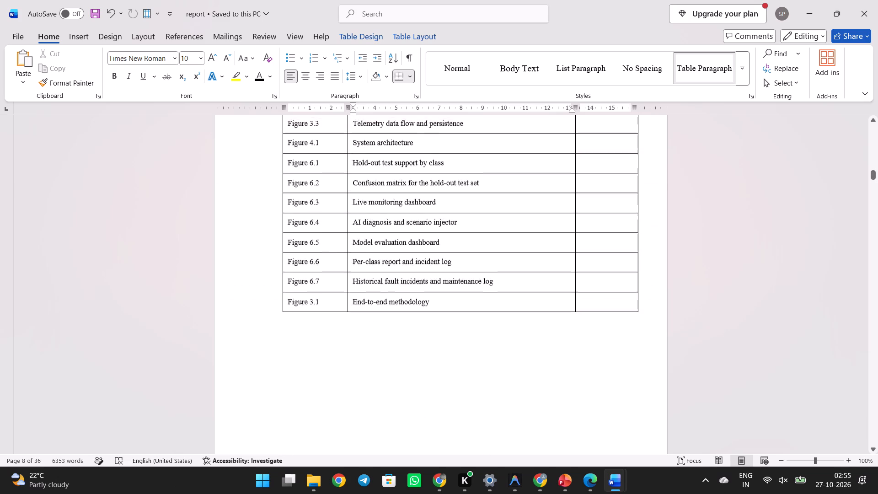
scroll(513, 353, up, 8)
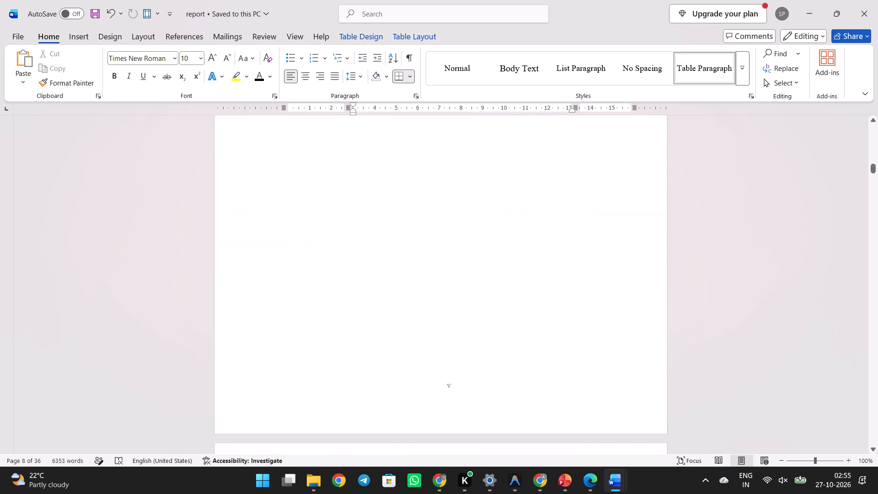
scroll(513, 353, up, 6)
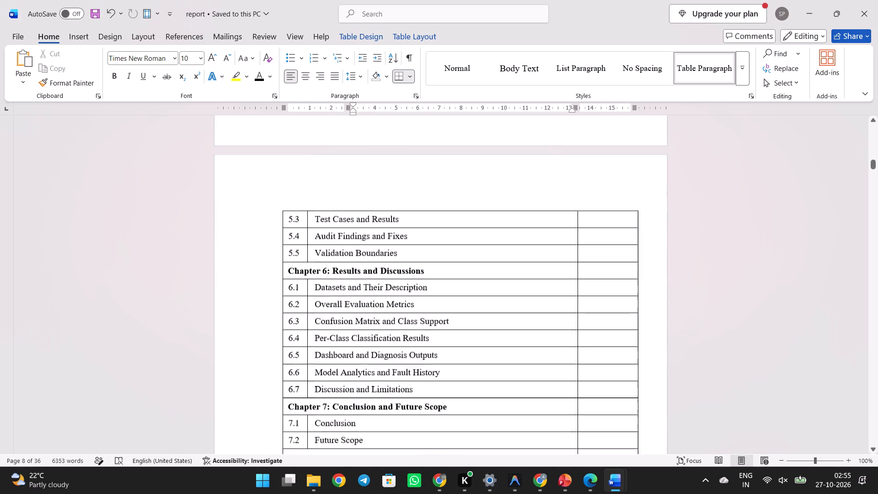
scroll(513, 353, up, 6)
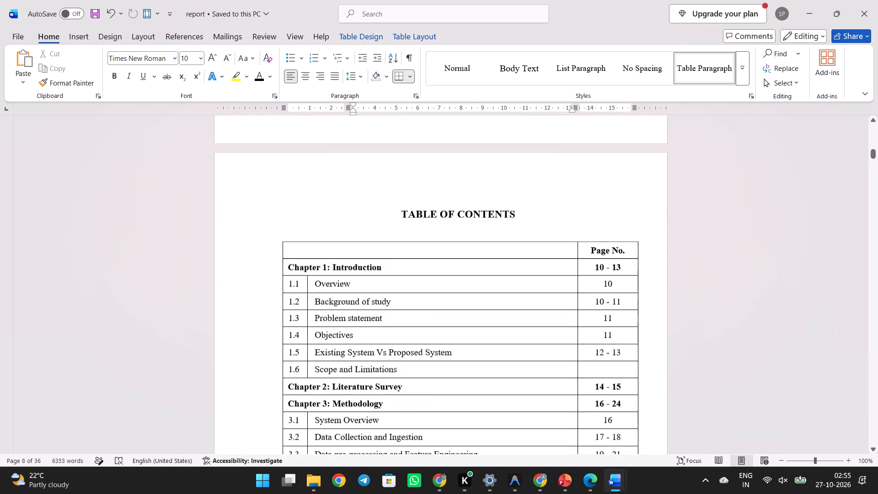
scroll(513, 353, up, 8)
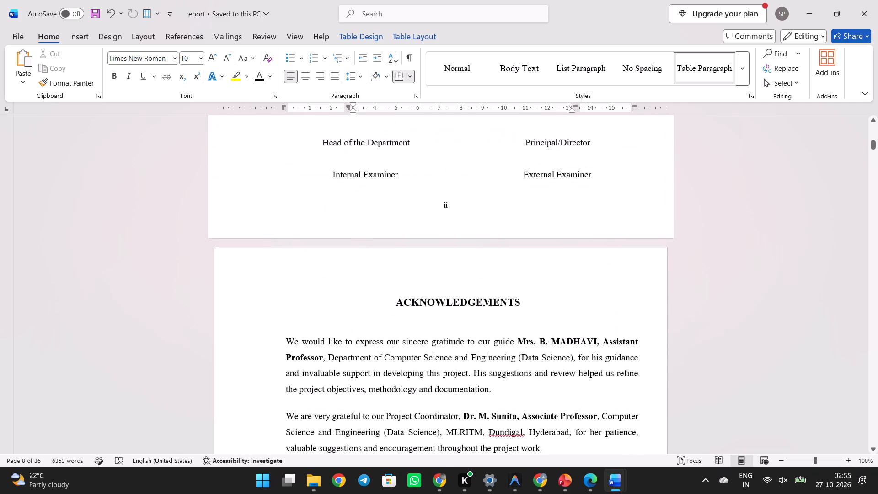
scroll(513, 353, up, 6)
Review the report body from the references back through Chapters 7 and 6 to the Chapter 5 audit findings table.
scroll(513, 353, down, 9)
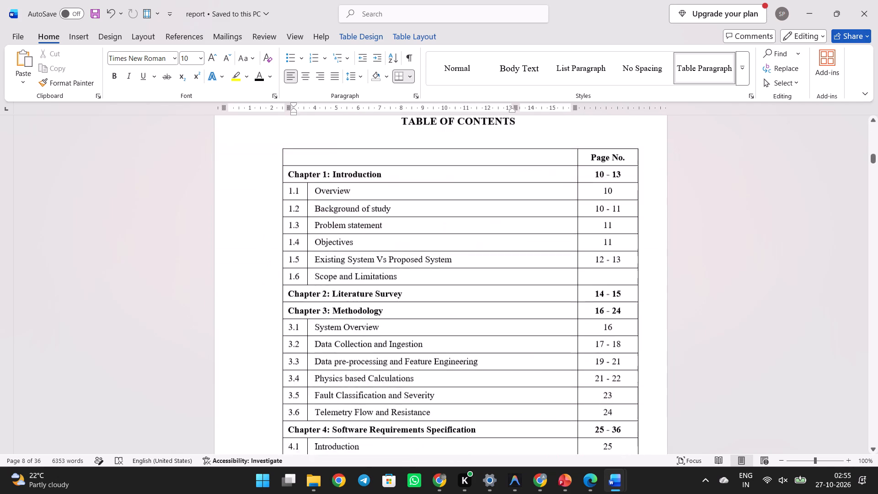
scroll(513, 353, down, 12)
scroll(513, 353, down, 13)
scroll(513, 353, down, 10)
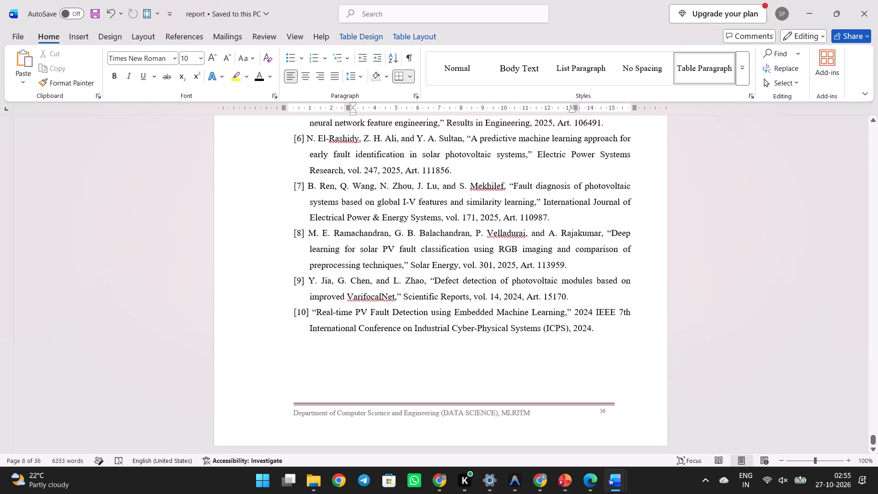
scroll(513, 353, up, 18)
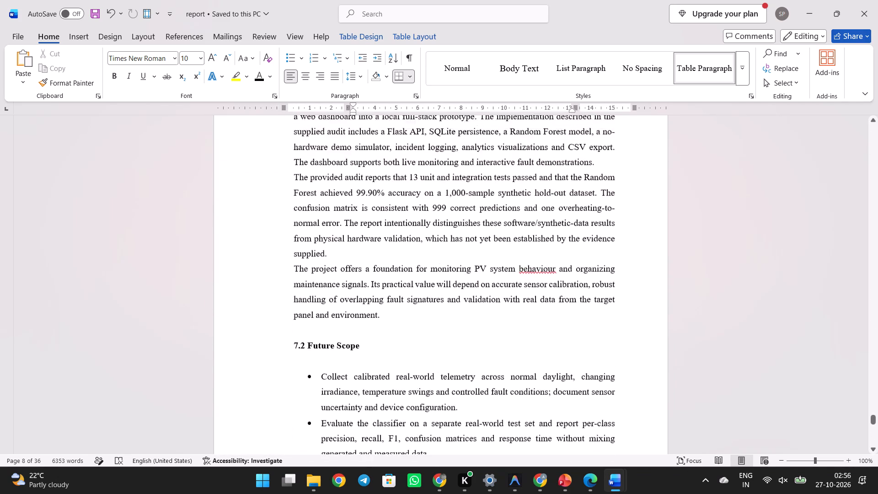
scroll(513, 353, up, 12)
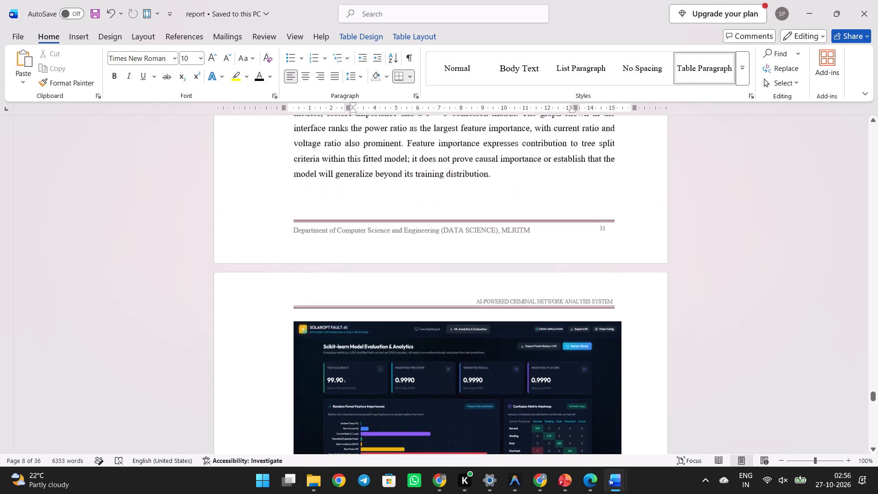
scroll(513, 353, up, 6)
scroll(513, 353, down, 2)
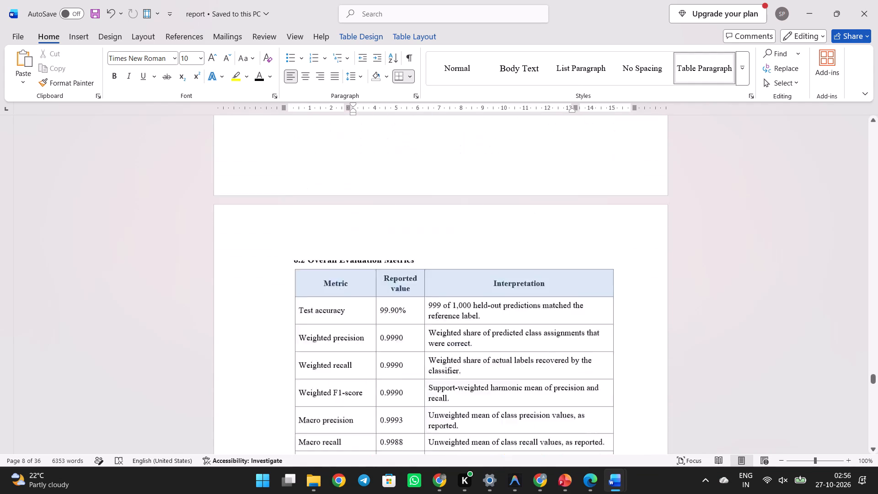
scroll(513, 353, down, 1)
scroll(513, 353, up, 4)
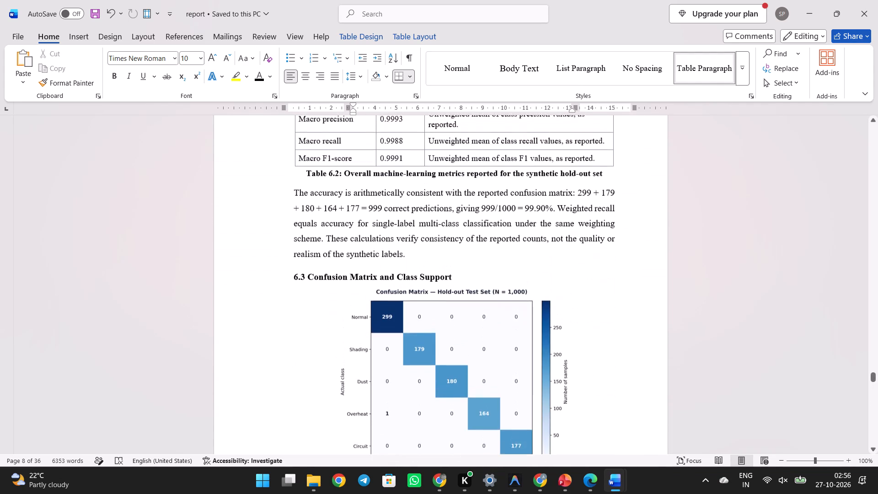
scroll(513, 353, up, 9)
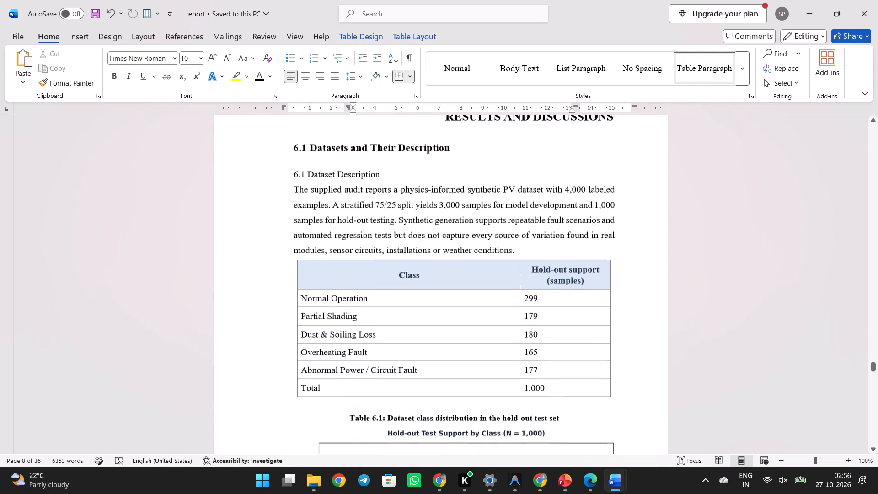
scroll(513, 353, up, 10)
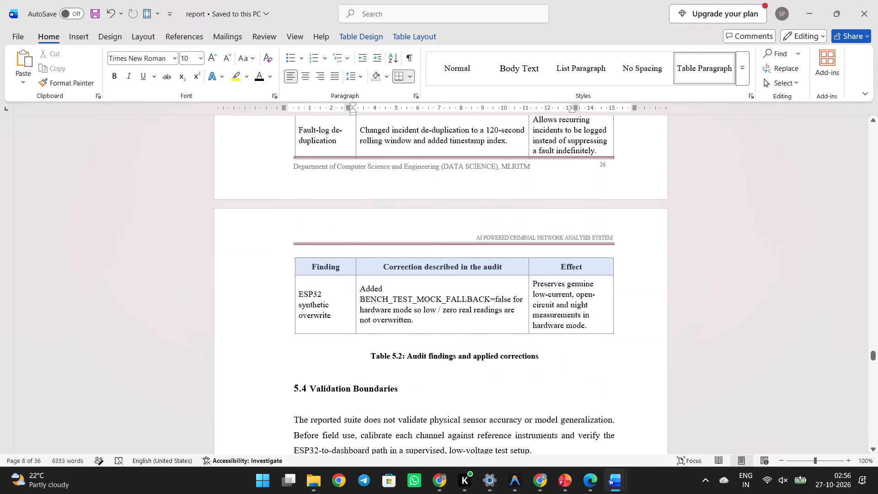
scroll(513, 353, up, 1)
Save the report.
key(ctrl+s)
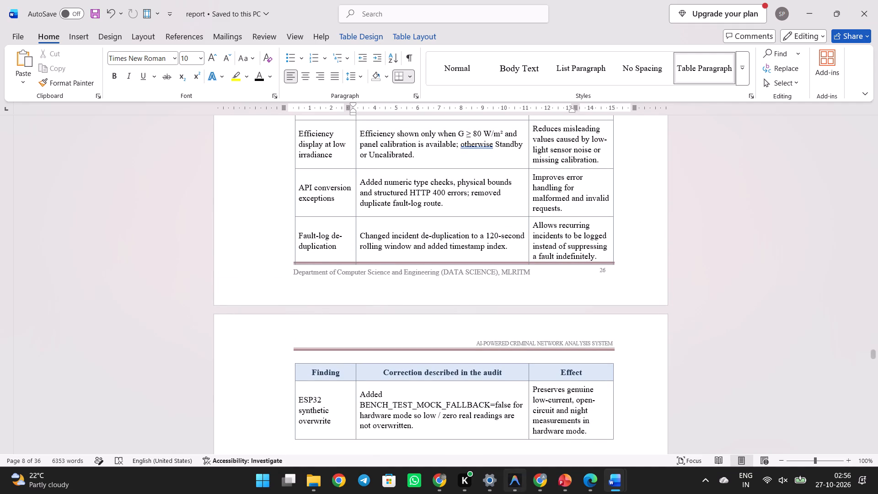
Switch to Chrome and run a Google search for "w" in a new tab.
click(543, 486)
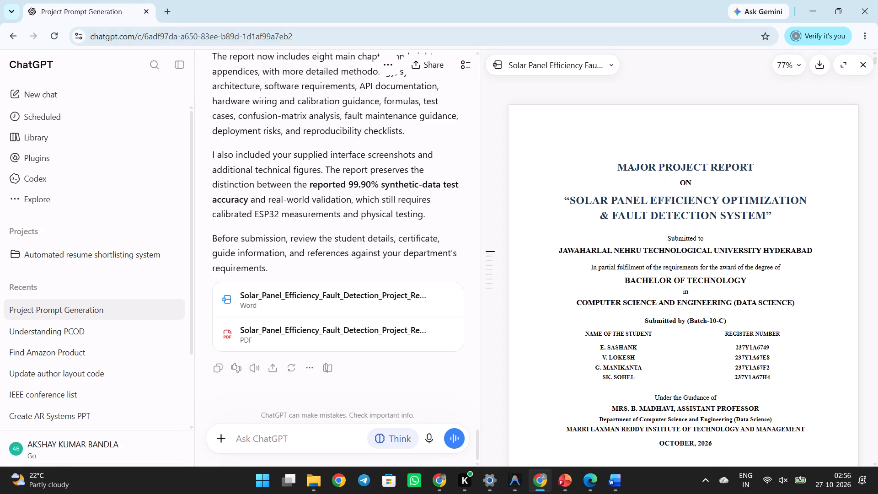
click(169, 15)
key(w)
key(Return)
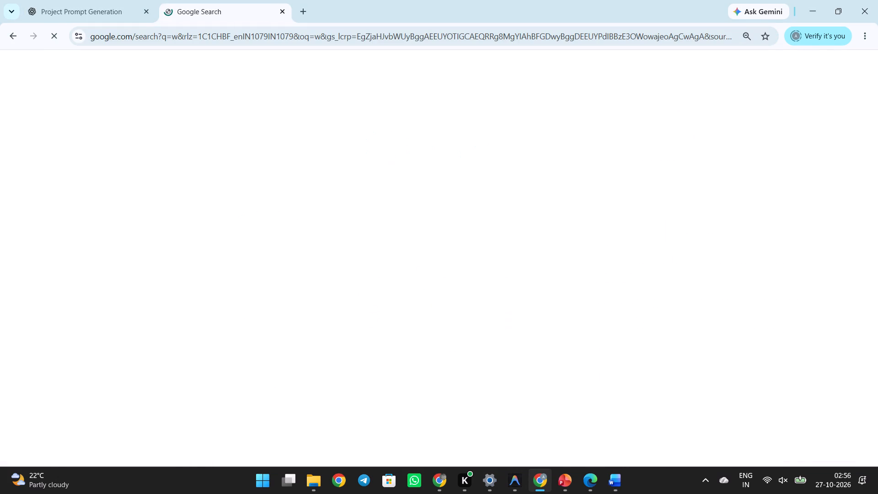
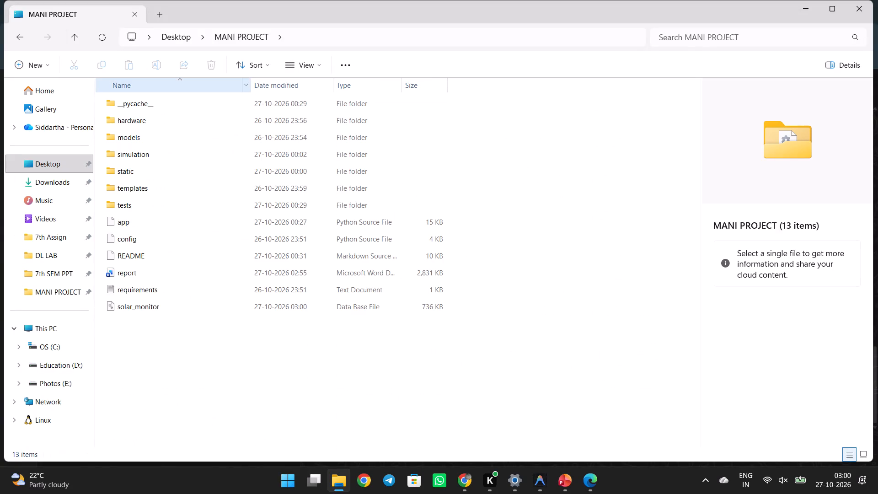
Reopen the report Word document from the MANI PROJECT folder.
double_click(137, 276)
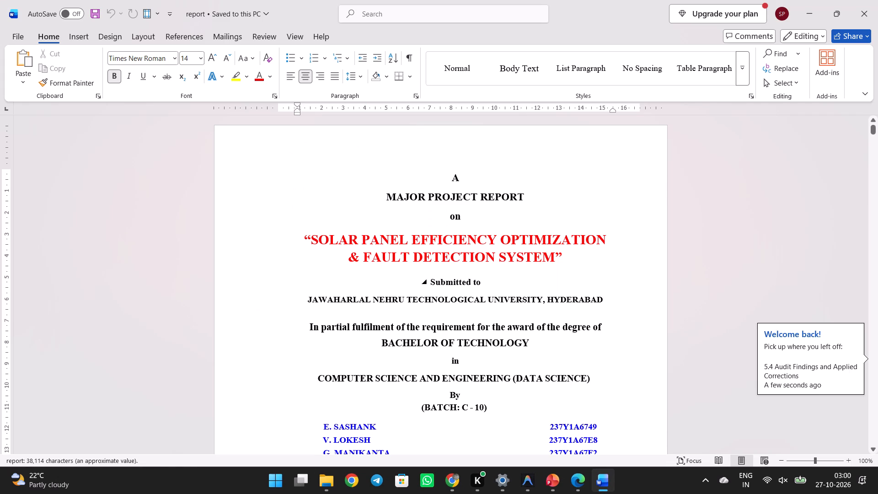
Copy the project title "SOLAR PANEL EFFICIENCY OPTIMIZATION & FAULT DETECTION SYSTEM" from the cover page, without its quotation marks.
drag(316, 239, 356, 252)
click(356, 252)
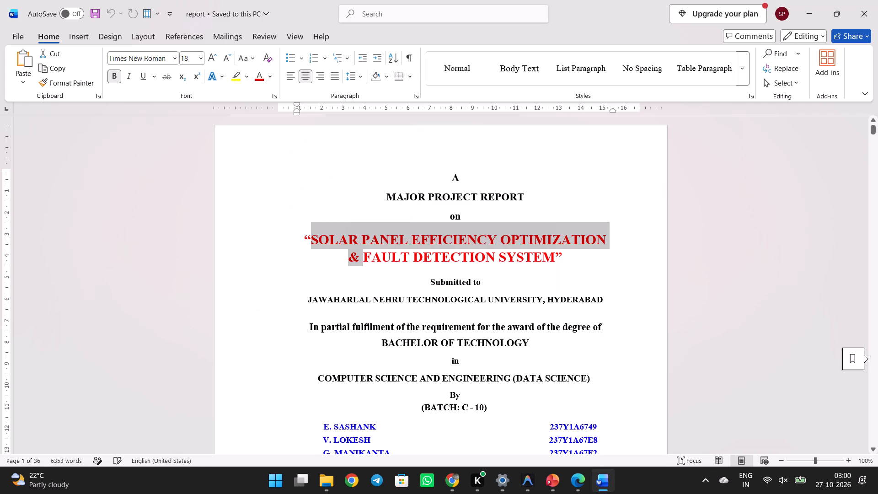
drag(313, 239, 531, 261)
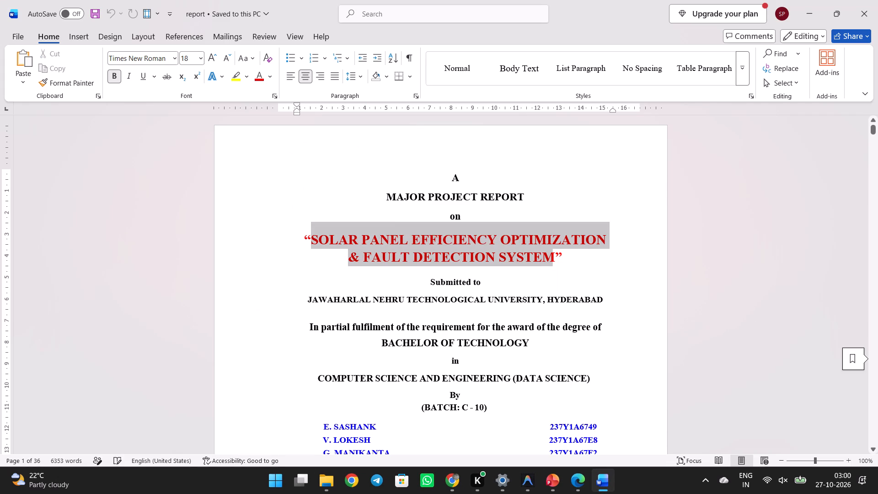
drag(531, 261, 538, 260)
key(ctrl+c)
Go to the start of Chapter 1 in the report body and open its running page header for editing.
scroll(538, 260, down, 4)
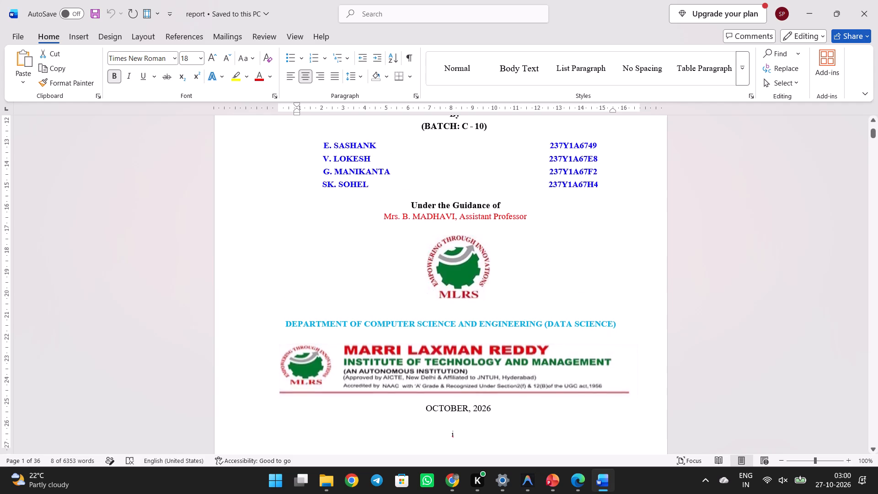
scroll(538, 260, down, 5)
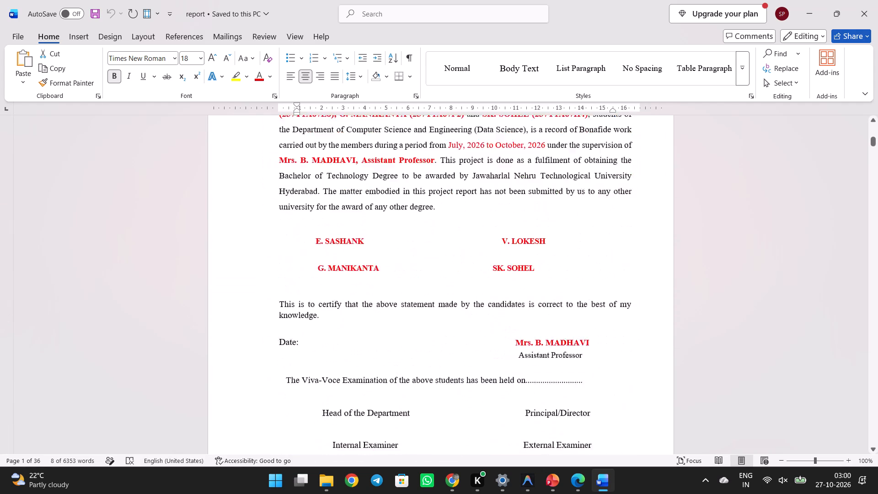
scroll(538, 260, down, 7)
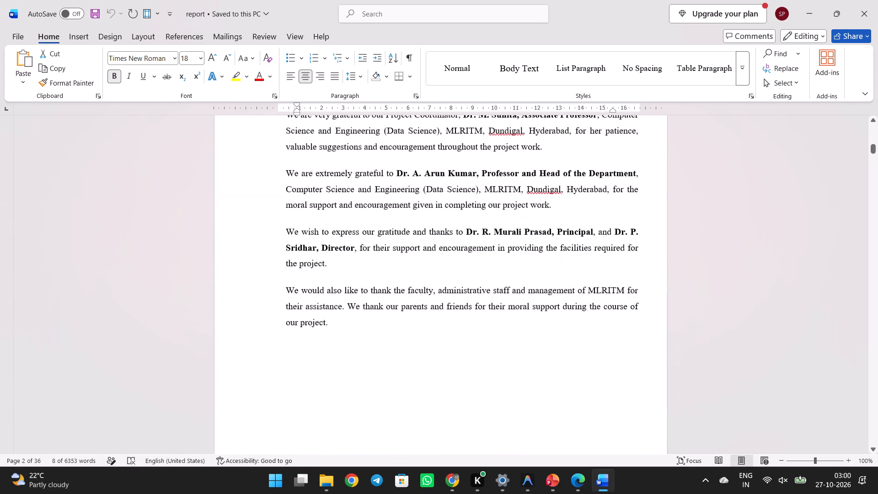
scroll(538, 260, down, 11)
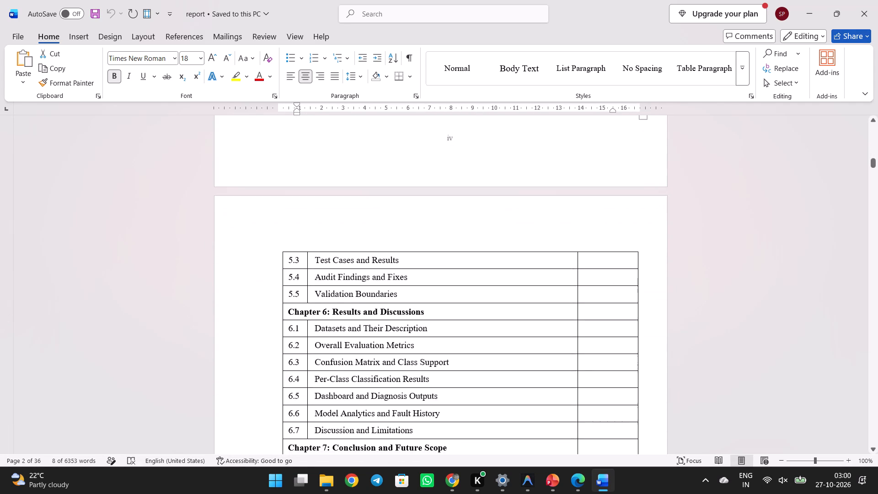
scroll(538, 260, down, 10)
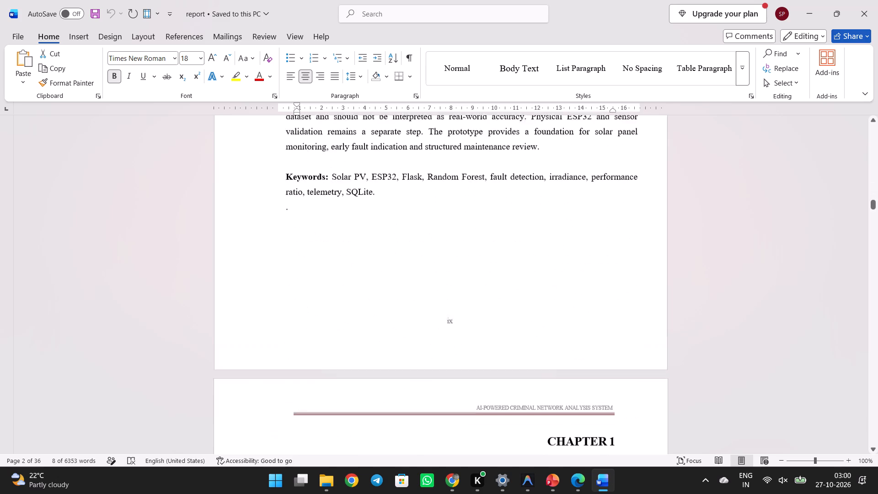
scroll(538, 260, down, 3)
click(511, 297)
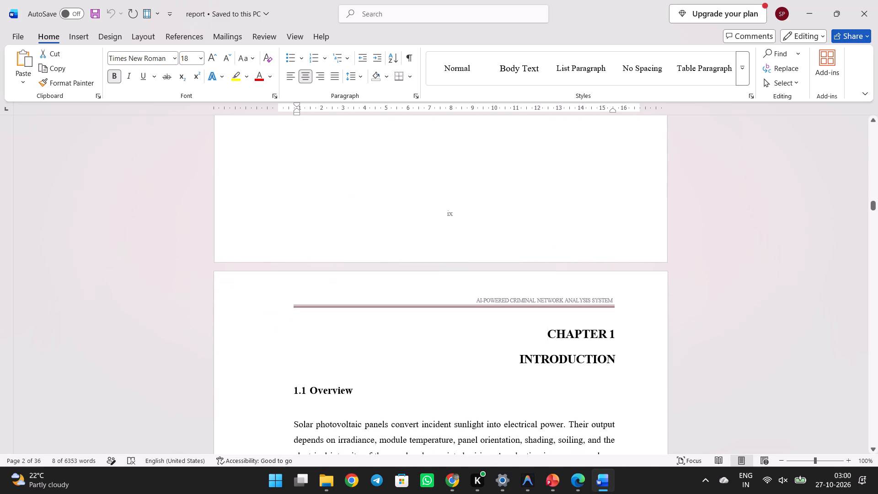
double_click(523, 299)
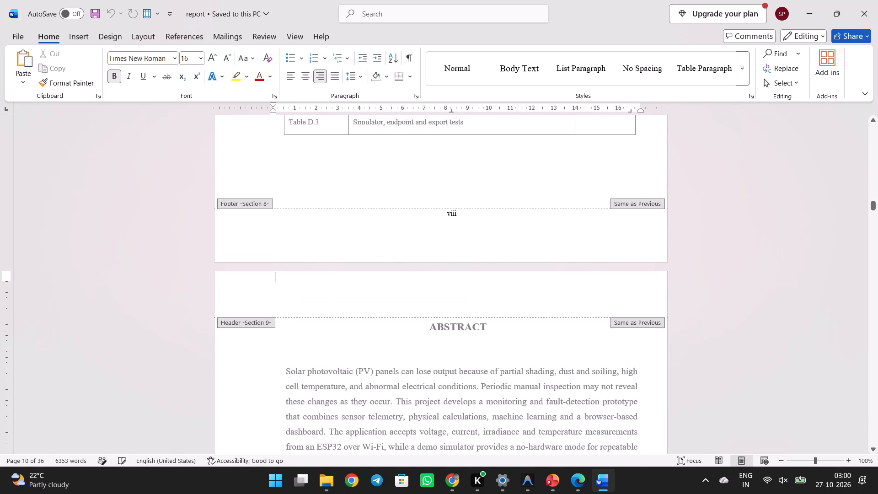
scroll(491, 308, up, 1)
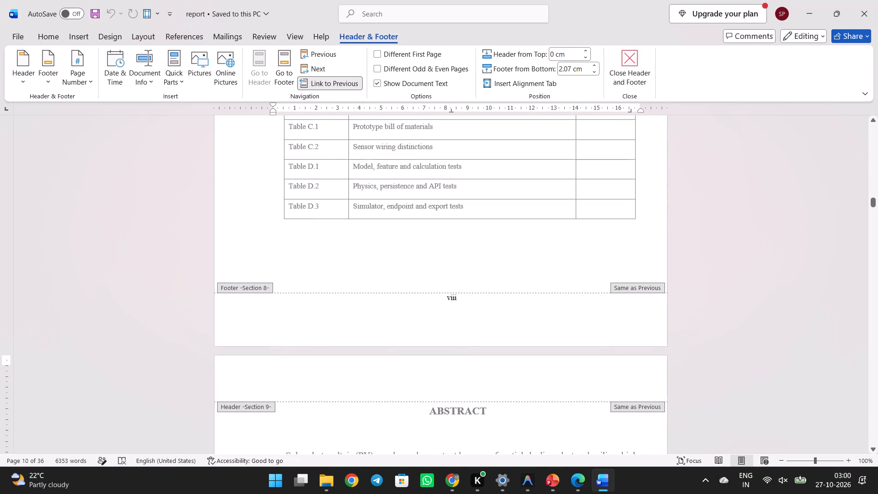
click(474, 228)
double_click(474, 228)
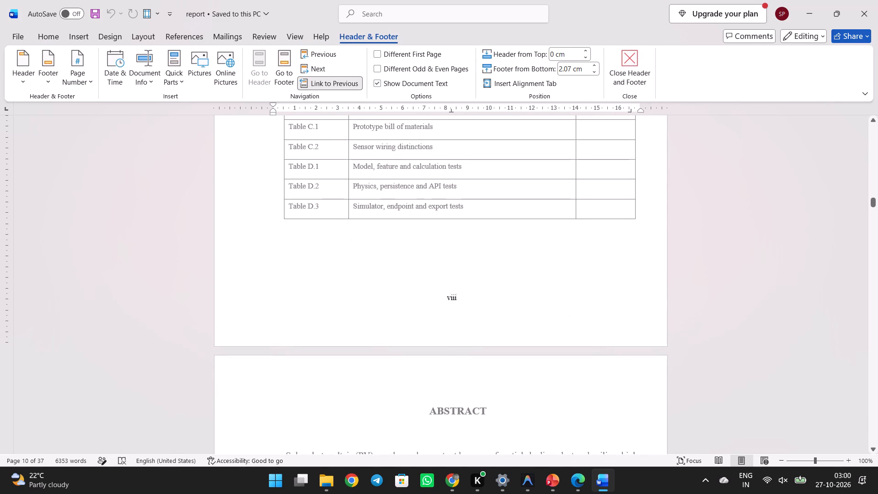
click(509, 383)
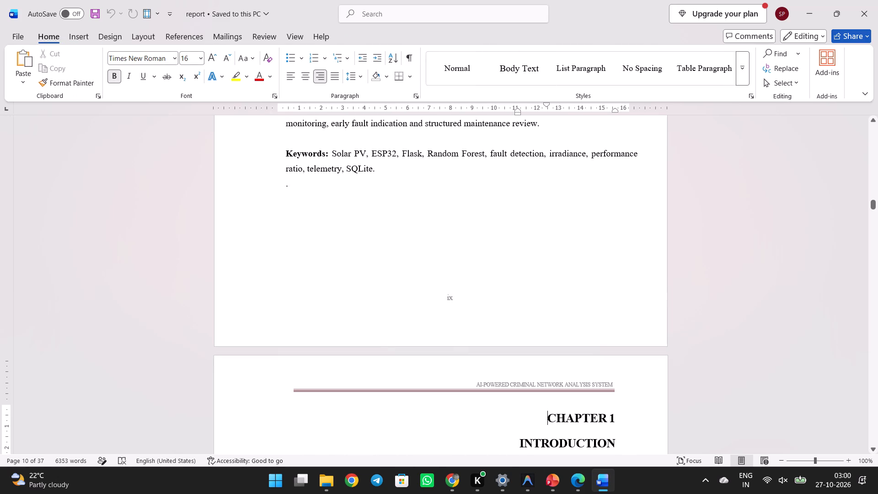
double_click(509, 383)
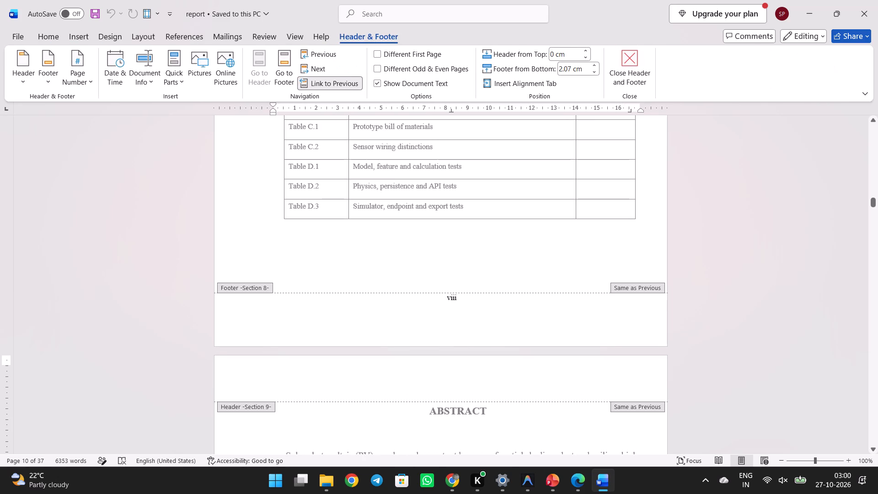
scroll(466, 429, down, 6)
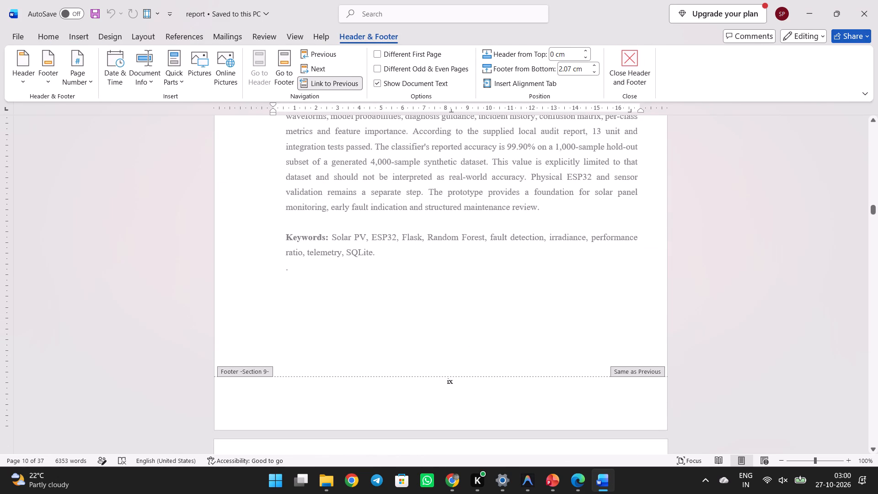
double_click(459, 400)
double_click(505, 303)
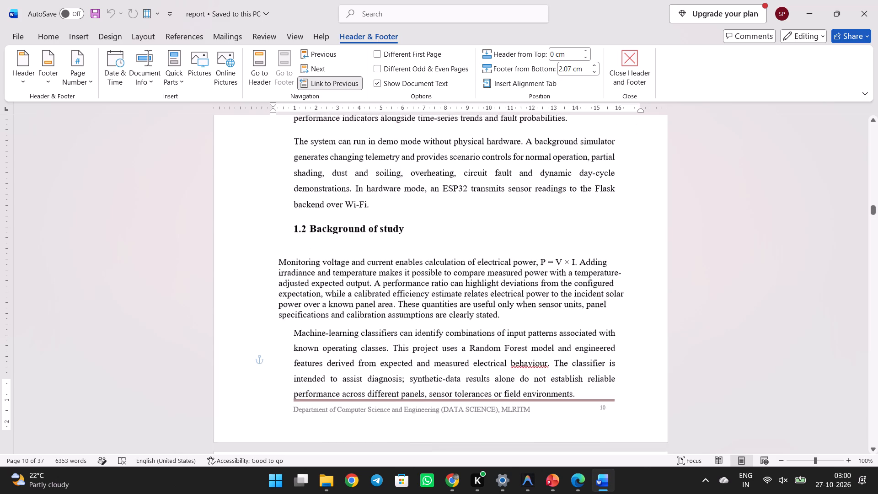
scroll(505, 303, up, 1)
scroll(470, 343, down, 2)
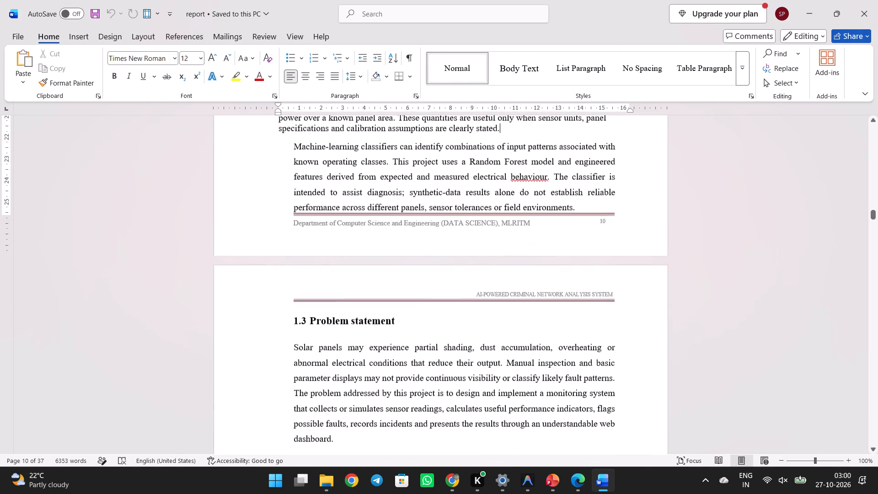
click(506, 220)
click(506, 220)
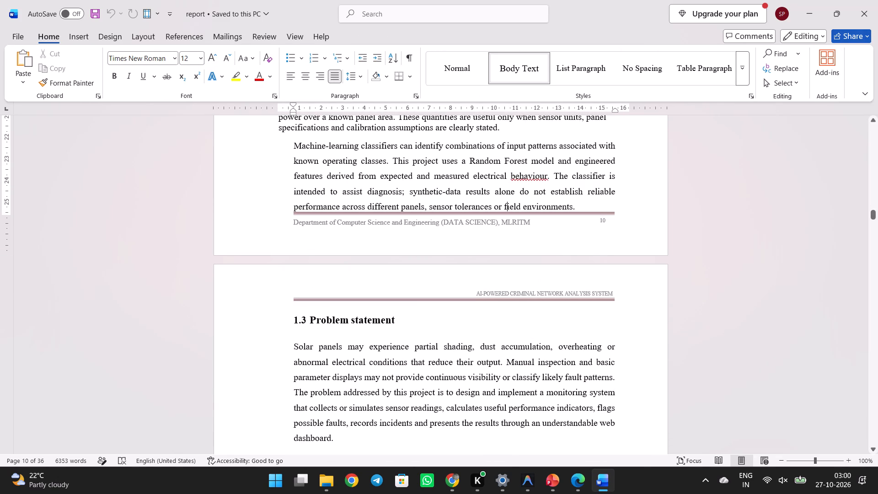
double_click(492, 294)
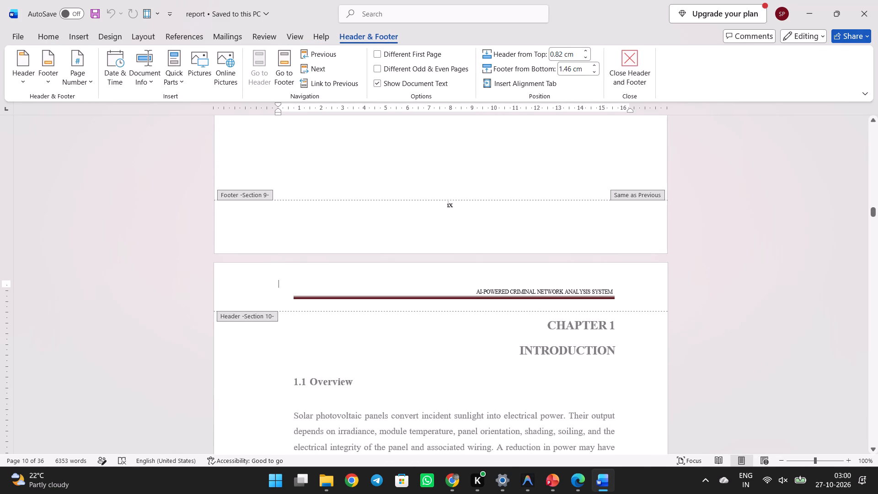
Replace the old project name in the Chapter 1 header with the copied solar panel title, keeping the text only.
drag(479, 291, 596, 289)
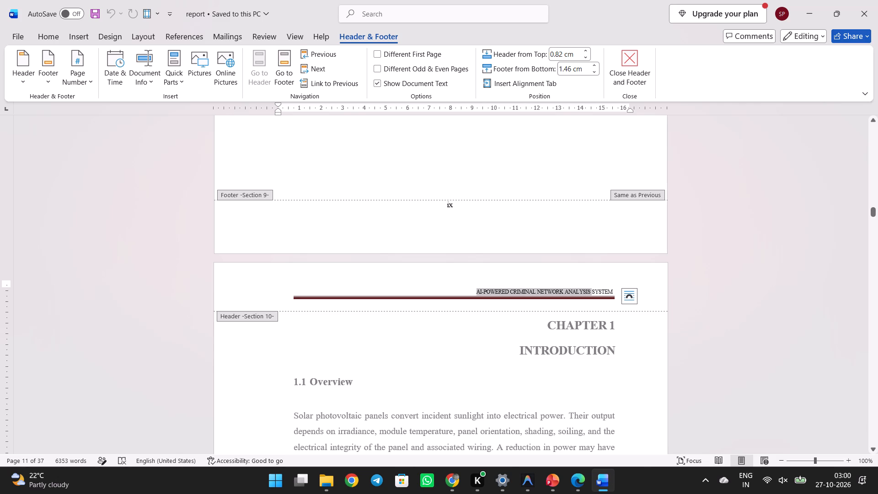
drag(596, 289, 600, 289)
key(ctrl+v)
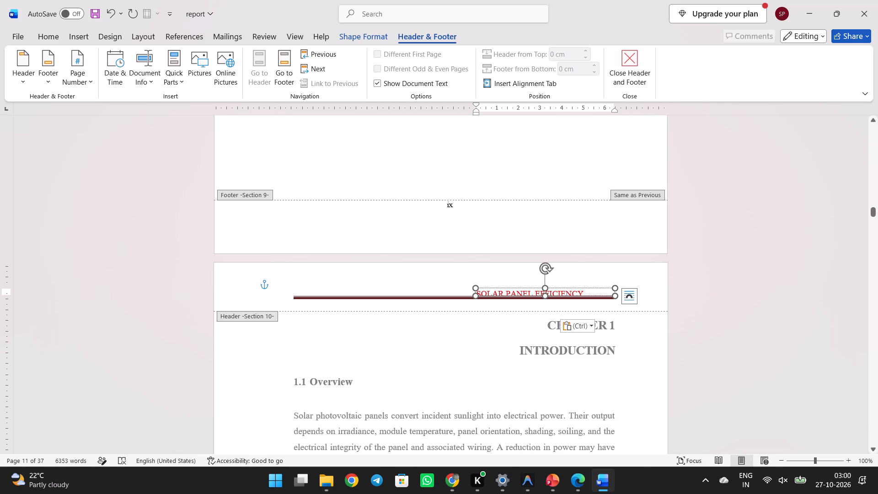
click(580, 322)
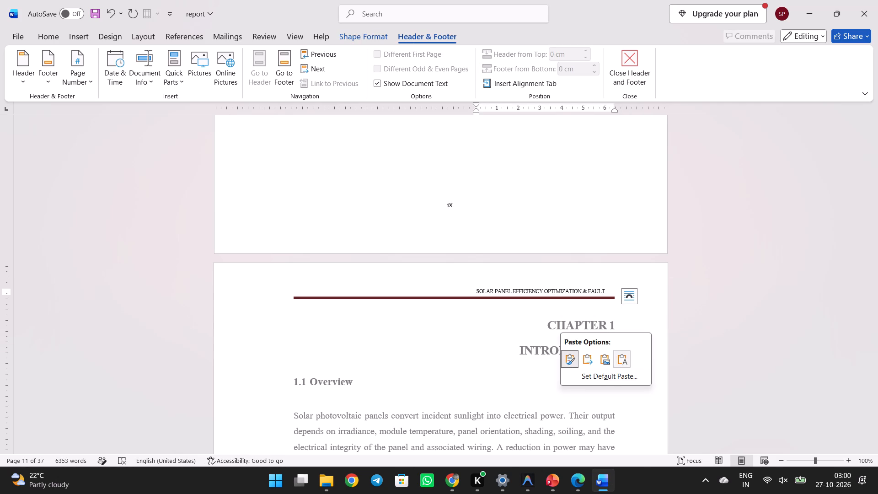
click(625, 354)
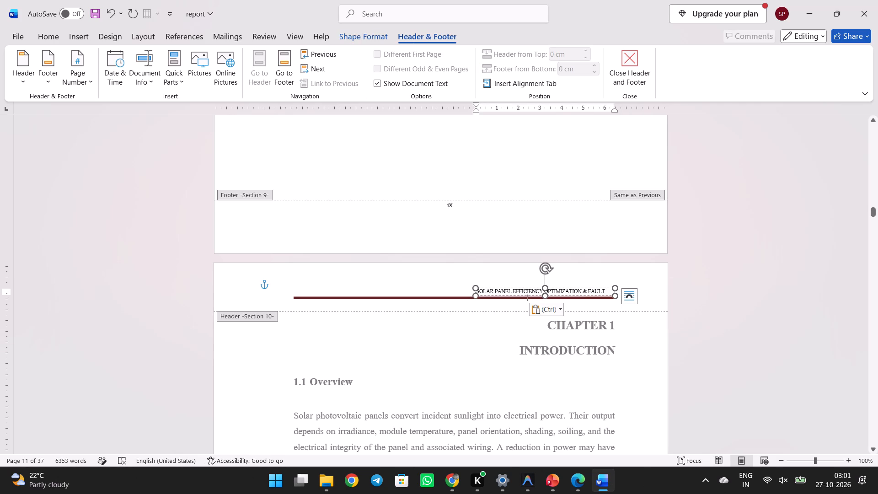
Widen the header's text box towards the left margin so the full solar panel title fits on one line.
drag(475, 289, 457, 290)
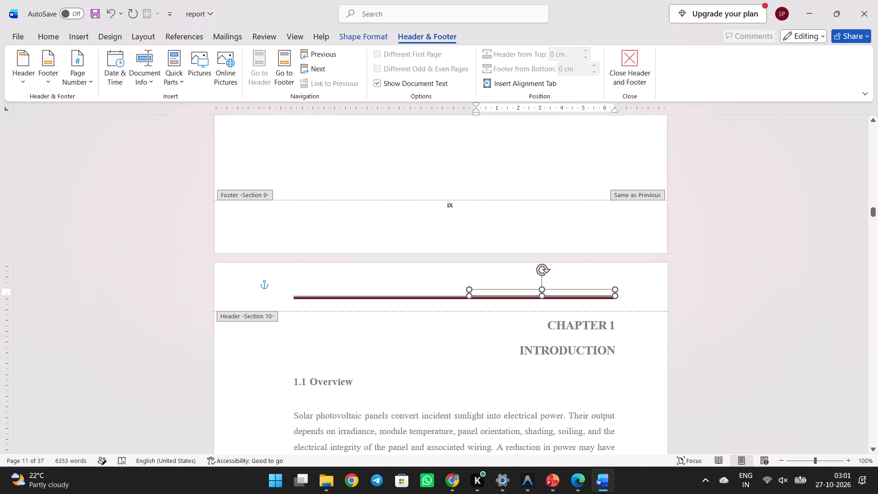
drag(457, 290, 427, 287)
click(633, 284)
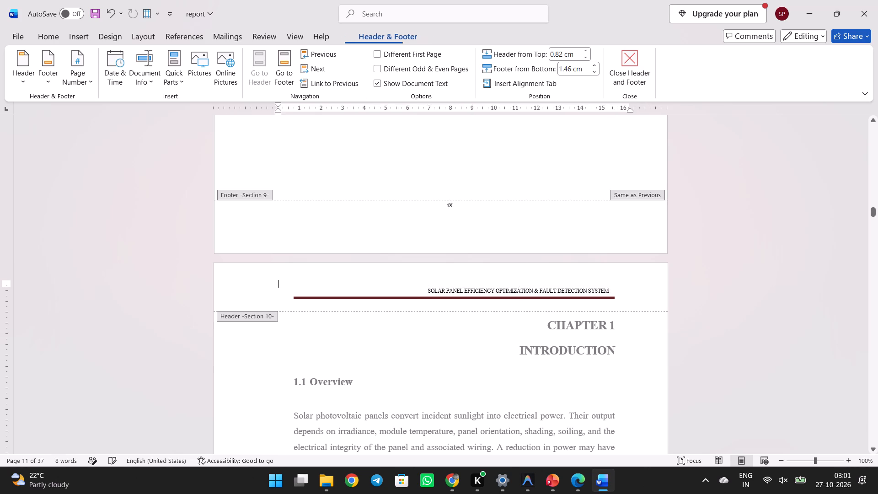
double_click(699, 289)
click(567, 365)
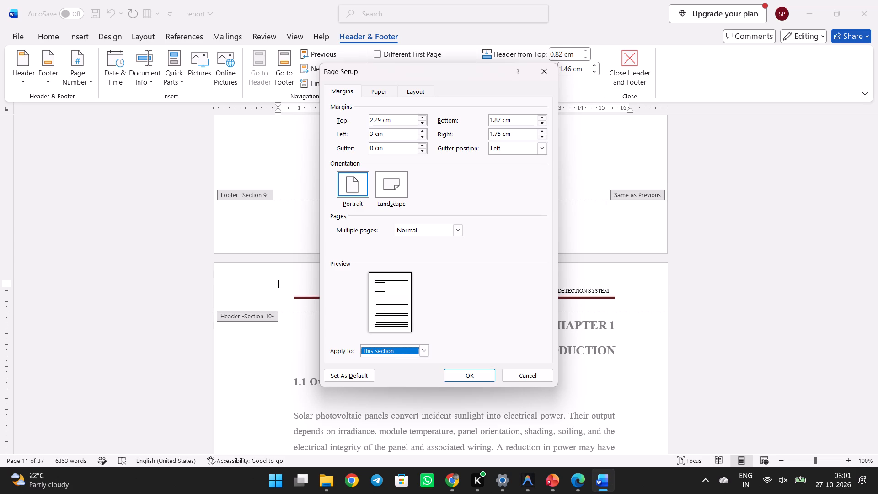
Accept the page setup for this section and leave header editing, returning to the report's body text.
click(465, 372)
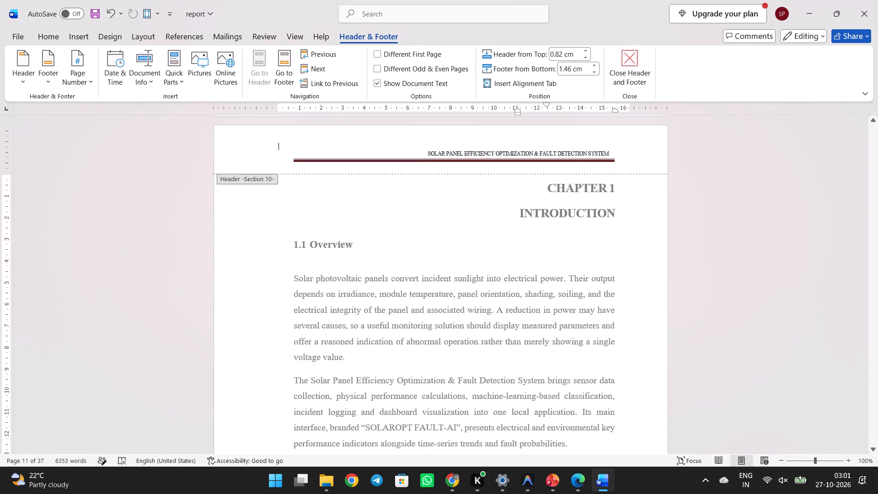
double_click(466, 388)
Examine the report from Chapter 1 through Chapter 6, checking the running page header and the layout of each chapter's pages.
scroll(466, 388, up, 1)
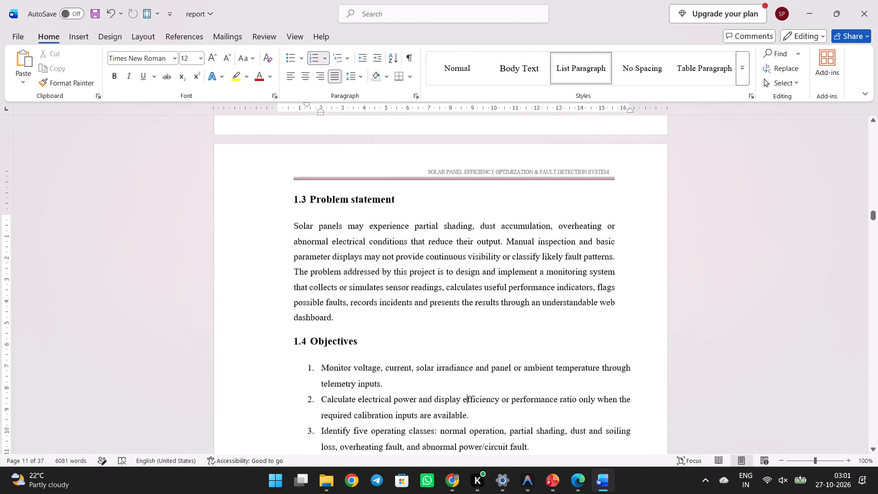
scroll(466, 388, up, 5)
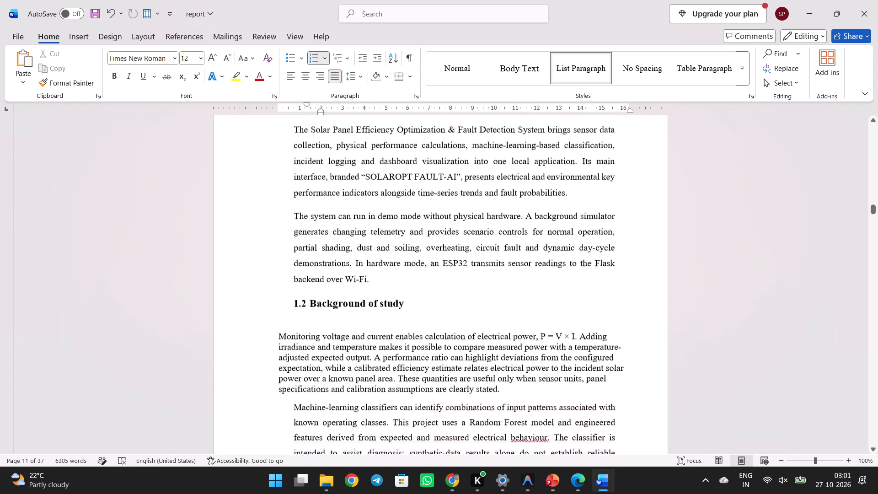
scroll(466, 388, down, 5)
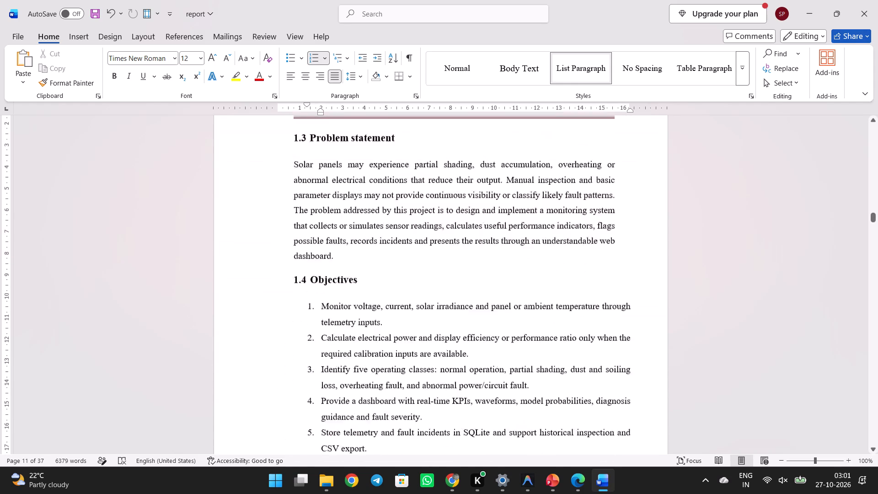
scroll(466, 388, down, 6)
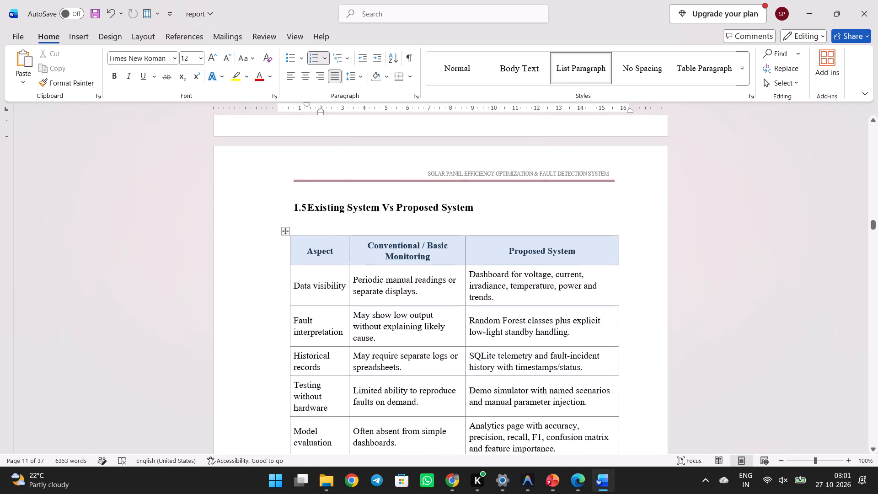
scroll(466, 388, down, 12)
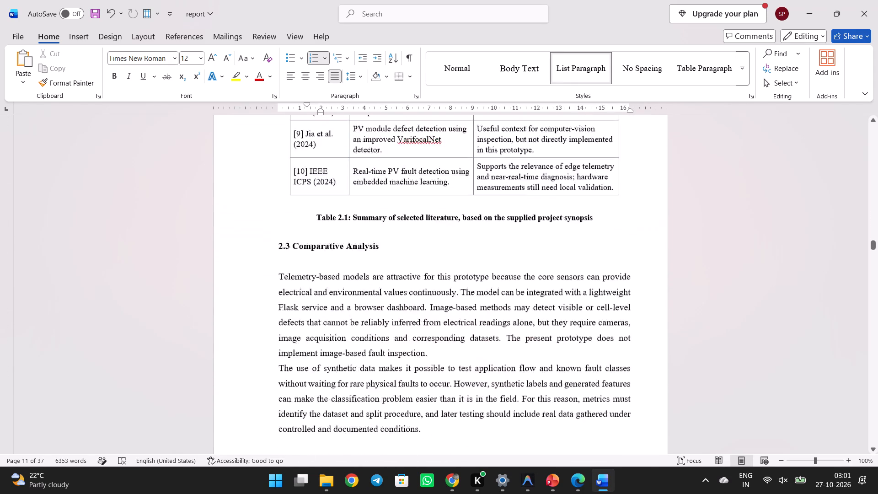
scroll(466, 388, down, 20)
scroll(466, 388, down, 20)
scroll(466, 388, down, 20)
scroll(466, 388, down, 1)
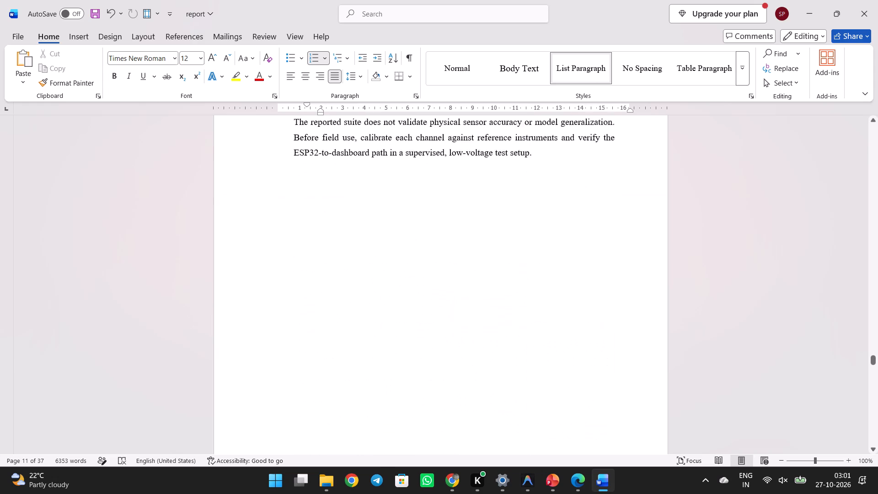
scroll(466, 388, down, 1)
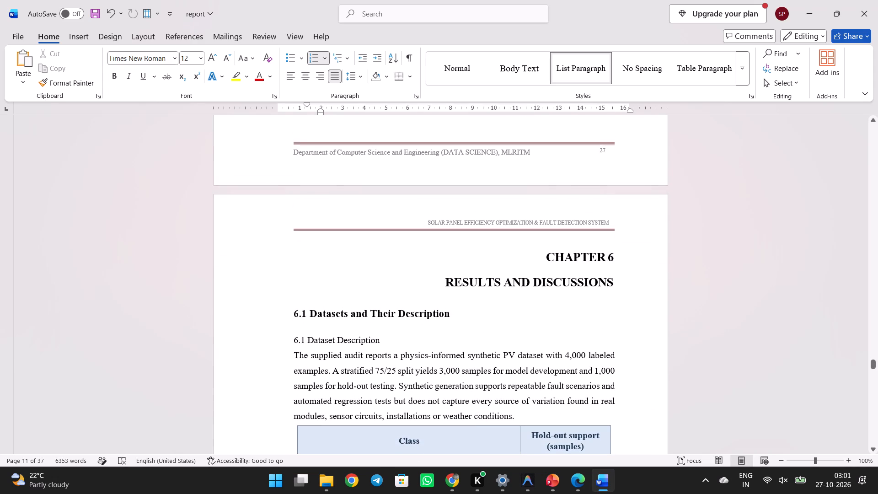
Save the report document and close it.
key(ctrl+s)
click(877, 0)
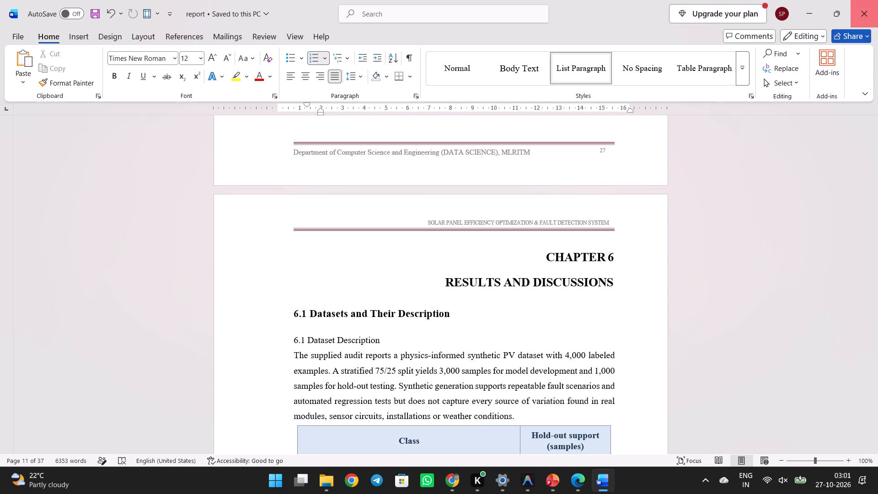